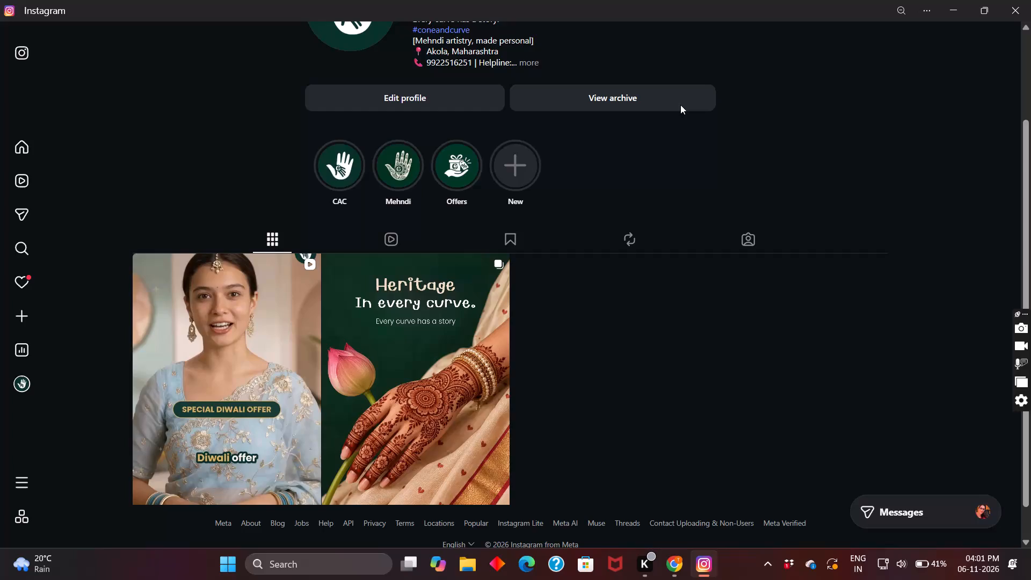
Open the profile editing page for the coneandcurvee account.
{"action": "scroll", "coordinate": [680, 105], "scroll_direction": "up", "scroll_amount": 1}
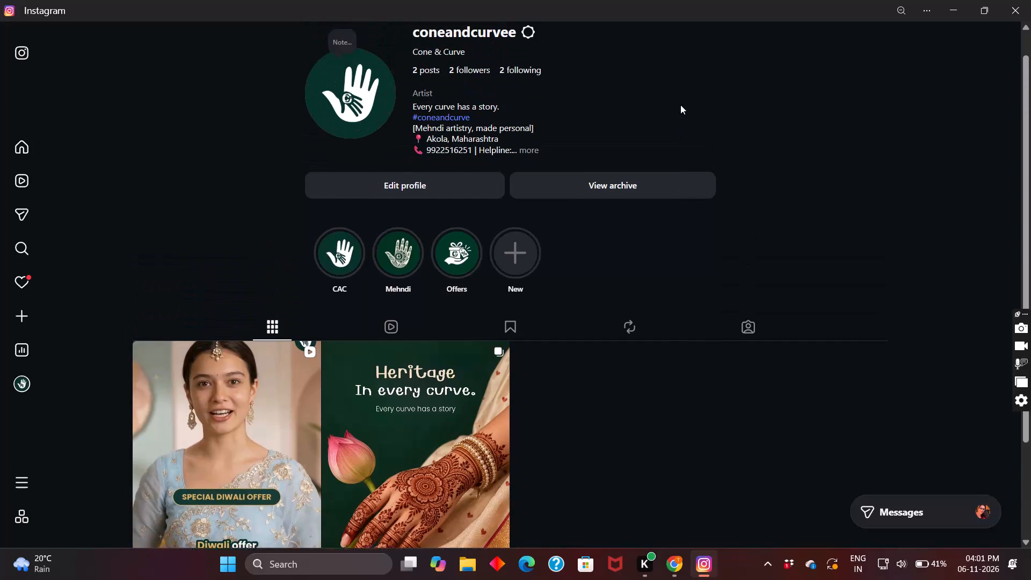
{"action": "scroll", "coordinate": [680, 105], "scroll_direction": "up", "scroll_amount": 1}
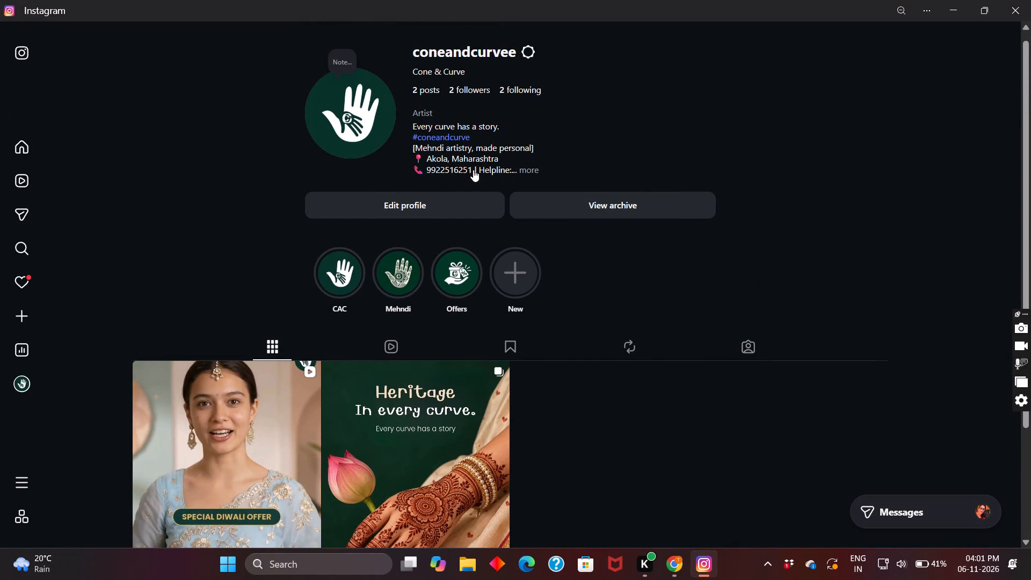
{"action": "left_click", "coordinate": [444, 205]}
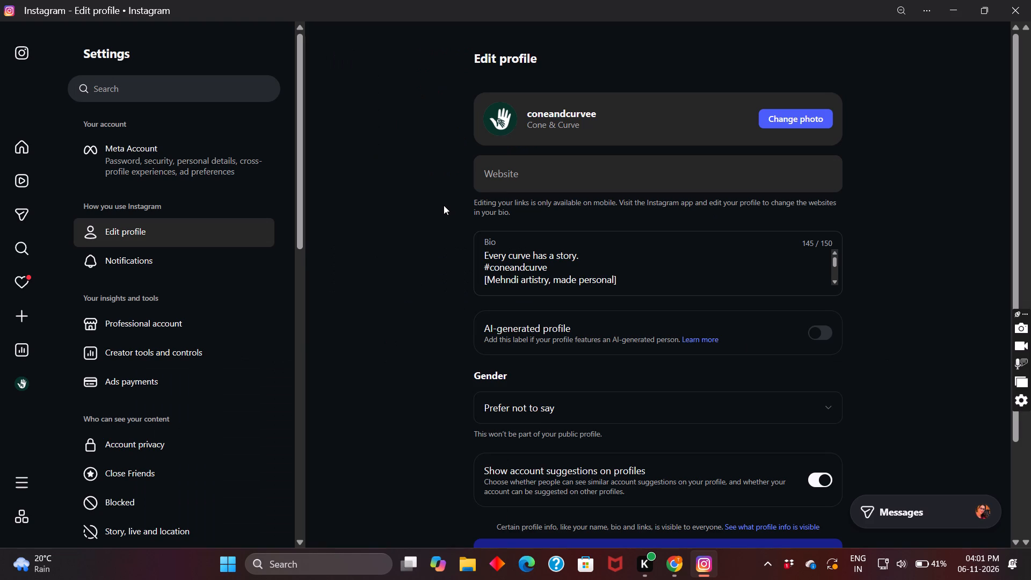
Look through the account settings categories, from Meta Account to Help, and the Edit profile form down to its submit option.
{"action": "scroll", "coordinate": [495, 344], "scroll_direction": "down", "scroll_amount": 3}
{"action": "scroll", "coordinate": [495, 344], "scroll_direction": "up", "scroll_amount": 2}
{"action": "scroll", "coordinate": [127, 504], "scroll_direction": "down", "scroll_amount": 4}
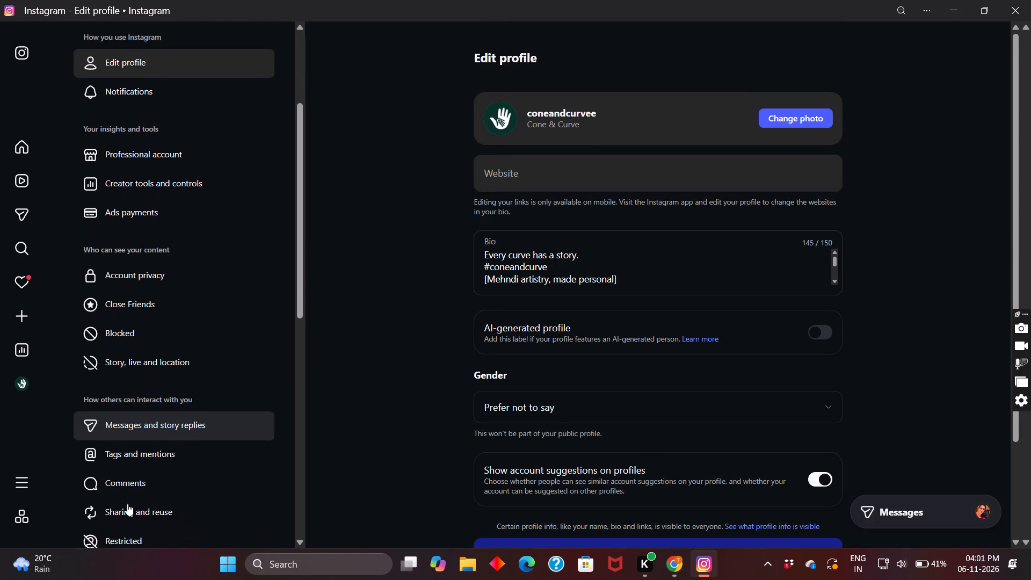
{"action": "scroll", "coordinate": [127, 504], "scroll_direction": "down", "scroll_amount": 5}
{"action": "scroll", "coordinate": [199, 417], "scroll_direction": "up", "scroll_amount": 1}
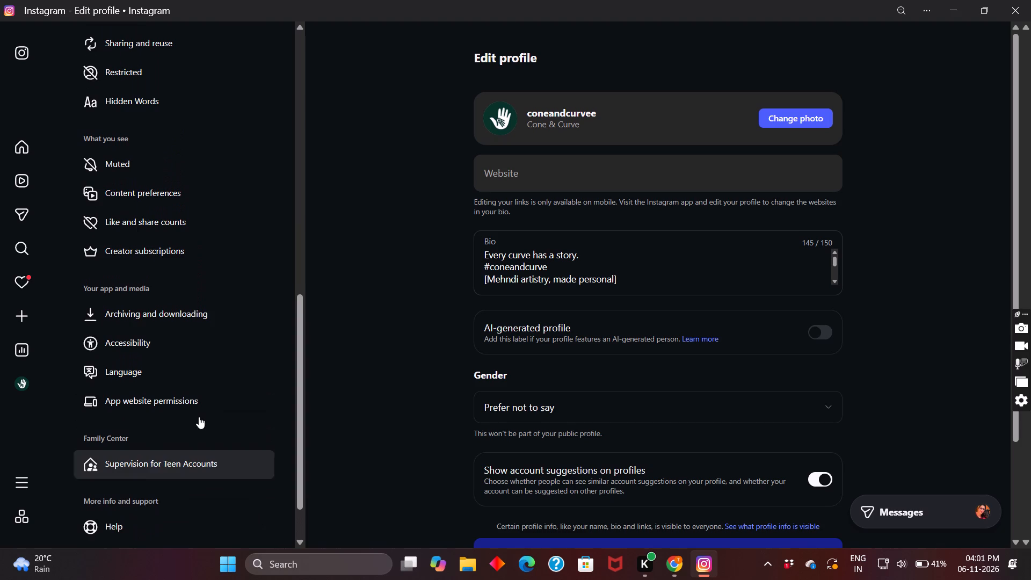
{"action": "scroll", "coordinate": [199, 417], "scroll_direction": "up", "scroll_amount": 1}
{"action": "scroll", "coordinate": [390, 443], "scroll_direction": "down", "scroll_amount": 2}
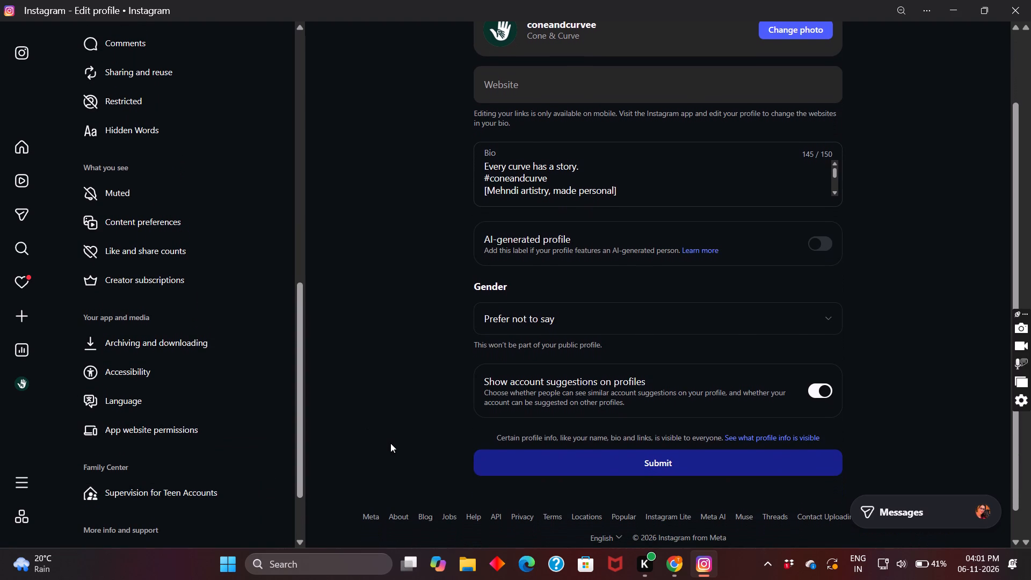
{"action": "scroll", "coordinate": [390, 443], "scroll_direction": "up", "scroll_amount": 3}
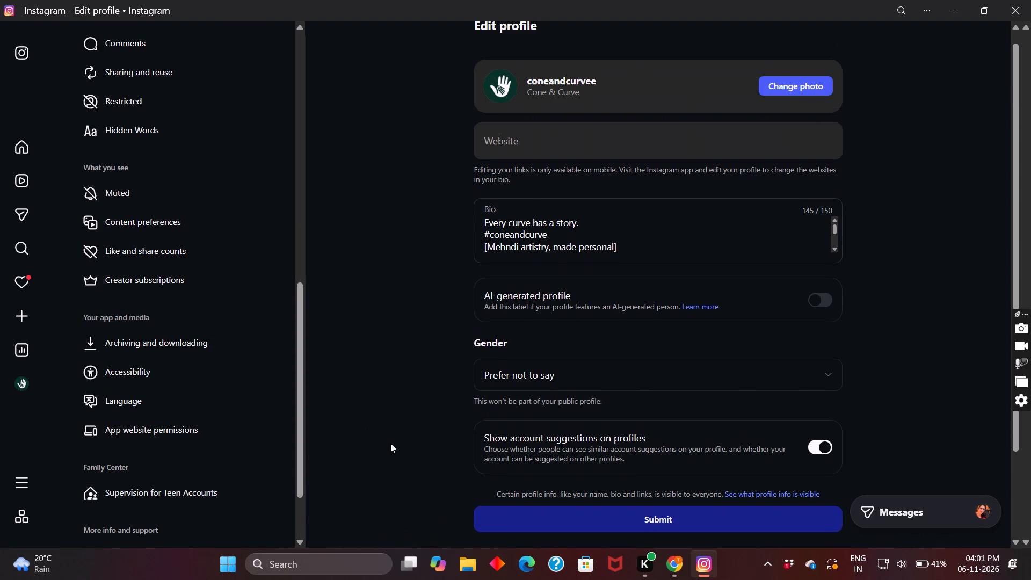
{"action": "scroll", "coordinate": [231, 357], "scroll_direction": "up", "scroll_amount": 1}
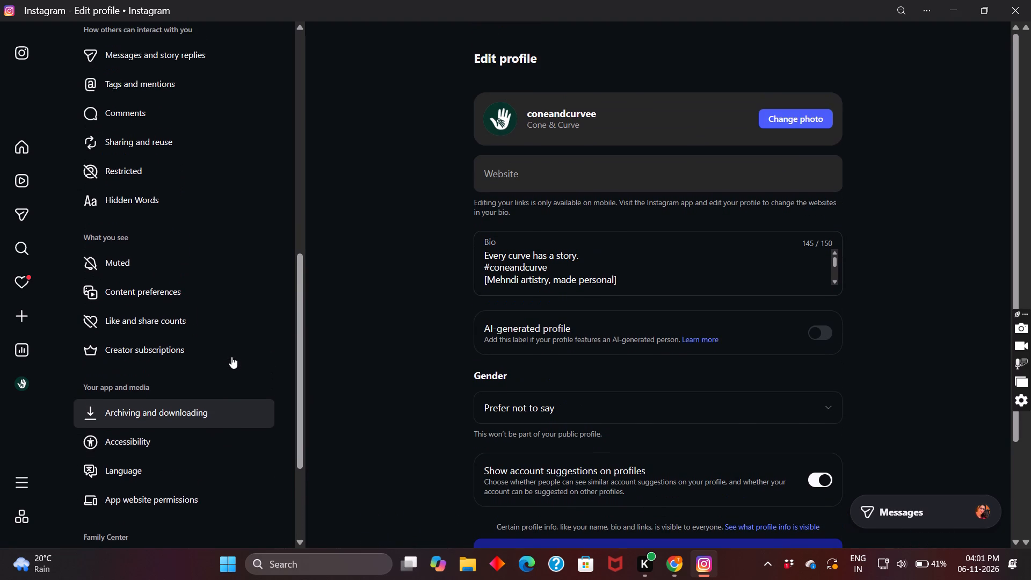
{"action": "scroll", "coordinate": [231, 357], "scroll_direction": "up", "scroll_amount": 2}
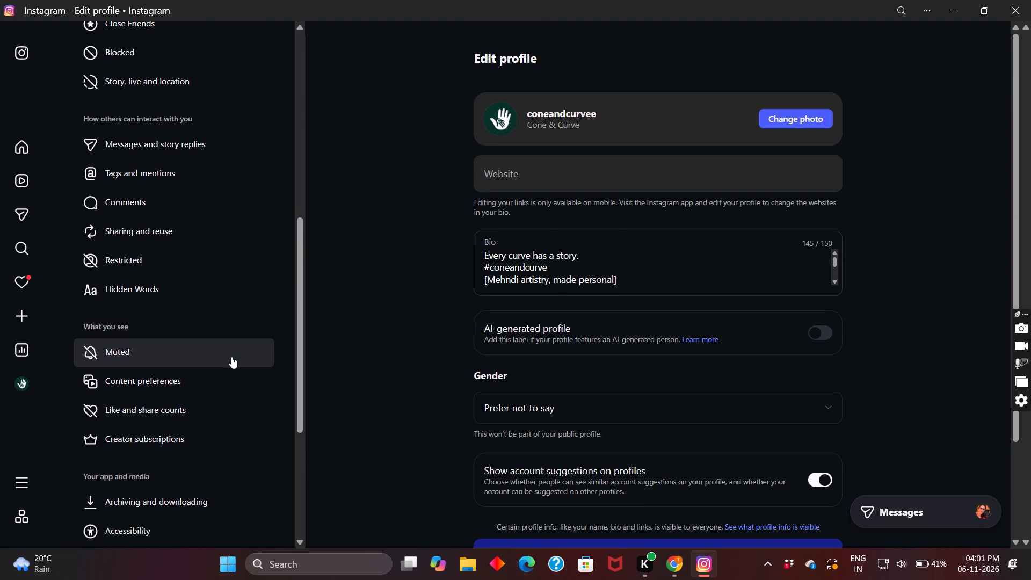
{"action": "scroll", "coordinate": [231, 357], "scroll_direction": "up", "scroll_amount": 3}
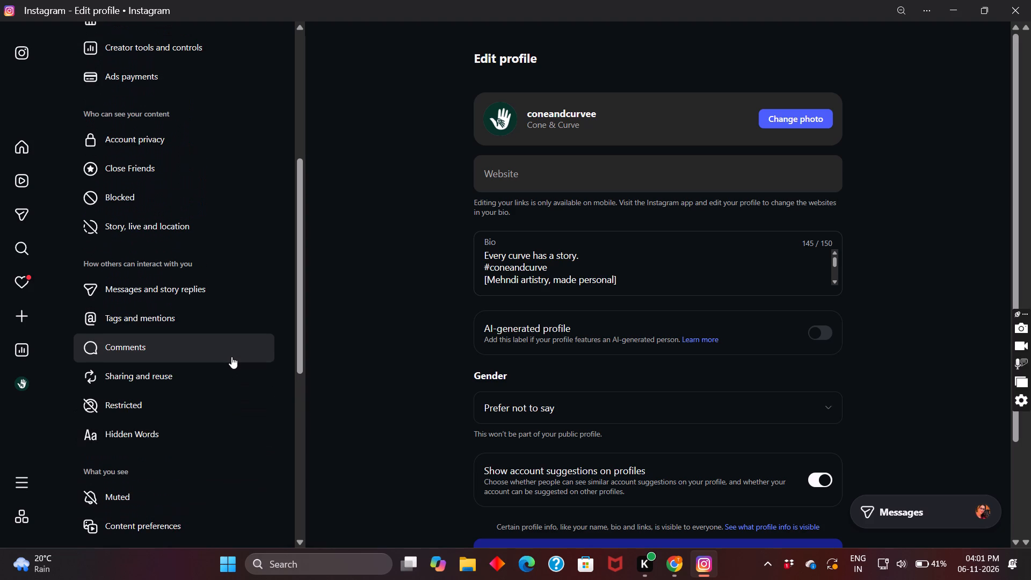
{"action": "scroll", "coordinate": [231, 357], "scroll_direction": "up", "scroll_amount": 2}
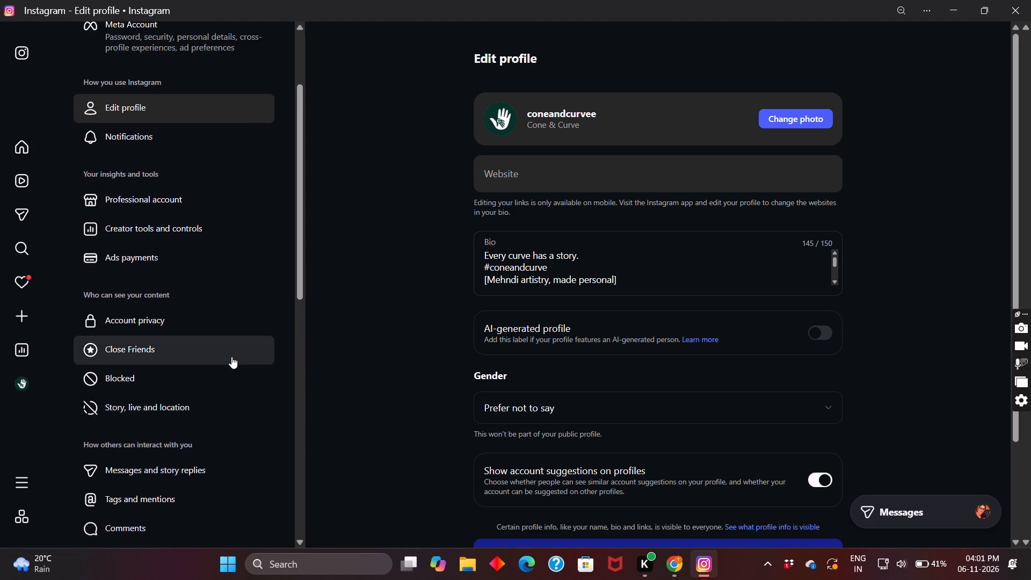
{"action": "scroll", "coordinate": [231, 357], "scroll_direction": "up", "scroll_amount": 2}
{"action": "scroll", "coordinate": [231, 357], "scroll_direction": "down", "scroll_amount": 2}
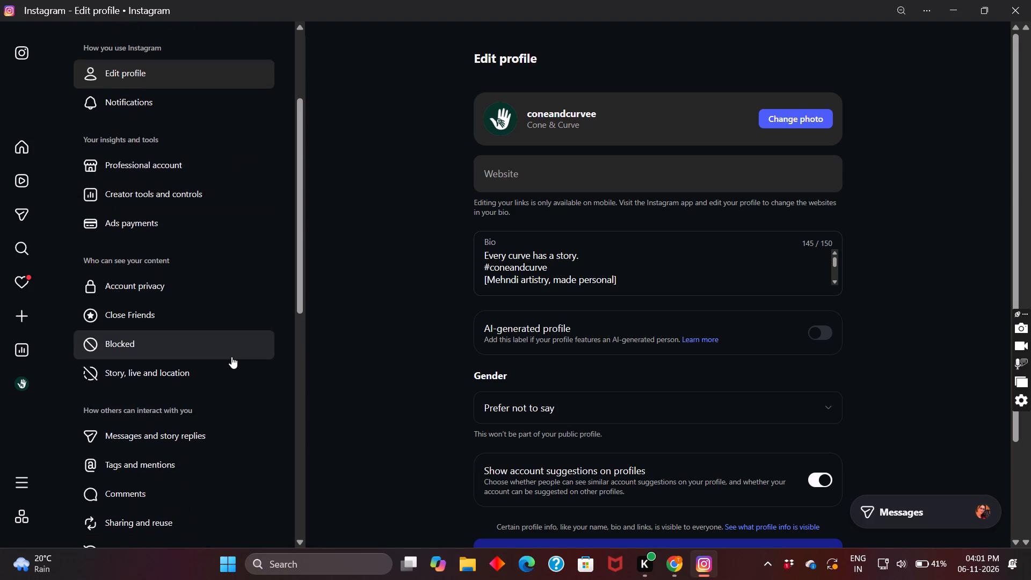
{"action": "scroll", "coordinate": [231, 357], "scroll_direction": "down", "scroll_amount": 2}
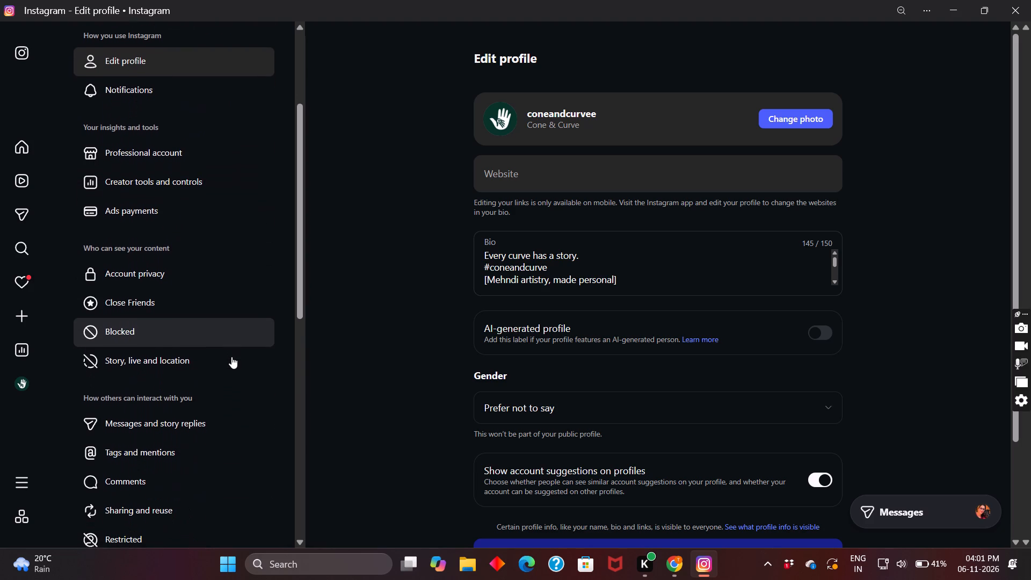
{"action": "scroll", "coordinate": [231, 357], "scroll_direction": "down", "scroll_amount": 1}
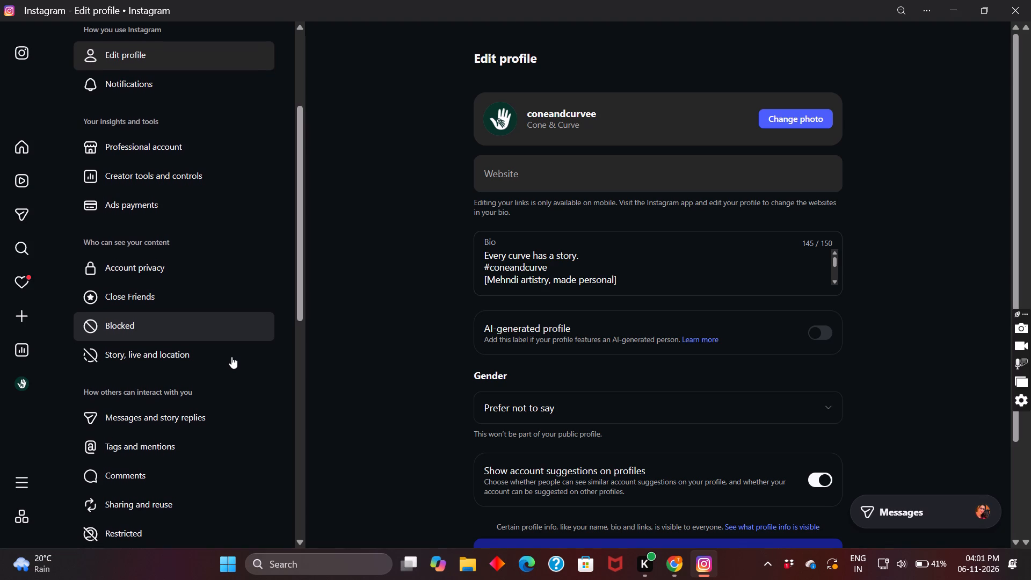
{"action": "scroll", "coordinate": [231, 357], "scroll_direction": "down", "scroll_amount": 2}
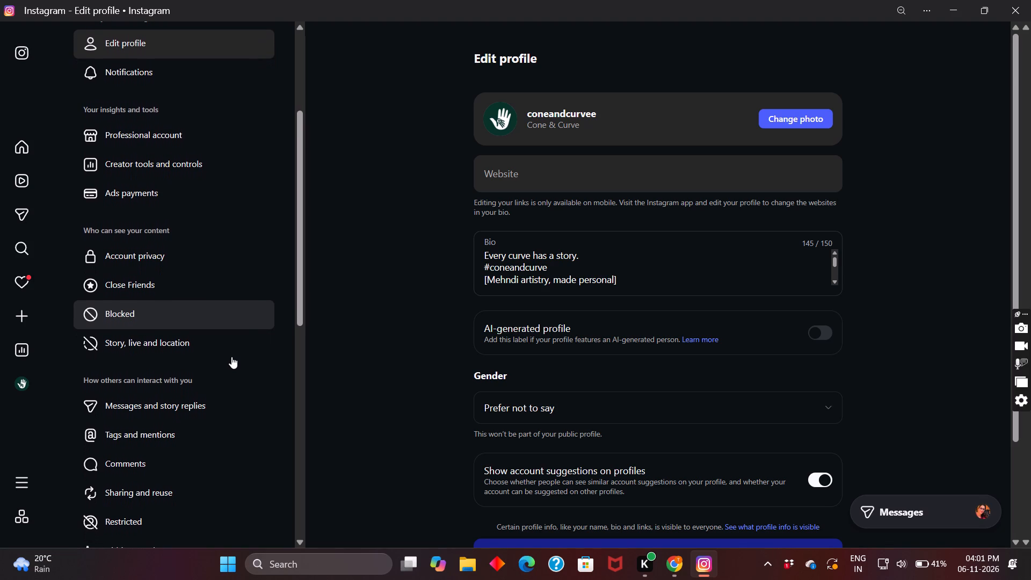
{"action": "scroll", "coordinate": [231, 357], "scroll_direction": "down", "scroll_amount": 1}
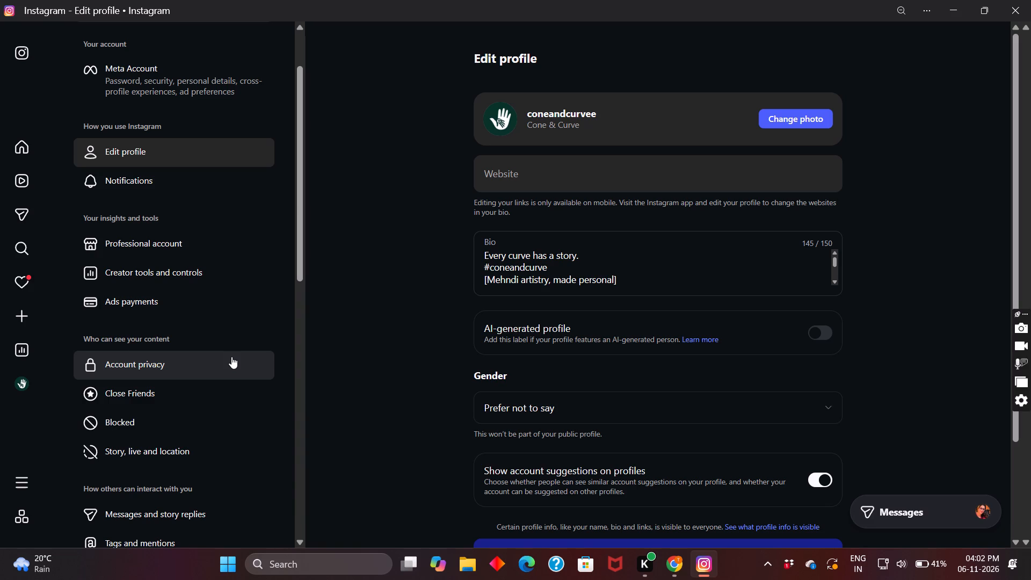
Open the Professional account settings and review the category, public business information and contact options down to the end of the form.
{"action": "scroll", "coordinate": [231, 357], "scroll_direction": "up", "scroll_amount": 2}
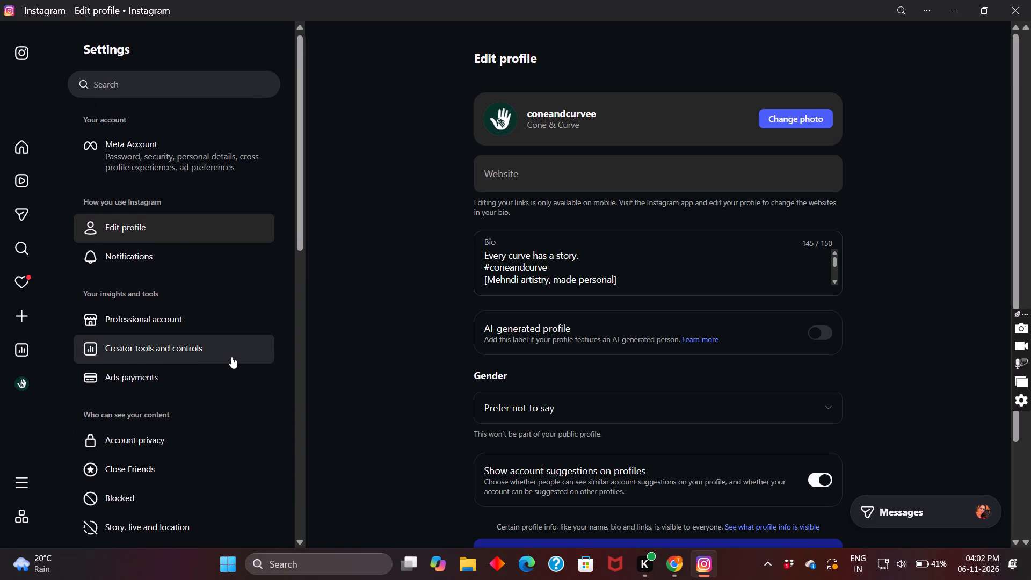
{"action": "scroll", "coordinate": [231, 357], "scroll_direction": "up", "scroll_amount": 1}
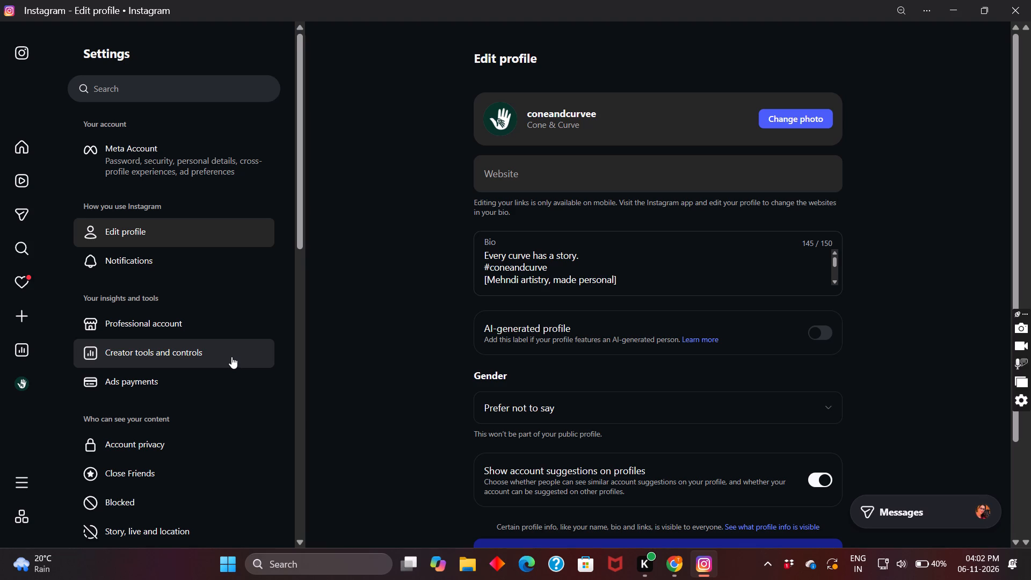
{"action": "scroll", "coordinate": [231, 357], "scroll_direction": "down", "scroll_amount": 1}
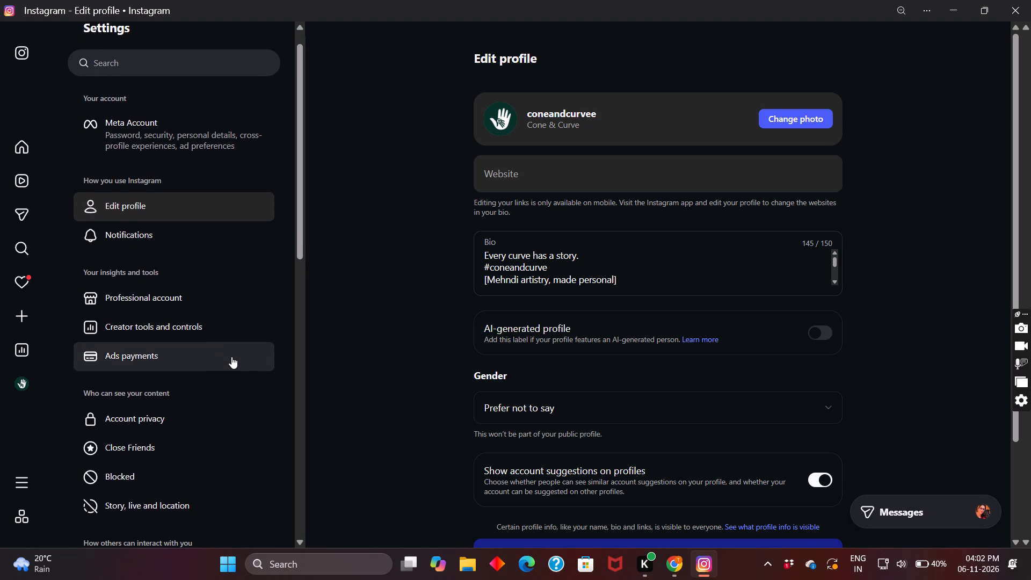
{"action": "scroll", "coordinate": [231, 357], "scroll_direction": "down", "scroll_amount": 1}
{"action": "left_click", "coordinate": [176, 300]}
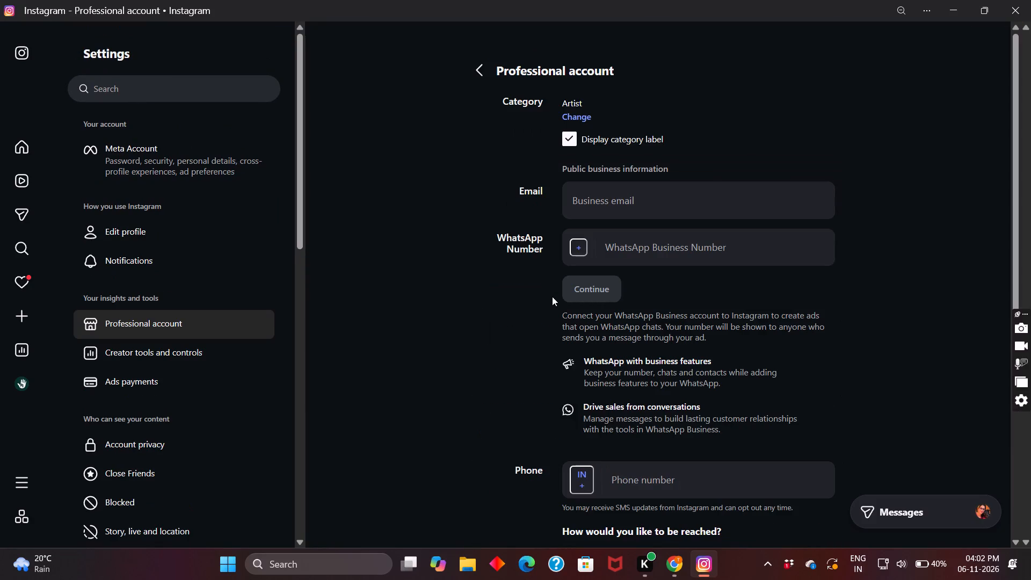
{"action": "scroll", "coordinate": [552, 296], "scroll_direction": "down", "scroll_amount": 3}
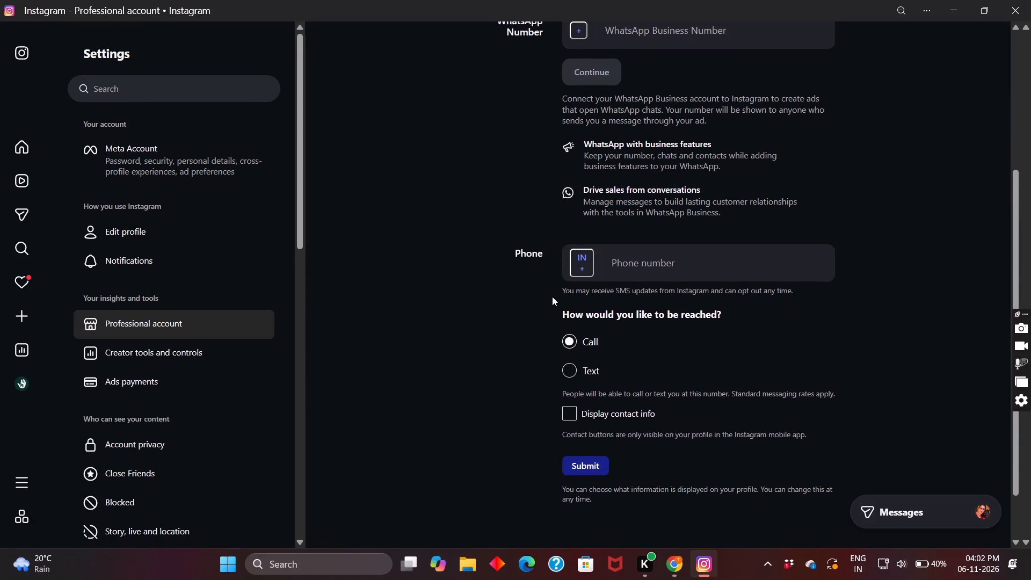
{"action": "scroll", "coordinate": [552, 296], "scroll_direction": "down", "scroll_amount": 3}
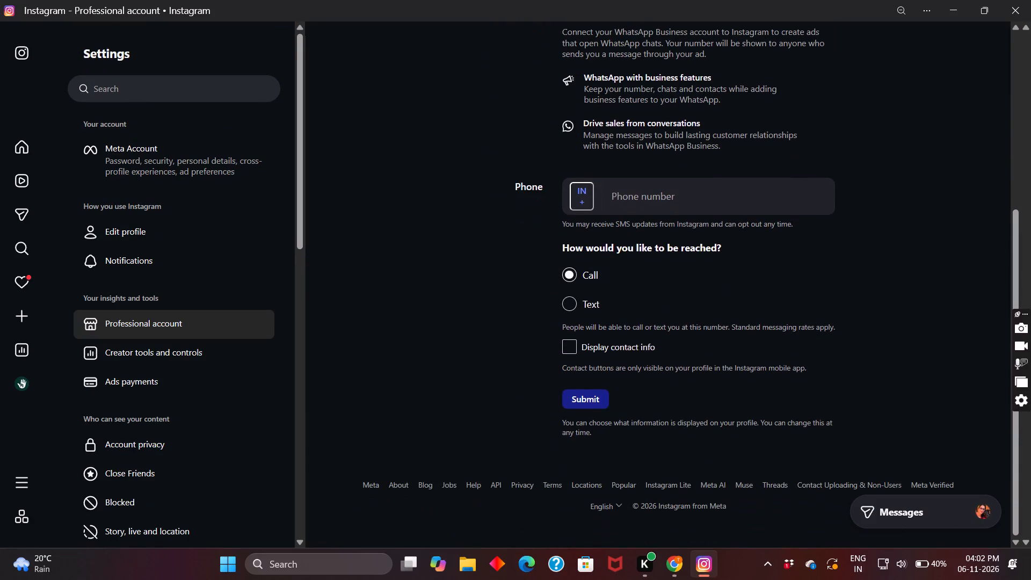
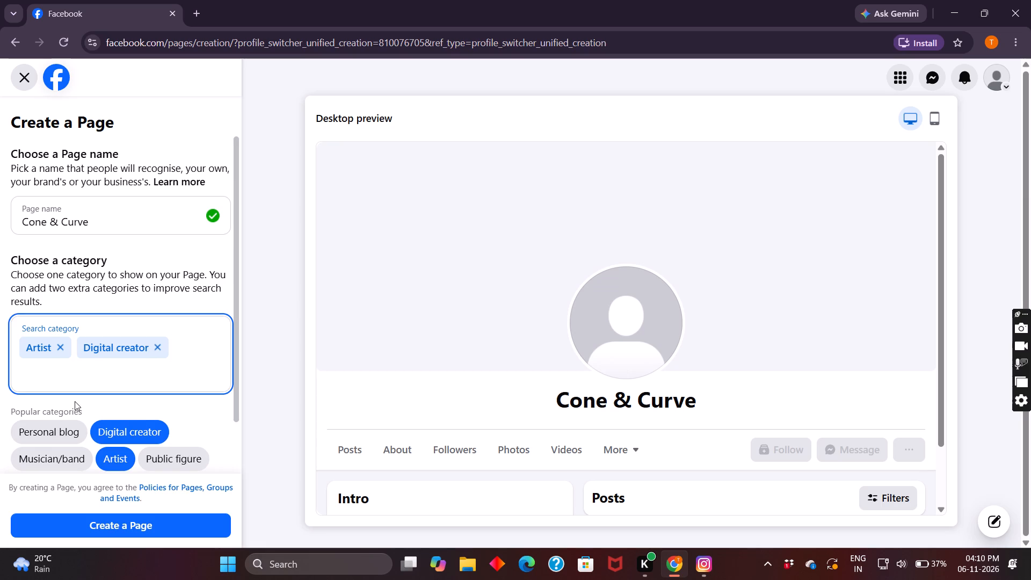
Replace the Digital creator category with Art in the new Page's categories, keeping Artist.
{"action": "left_click", "coordinate": [158, 351]}
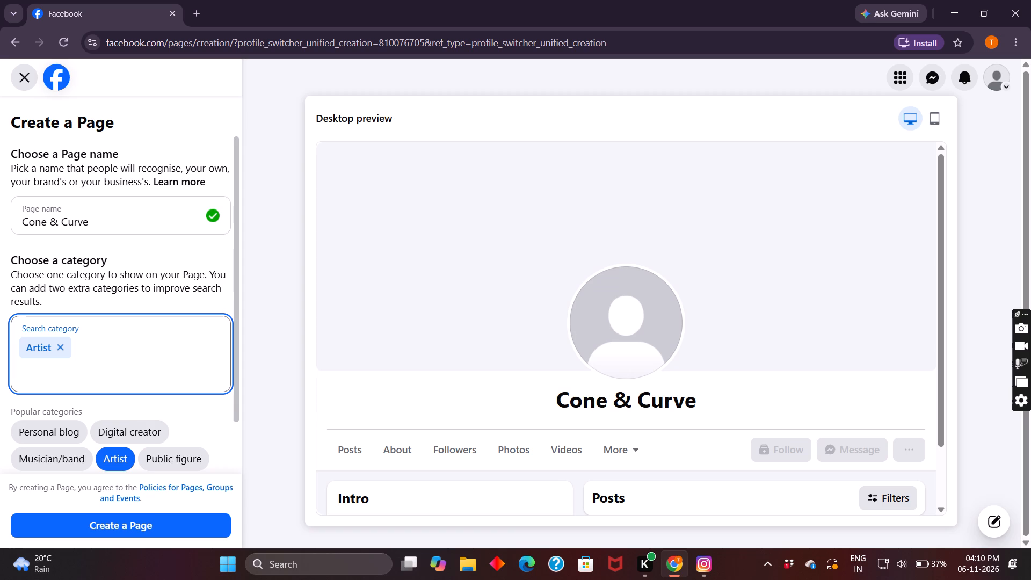
{"action": "scroll", "coordinate": [132, 410], "scroll_direction": "down", "scroll_amount": 2}
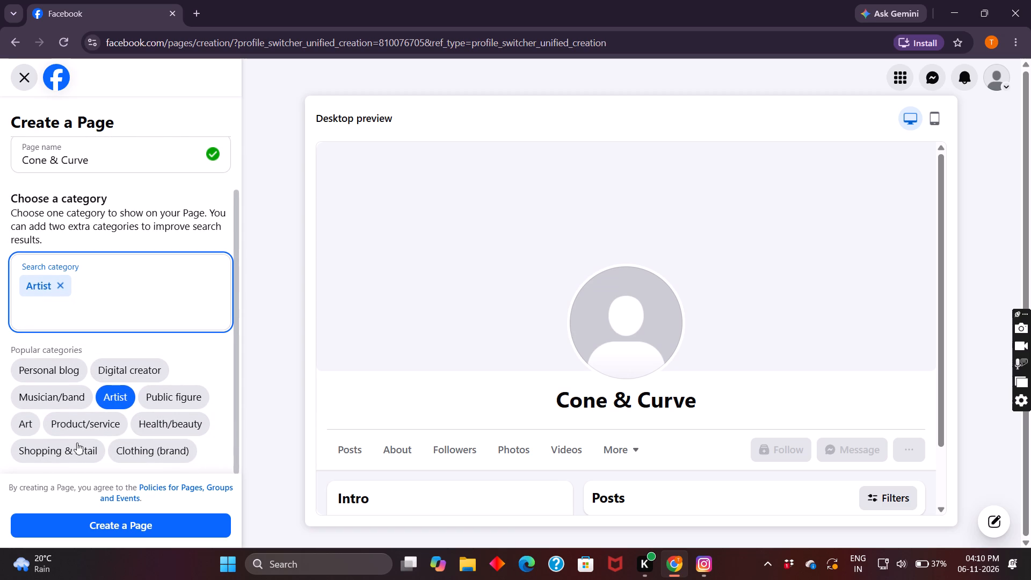
{"action": "left_click", "coordinate": [28, 428]}
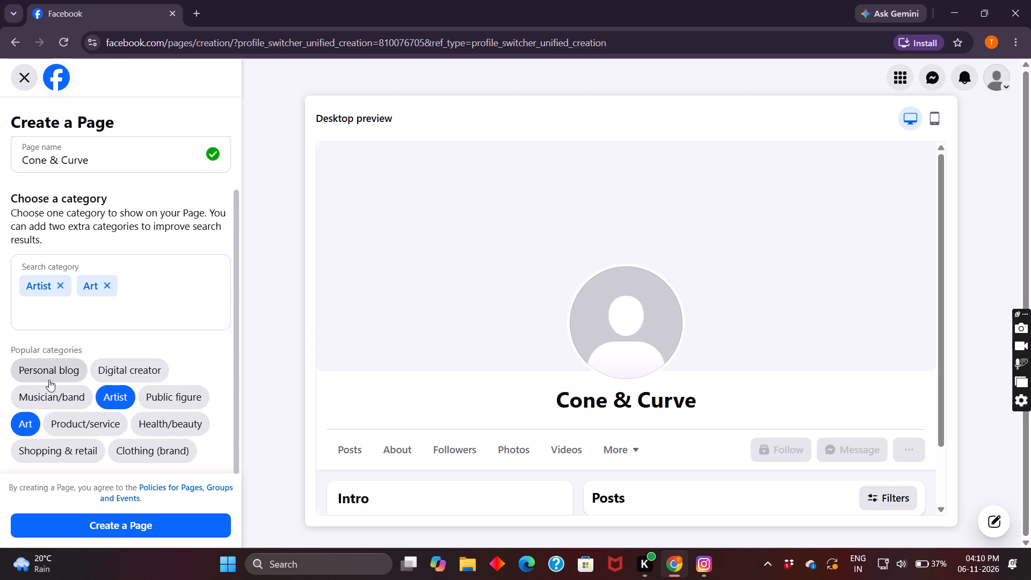
Create the Cone & Curve Page with the chosen categories.
{"action": "scroll", "coordinate": [180, 389], "scroll_direction": "down", "scroll_amount": 2}
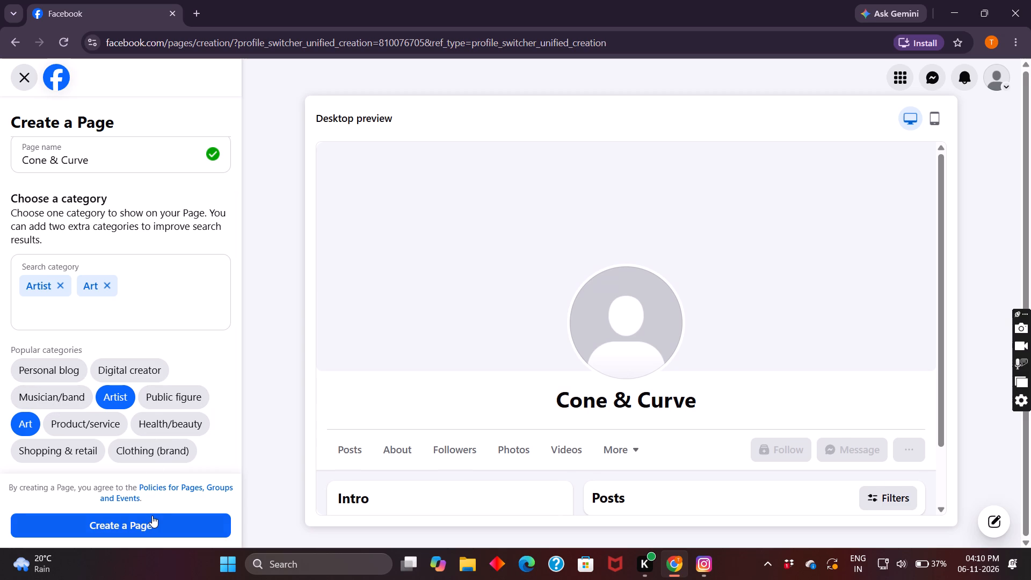
{"action": "left_click", "coordinate": [152, 516]}
{"action": "scroll", "coordinate": [158, 439], "scroll_direction": "down", "scroll_amount": 2}
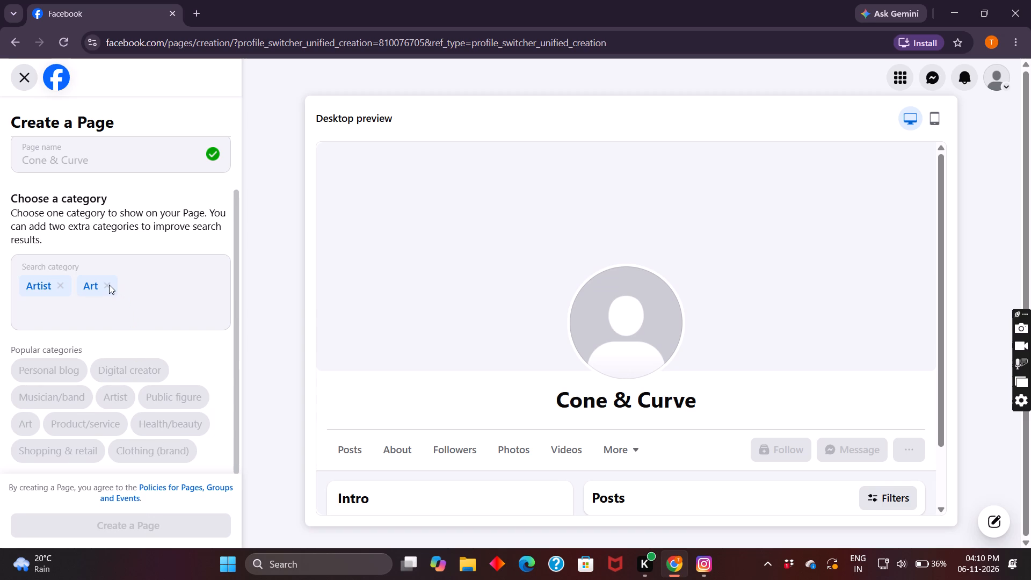
Review the contact, location and hours fields in the first step of finishing the Page setup.
{"action": "scroll", "coordinate": [325, 424], "scroll_direction": "up", "scroll_amount": 1}
{"action": "scroll", "coordinate": [424, 454], "scroll_direction": "down", "scroll_amount": 1}
{"action": "scroll", "coordinate": [131, 417], "scroll_direction": "down", "scroll_amount": 3}
{"action": "scroll", "coordinate": [131, 417], "scroll_direction": "up", "scroll_amount": 4}
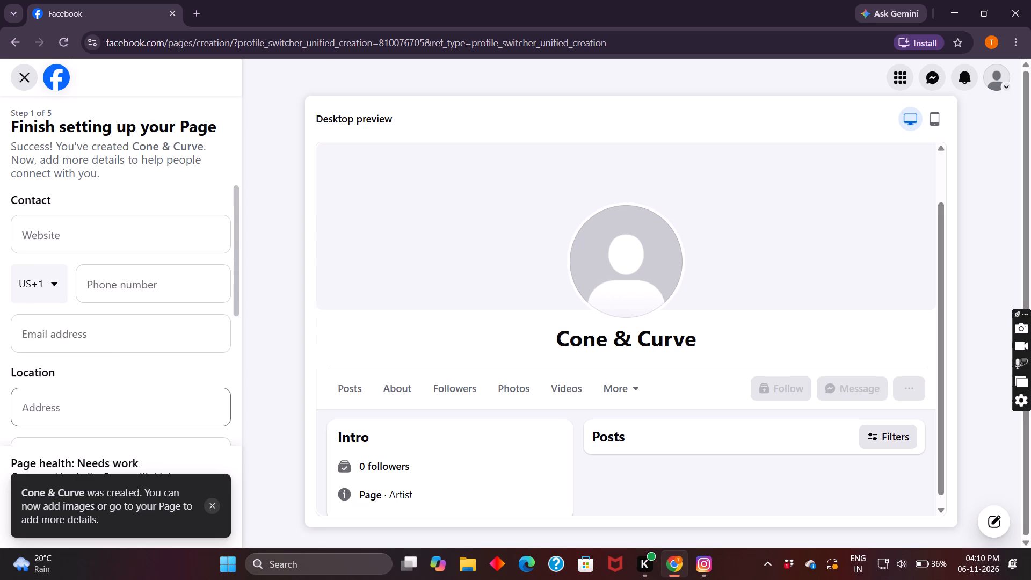
{"action": "scroll", "coordinate": [131, 417], "scroll_direction": "down", "scroll_amount": 9}
{"action": "scroll", "coordinate": [131, 417], "scroll_direction": "up", "scroll_amount": 7}
{"action": "scroll", "coordinate": [131, 417], "scroll_direction": "down", "scroll_amount": 4}
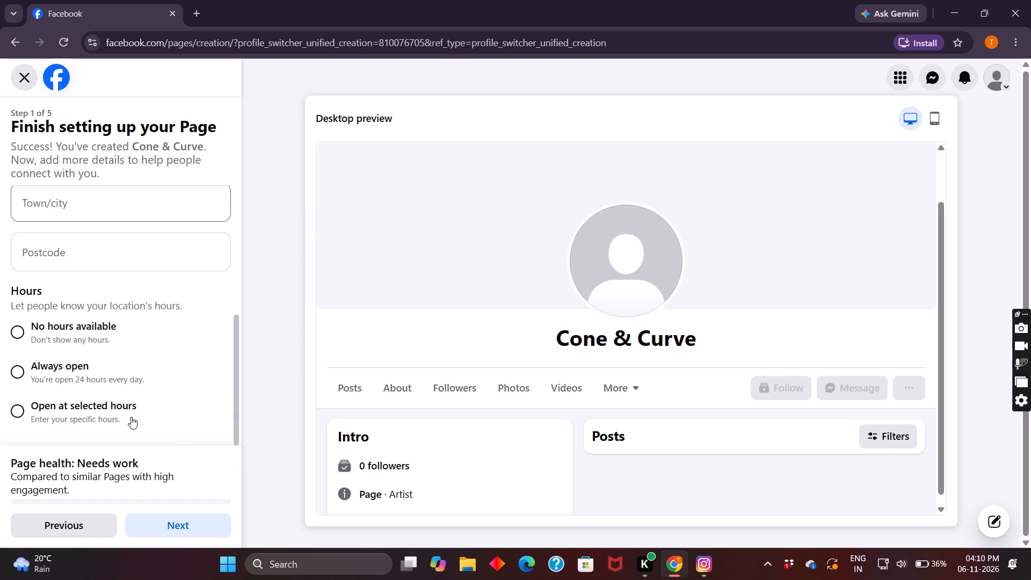
{"action": "scroll", "coordinate": [131, 417], "scroll_direction": "down", "scroll_amount": 4}
{"action": "scroll", "coordinate": [131, 417], "scroll_direction": "up", "scroll_amount": 6}
{"action": "scroll", "coordinate": [131, 417], "scroll_direction": "down", "scroll_amount": 4}
{"action": "scroll", "coordinate": [131, 417], "scroll_direction": "up", "scroll_amount": 3}
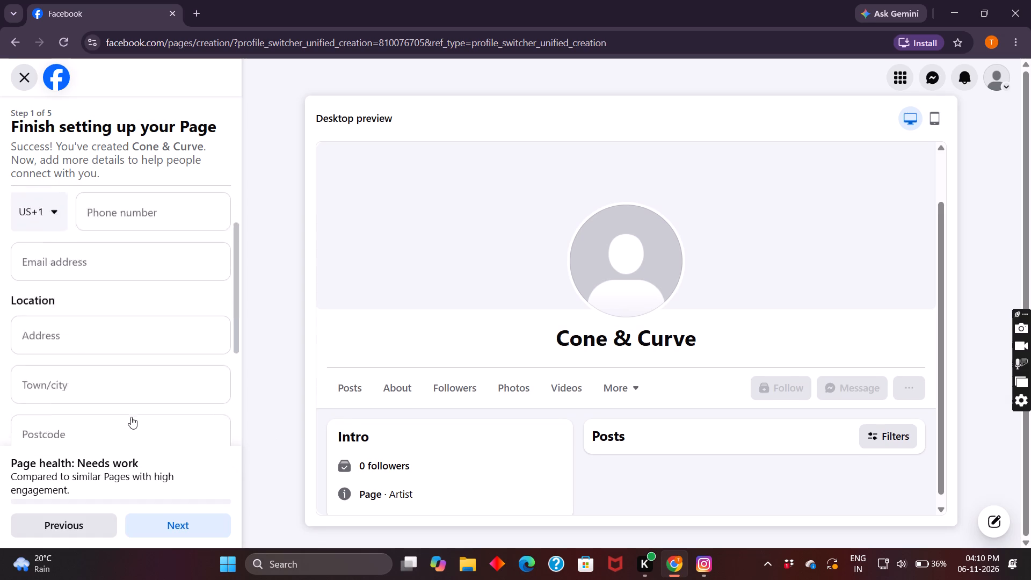
Set the country code of the Page's contact phone number to India (IN+91).
{"action": "scroll", "coordinate": [131, 417], "scroll_direction": "up", "scroll_amount": 4}
{"action": "left_click", "coordinate": [99, 279]}
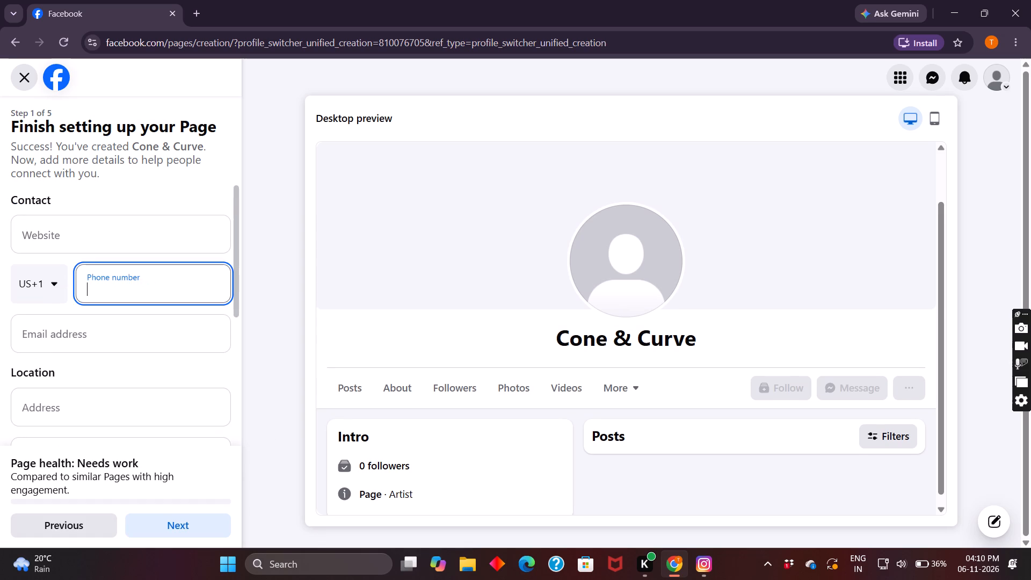
{"action": "left_click", "coordinate": [54, 279]}
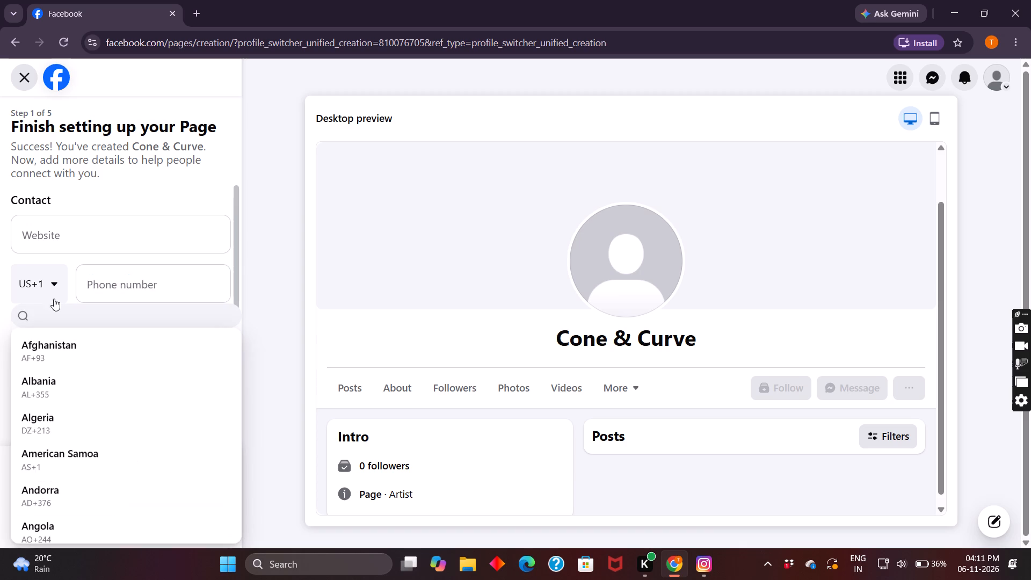
{"action": "left_click", "coordinate": [57, 320]}
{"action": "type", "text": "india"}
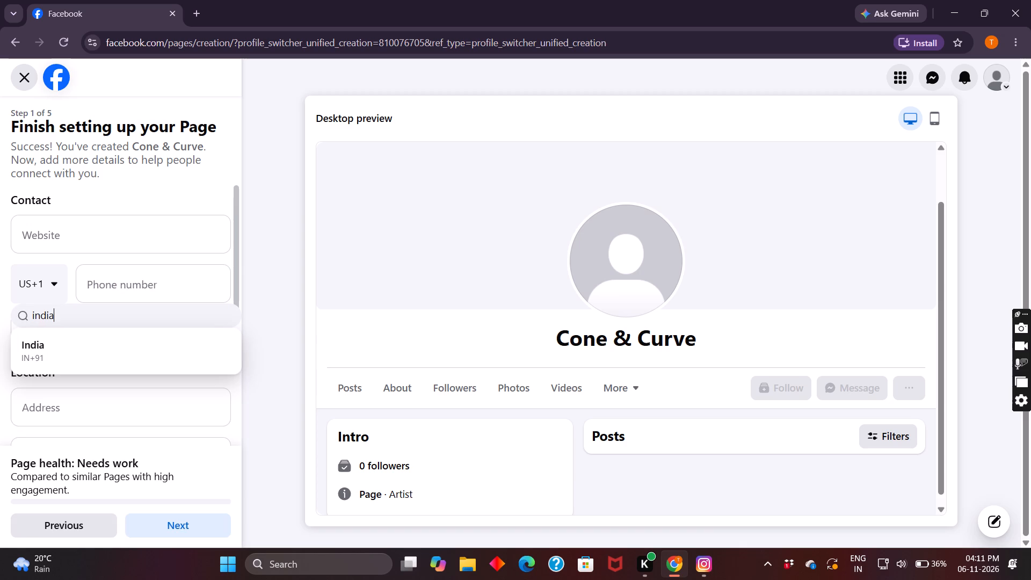
{"action": "left_click", "coordinate": [36, 349]}
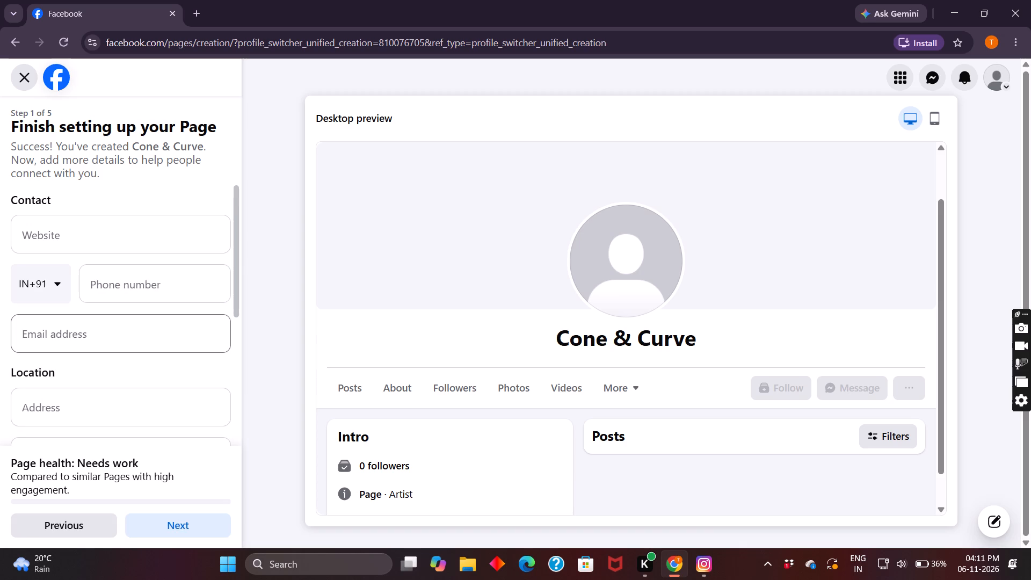
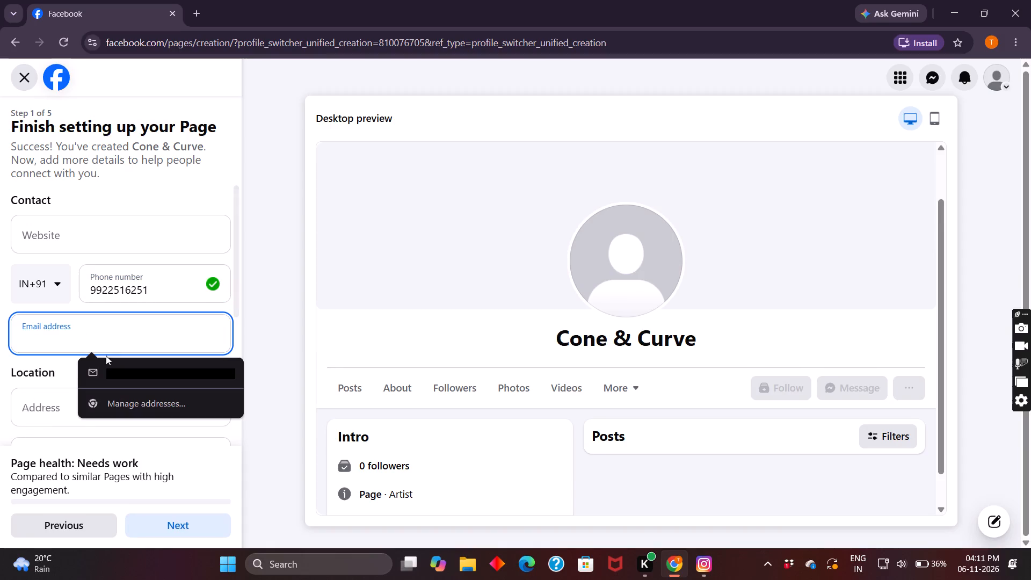
Fill in the Page's contact email address with the saved suggestion.
{"action": "left_click", "coordinate": [107, 365]}
Set the Page location's town/city to Akola, Maharashtra.
{"action": "scroll", "coordinate": [91, 389], "scroll_direction": "down", "scroll_amount": 1}
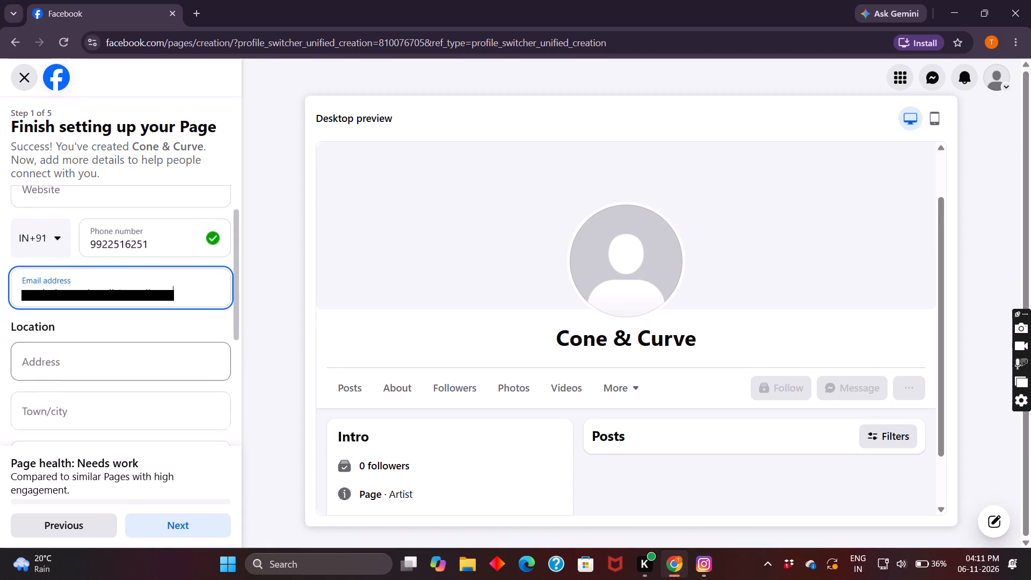
{"action": "scroll", "coordinate": [91, 389], "scroll_direction": "down", "scroll_amount": 1}
{"action": "left_click", "coordinate": [88, 332]}
{"action": "scroll", "coordinate": [88, 332], "scroll_direction": "down", "scroll_amount": 2}
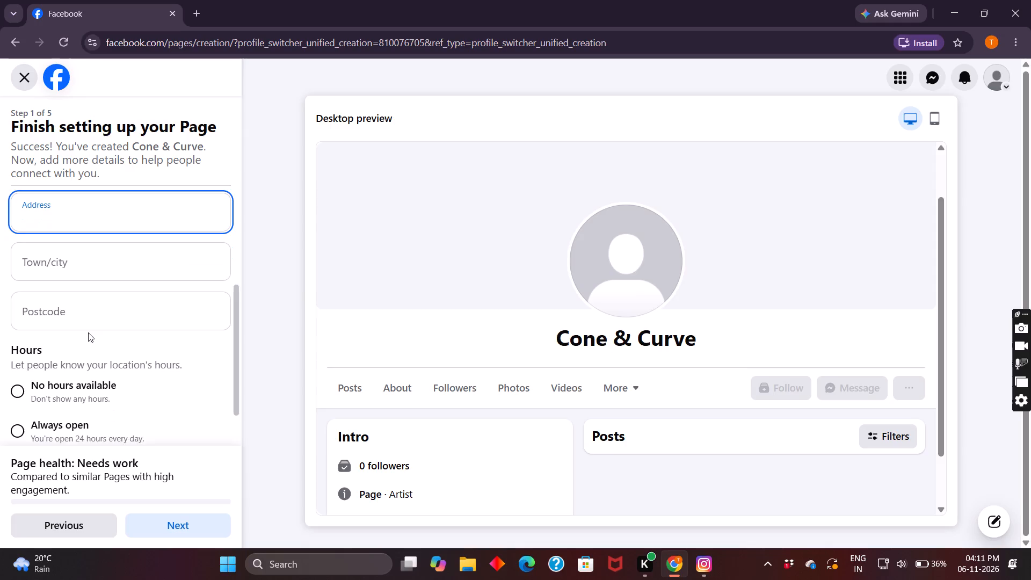
{"action": "scroll", "coordinate": [88, 332], "scroll_direction": "up", "scroll_amount": 2}
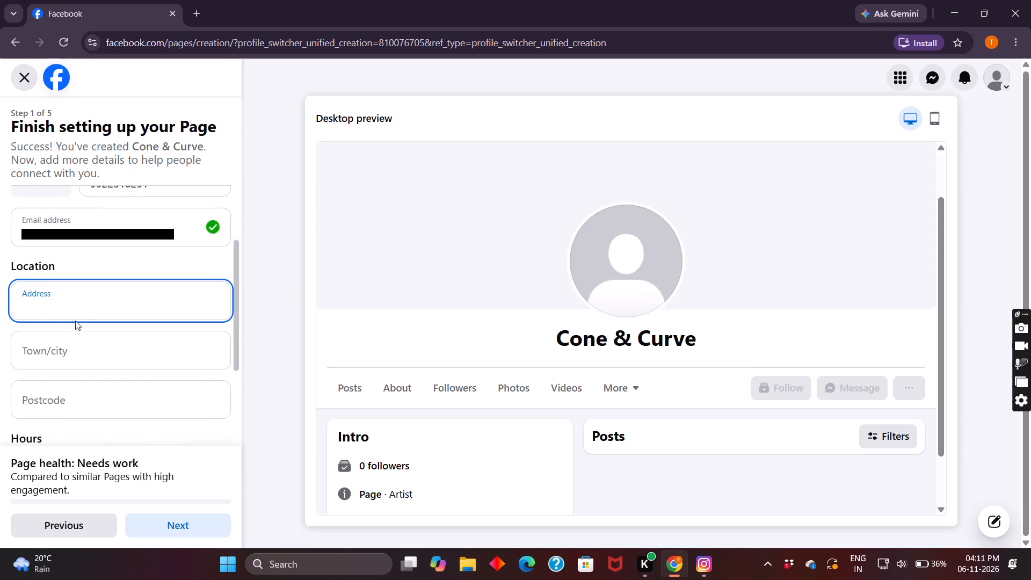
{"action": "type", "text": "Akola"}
{"action": "left_click", "coordinate": [30, 363]}
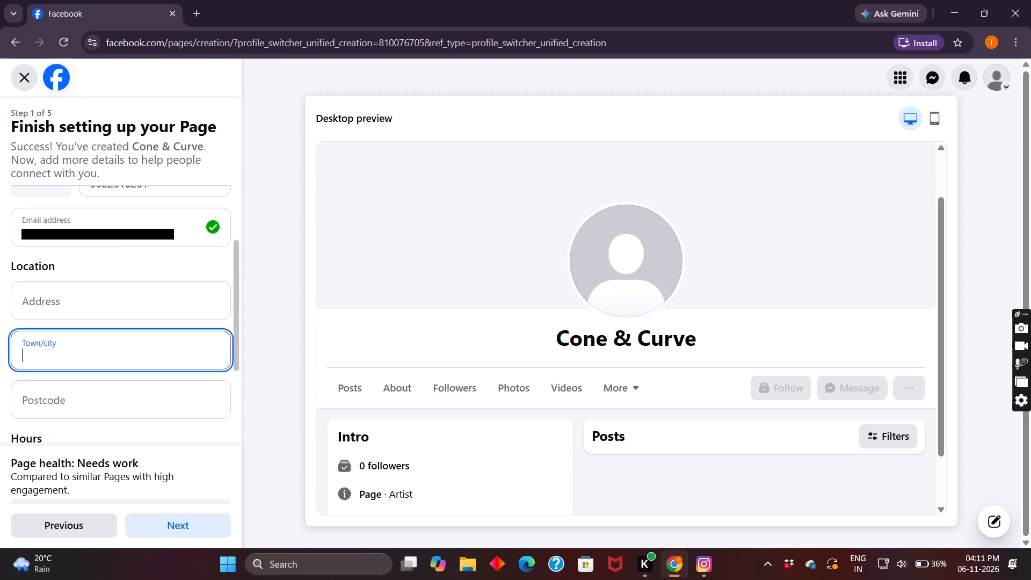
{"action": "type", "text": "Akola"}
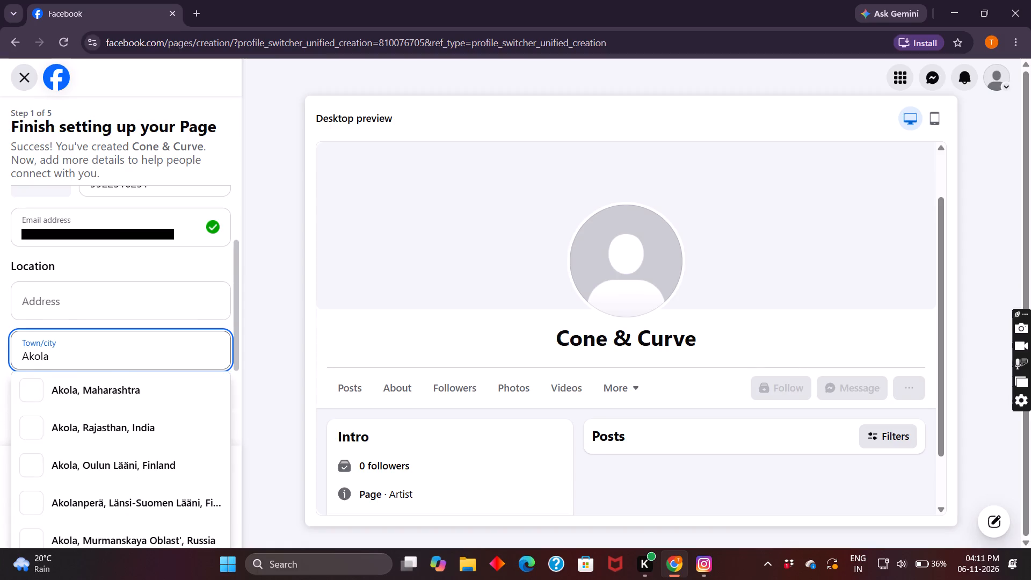
{"action": "left_click", "coordinate": [61, 393]}
{"action": "scroll", "coordinate": [61, 393], "scroll_direction": "down", "scroll_amount": 1}
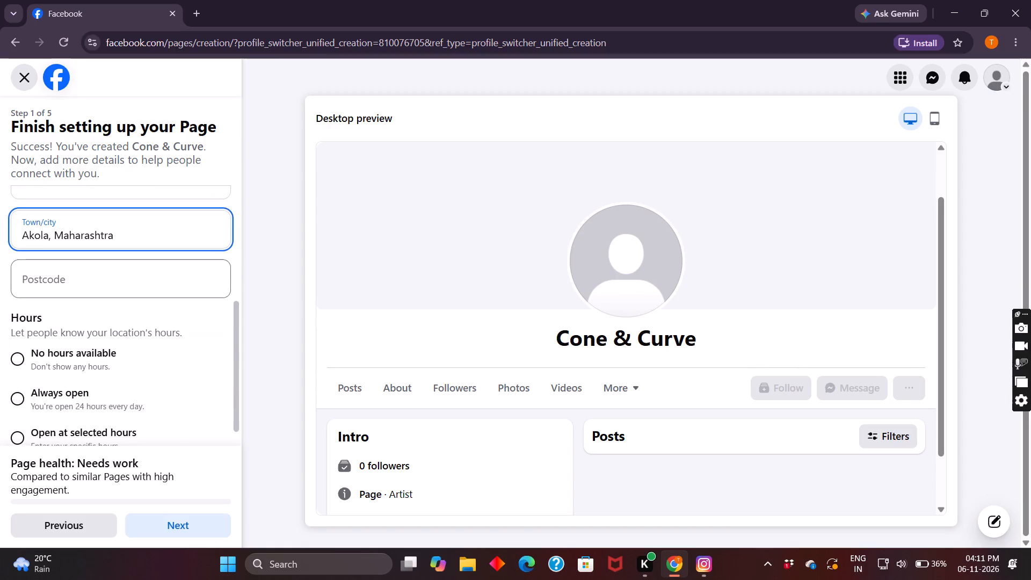
Enter 444001 as the postcode of the Page's location.
{"action": "left_click", "coordinate": [60, 289]}
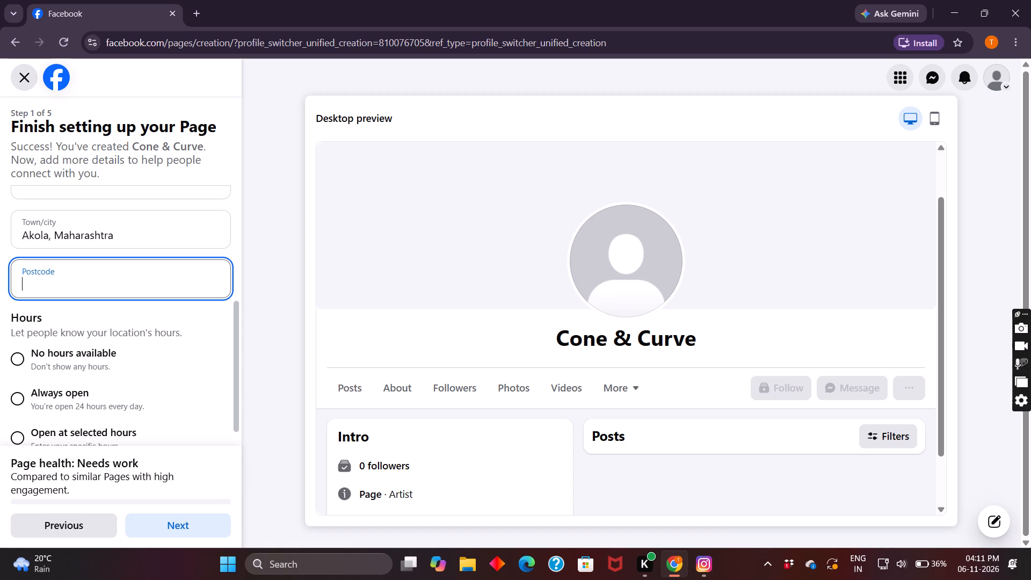
{"action": "key", "text": "shift+dollar"}
{"action": "key", "text": "BackSpace"}
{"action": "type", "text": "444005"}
{"action": "scroll", "coordinate": [50, 393], "scroll_direction": "down", "scroll_amount": 1}
{"action": "key", "text": "BackSpace"}
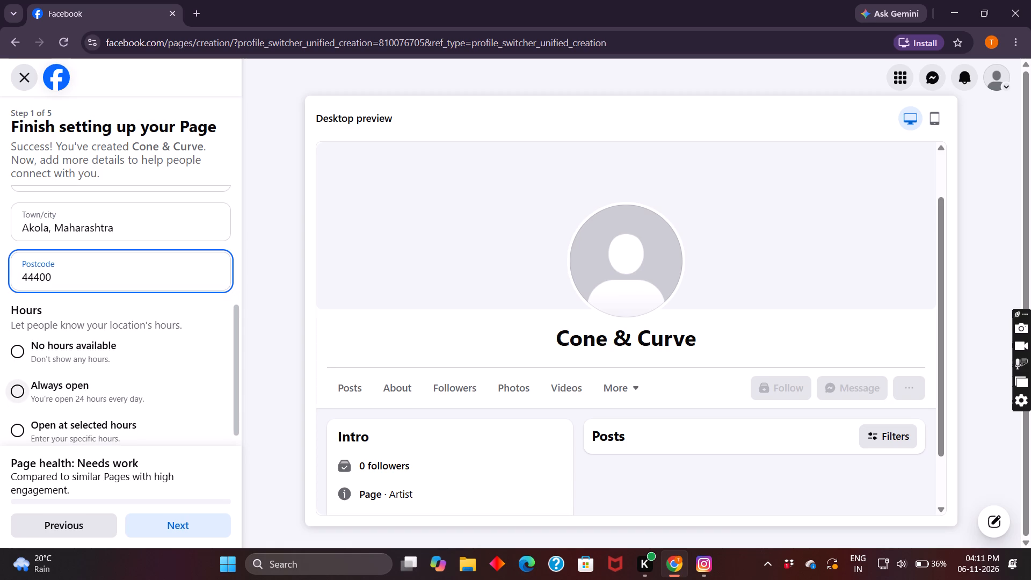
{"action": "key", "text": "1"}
Set the Page's hours to No hours available and continue to the page customisation step.
{"action": "scroll", "coordinate": [50, 393], "scroll_direction": "down", "scroll_amount": 1}
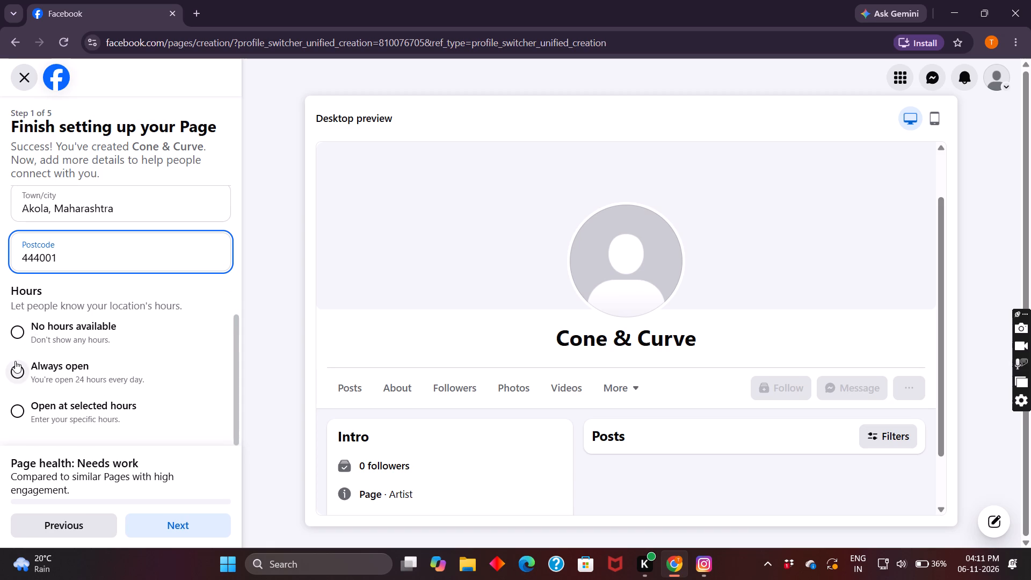
{"action": "left_click", "coordinate": [23, 330]}
{"action": "scroll", "coordinate": [73, 416], "scroll_direction": "down", "scroll_amount": 1}
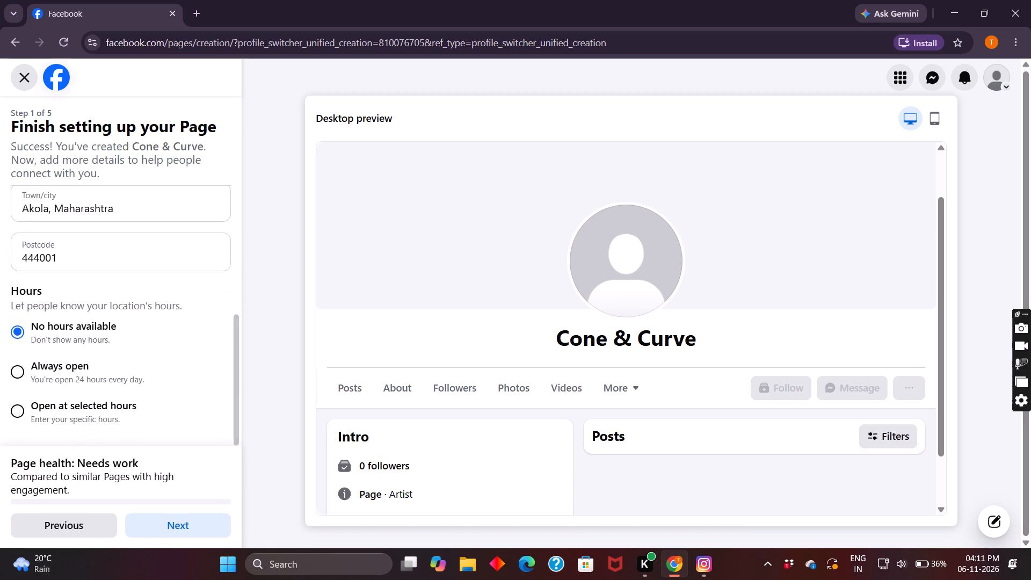
{"action": "left_click", "coordinate": [151, 523]}
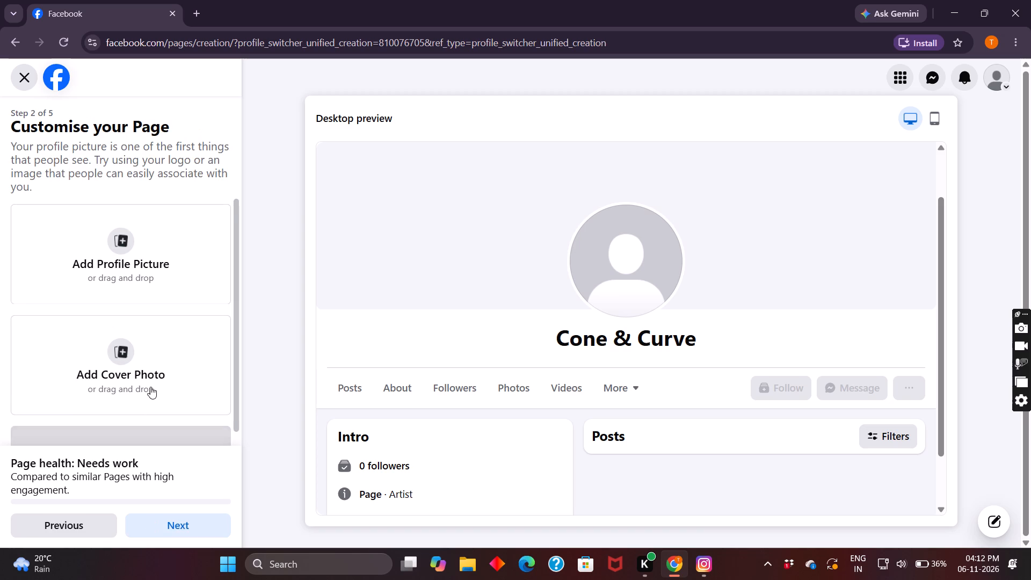
{"action": "scroll", "coordinate": [150, 387], "scroll_direction": "down", "scroll_amount": 1}
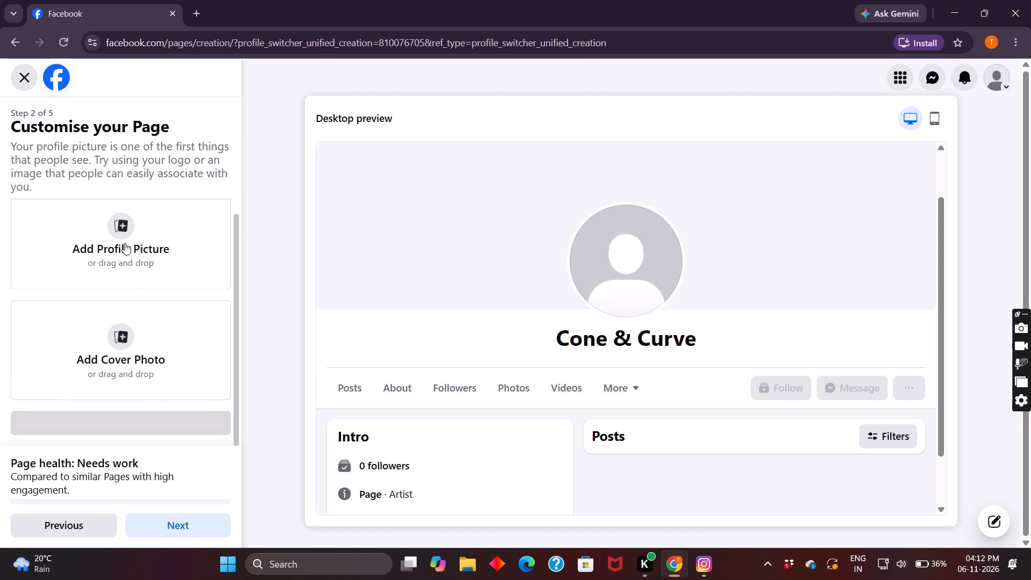
{"action": "left_click", "coordinate": [132, 247]}
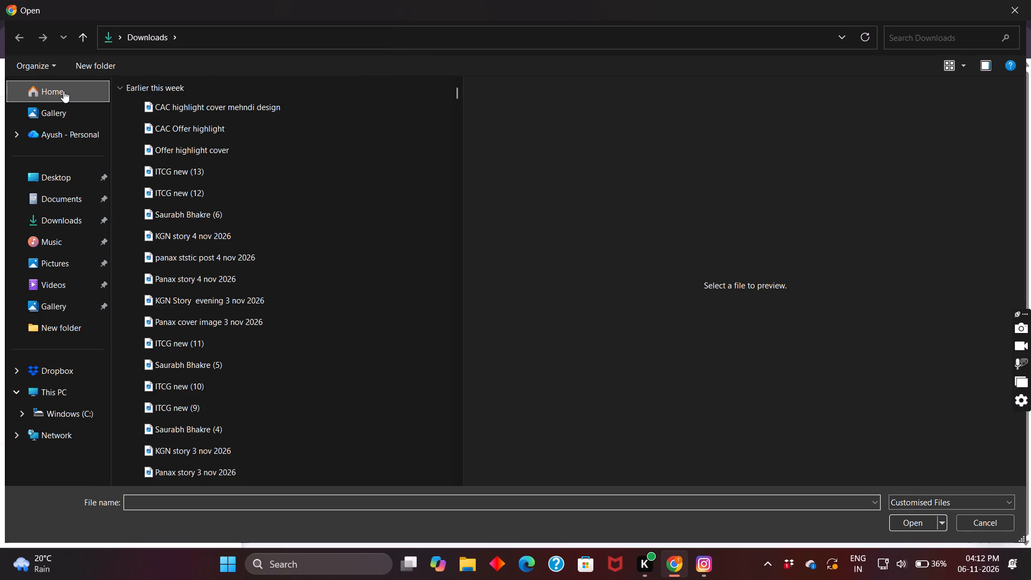
{"action": "double_click", "coordinate": [63, 91]}
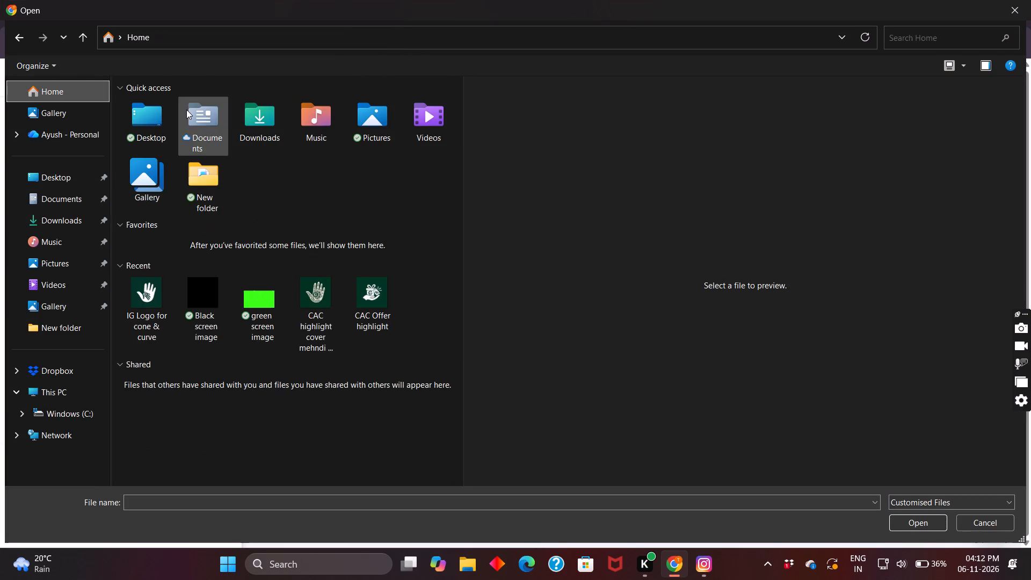
{"action": "left_click", "coordinate": [148, 293]}
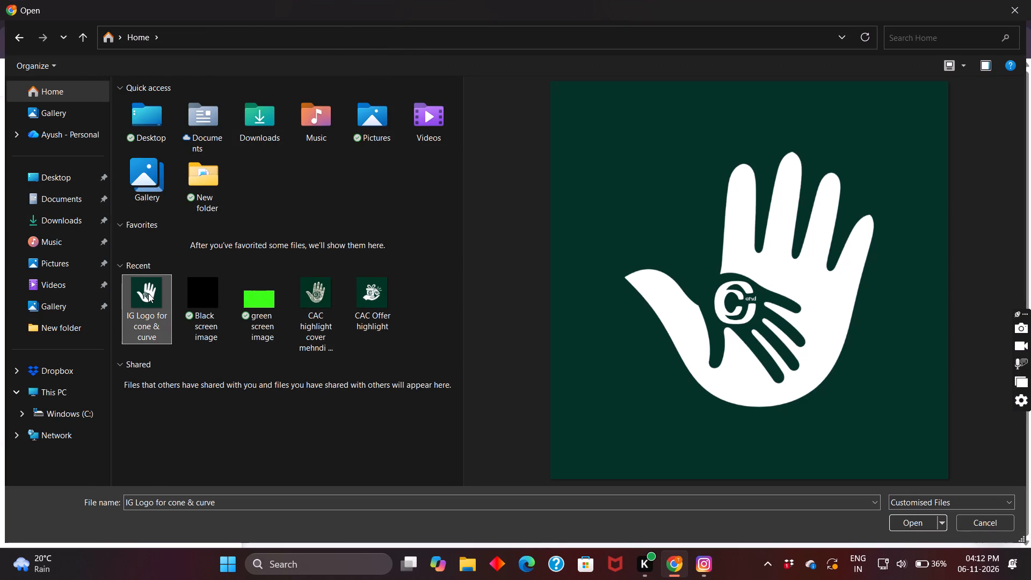
{"action": "left_click", "coordinate": [919, 522]}
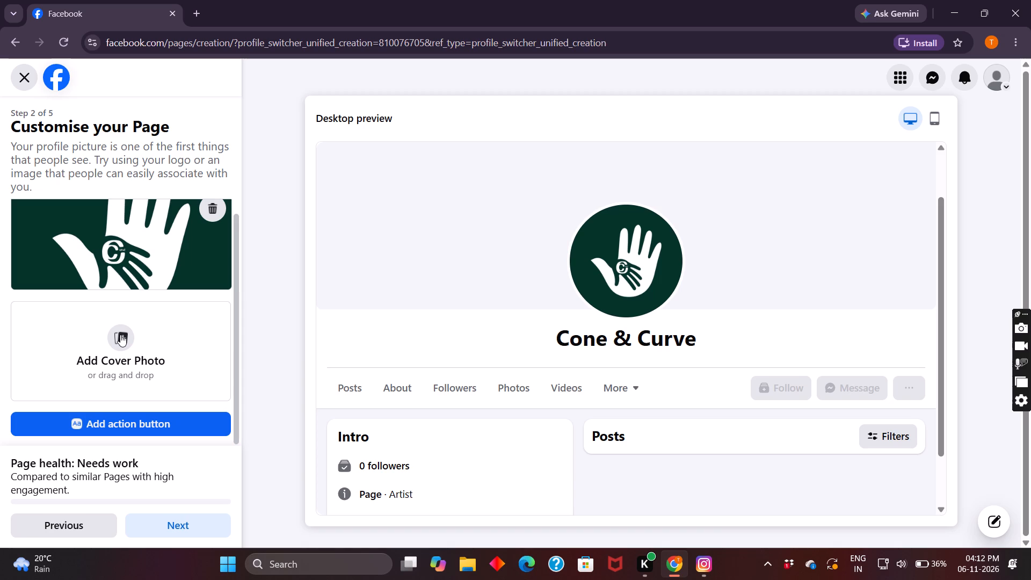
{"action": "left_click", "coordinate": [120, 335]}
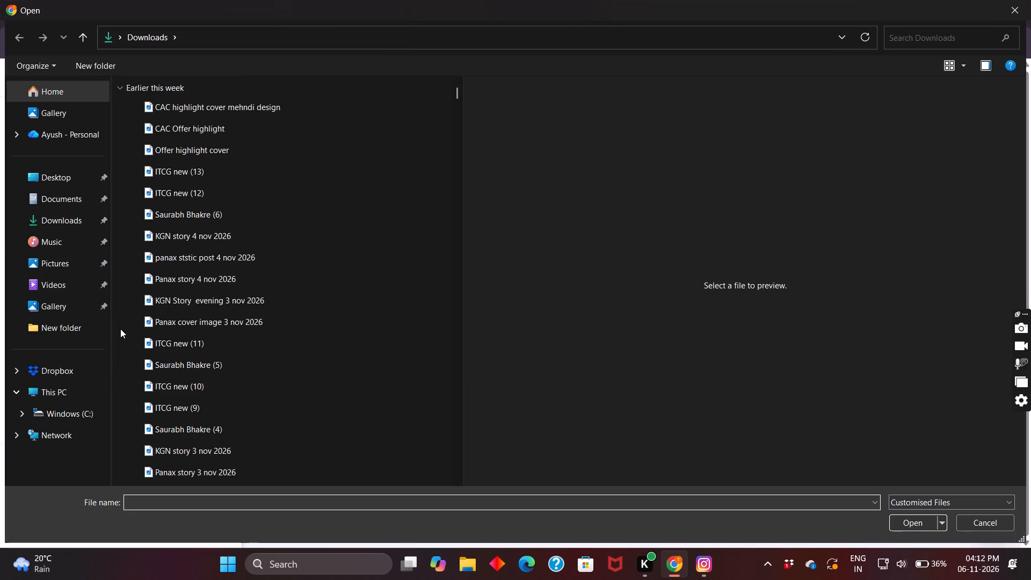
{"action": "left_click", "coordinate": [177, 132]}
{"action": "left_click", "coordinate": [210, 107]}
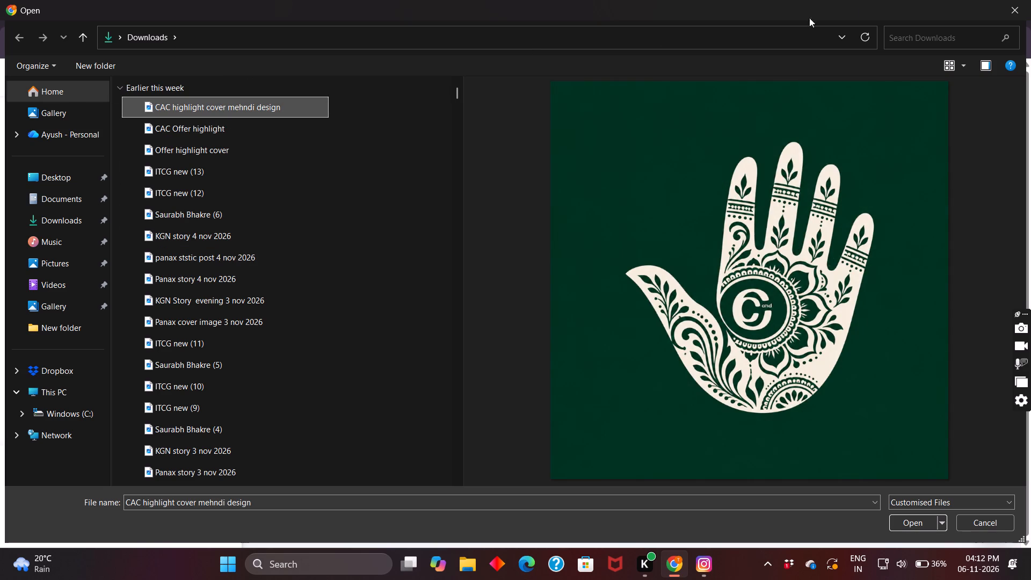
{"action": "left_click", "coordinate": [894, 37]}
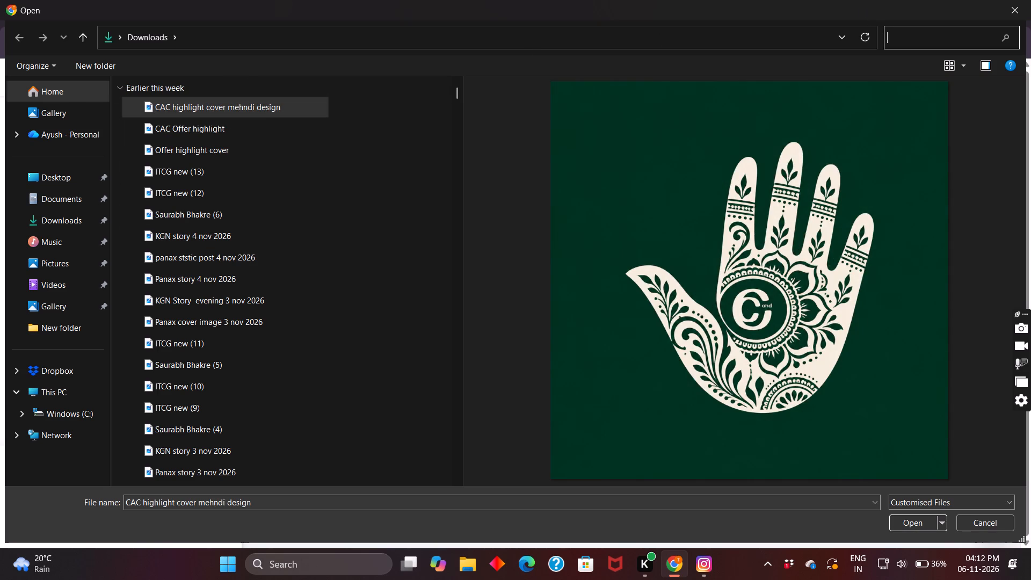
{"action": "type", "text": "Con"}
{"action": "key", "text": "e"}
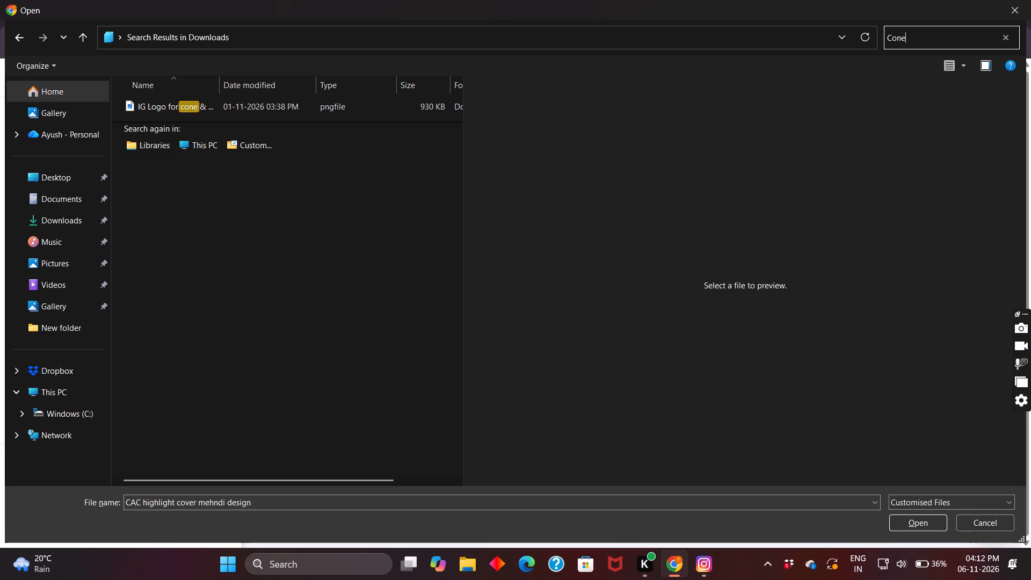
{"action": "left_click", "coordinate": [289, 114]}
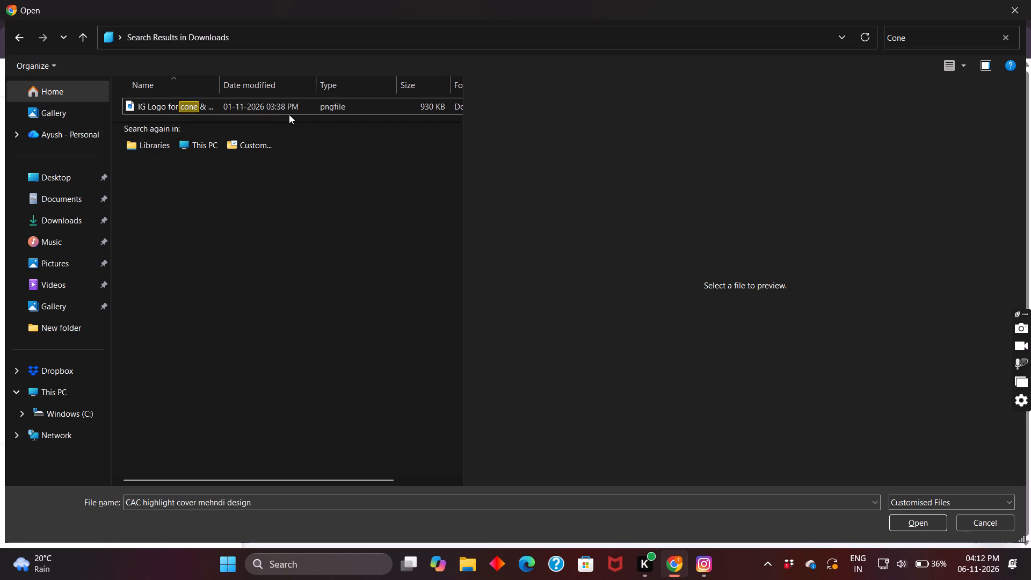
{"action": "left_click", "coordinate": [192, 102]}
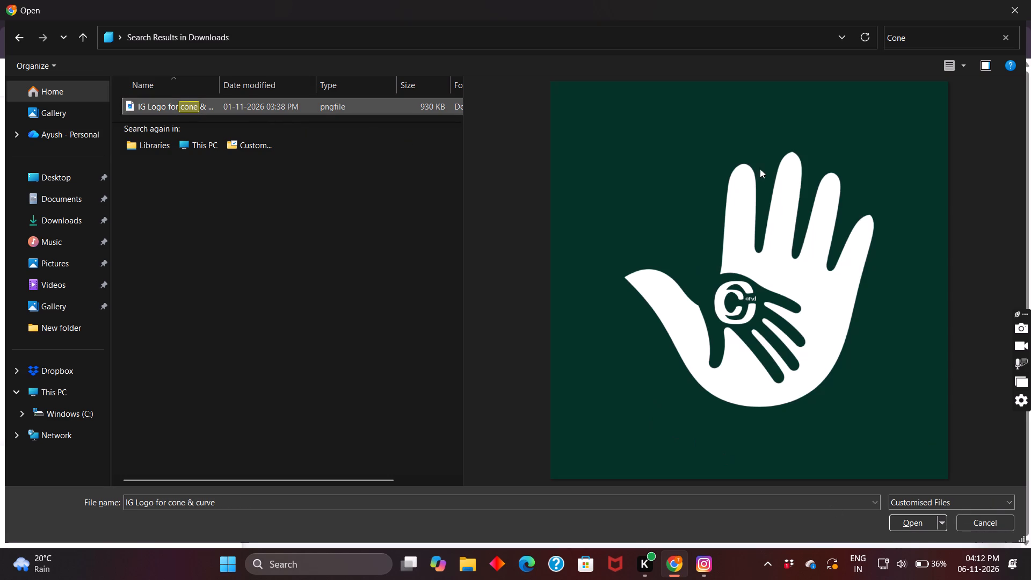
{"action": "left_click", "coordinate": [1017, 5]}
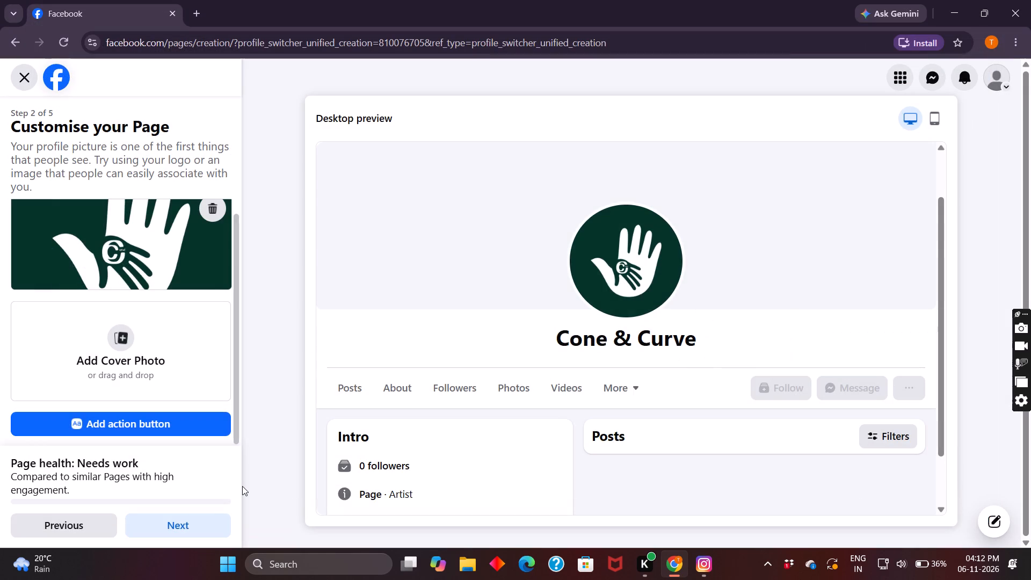
Continue to the WhatsApp connection step without adding a cover photo or action button.
{"action": "scroll", "coordinate": [134, 461], "scroll_direction": "down", "scroll_amount": 4}
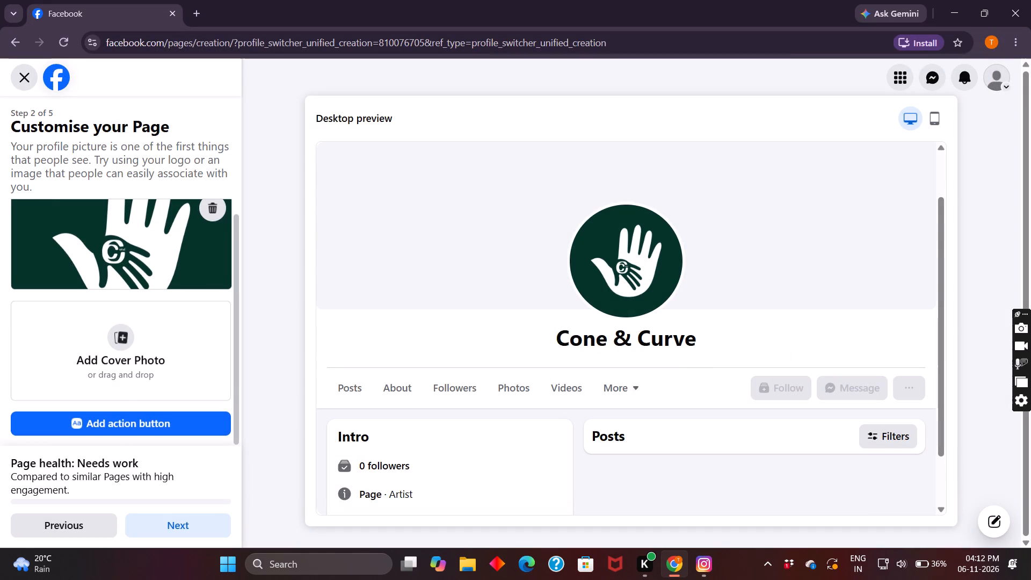
{"action": "left_click", "coordinate": [147, 526]}
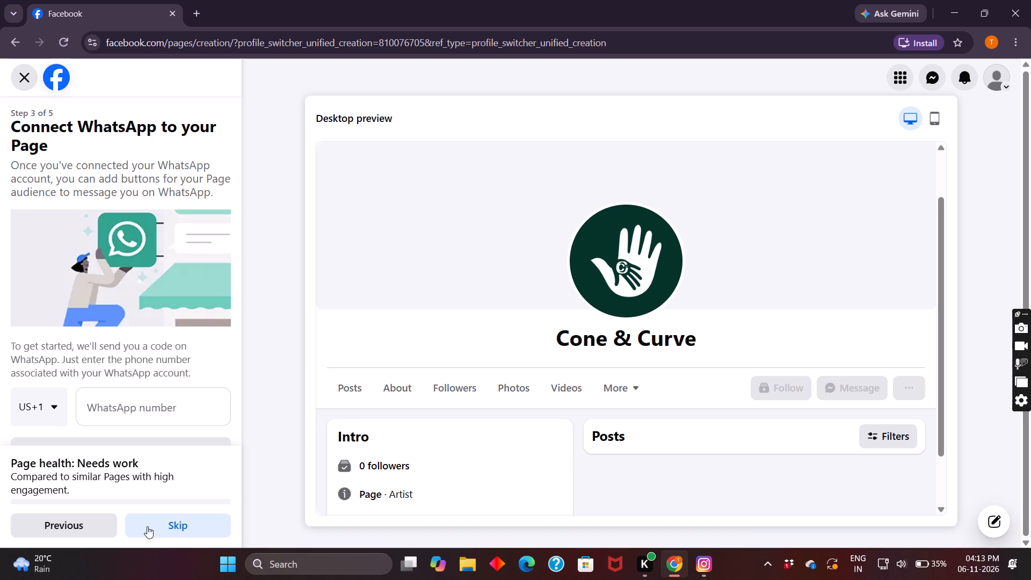
Set the WhatsApp number's country code to India (IN+91).
{"action": "left_click", "coordinate": [121, 397]}
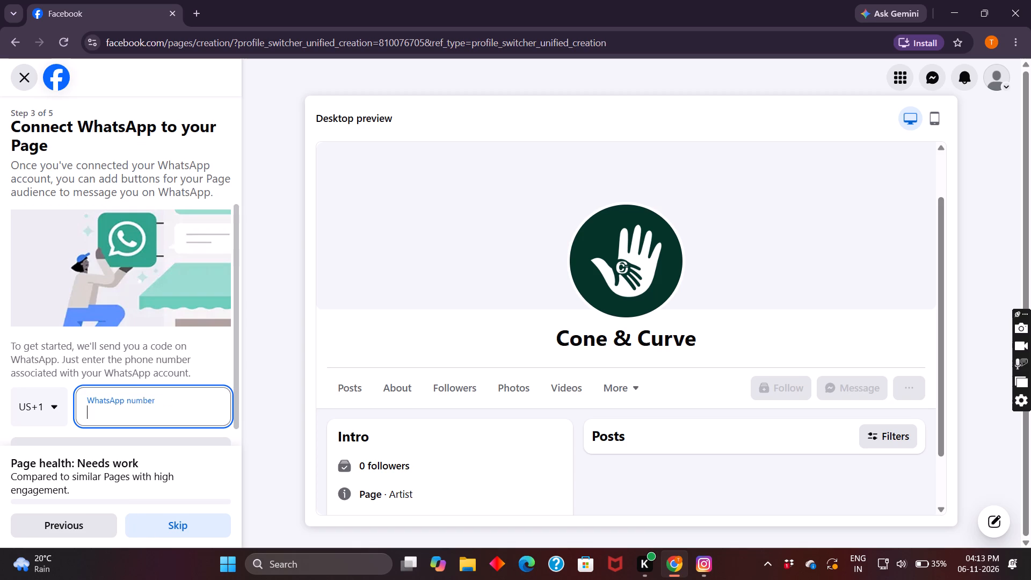
{"action": "left_click", "coordinate": [48, 407]}
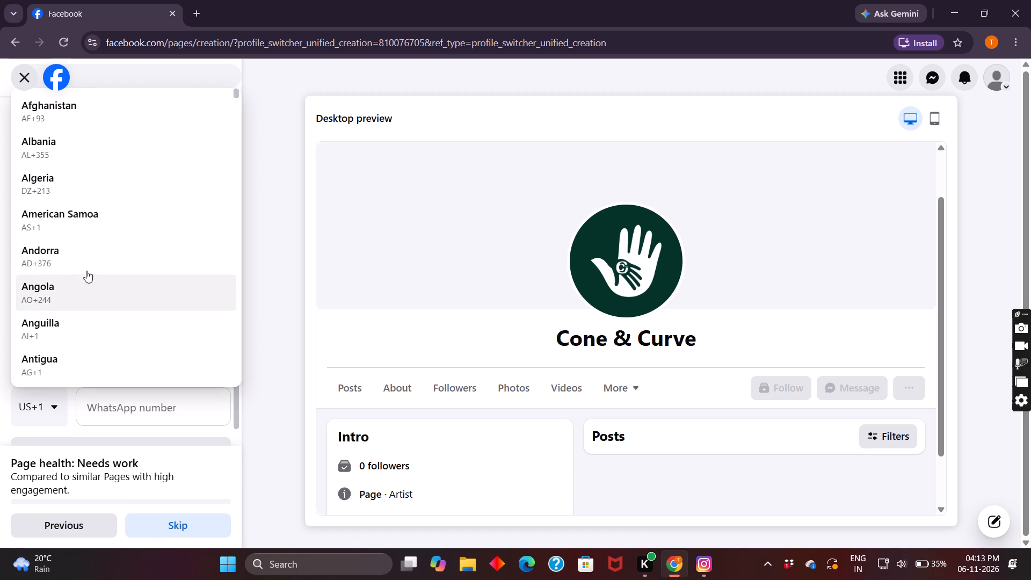
{"action": "scroll", "coordinate": [87, 161], "scroll_direction": "up", "scroll_amount": 4}
{"action": "scroll", "coordinate": [87, 161], "scroll_direction": "down", "scroll_amount": 4}
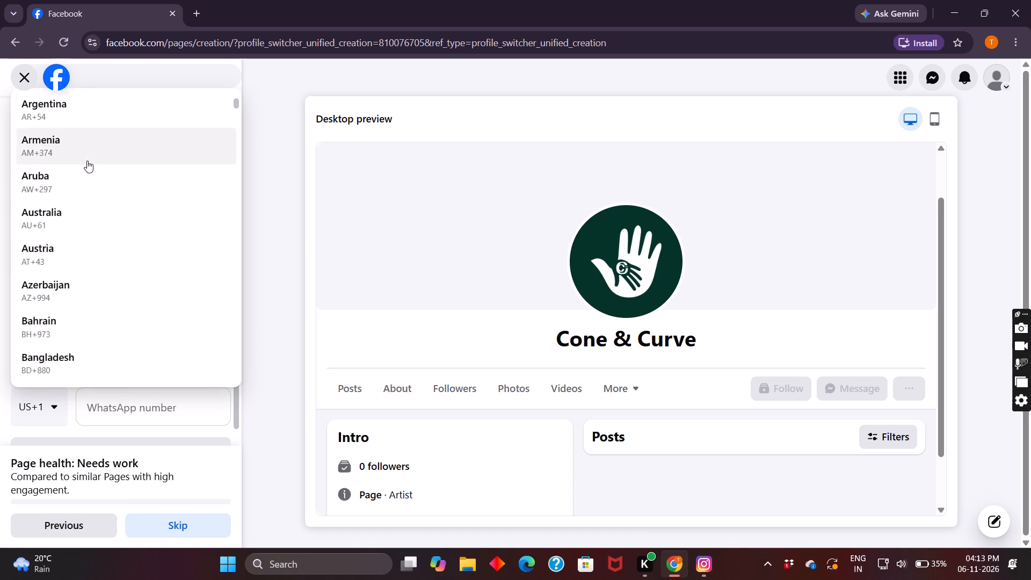
{"action": "scroll", "coordinate": [87, 161], "scroll_direction": "down", "scroll_amount": 9}
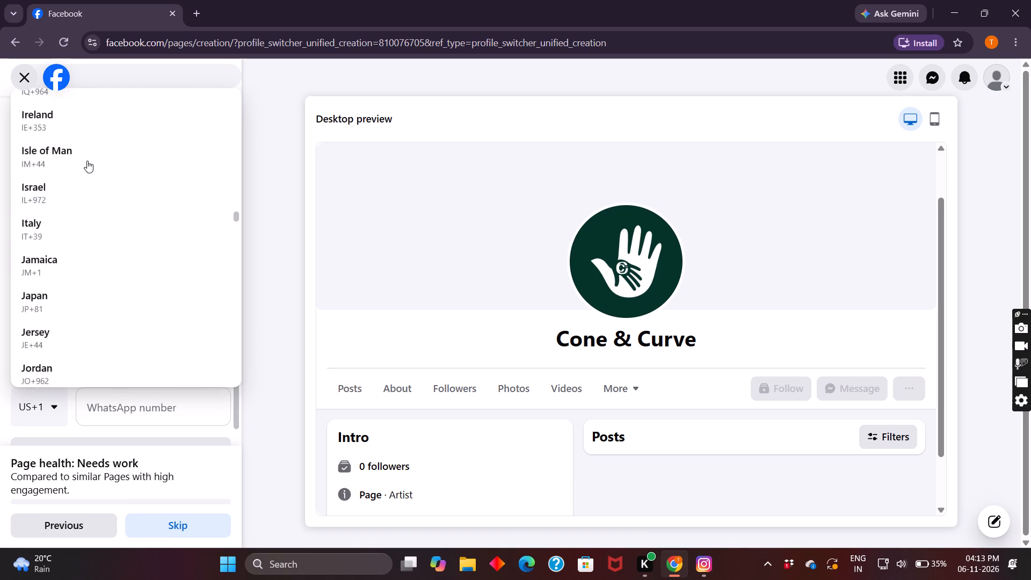
{"action": "scroll", "coordinate": [87, 161], "scroll_direction": "down", "scroll_amount": 9}
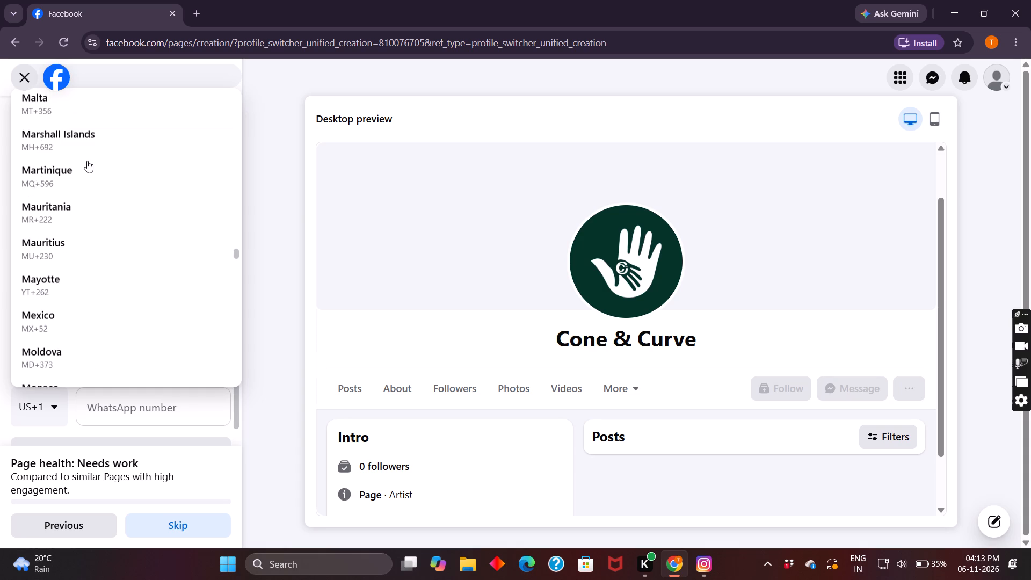
{"action": "scroll", "coordinate": [87, 161], "scroll_direction": "down", "scroll_amount": 9}
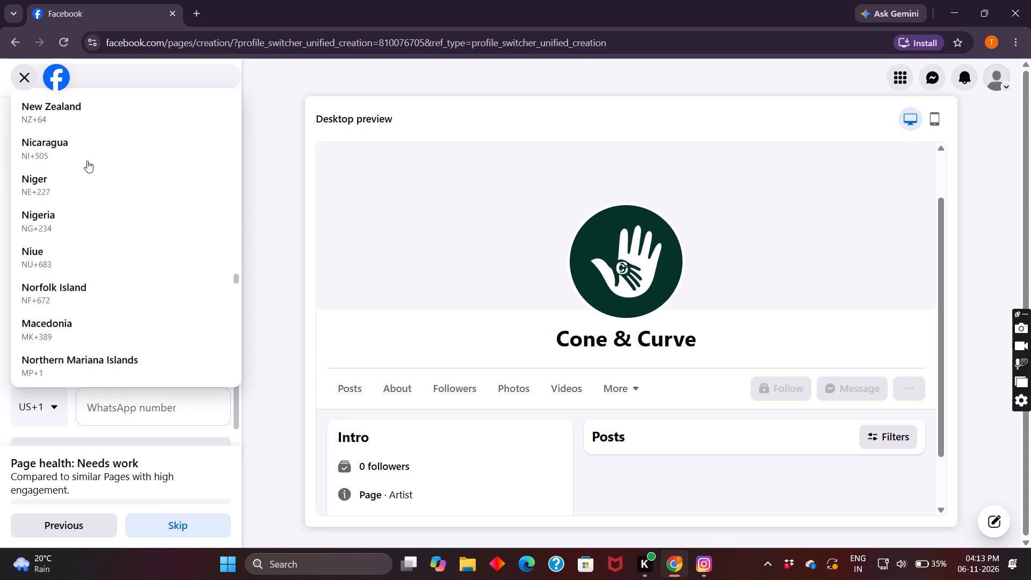
{"action": "scroll", "coordinate": [87, 161], "scroll_direction": "down", "scroll_amount": 9}
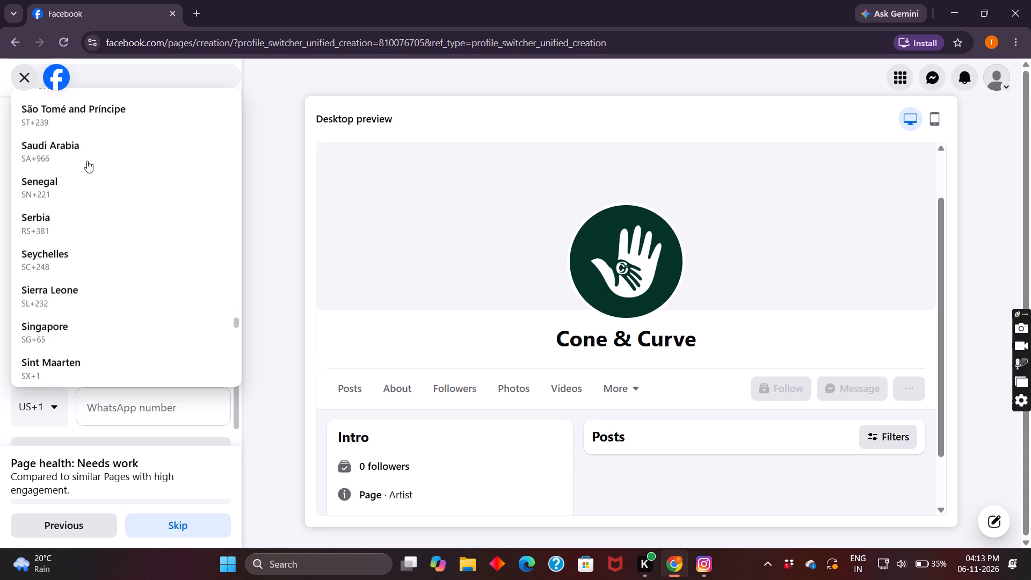
{"action": "scroll", "coordinate": [87, 161], "scroll_direction": "down", "scroll_amount": 5}
{"action": "scroll", "coordinate": [87, 161], "scroll_direction": "up", "scroll_amount": 20}
{"action": "scroll", "coordinate": [87, 161], "scroll_direction": "up", "scroll_amount": 5}
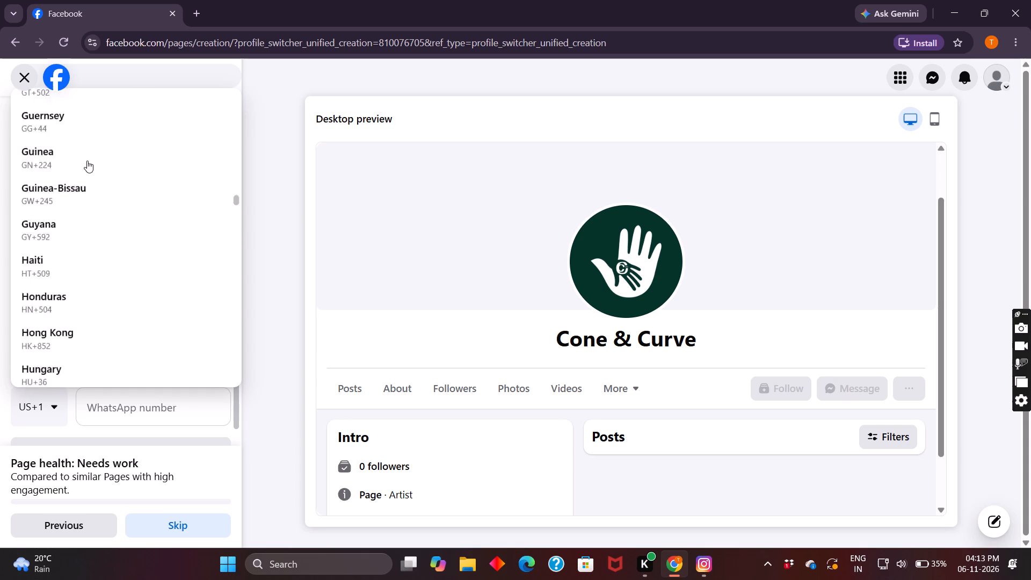
{"action": "scroll", "coordinate": [87, 161], "scroll_direction": "up", "scroll_amount": 17}
{"action": "scroll", "coordinate": [87, 161], "scroll_direction": "down", "scroll_amount": 8}
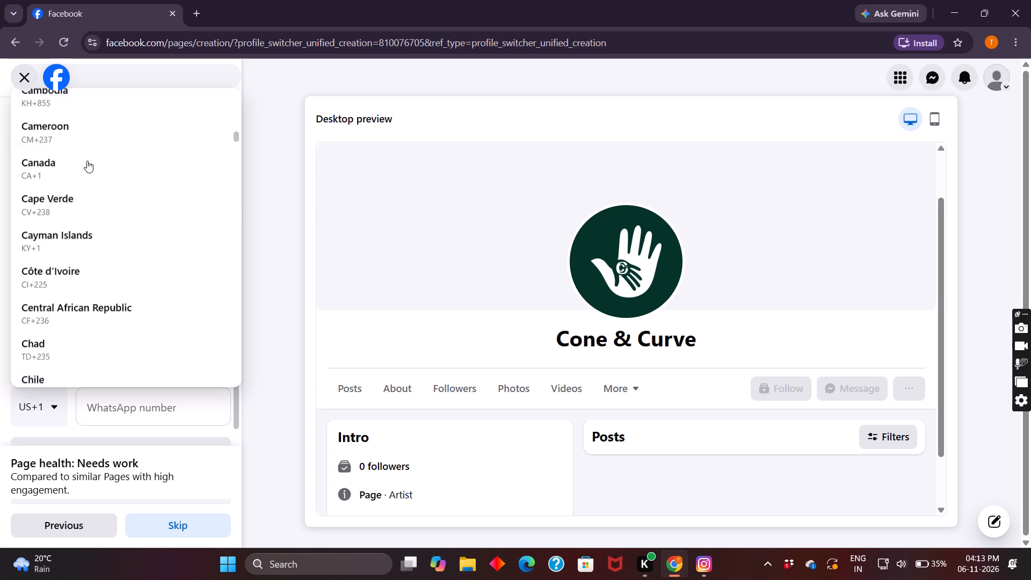
{"action": "scroll", "coordinate": [87, 161], "scroll_direction": "down", "scroll_amount": 13}
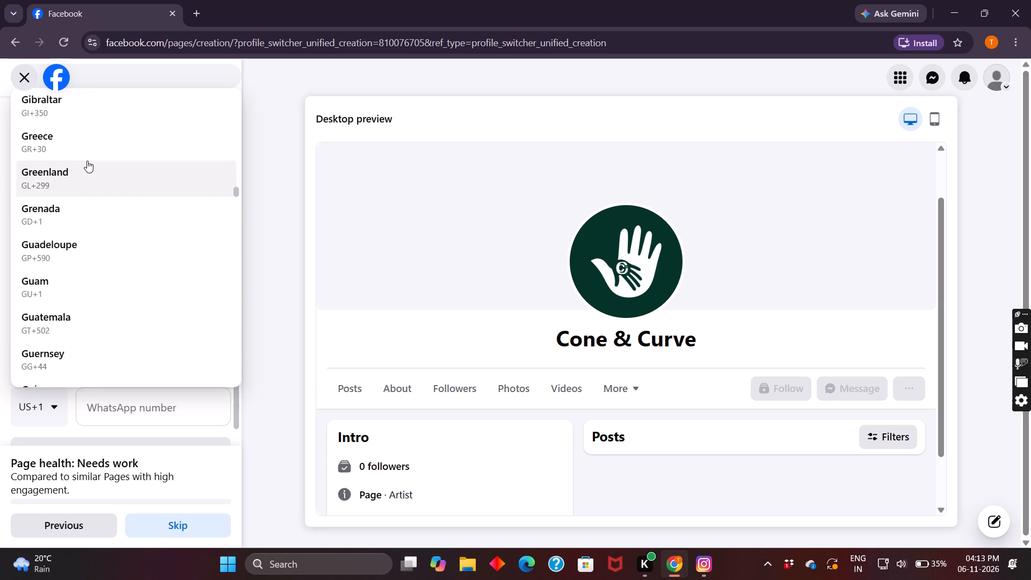
{"action": "scroll", "coordinate": [87, 161], "scroll_direction": "down", "scroll_amount": 5}
{"action": "scroll", "coordinate": [87, 161], "scroll_direction": "up", "scroll_amount": 1}
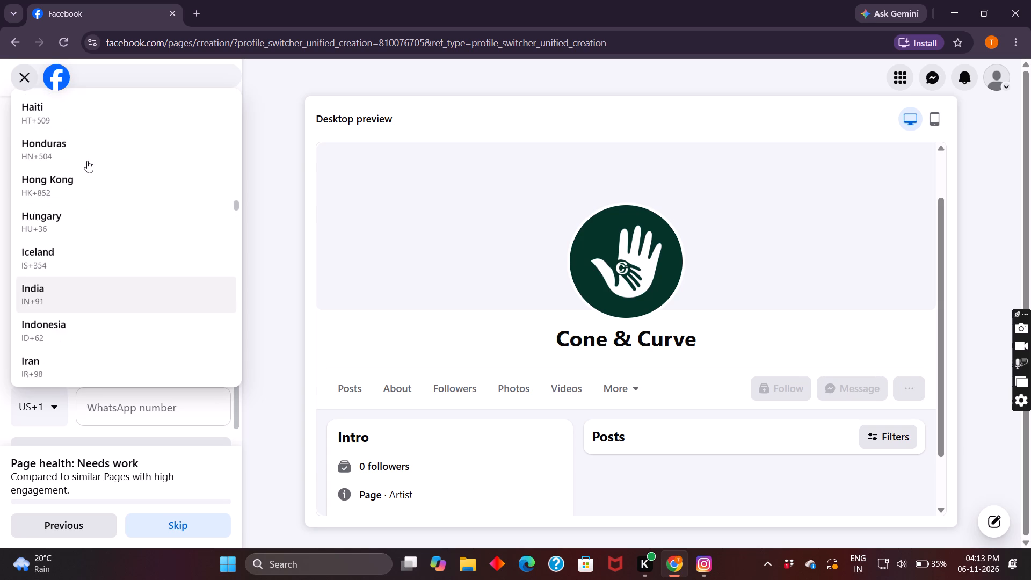
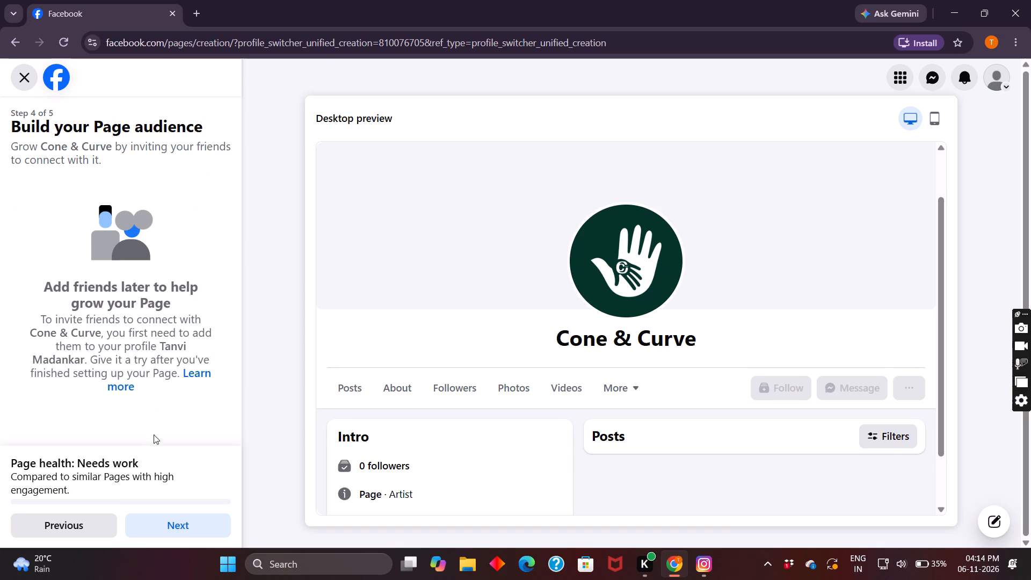
Finish creating the Cone & Curve Page with Page notifications and marketing emails left on, and allow Facebook's browser notifications.
{"action": "left_click", "coordinate": [168, 523]}
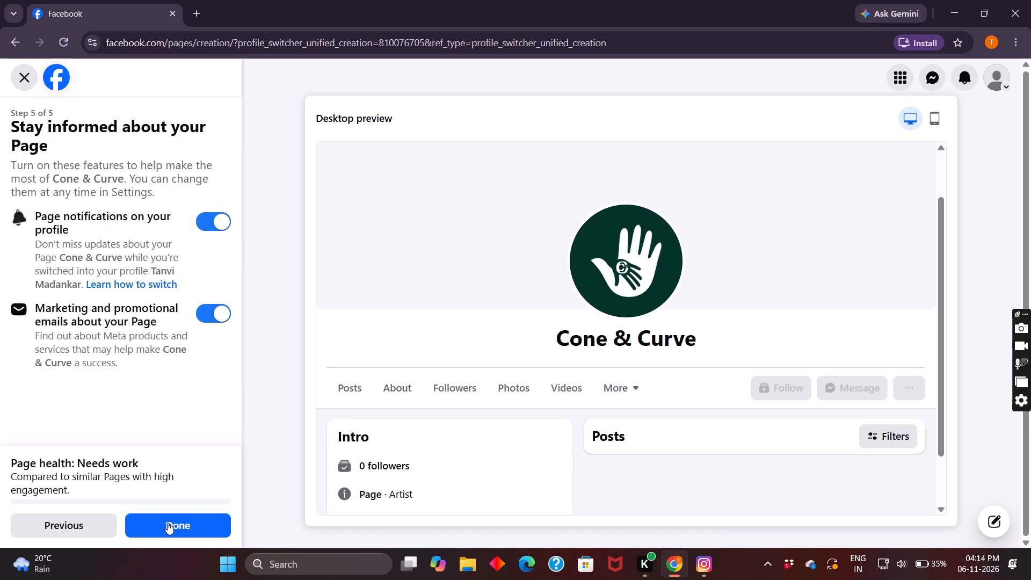
{"action": "left_click", "coordinate": [168, 523]}
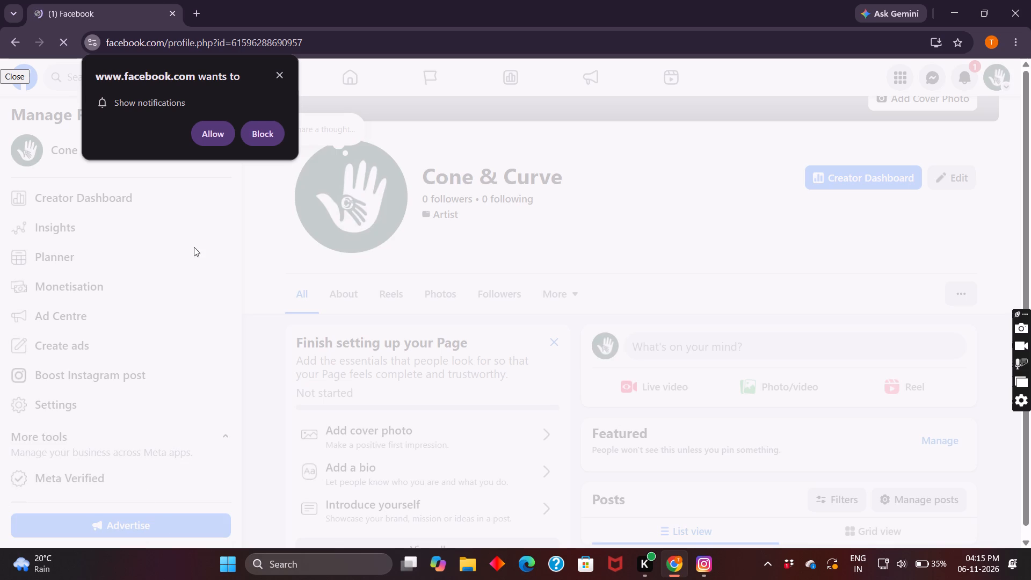
{"action": "left_click", "coordinate": [229, 127]}
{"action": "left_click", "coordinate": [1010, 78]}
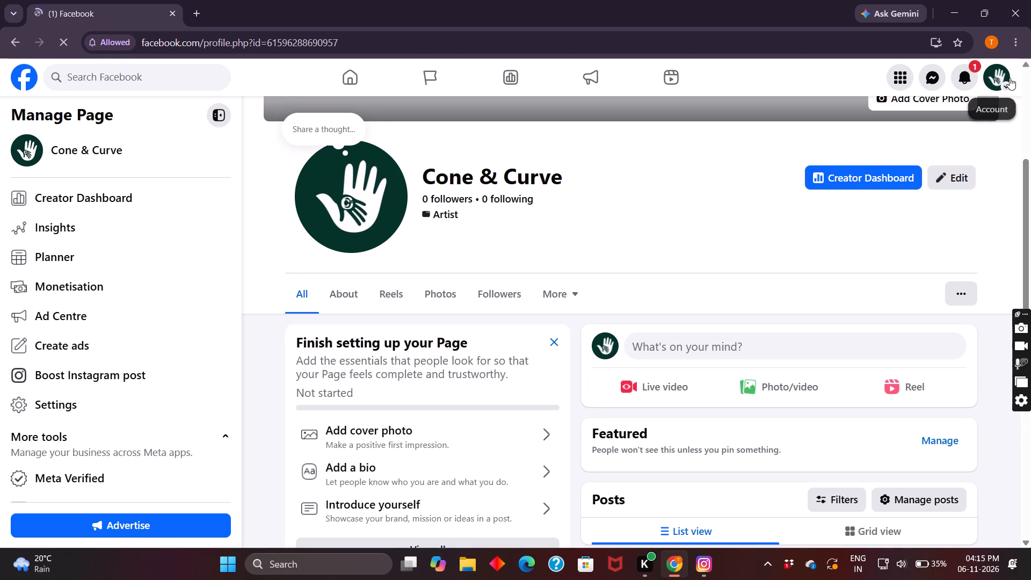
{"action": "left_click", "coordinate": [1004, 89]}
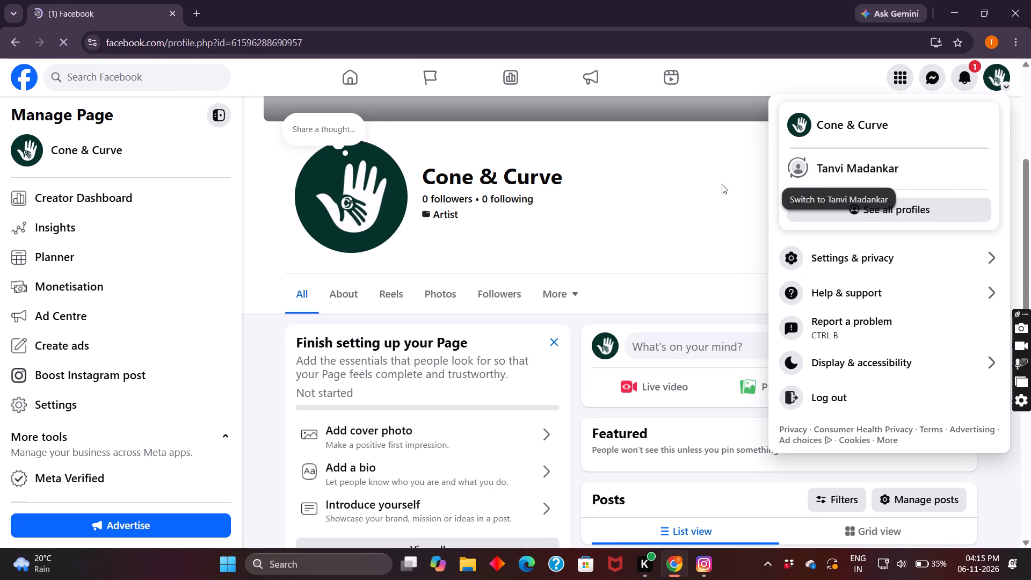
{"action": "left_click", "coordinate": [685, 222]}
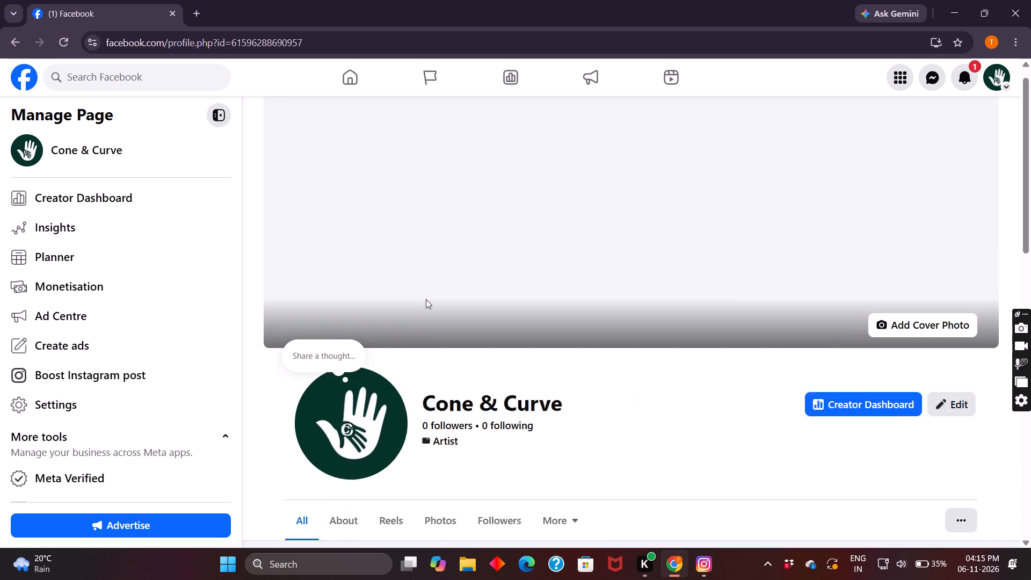
Open the Cone & Curve Page's About details for editing and open the empty bio in the Intro section.
{"action": "scroll", "coordinate": [419, 421], "scroll_direction": "down", "scroll_amount": 2}
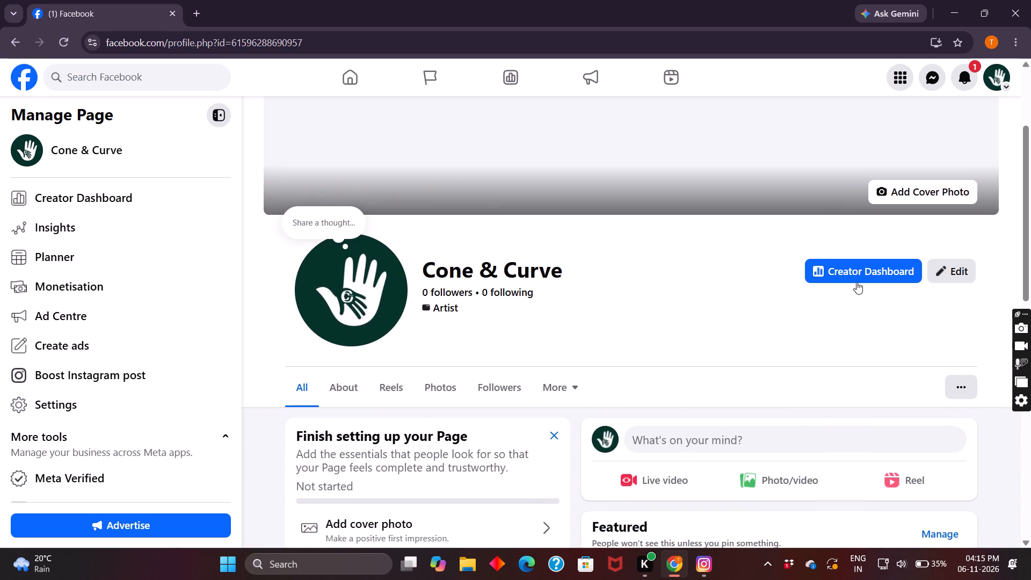
{"action": "left_click", "coordinate": [938, 265]}
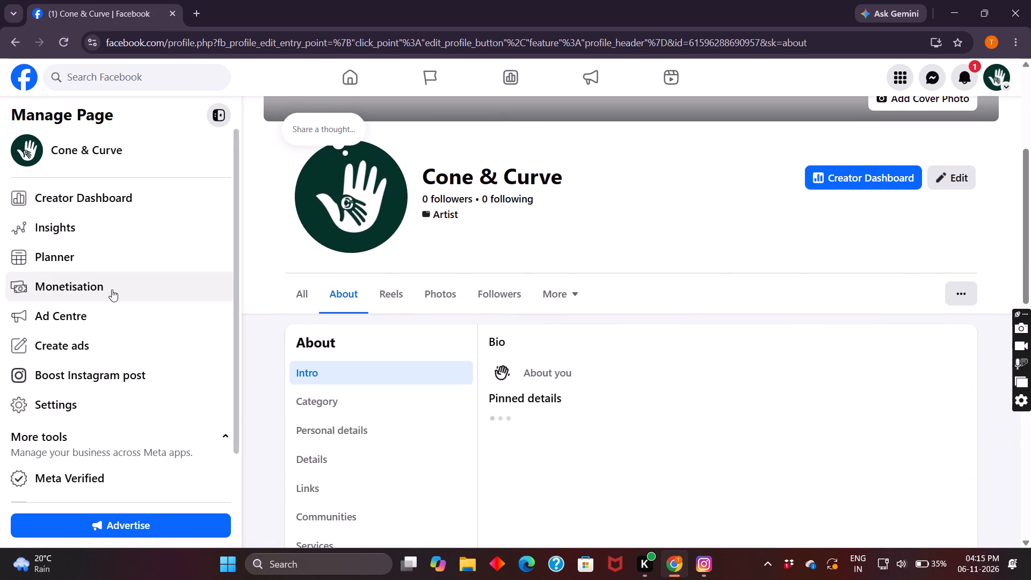
{"action": "scroll", "coordinate": [112, 289], "scroll_direction": "down", "scroll_amount": 4}
{"action": "scroll", "coordinate": [112, 289], "scroll_direction": "up", "scroll_amount": 4}
{"action": "scroll", "coordinate": [419, 260], "scroll_direction": "up", "scroll_amount": 1}
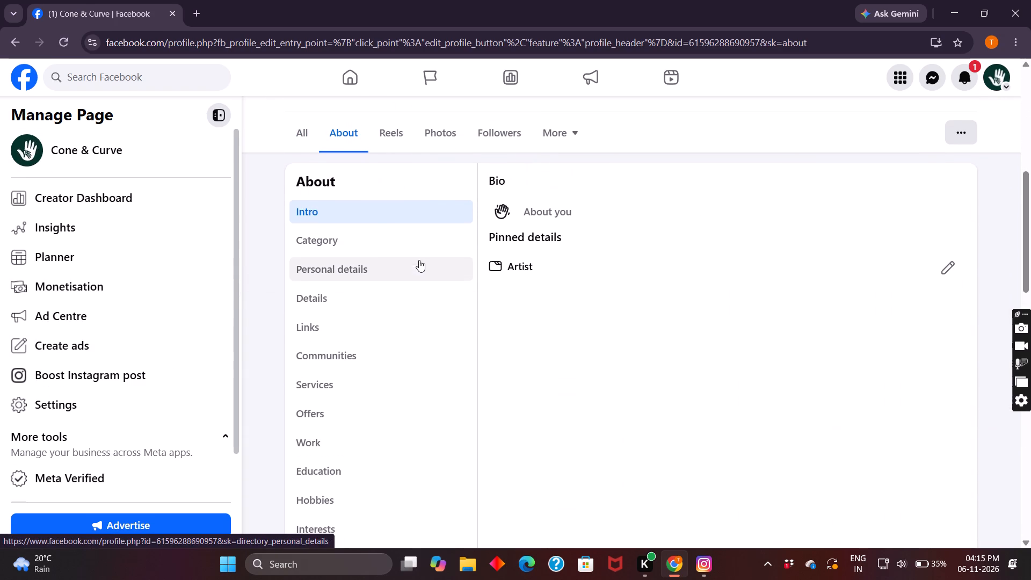
{"action": "scroll", "coordinate": [419, 260], "scroll_direction": "up", "scroll_amount": 2}
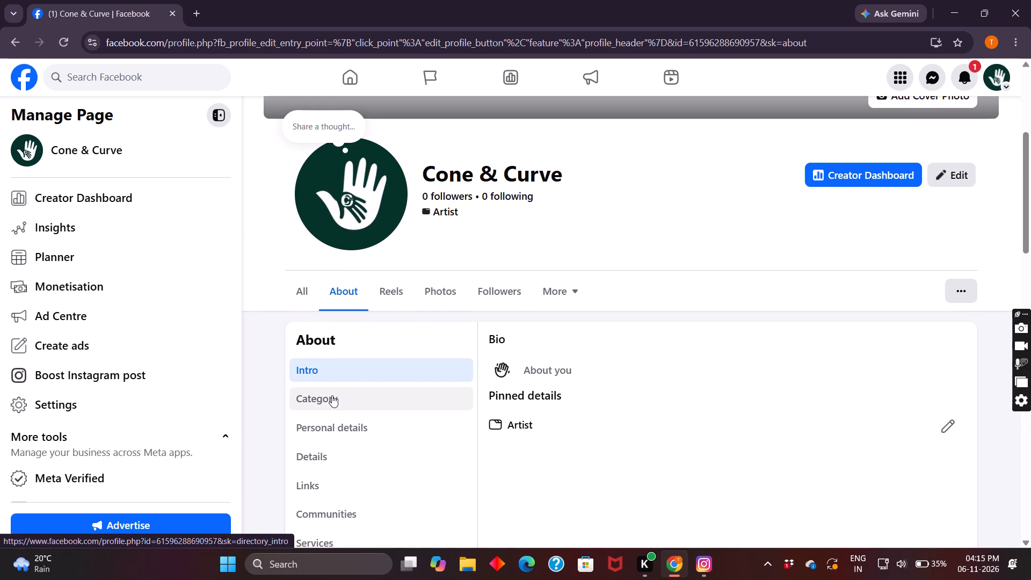
{"action": "scroll", "coordinate": [332, 395], "scroll_direction": "down", "scroll_amount": 1}
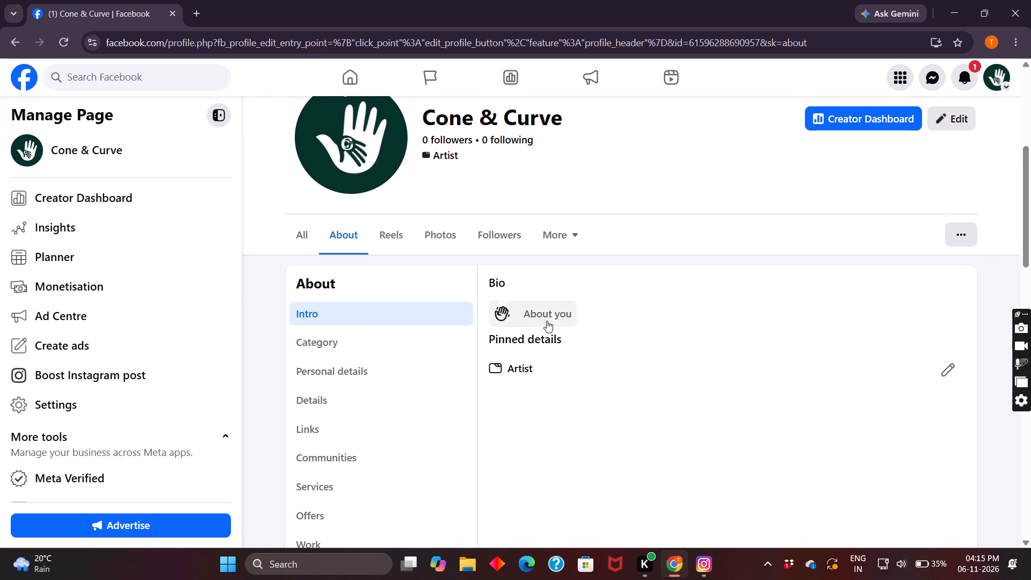
{"action": "left_click", "coordinate": [542, 309]}
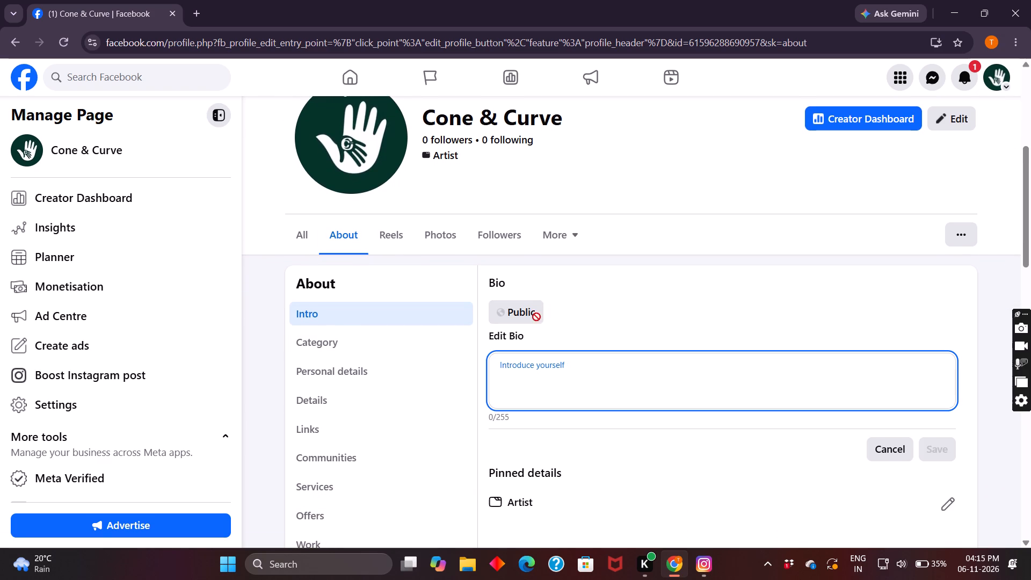
{"action": "left_click", "coordinate": [527, 377]}
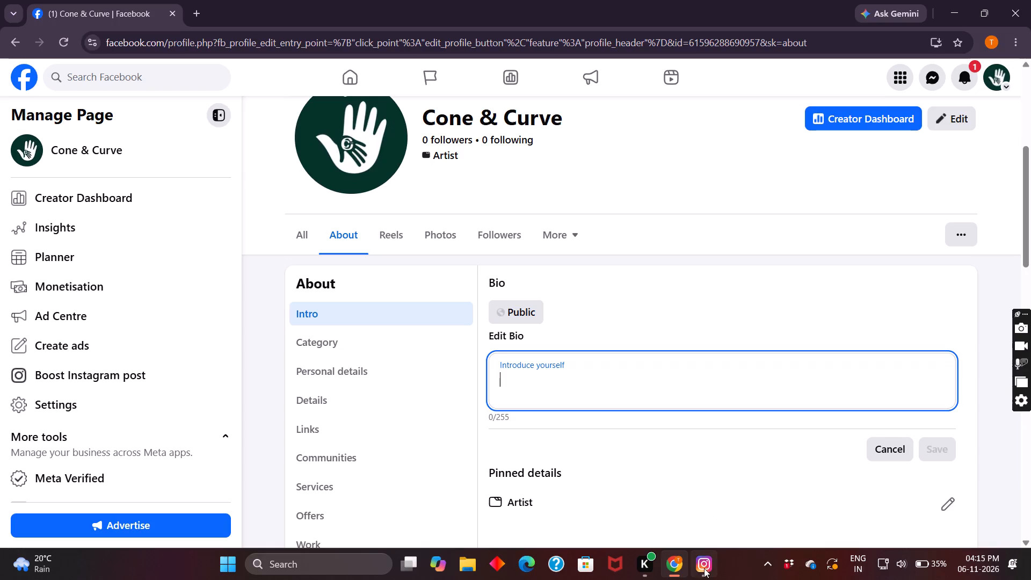
Switch to Instagram, leave the Meta Account settings and copy the entire bio text from the coneandcurvee profile's edit form.
{"action": "left_click", "coordinate": [703, 570]}
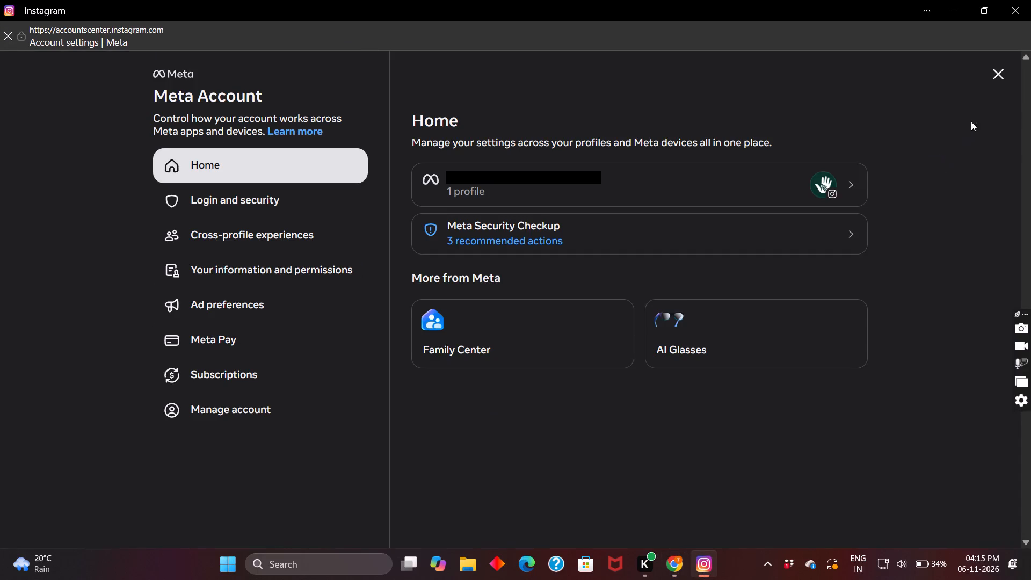
{"action": "left_click", "coordinate": [997, 77]}
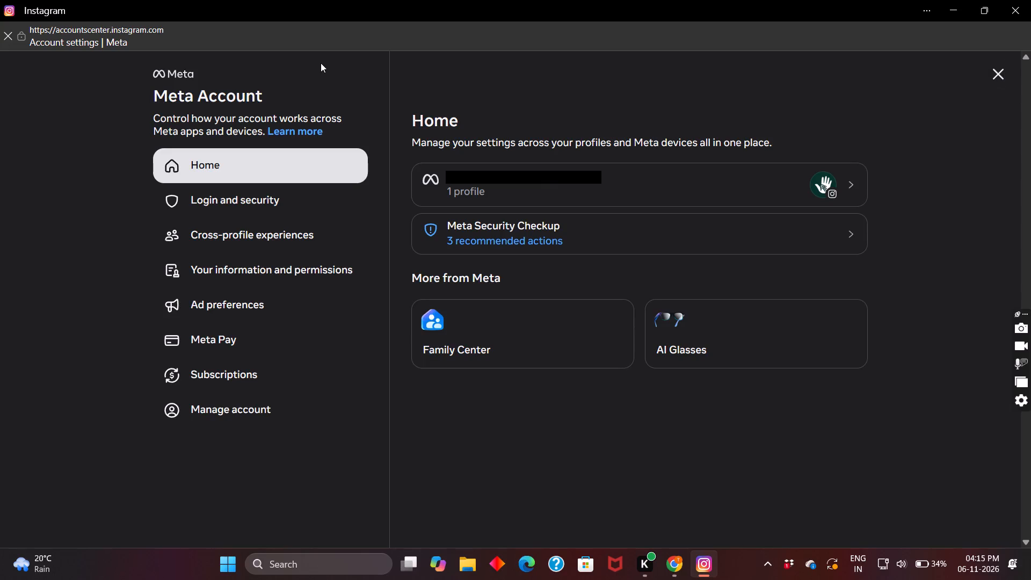
{"action": "left_click", "coordinate": [9, 35]}
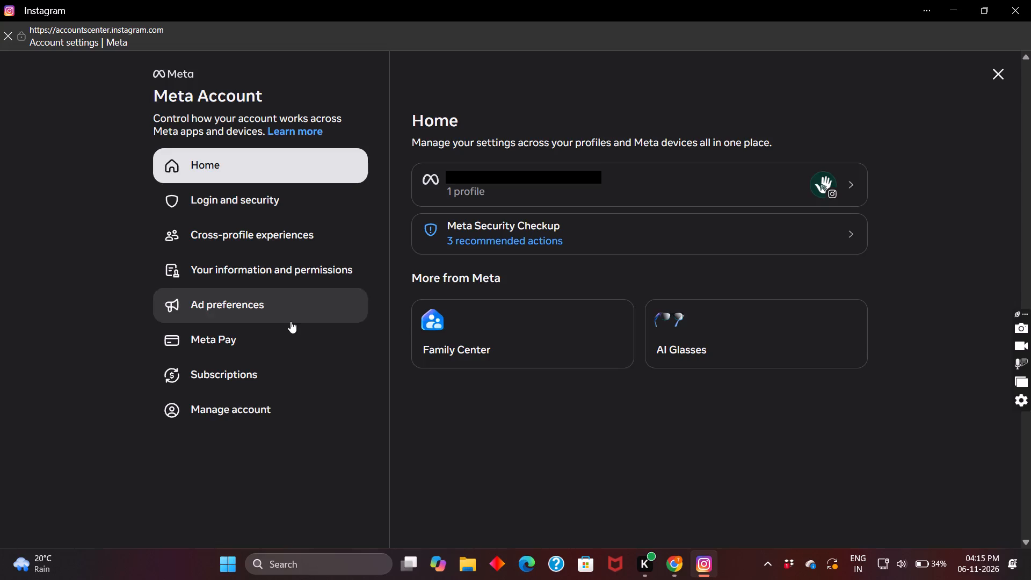
{"action": "left_click", "coordinate": [1008, 79]}
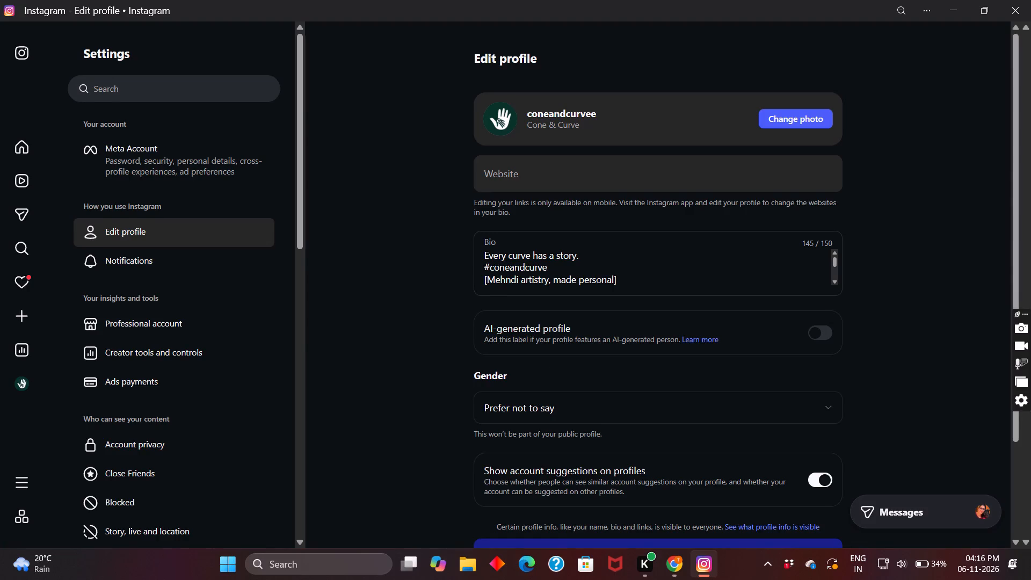
{"action": "scroll", "coordinate": [557, 256], "scroll_direction": "up", "scroll_amount": 2}
{"action": "left_click_drag", "start_coordinate": [484, 256], "coordinate": [623, 288]}
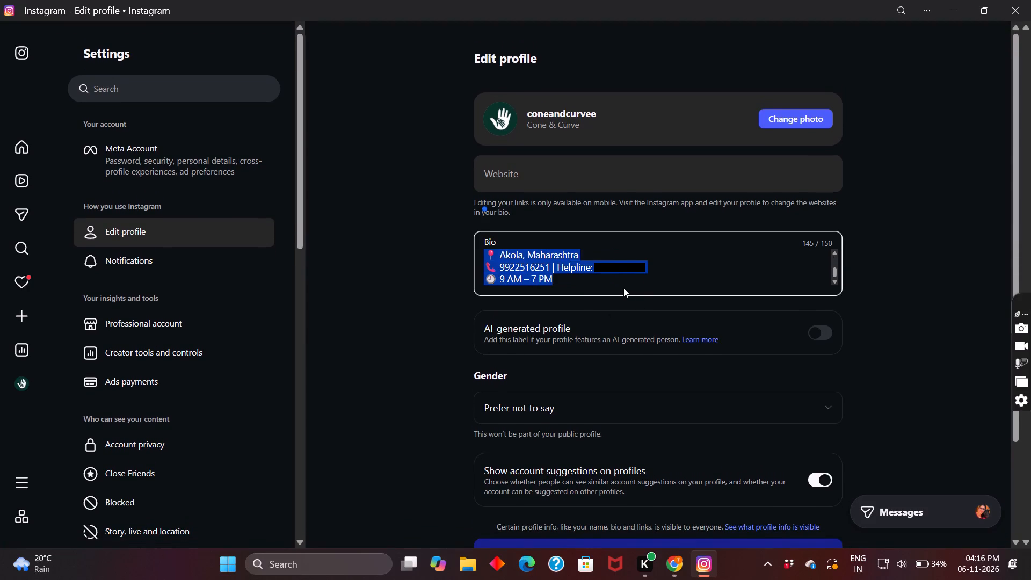
{"action": "key", "text": "ctrl+c"}
Switch back to Facebook, paste the copied Instagram bio into the Page's bio, open the pinned details for editing and save the bio.
{"action": "left_click", "coordinate": [526, 195]}
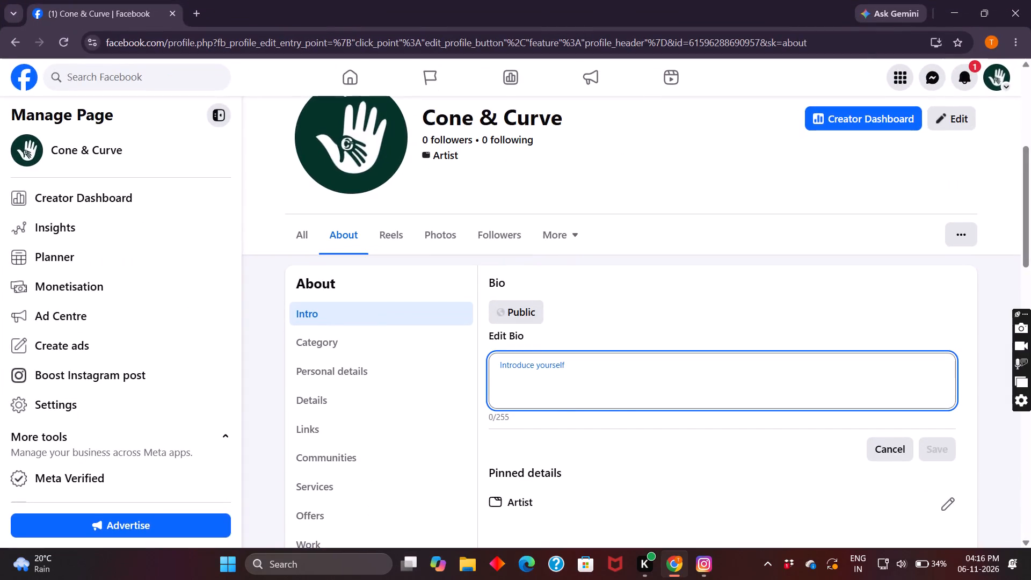
{"action": "left_click", "coordinate": [515, 385]}
{"action": "key", "text": "ctrl+v"}
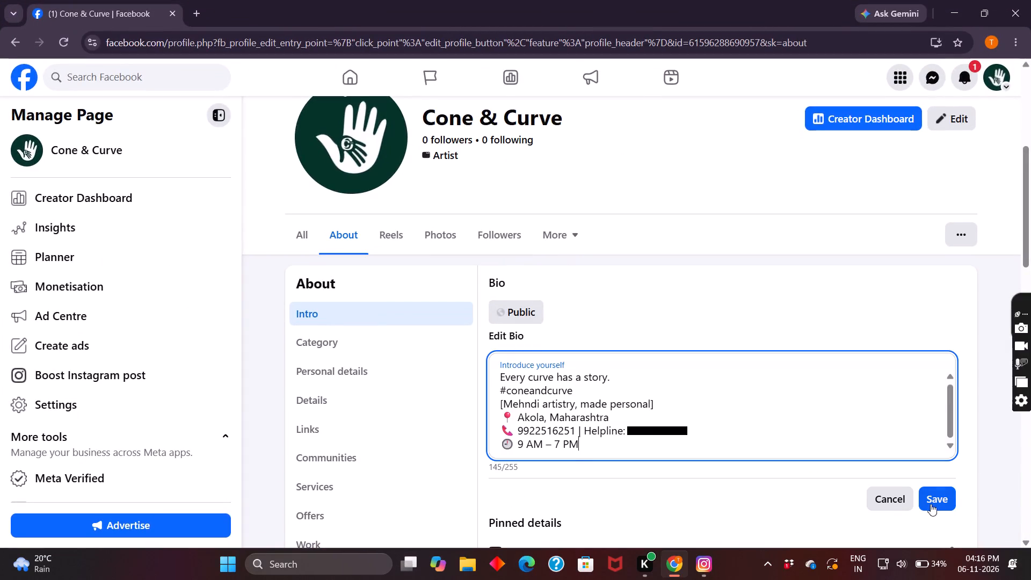
{"action": "scroll", "coordinate": [685, 411], "scroll_direction": "down", "scroll_amount": 2}
{"action": "scroll", "coordinate": [619, 513], "scroll_direction": "down", "scroll_amount": 2}
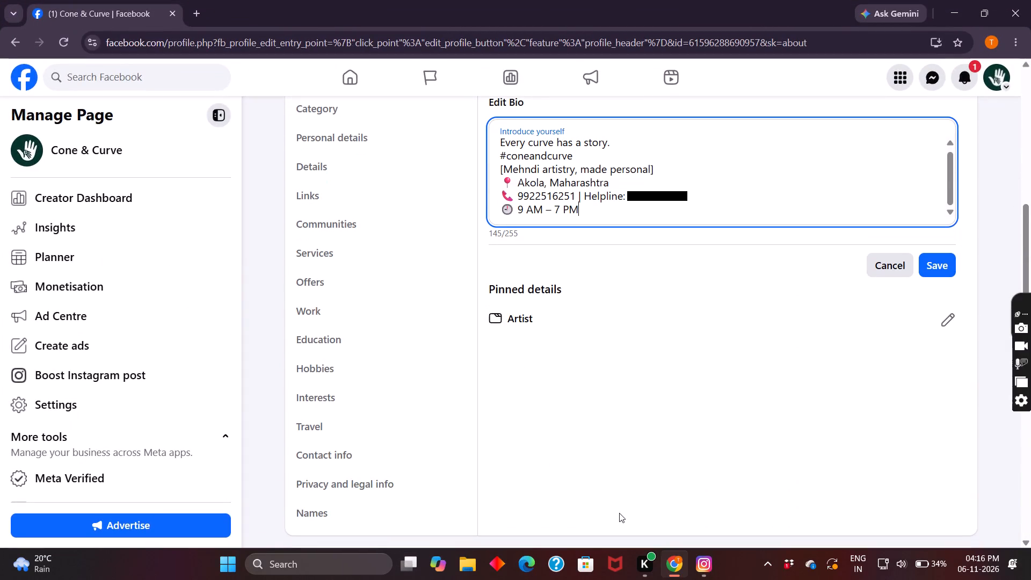
{"action": "scroll", "coordinate": [618, 510], "scroll_direction": "up", "scroll_amount": 1}
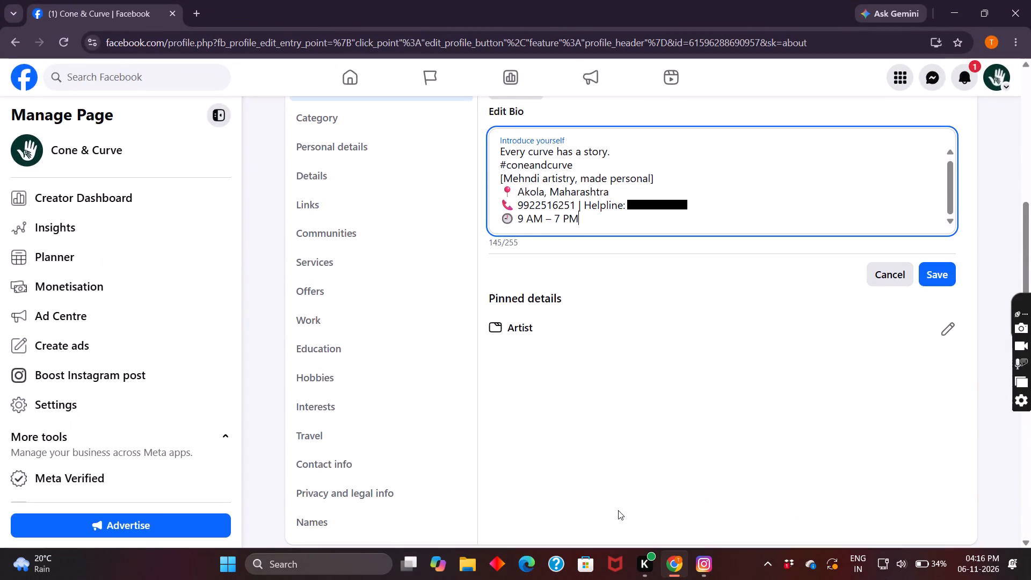
{"action": "scroll", "coordinate": [618, 510], "scroll_direction": "up", "scroll_amount": 1}
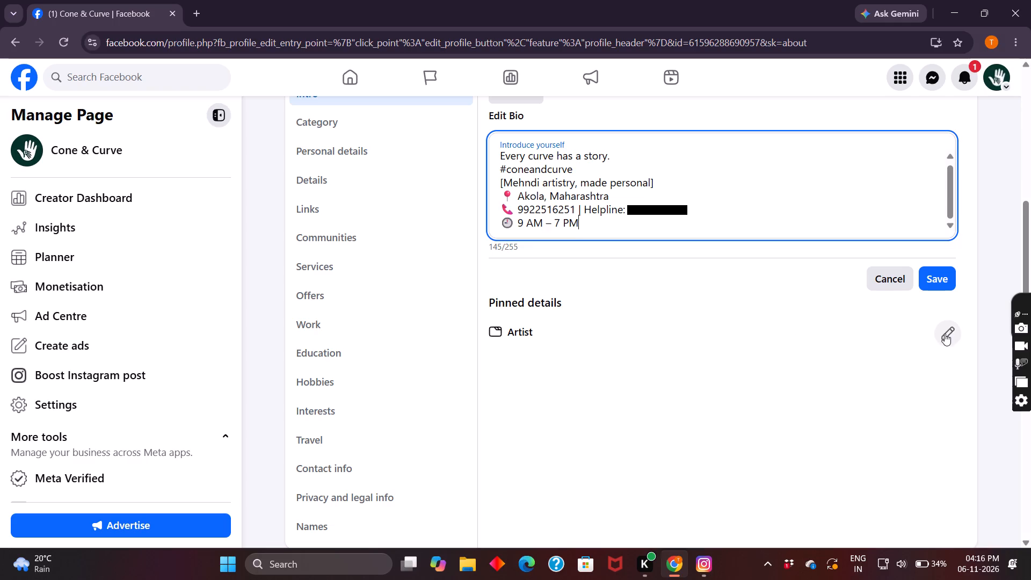
{"action": "left_click", "coordinate": [945, 333]}
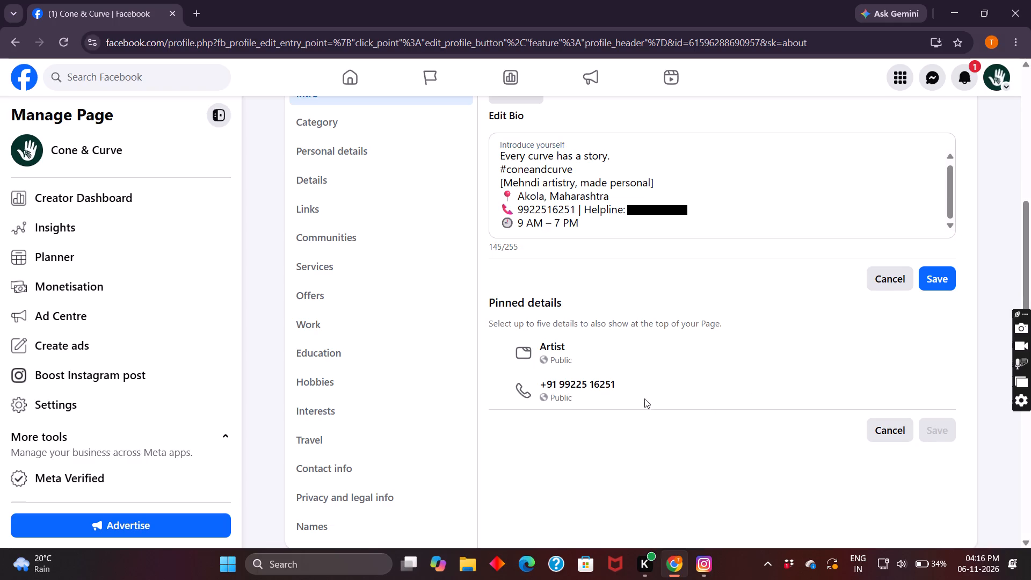
{"action": "left_click", "coordinate": [936, 281]}
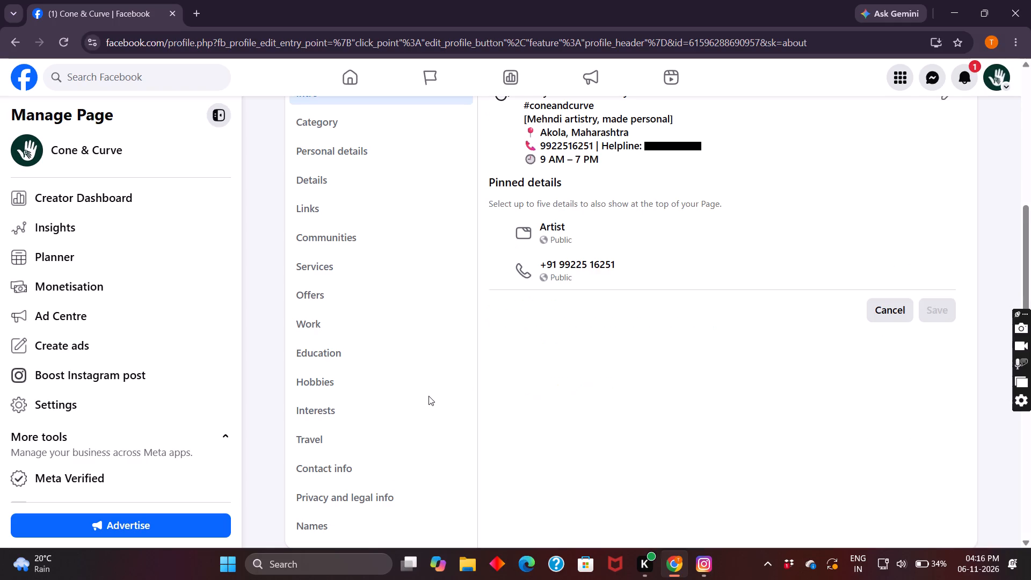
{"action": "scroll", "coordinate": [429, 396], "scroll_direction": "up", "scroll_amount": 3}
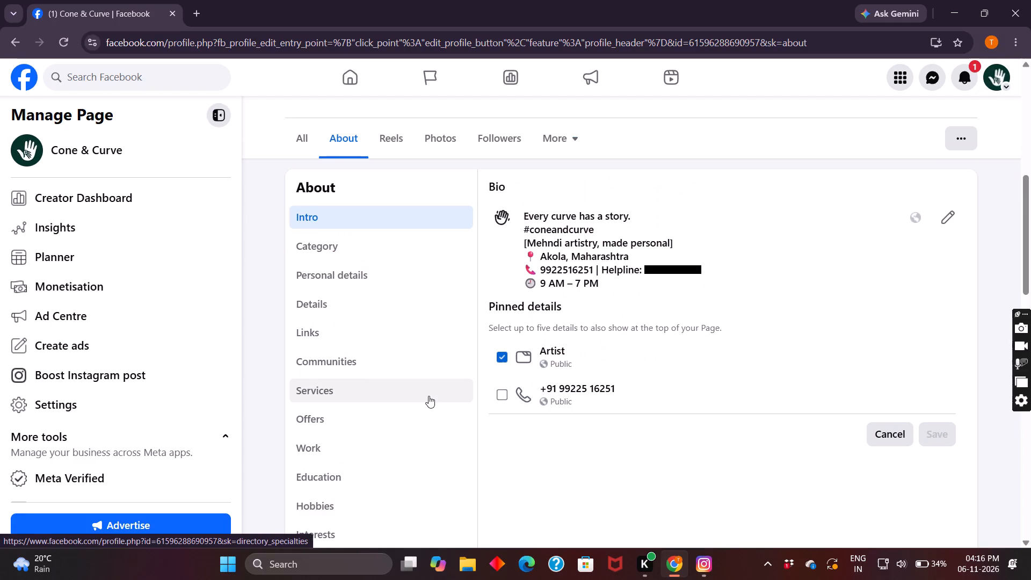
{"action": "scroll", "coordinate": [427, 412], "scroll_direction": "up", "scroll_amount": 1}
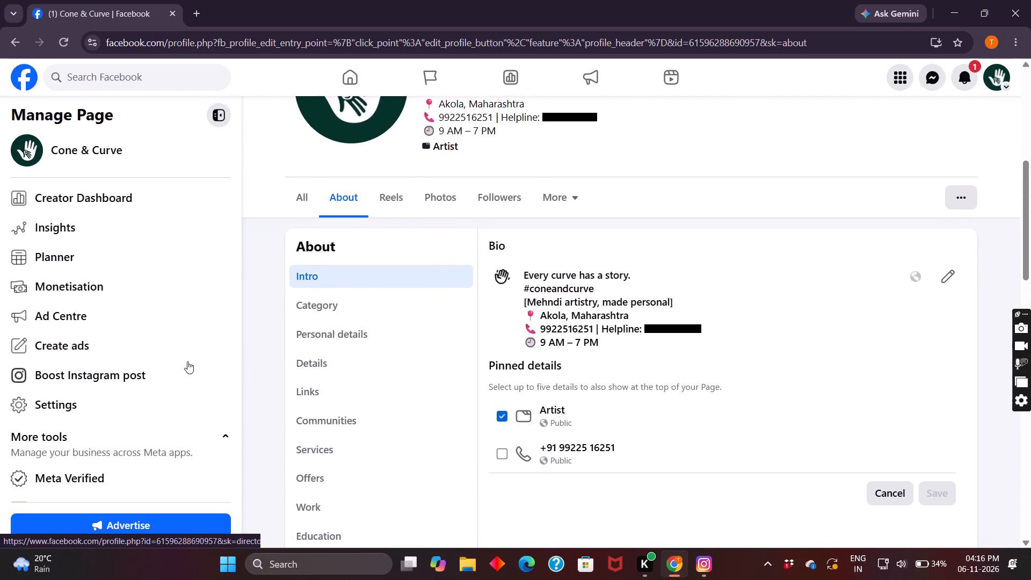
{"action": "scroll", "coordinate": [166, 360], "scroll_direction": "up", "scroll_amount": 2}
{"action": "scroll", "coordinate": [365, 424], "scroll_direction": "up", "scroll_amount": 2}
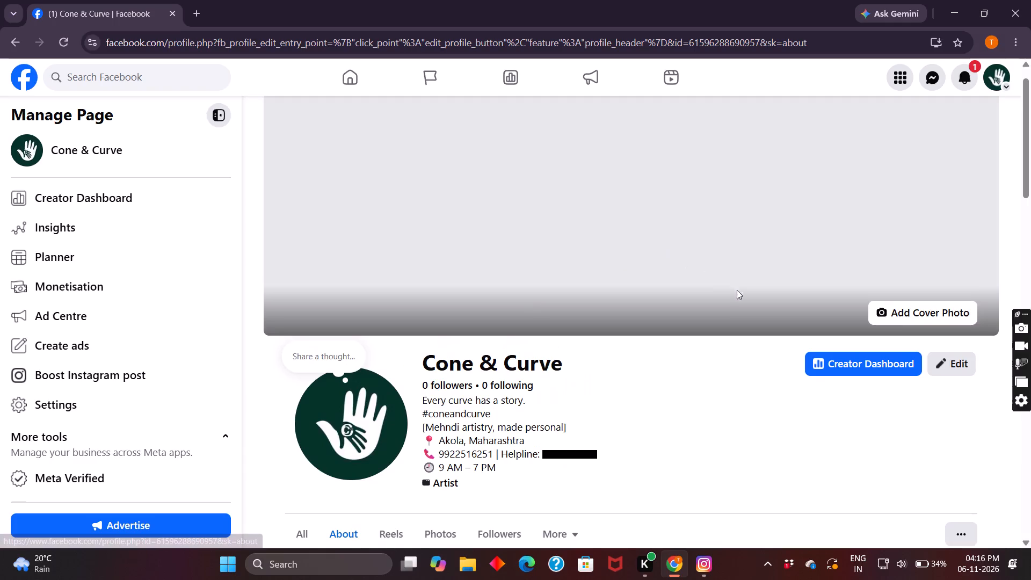
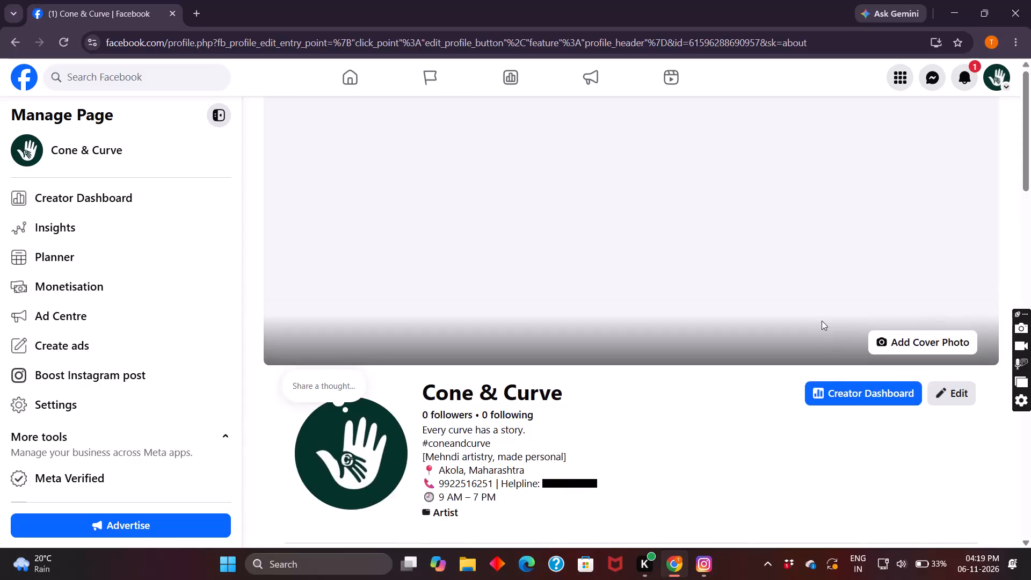
Review the Cone & Curve Page's About section, including its bio, pinned details, section list and reels area.
{"action": "scroll", "coordinate": [822, 321], "scroll_direction": "down", "scroll_amount": 5}
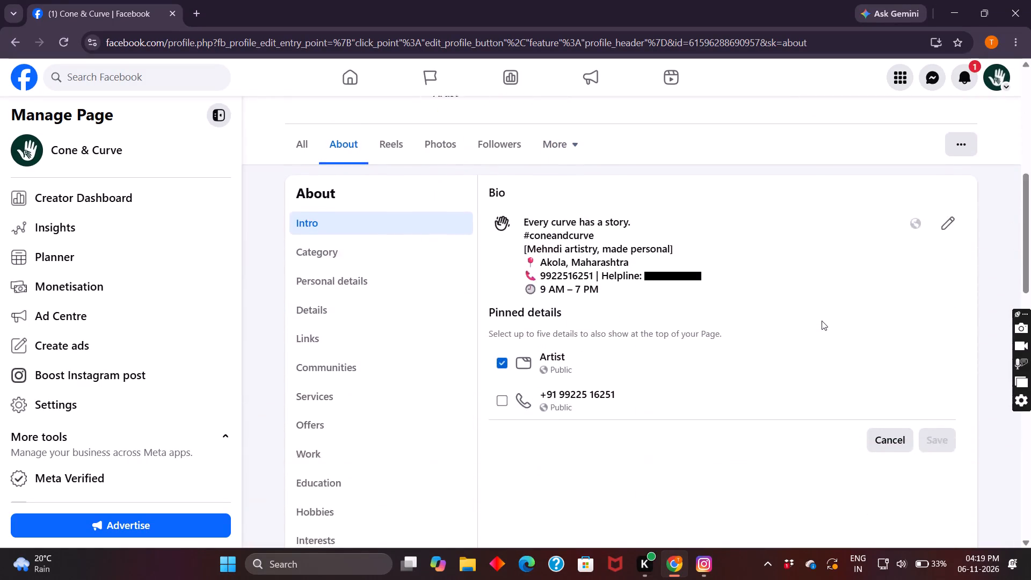
{"action": "scroll", "coordinate": [822, 321], "scroll_direction": "down", "scroll_amount": 4}
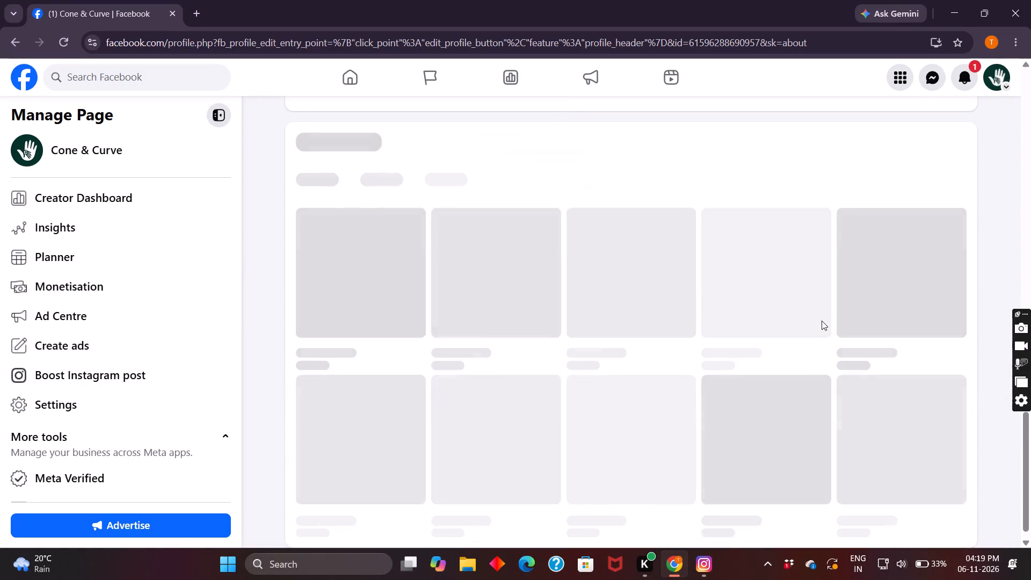
{"action": "scroll", "coordinate": [822, 321], "scroll_direction": "down", "scroll_amount": 1}
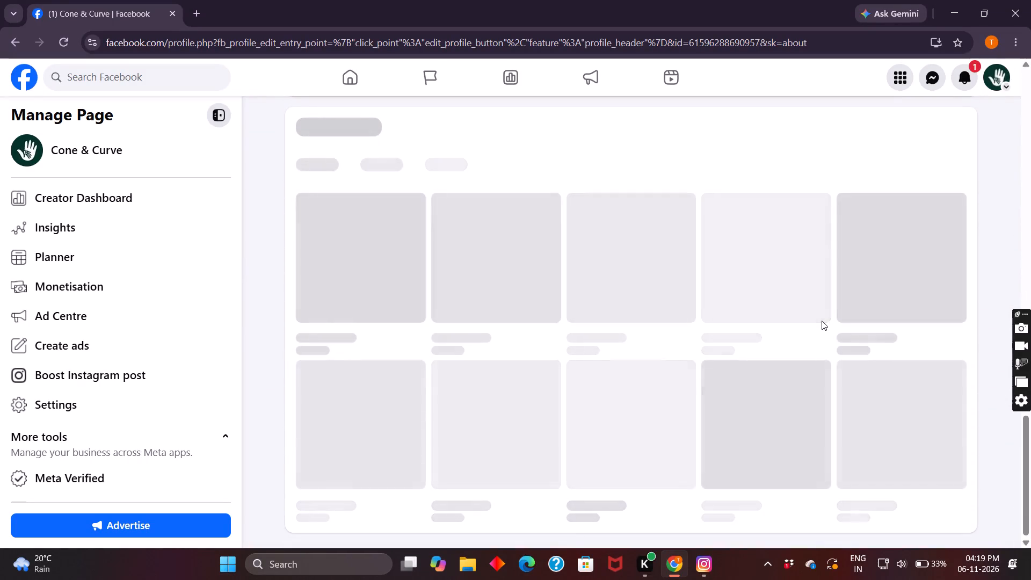
{"action": "scroll", "coordinate": [376, 381], "scroll_direction": "up", "scroll_amount": 1}
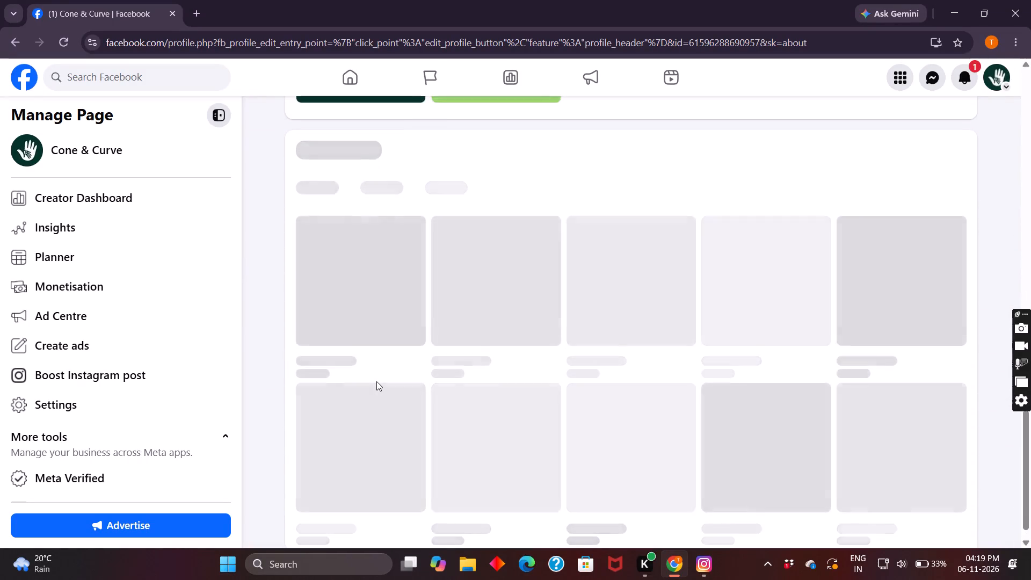
{"action": "scroll", "coordinate": [376, 381], "scroll_direction": "up", "scroll_amount": 7}
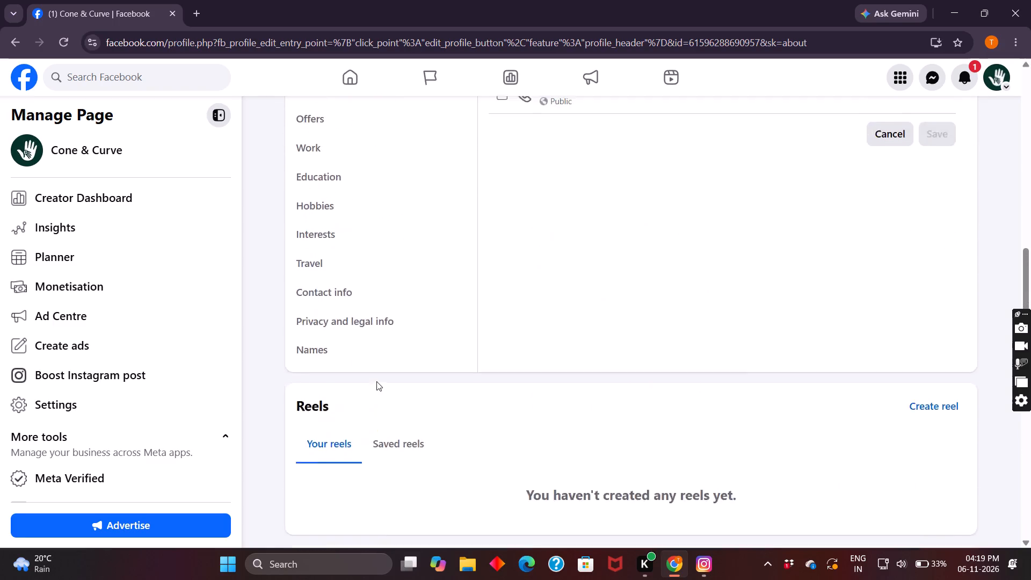
{"action": "scroll", "coordinate": [376, 381], "scroll_direction": "up", "scroll_amount": 3}
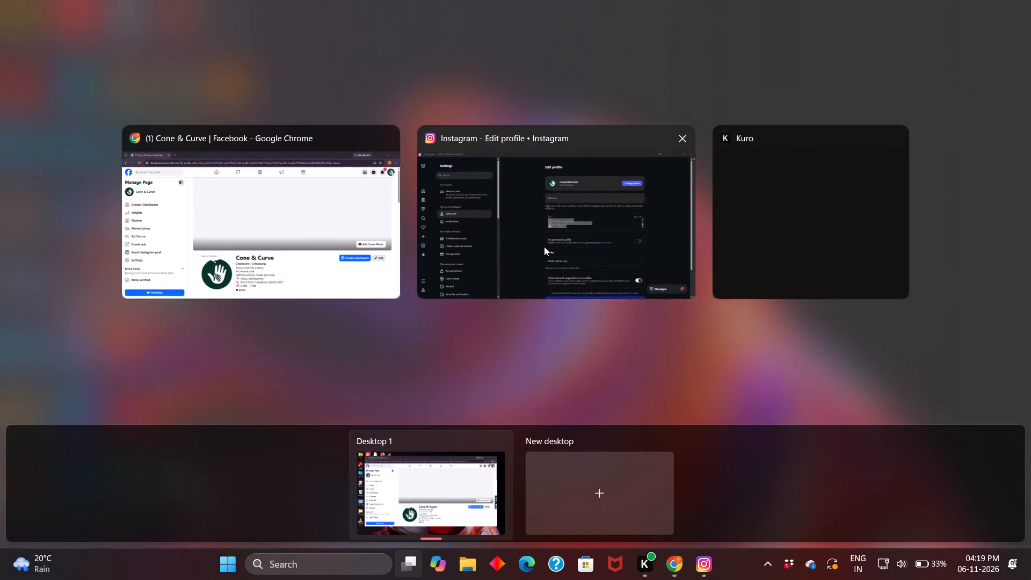
Switch to Instagram and examine the Edit profile form, including the bio and the Gender options.
{"action": "left_click", "coordinate": [544, 247]}
{"action": "left_click", "coordinate": [405, 322]}
{"action": "scroll", "coordinate": [405, 322], "scroll_direction": "down", "scroll_amount": 1}
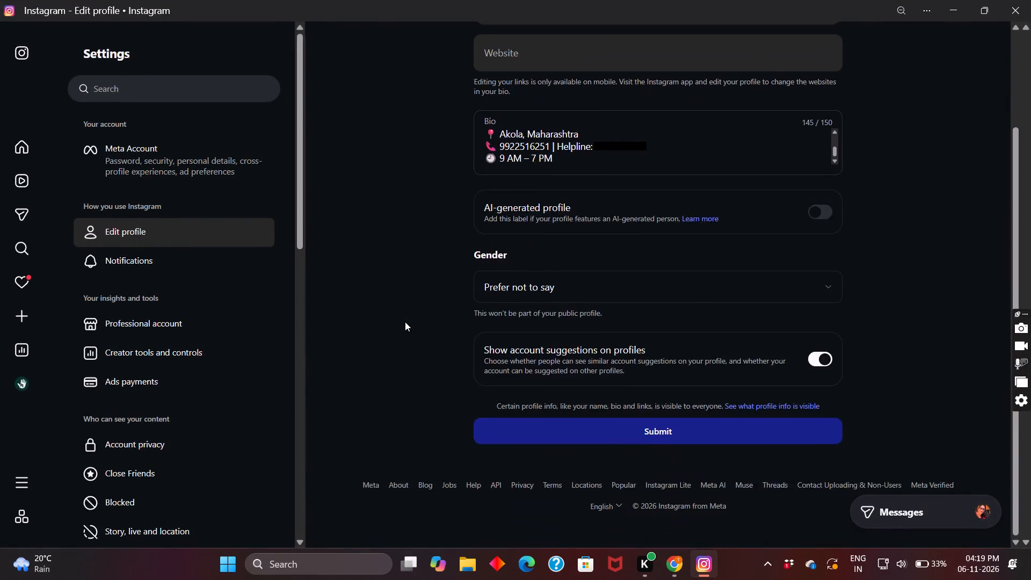
{"action": "scroll", "coordinate": [405, 322], "scroll_direction": "down", "scroll_amount": 1}
{"action": "scroll", "coordinate": [405, 322], "scroll_direction": "up", "scroll_amount": 1}
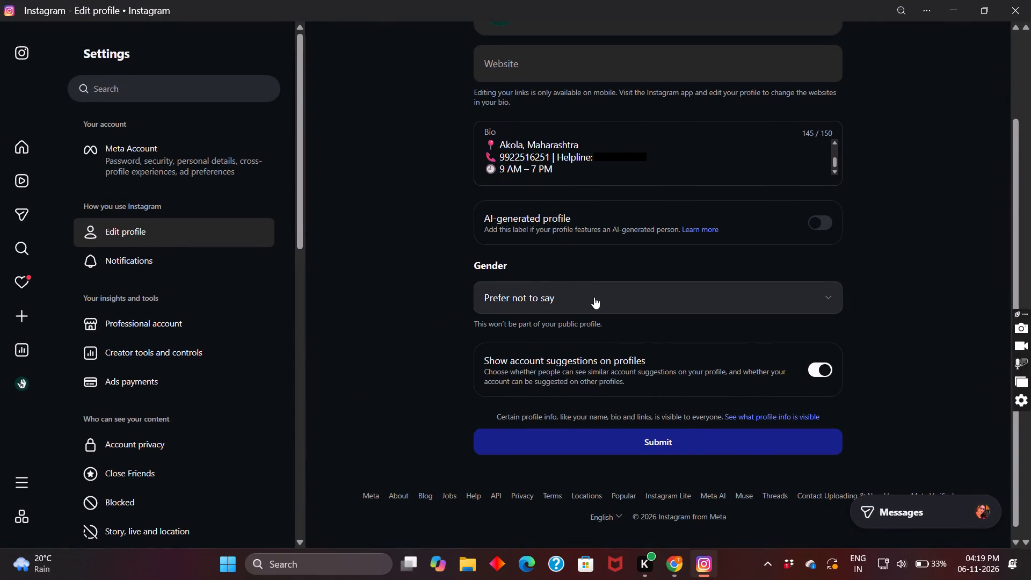
{"action": "left_click", "coordinate": [594, 297]}
{"action": "scroll", "coordinate": [438, 347], "scroll_direction": "down", "scroll_amount": 1}
{"action": "scroll", "coordinate": [200, 395], "scroll_direction": "down", "scroll_amount": 2}
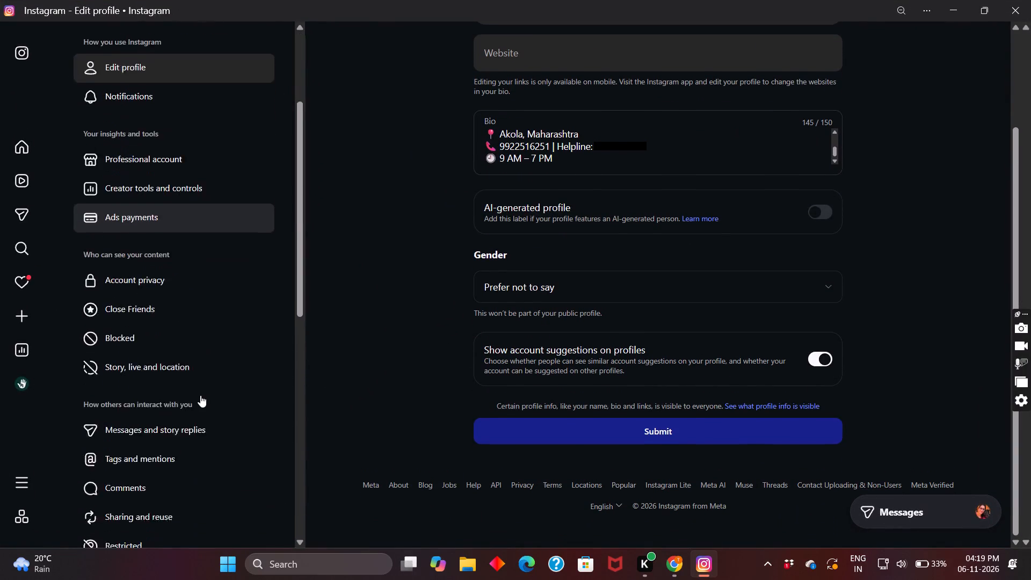
Look through the whole Instagram settings list, close the Gender options unchanged, and recheck the Edit profile form.
{"action": "scroll", "coordinate": [200, 395], "scroll_direction": "down", "scroll_amount": 4}
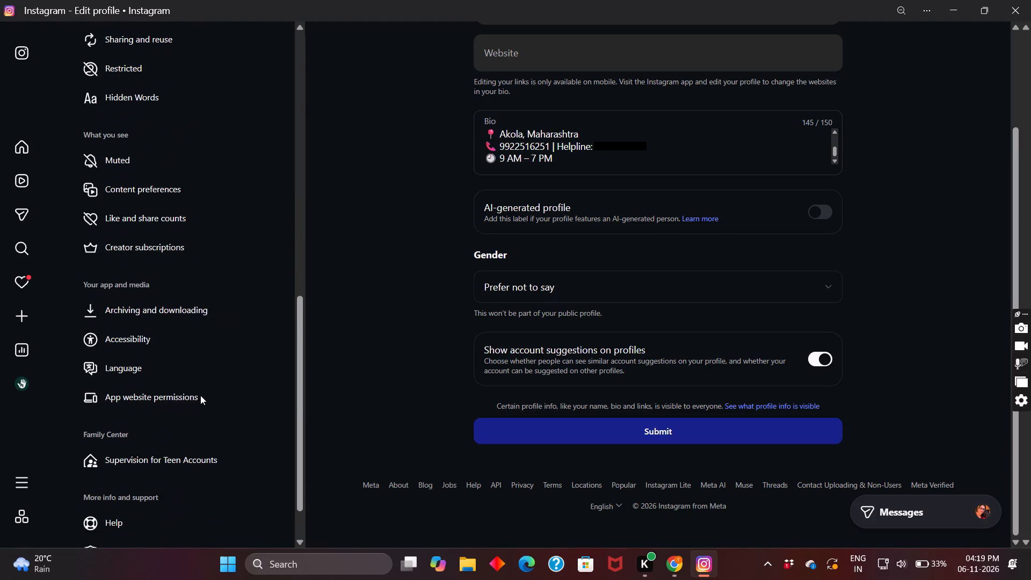
{"action": "scroll", "coordinate": [200, 395], "scroll_direction": "down", "scroll_amount": 2}
{"action": "scroll", "coordinate": [200, 395], "scroll_direction": "up", "scroll_amount": 1}
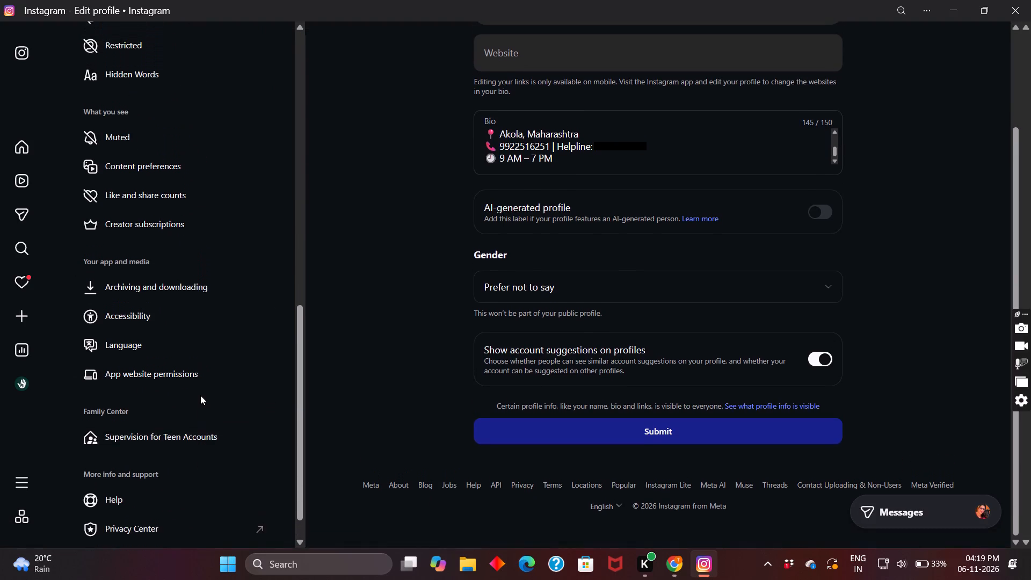
{"action": "scroll", "coordinate": [200, 395], "scroll_direction": "up", "scroll_amount": 1}
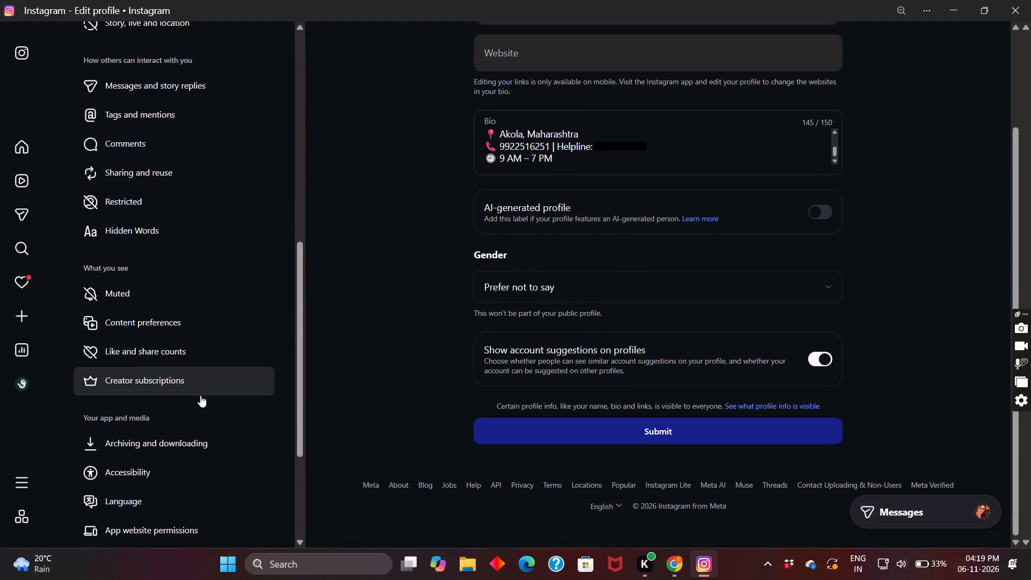
{"action": "scroll", "coordinate": [200, 395], "scroll_direction": "up", "scroll_amount": 3}
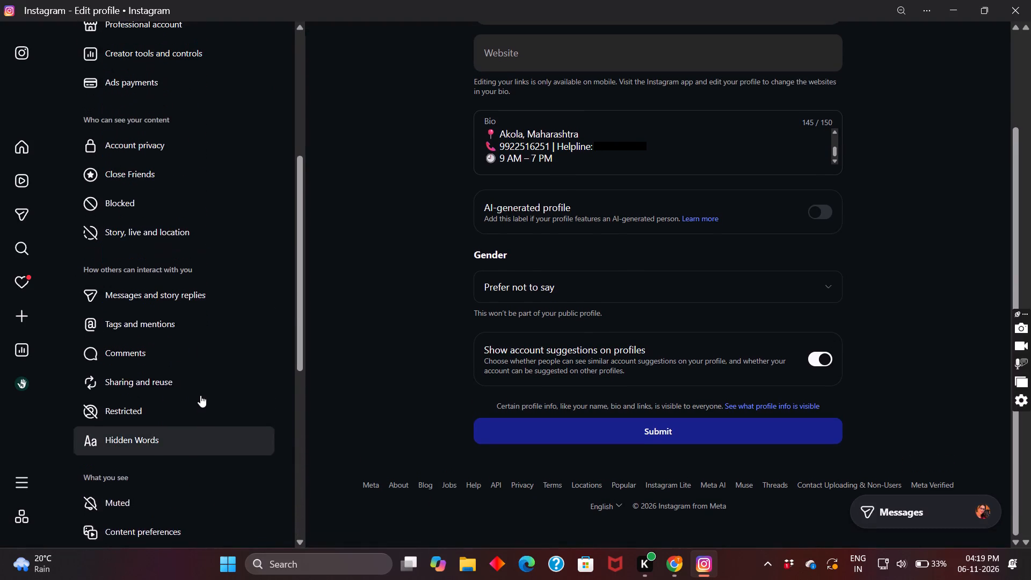
{"action": "scroll", "coordinate": [200, 395], "scroll_direction": "up", "scroll_amount": 3}
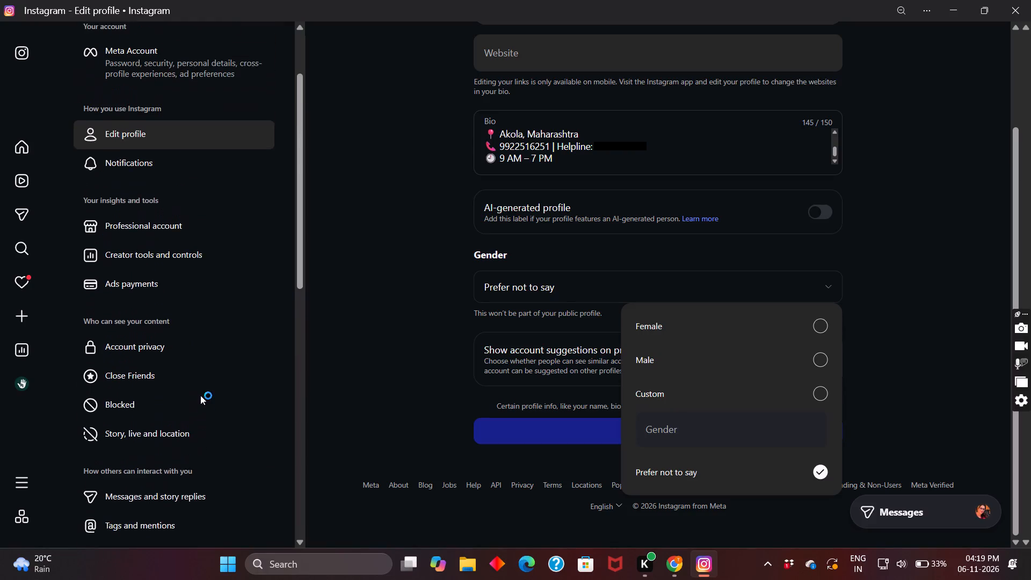
{"action": "left_click", "coordinate": [371, 377]}
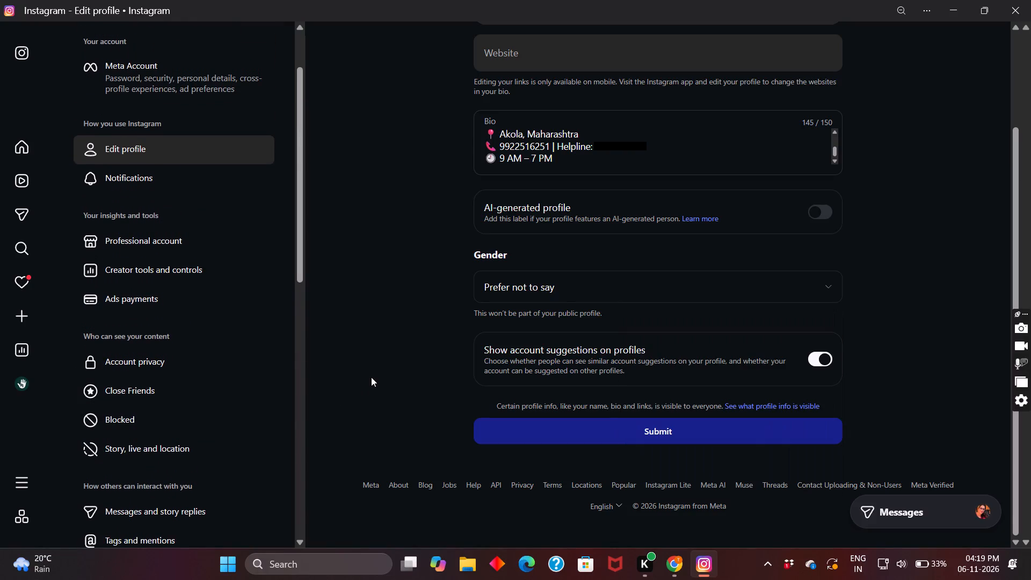
{"action": "scroll", "coordinate": [189, 327], "scroll_direction": "up", "scroll_amount": 3}
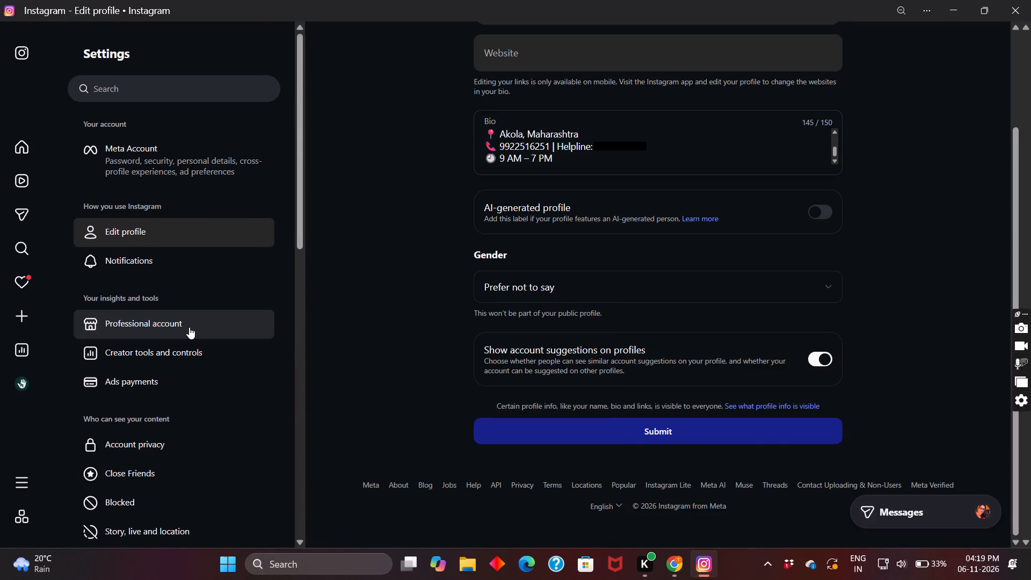
{"action": "left_click", "coordinate": [307, 296]}
{"action": "scroll", "coordinate": [349, 294], "scroll_direction": "up", "scroll_amount": 2}
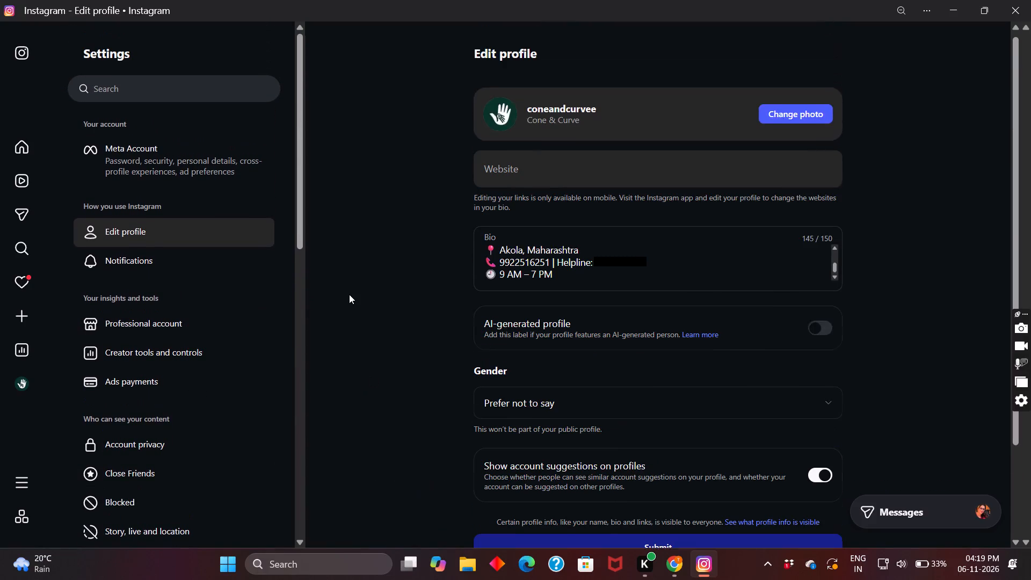
{"action": "scroll", "coordinate": [349, 294], "scroll_direction": "down", "scroll_amount": 2}
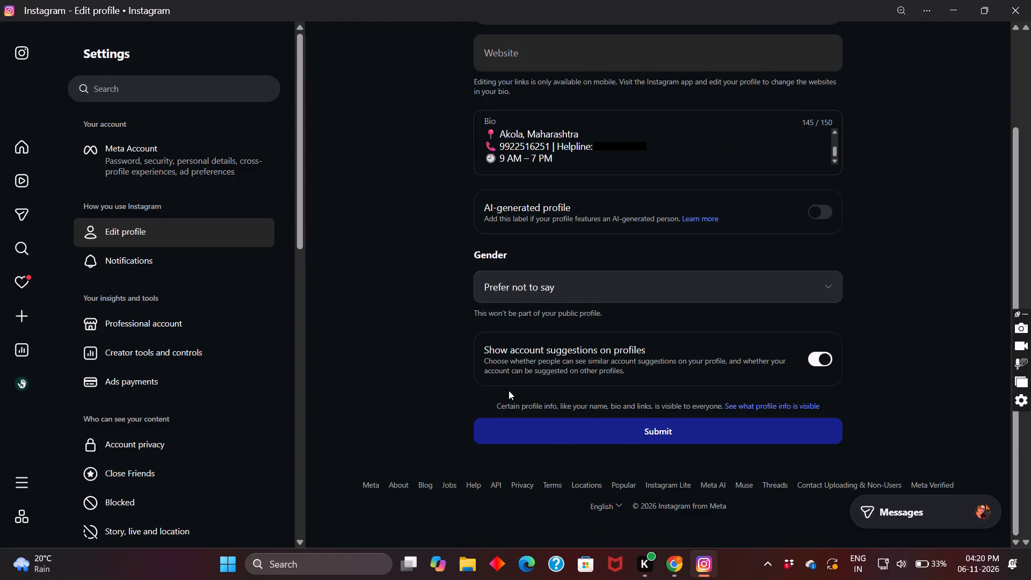
{"action": "scroll", "coordinate": [509, 390], "scroll_direction": "up", "scroll_amount": 3}
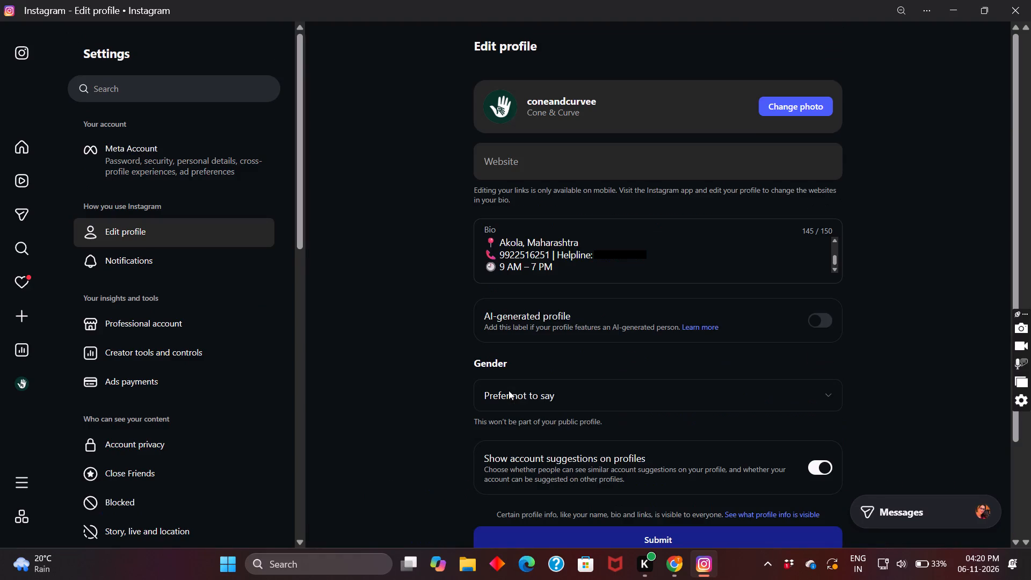
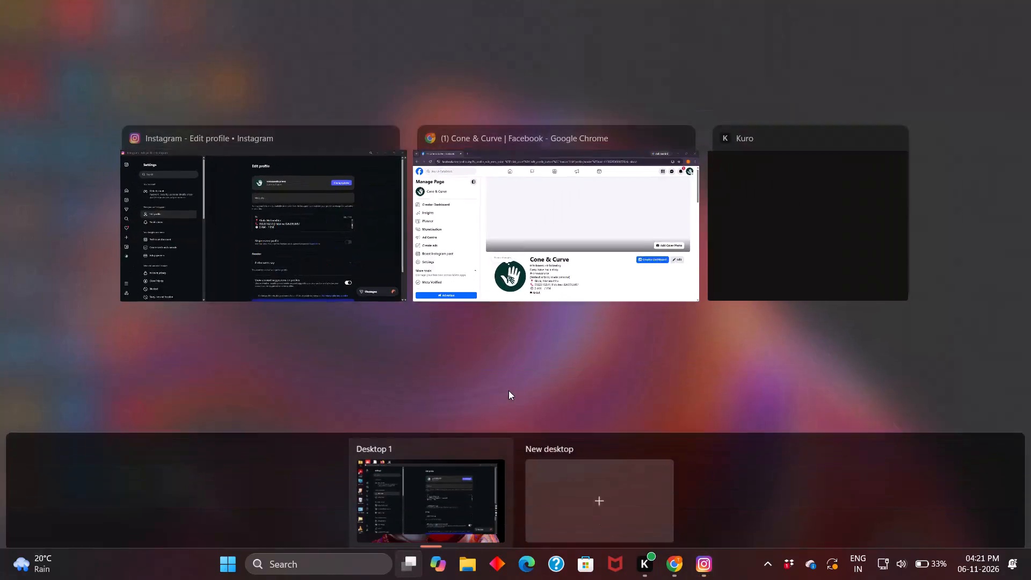
Switch to the Cone & Curve Facebook Page in Google Chrome.
{"action": "left_click", "coordinate": [483, 271]}
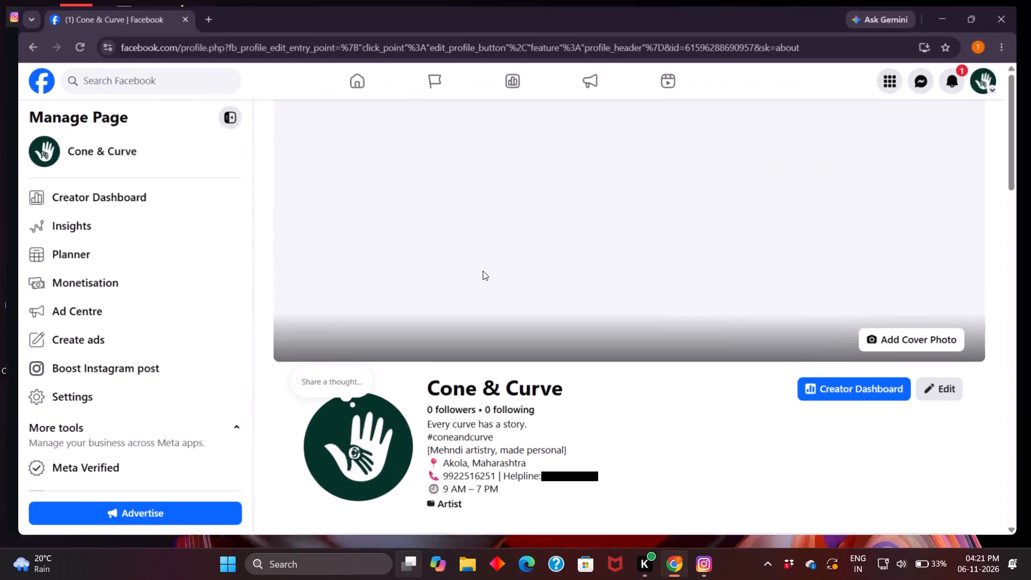
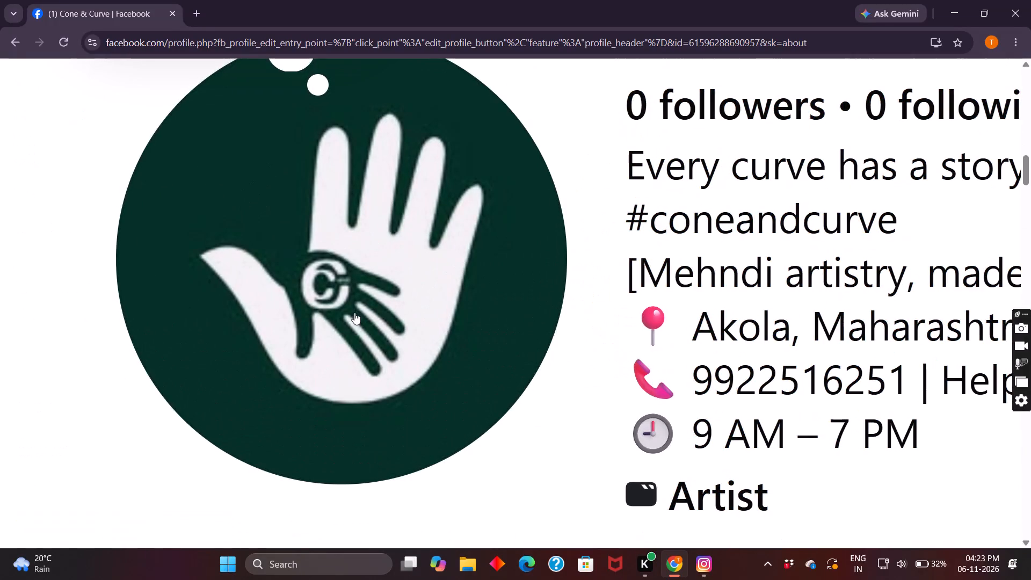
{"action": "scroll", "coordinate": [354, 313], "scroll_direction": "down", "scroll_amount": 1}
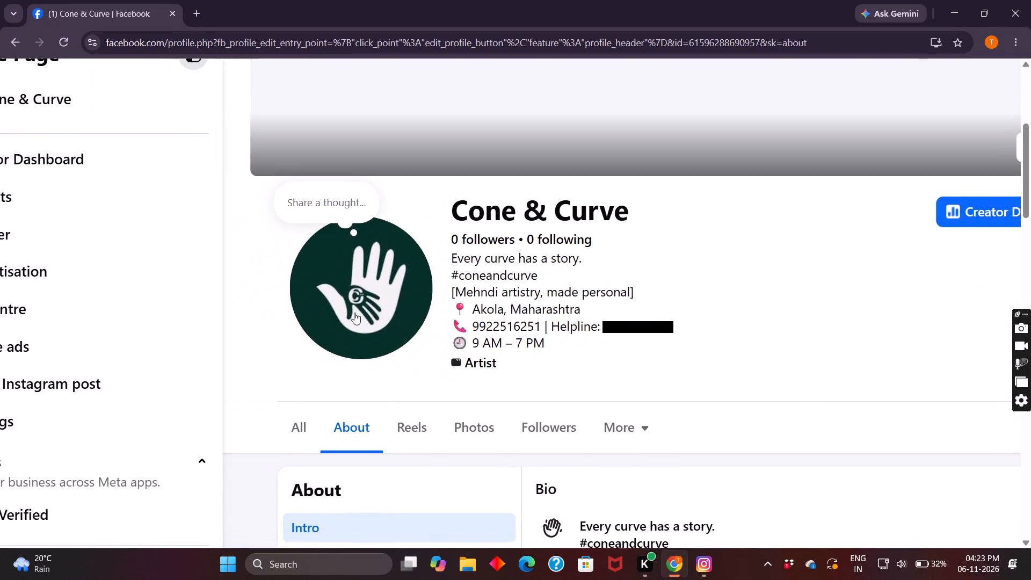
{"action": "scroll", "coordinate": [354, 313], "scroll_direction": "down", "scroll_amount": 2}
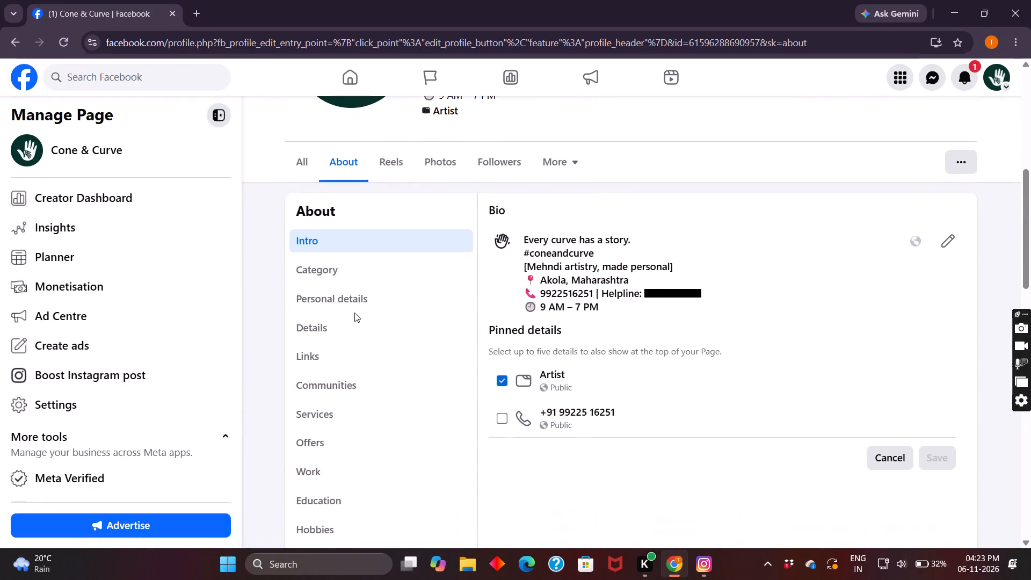
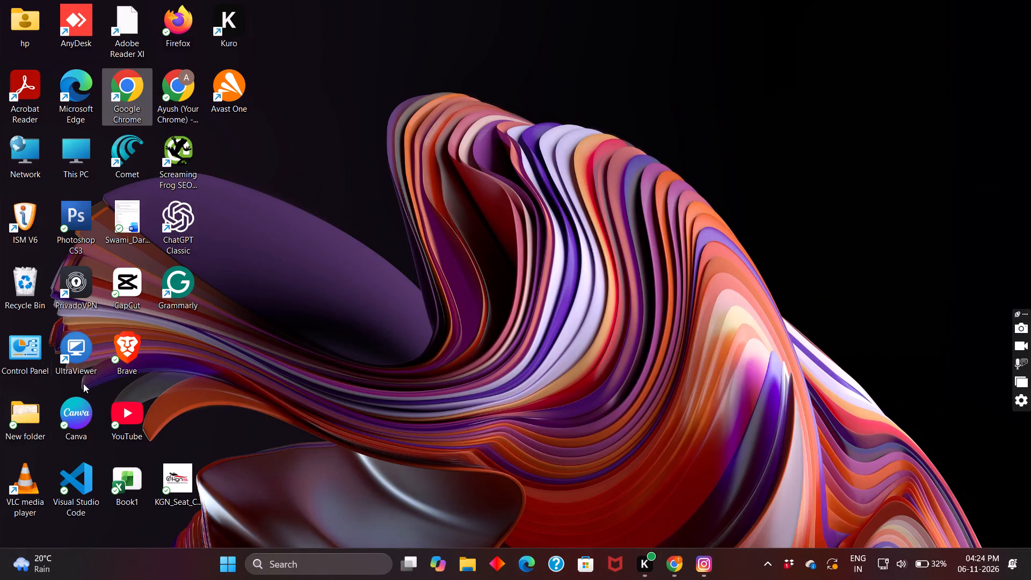
Launch the Canva desktop app and maximize its window.
{"action": "double_click", "coordinate": [81, 410]}
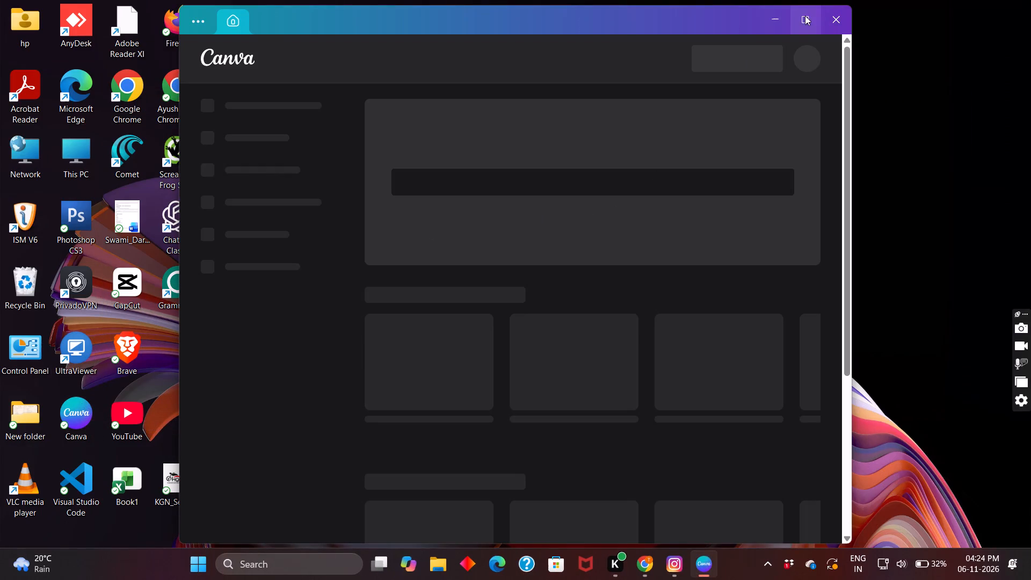
{"action": "left_click", "coordinate": [805, 16]}
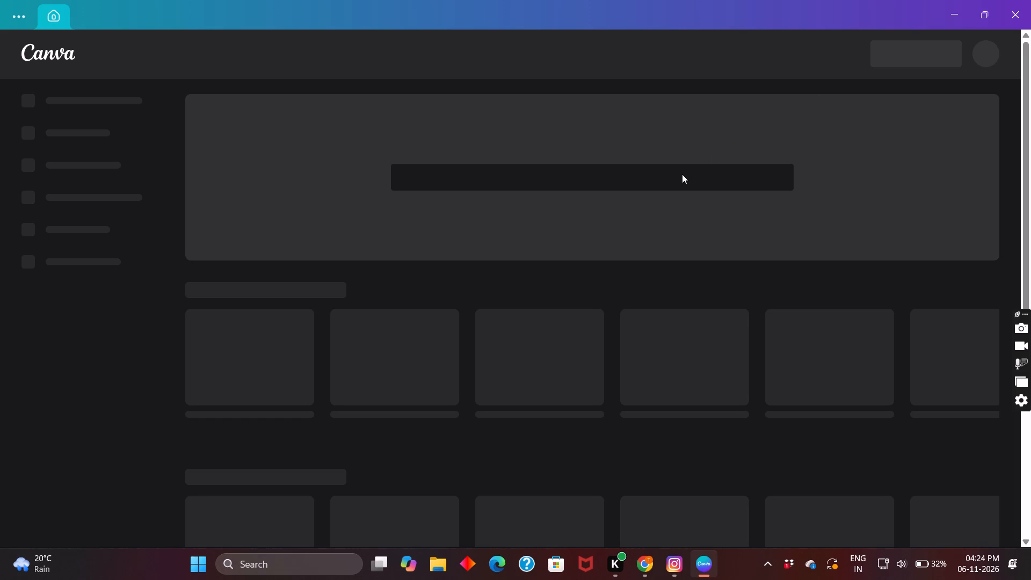
{"action": "scroll", "coordinate": [682, 174], "scroll_direction": "down", "scroll_amount": 4}
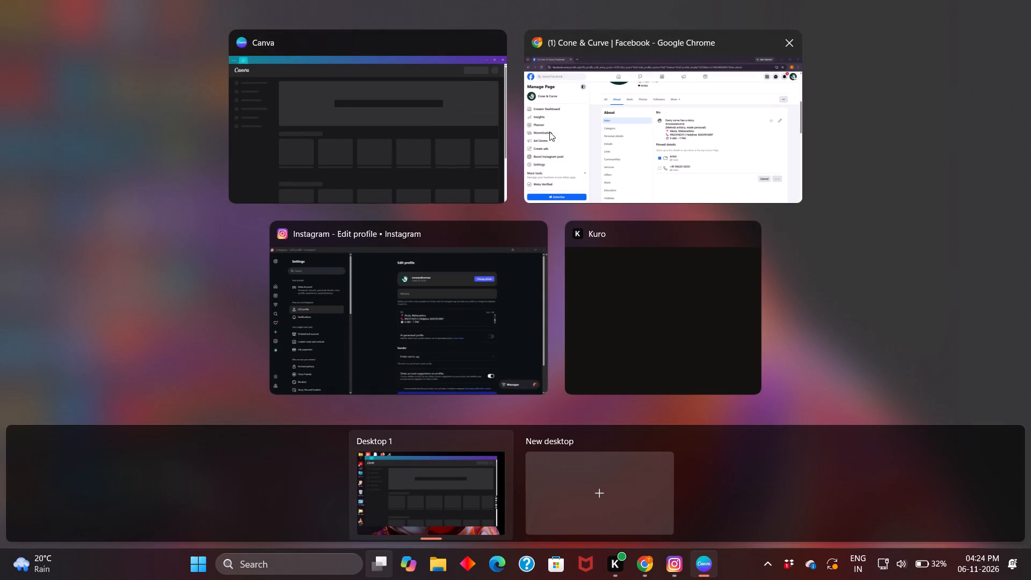
Switch to Instagram and open the coneandcurvee profile's details in the Meta Account settings.
{"action": "left_click", "coordinate": [461, 327]}
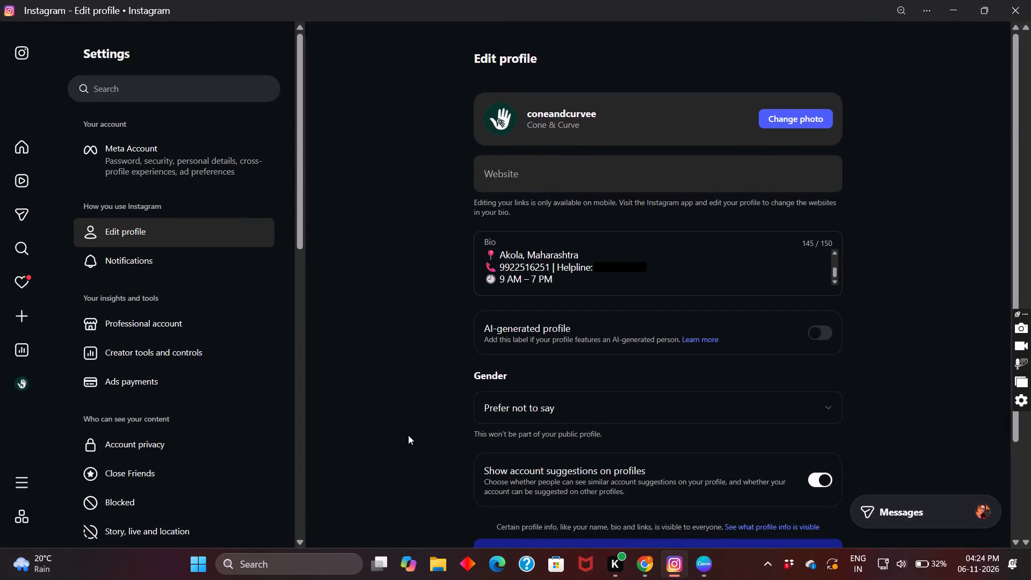
{"action": "scroll", "coordinate": [408, 435], "scroll_direction": "down", "scroll_amount": 2}
{"action": "scroll", "coordinate": [223, 355], "scroll_direction": "up", "scroll_amount": 1}
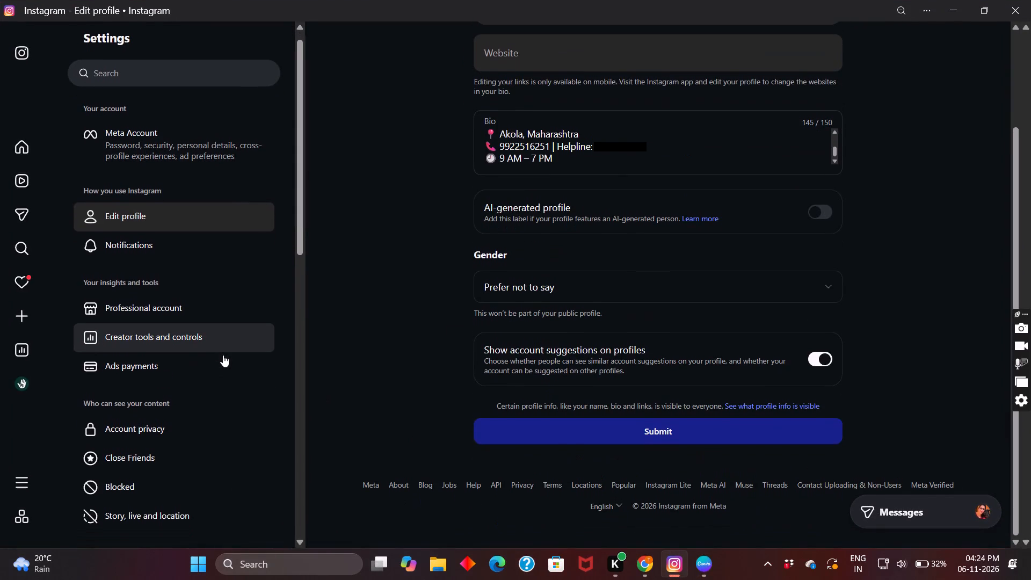
{"action": "scroll", "coordinate": [223, 355], "scroll_direction": "up", "scroll_amount": 1}
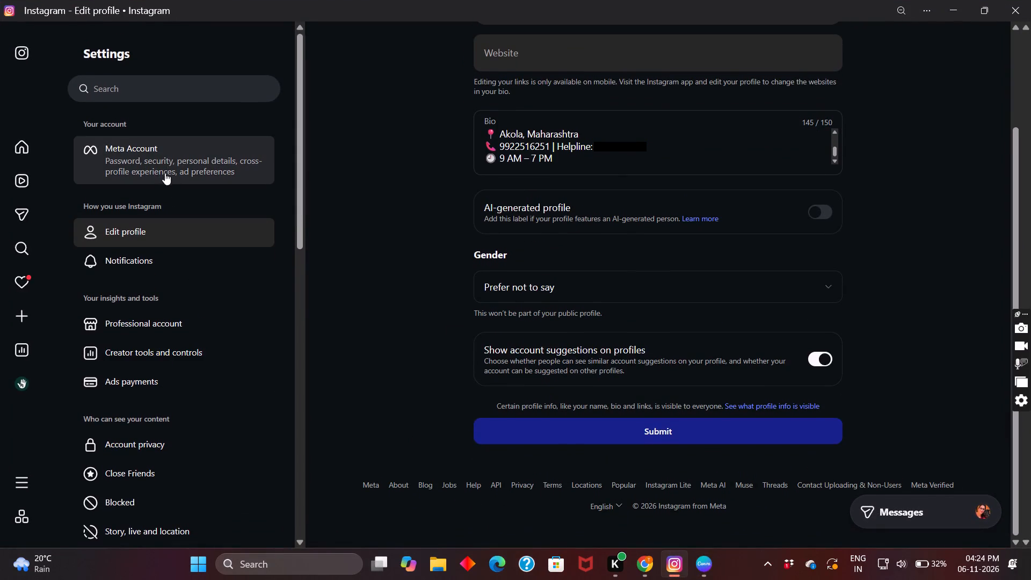
{"action": "left_click", "coordinate": [165, 169]}
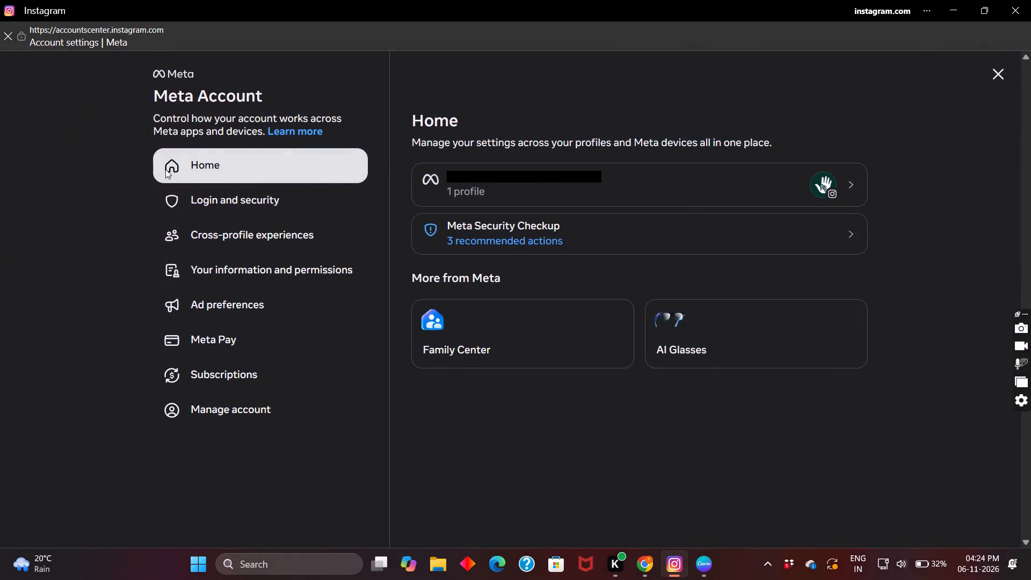
{"action": "left_click", "coordinate": [766, 195]}
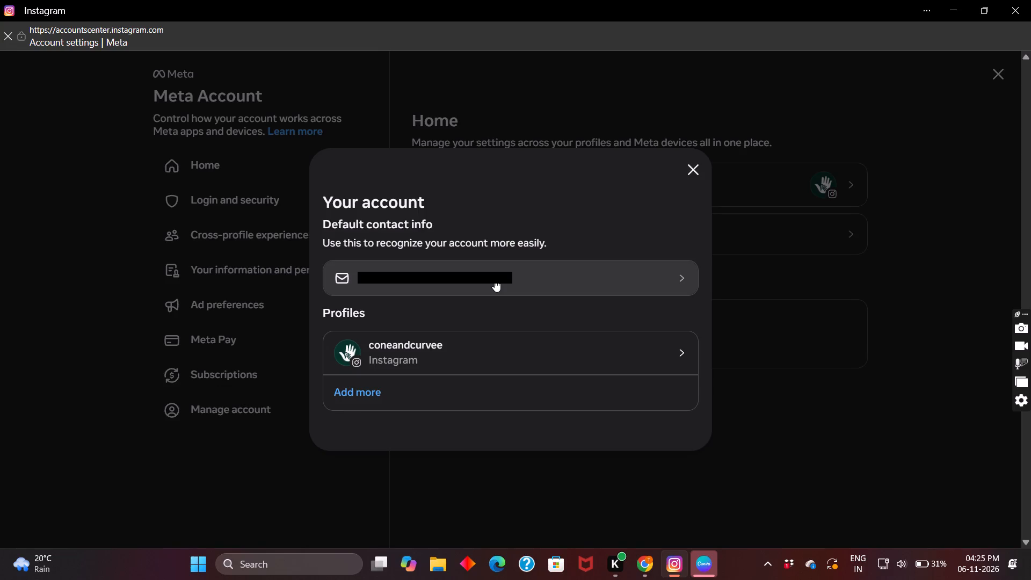
{"action": "left_click", "coordinate": [454, 352]}
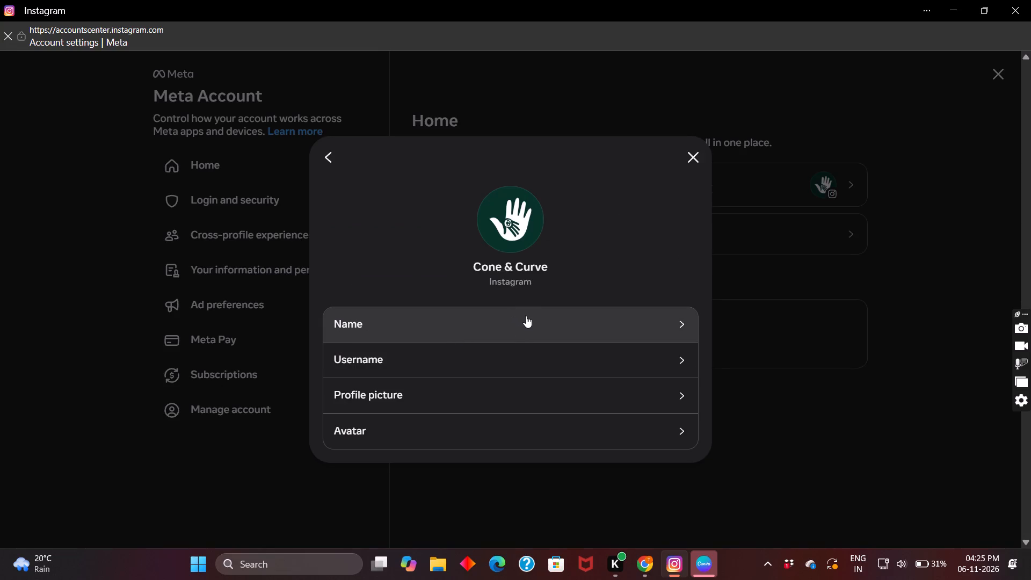
Review the Instagram profile's name setting and the default contact info in the Meta Account settings.
{"action": "left_click", "coordinate": [506, 318]}
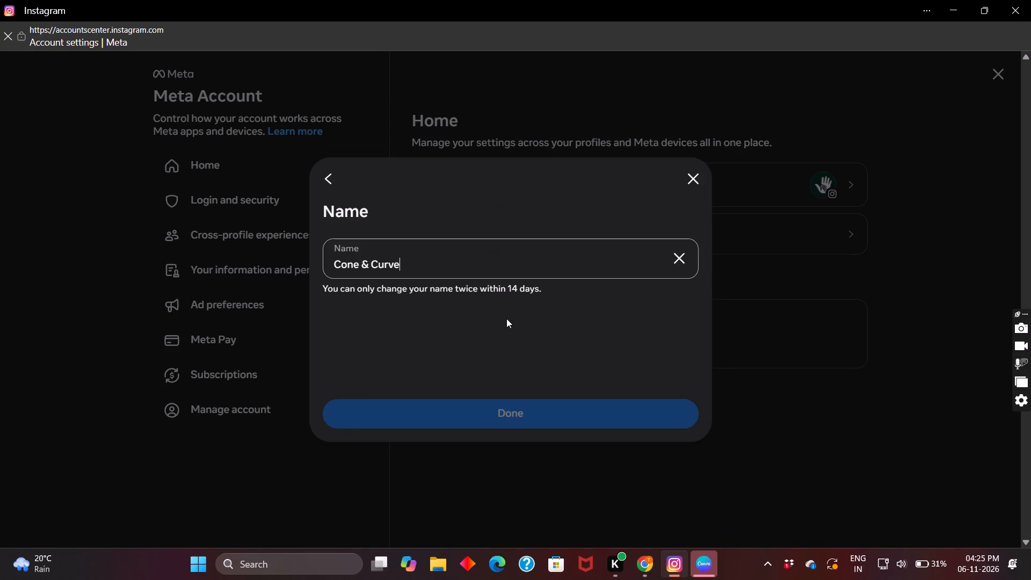
{"action": "left_click", "coordinate": [688, 183]}
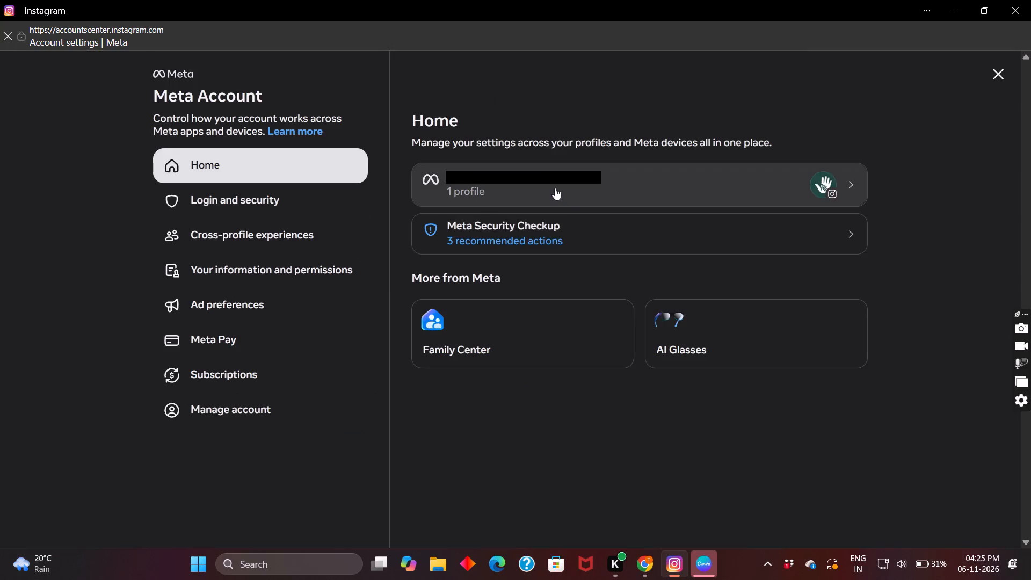
{"action": "left_click", "coordinate": [555, 188]}
{"action": "left_click", "coordinate": [502, 264]}
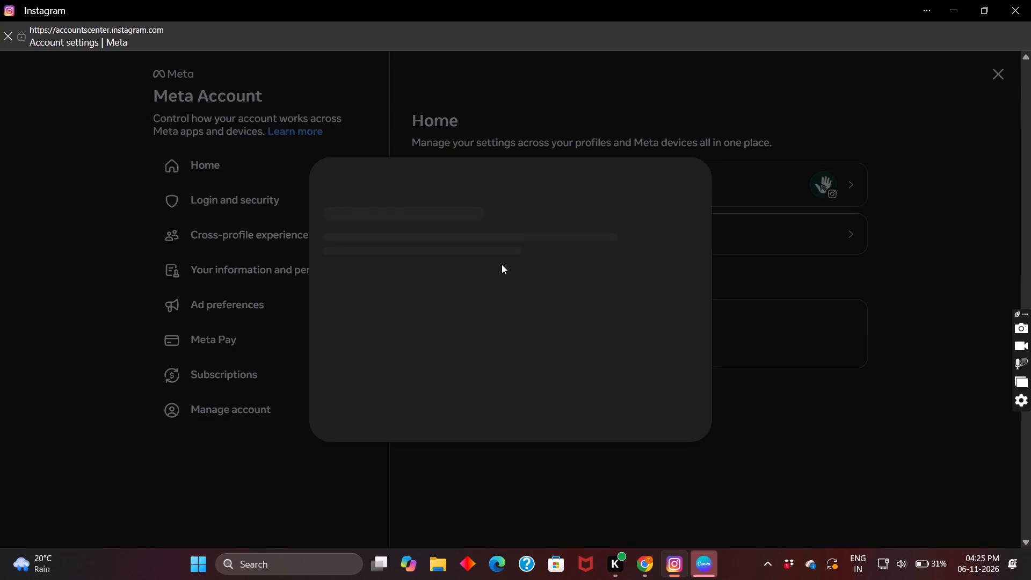
{"action": "left_click", "coordinate": [630, 321]}
{"action": "left_click", "coordinate": [633, 303]}
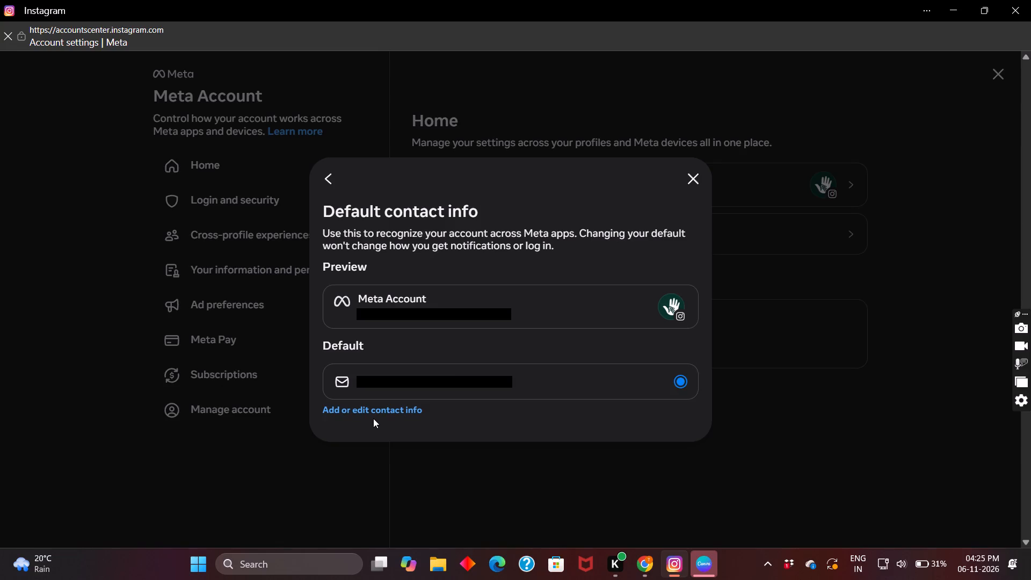
{"action": "left_click_drag", "start_coordinate": [714, 306], "coordinate": [639, 305]}
{"action": "triple_click", "coordinate": [639, 305]}
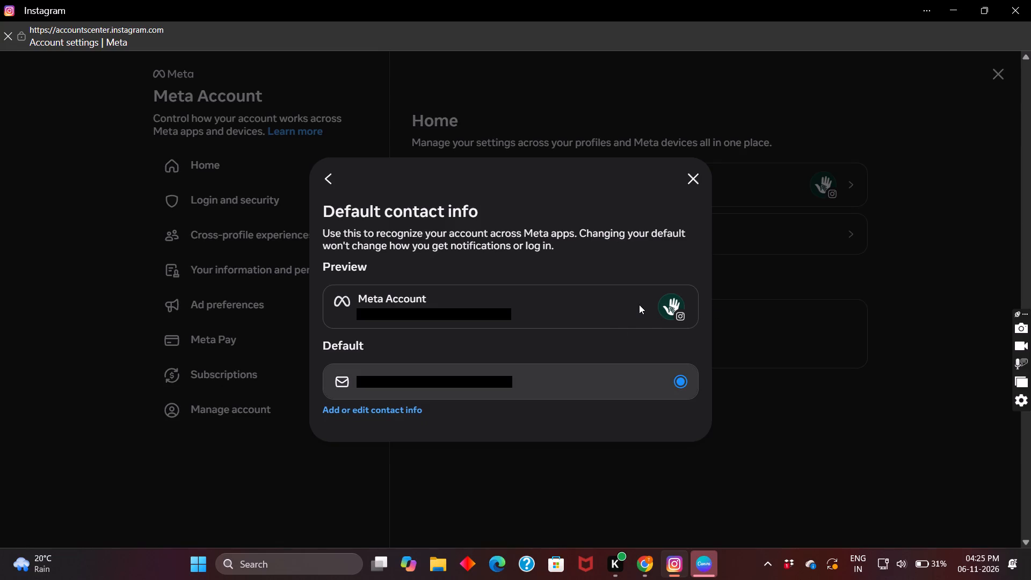
{"action": "left_click", "coordinate": [620, 294]}
{"action": "left_click", "coordinate": [688, 171]}
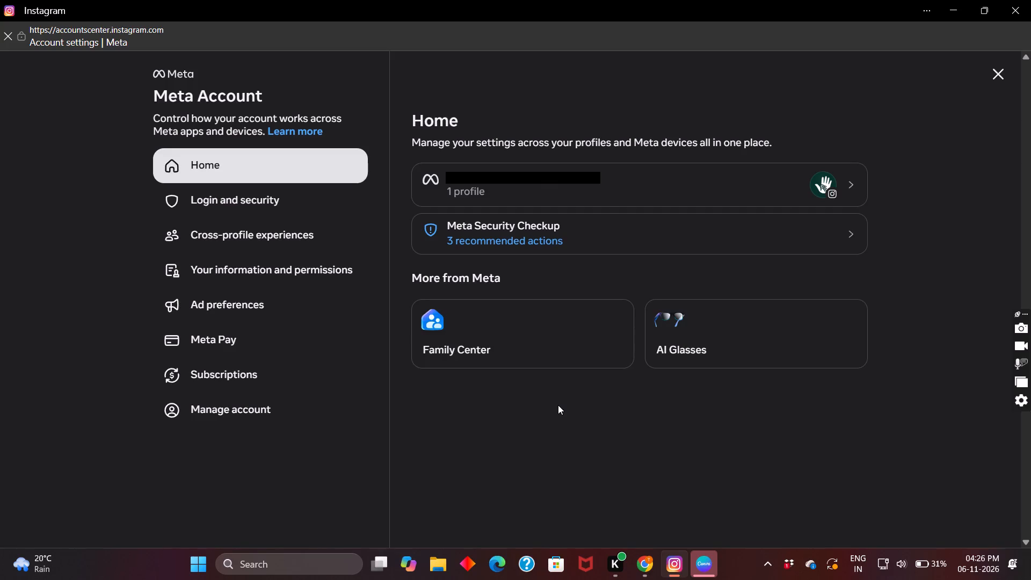
Switch to the Cone & Curve Facebook Page in Chrome, open Meta Business Suite for it and dismiss the introduction.
{"action": "scroll", "coordinate": [558, 405], "scroll_direction": "down", "scroll_amount": 6}
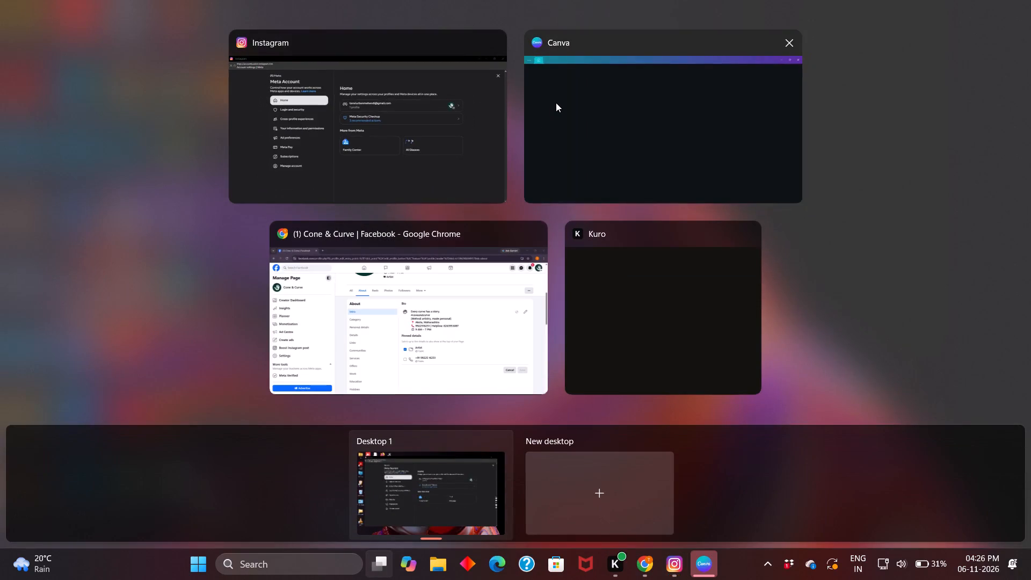
{"action": "left_click", "coordinate": [447, 381]}
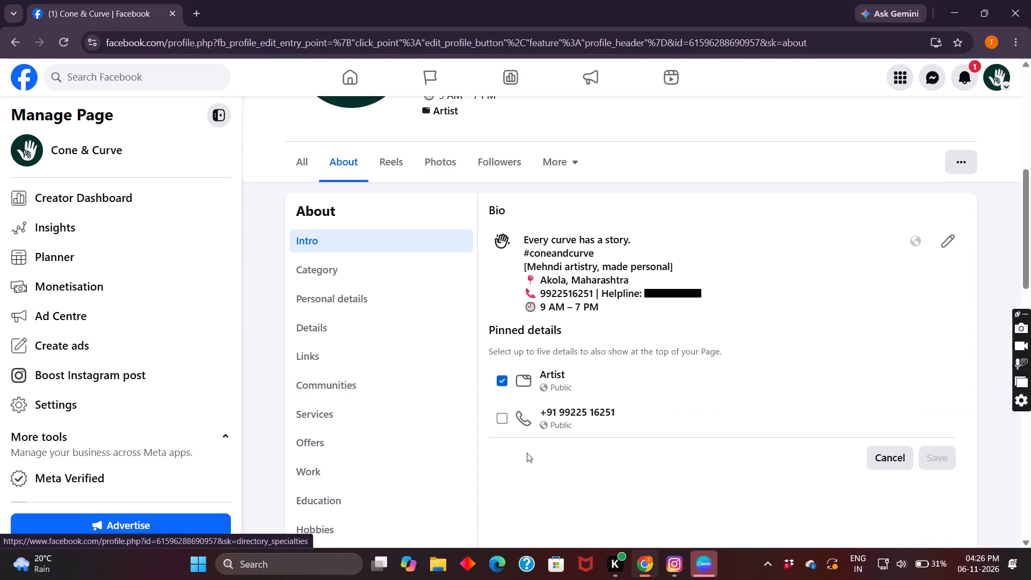
{"action": "scroll", "coordinate": [534, 482], "scroll_direction": "down", "scroll_amount": 8}
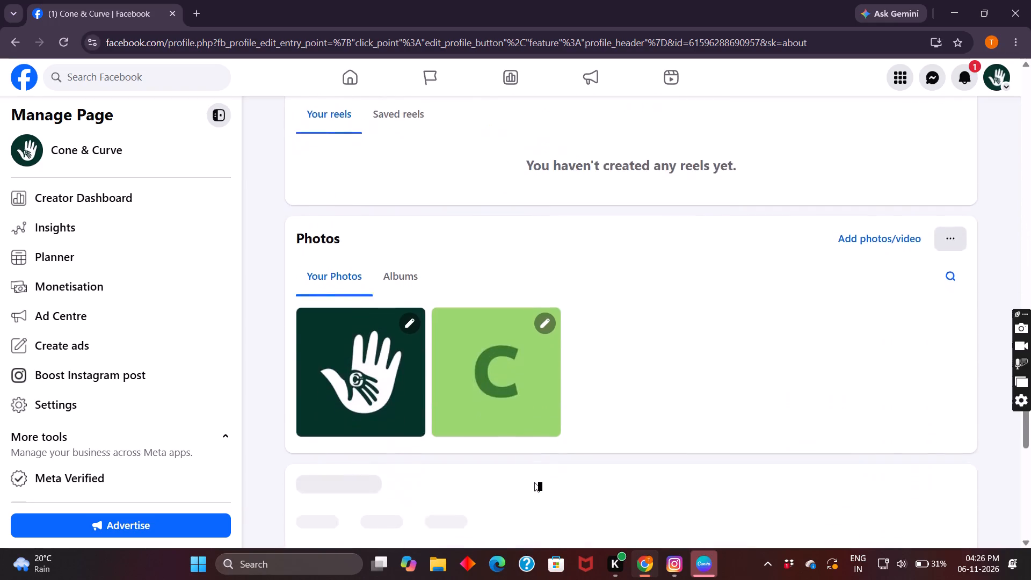
{"action": "scroll", "coordinate": [534, 482], "scroll_direction": "up", "scroll_amount": 3}
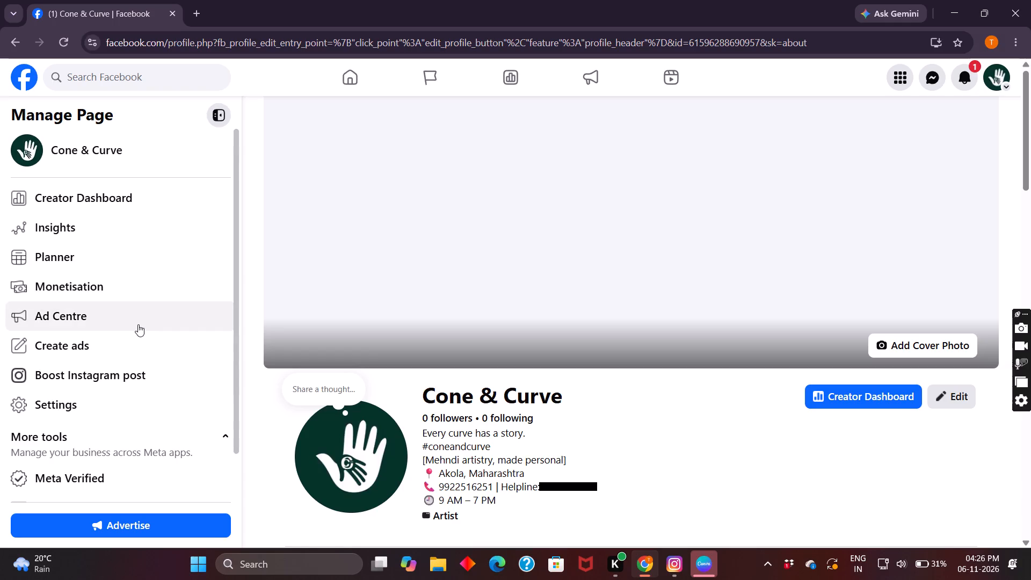
{"action": "scroll", "coordinate": [138, 324], "scroll_direction": "down", "scroll_amount": 2}
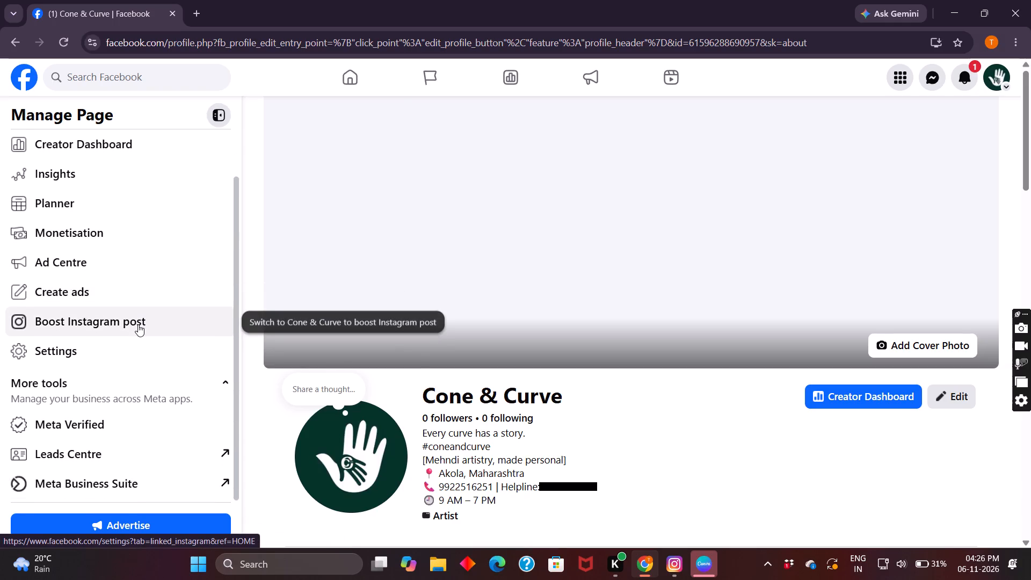
{"action": "scroll", "coordinate": [138, 324], "scroll_direction": "down", "scroll_amount": 2}
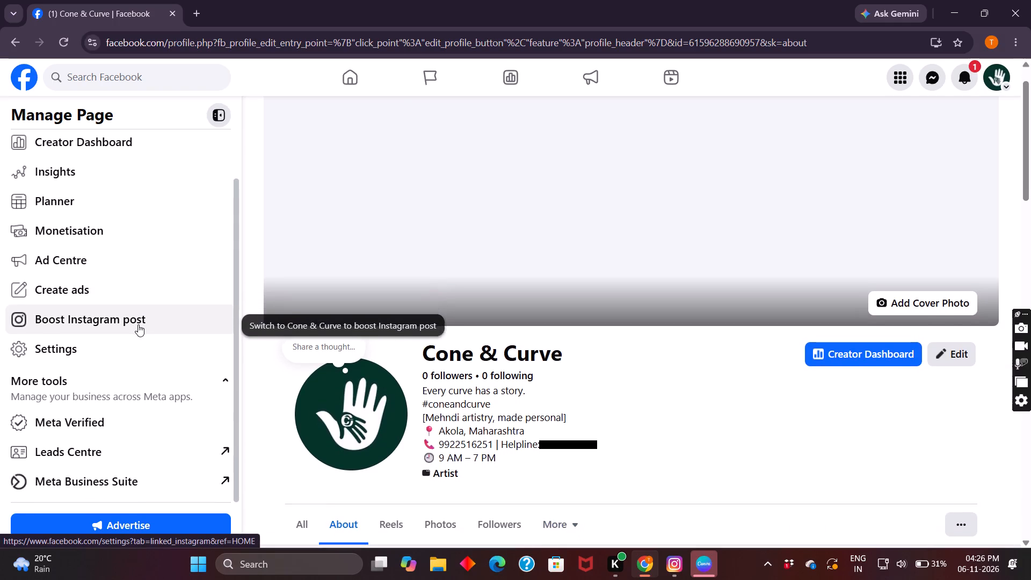
{"action": "scroll", "coordinate": [138, 324], "scroll_direction": "down", "scroll_amount": 1}
{"action": "left_click", "coordinate": [129, 476]}
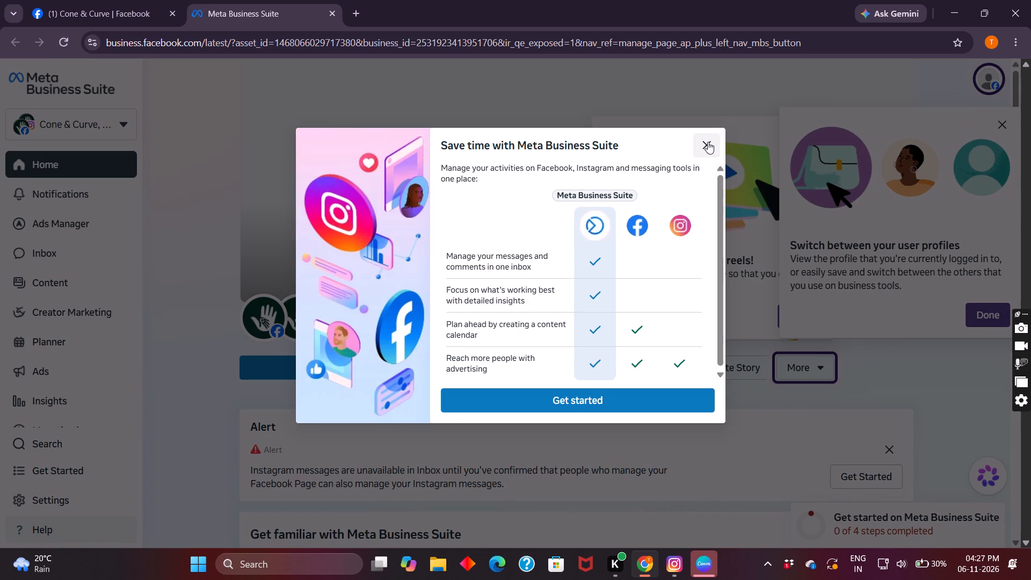
{"action": "left_click", "coordinate": [708, 142]}
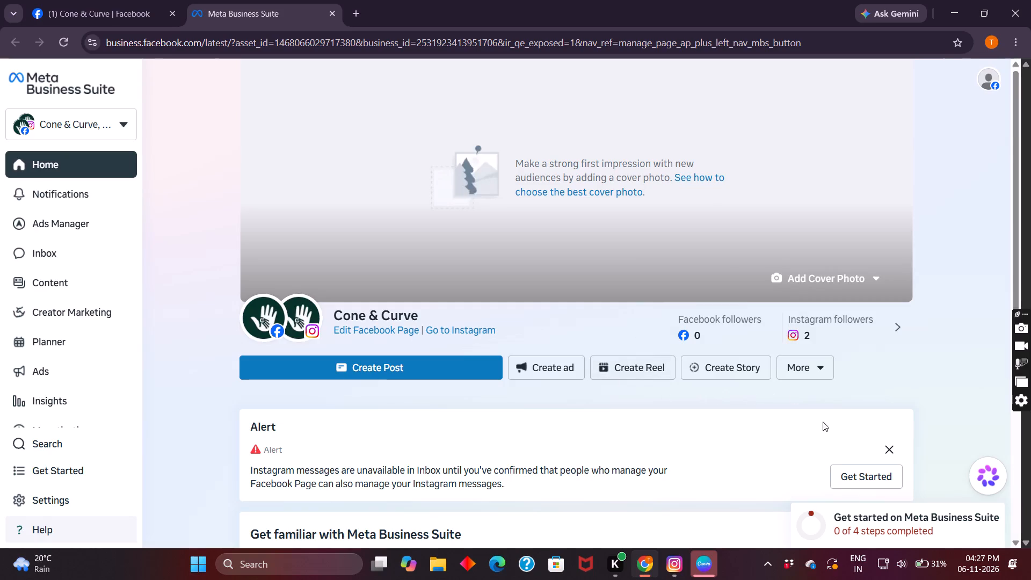
Open the Ads Manager account overview for the Cone & Curve business from Meta Business Suite.
{"action": "scroll", "coordinate": [71, 330], "scroll_direction": "down", "scroll_amount": 1}
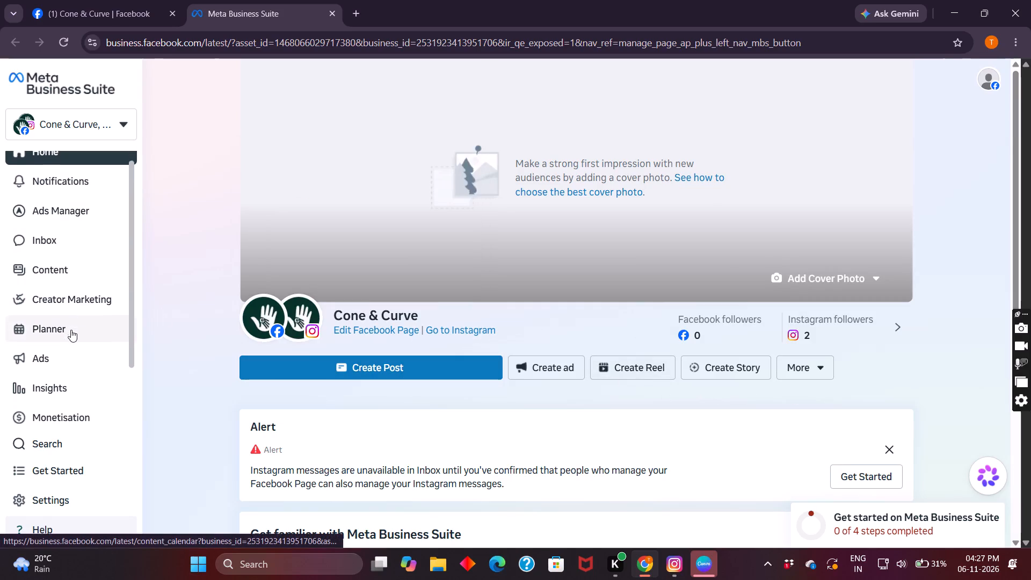
{"action": "scroll", "coordinate": [71, 330], "scroll_direction": "down", "scroll_amount": 1}
{"action": "left_click", "coordinate": [55, 204]}
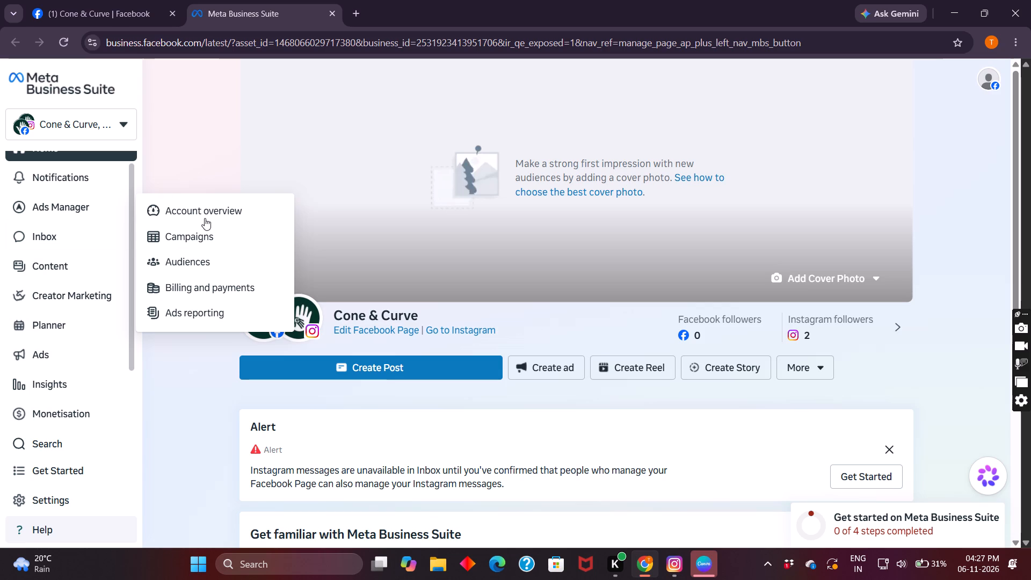
{"action": "left_click", "coordinate": [205, 218]}
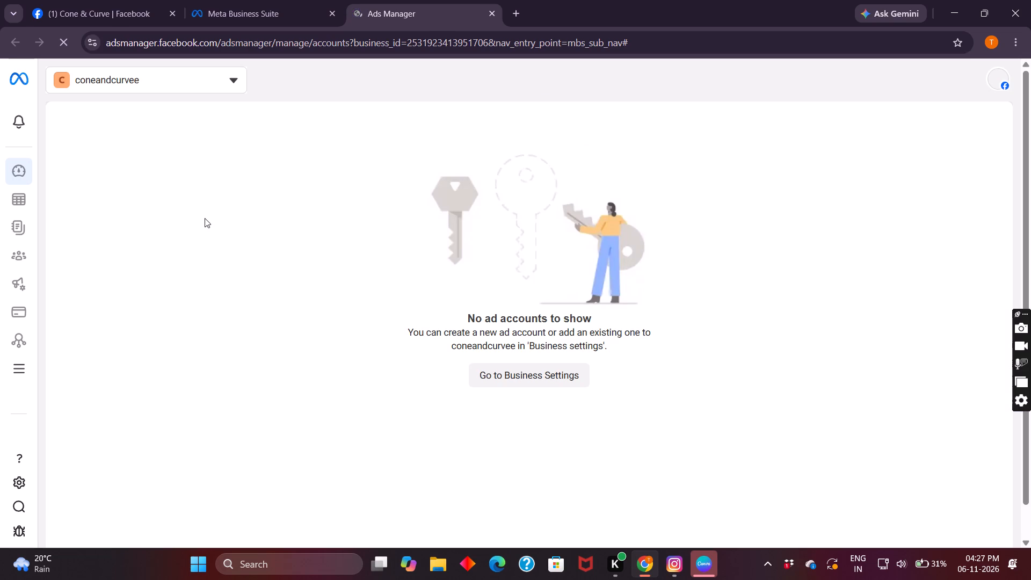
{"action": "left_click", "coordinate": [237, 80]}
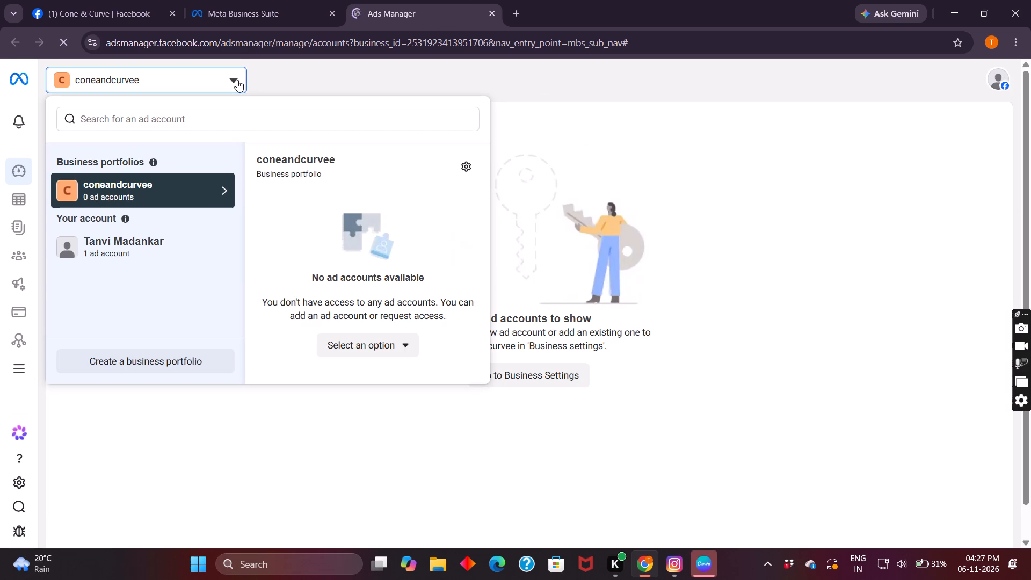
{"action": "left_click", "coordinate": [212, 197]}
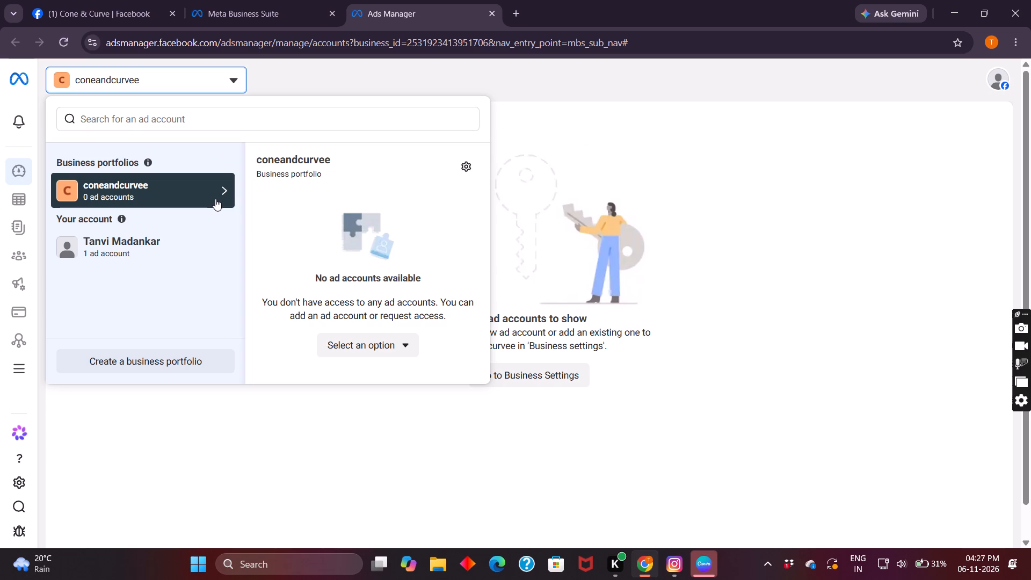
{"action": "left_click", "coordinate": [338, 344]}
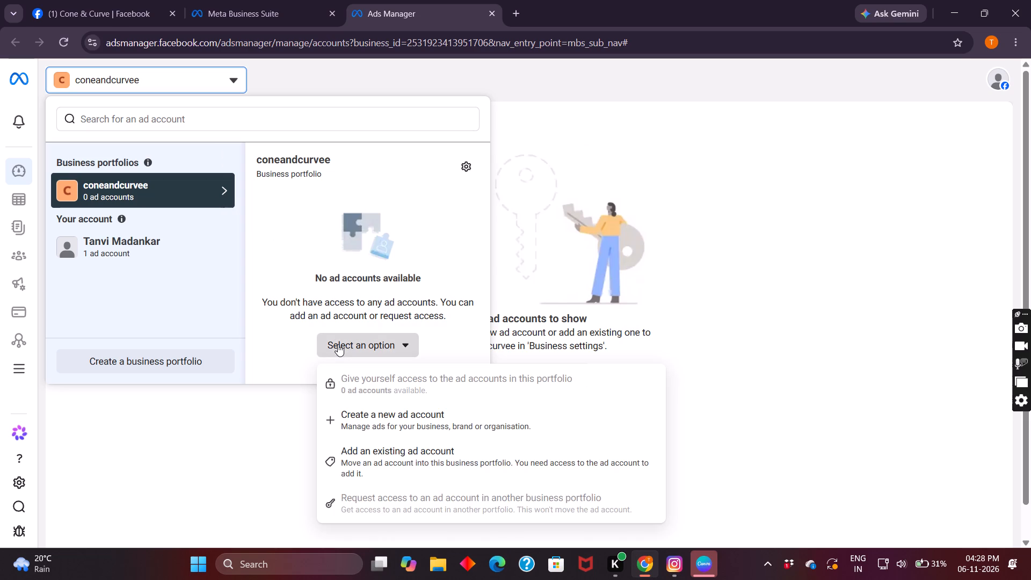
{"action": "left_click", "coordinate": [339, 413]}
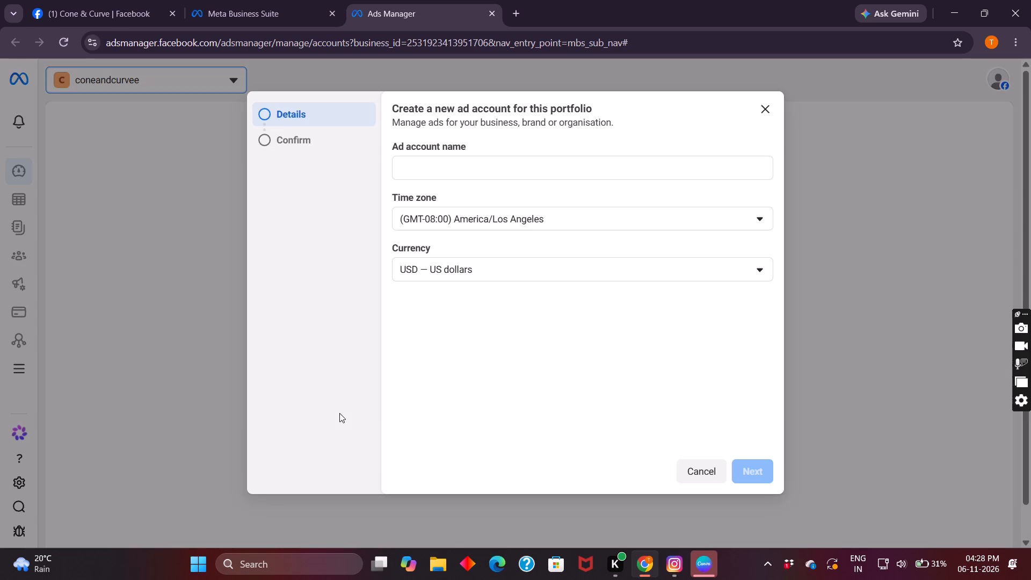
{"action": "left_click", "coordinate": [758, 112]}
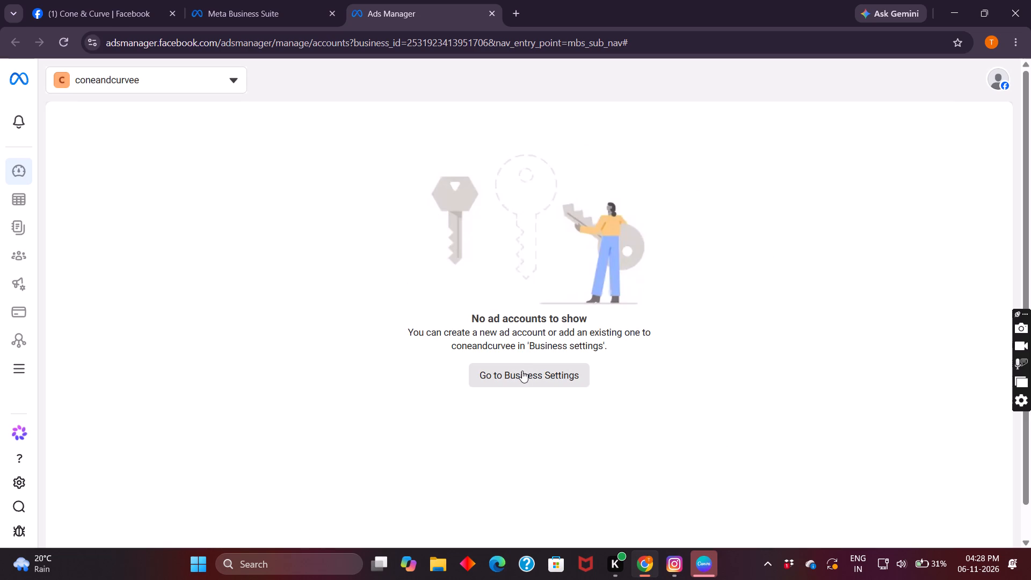
Open the business settings for the coneandcurvee portfolio and dismiss the additional approval notice.
{"action": "left_click", "coordinate": [518, 385]}
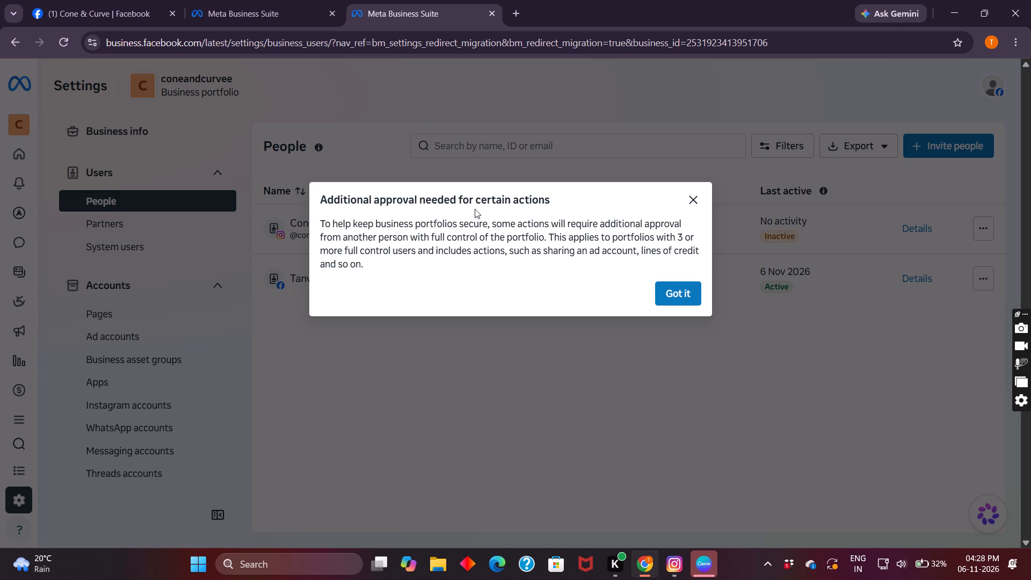
{"action": "left_click", "coordinate": [692, 288]}
{"action": "scroll", "coordinate": [639, 366], "scroll_direction": "down", "scroll_amount": 1}
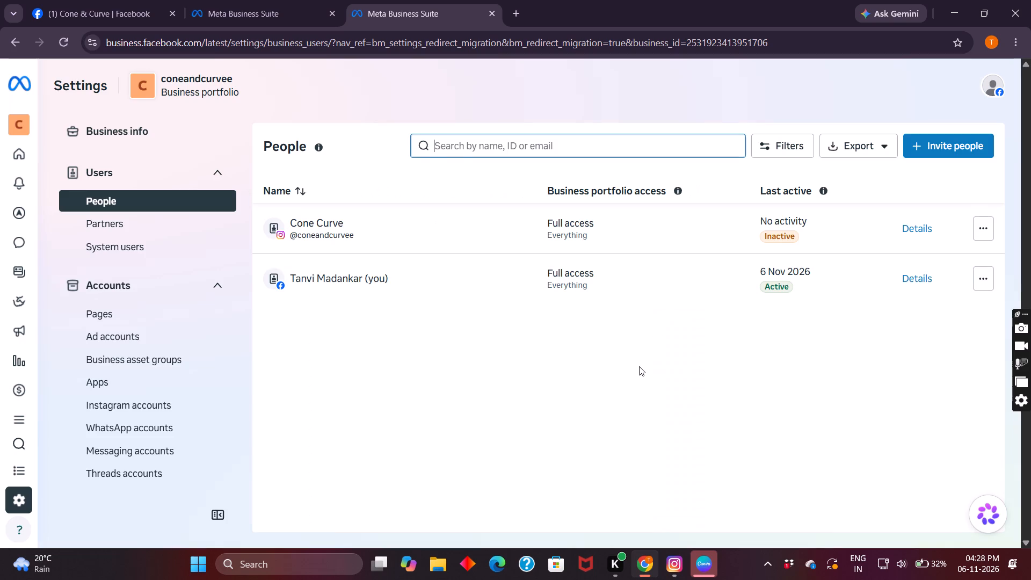
Look through the coneandcurvee portfolio's People settings and open the Ads summary in Business Suite.
{"action": "scroll", "coordinate": [639, 366], "scroll_direction": "down", "scroll_amount": 3}
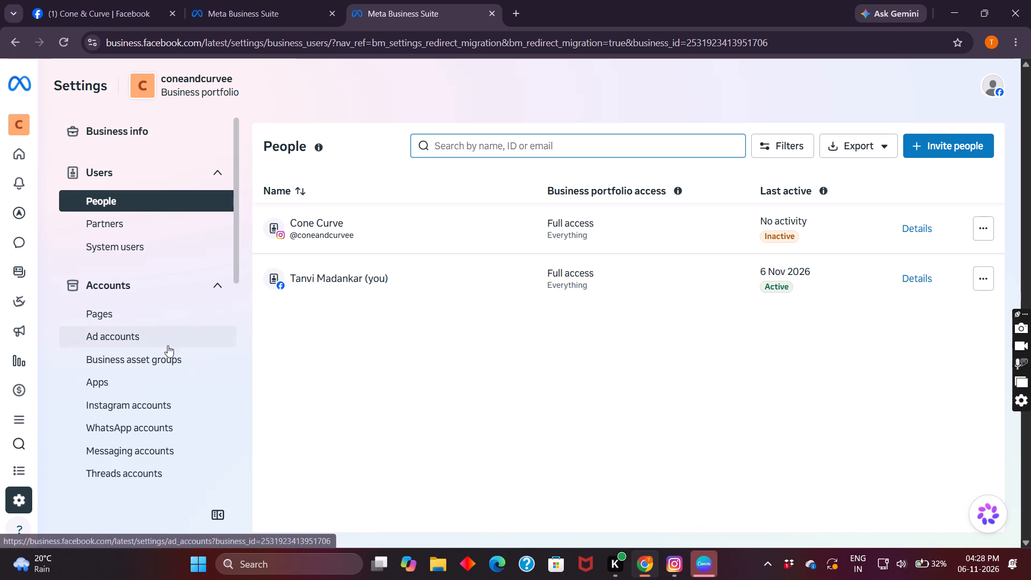
{"action": "scroll", "coordinate": [0, 427], "scroll_direction": "down", "scroll_amount": 1}
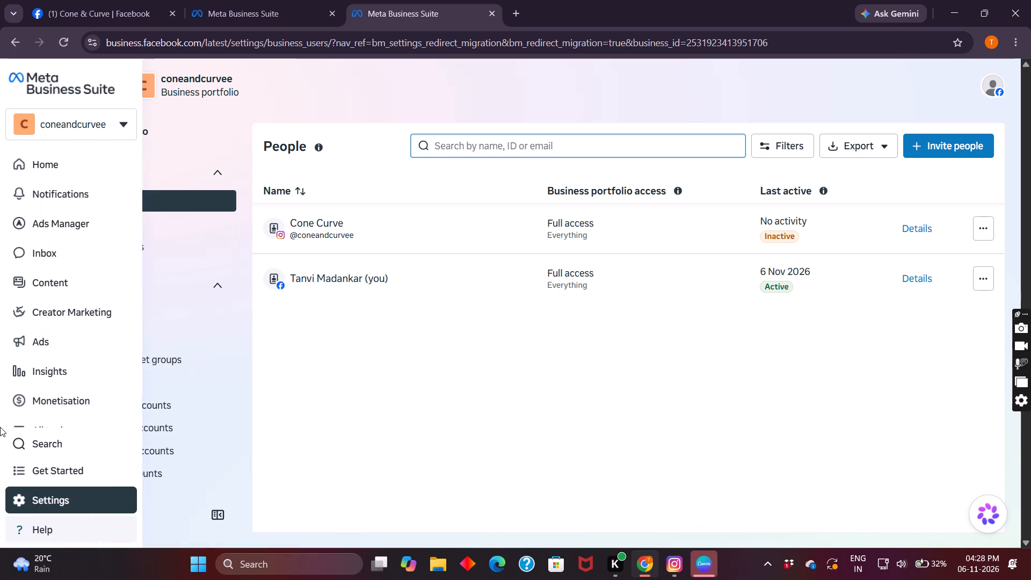
{"action": "scroll", "coordinate": [74, 403], "scroll_direction": "down", "scroll_amount": 1}
{"action": "left_click", "coordinate": [50, 338]}
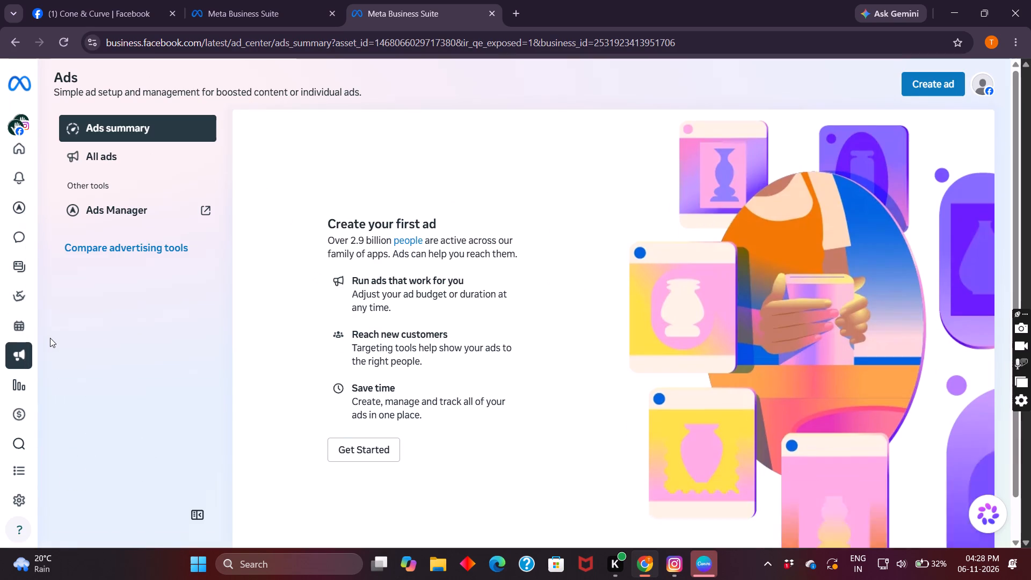
{"action": "scroll", "coordinate": [451, 351], "scroll_direction": "down", "scroll_amount": 1}
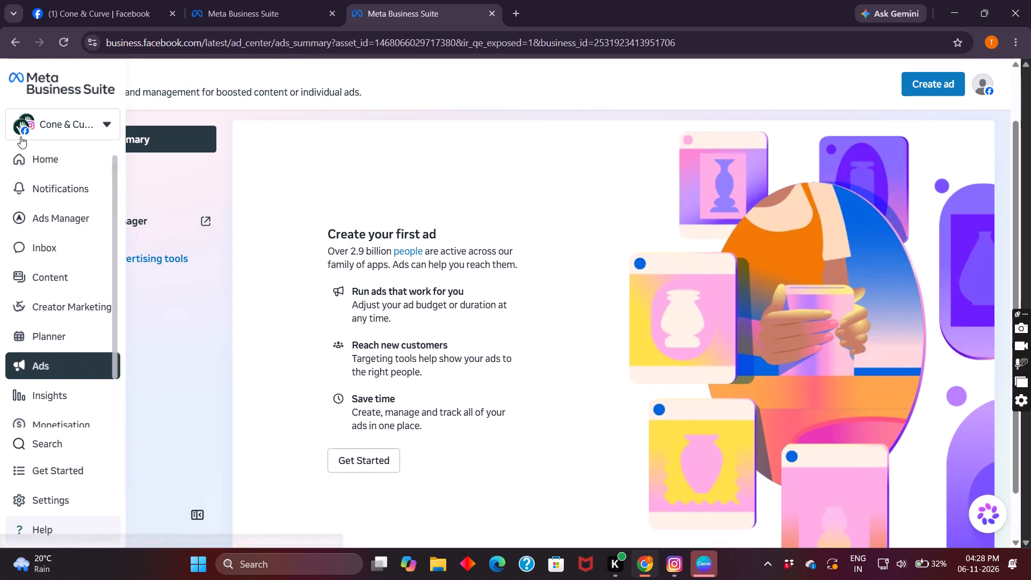
Check which business assets are listed under the coneandcurvee portfolio, keeping the current selection.
{"action": "left_click", "coordinate": [97, 129]}
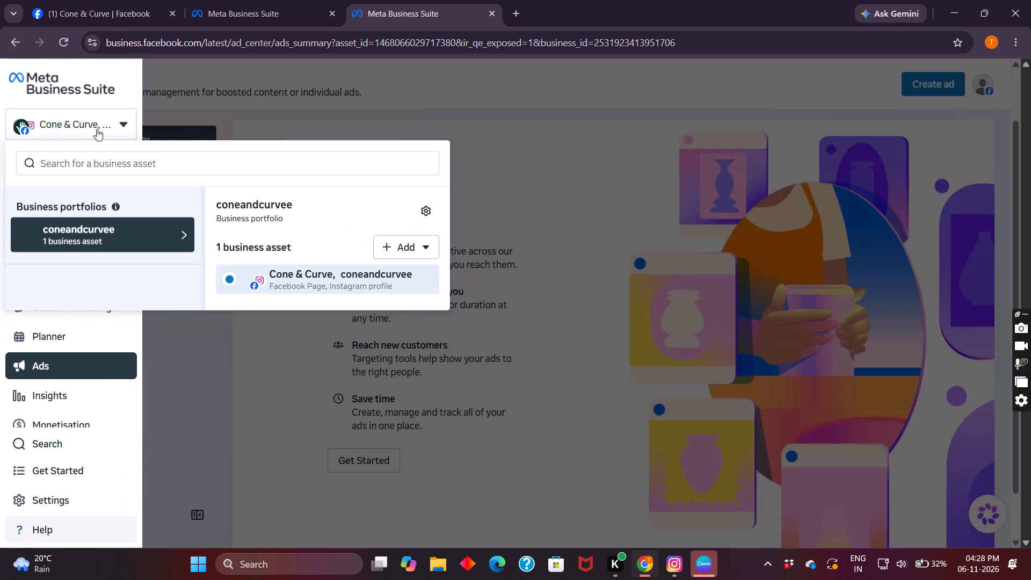
{"action": "left_click", "coordinate": [181, 408]}
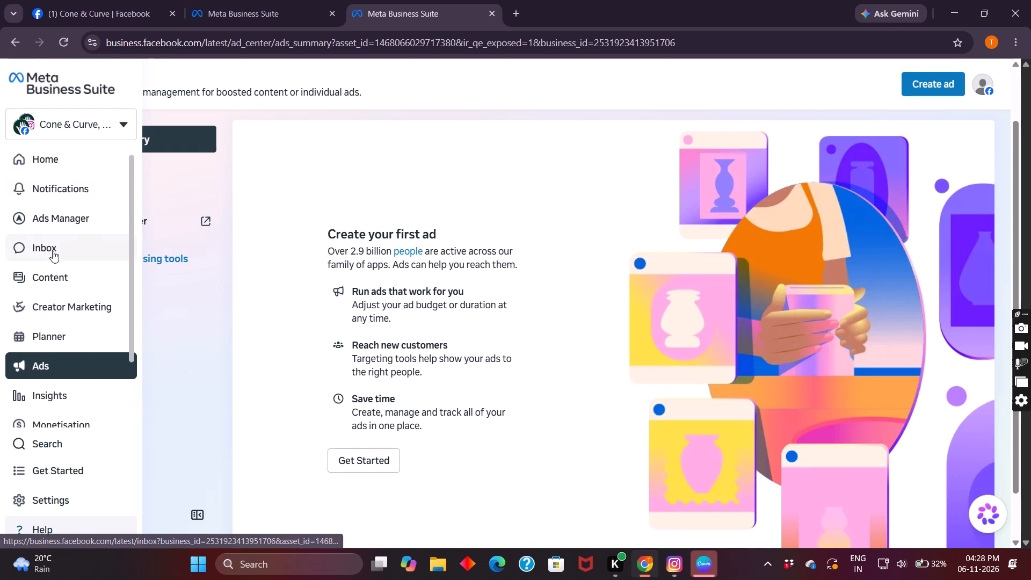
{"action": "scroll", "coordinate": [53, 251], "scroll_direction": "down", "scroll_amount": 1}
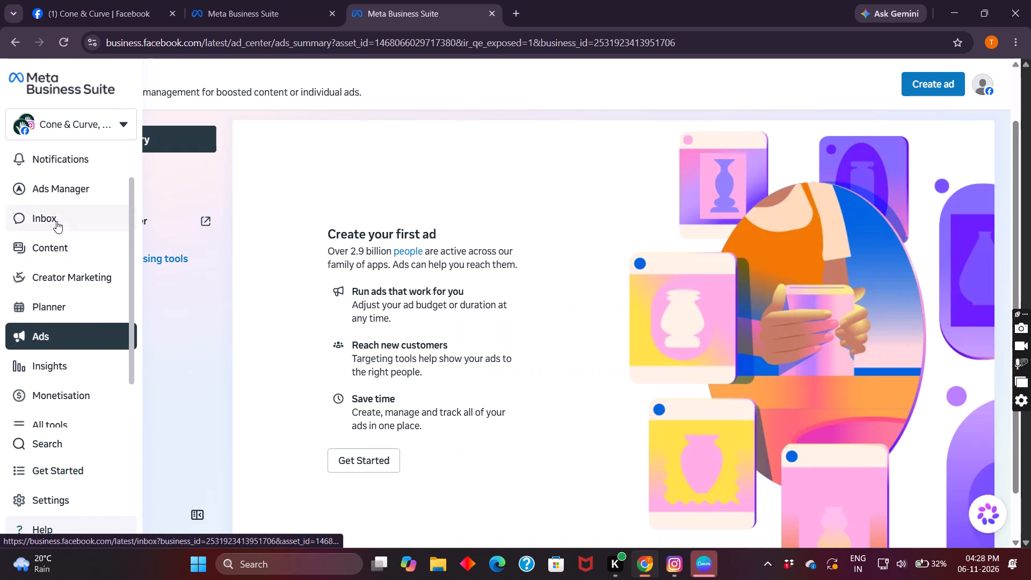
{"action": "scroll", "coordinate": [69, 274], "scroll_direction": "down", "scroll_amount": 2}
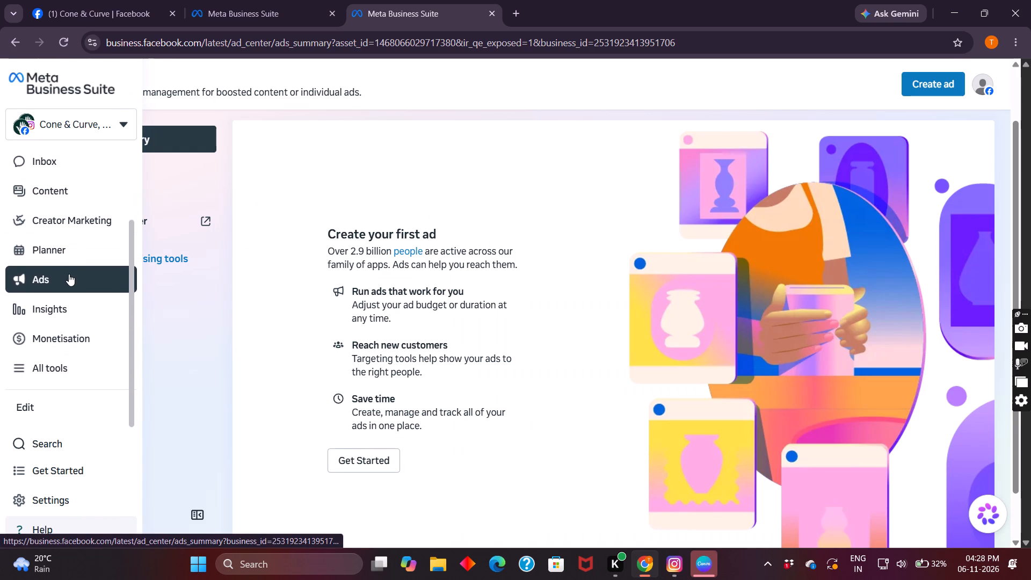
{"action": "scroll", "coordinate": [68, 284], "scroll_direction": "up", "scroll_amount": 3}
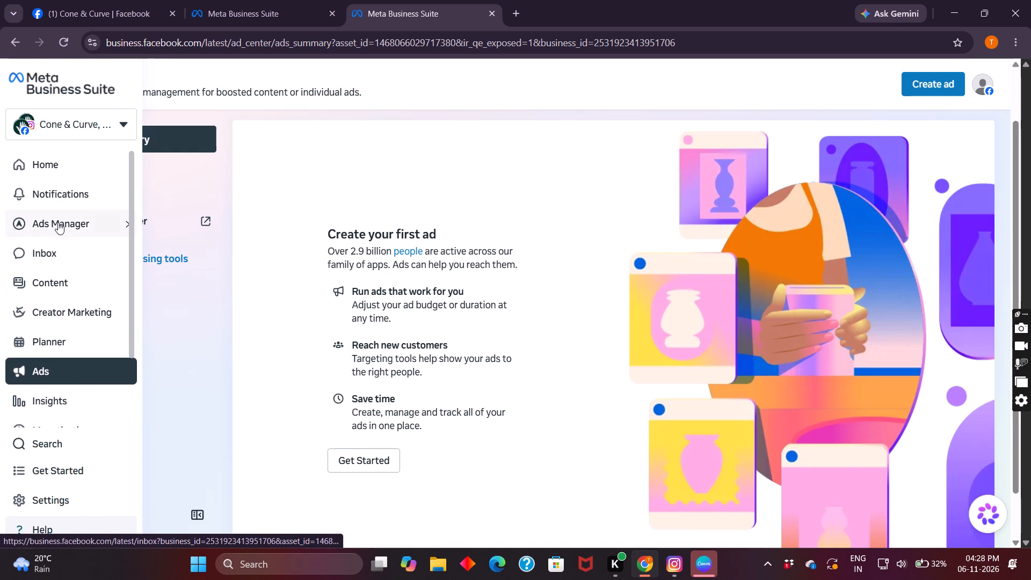
Check the Campaigns view of Ads Manager for the coneandcurvee portfolio and go to its business settings.
{"action": "left_click", "coordinate": [92, 220]}
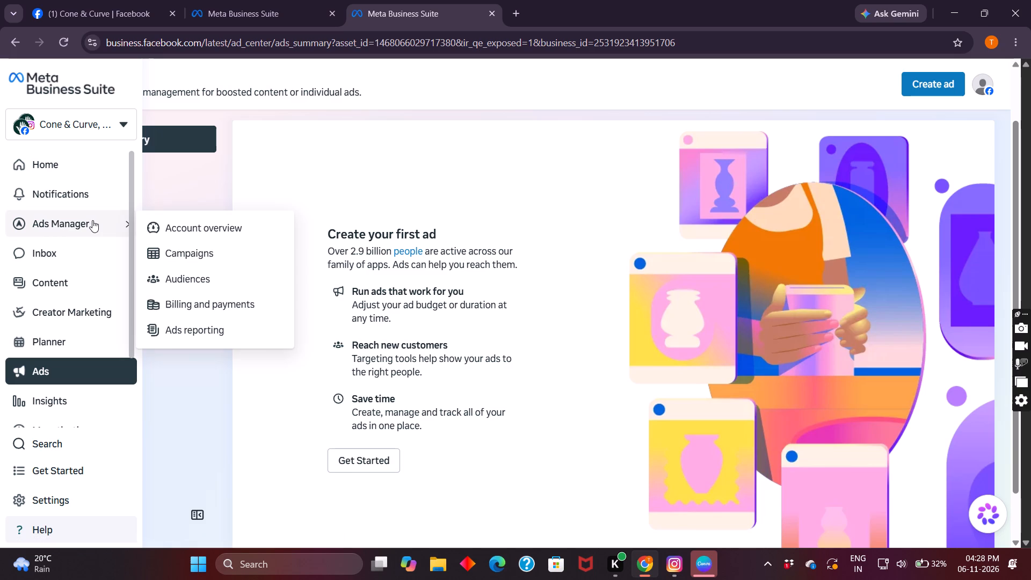
{"action": "left_click", "coordinate": [208, 247]}
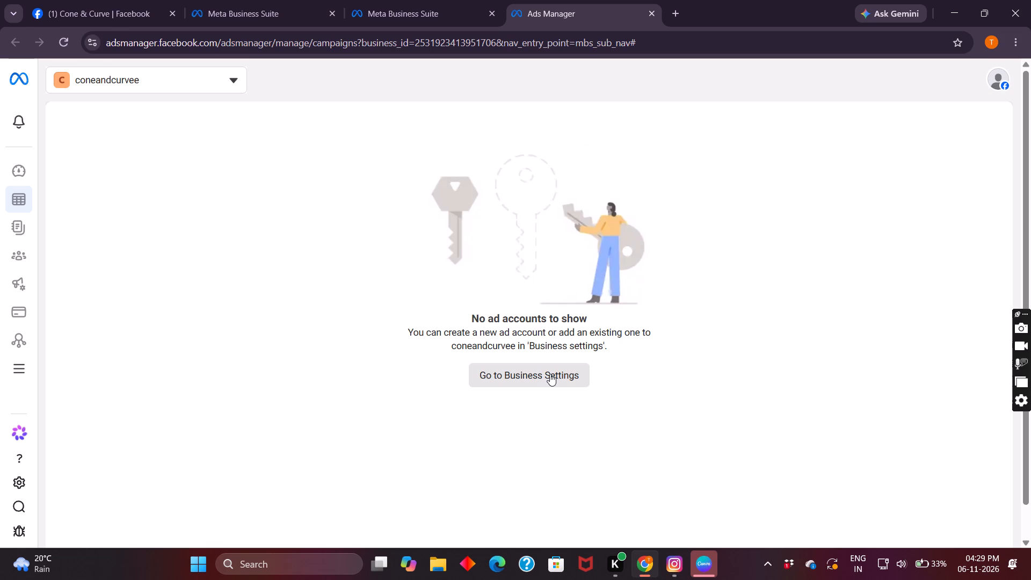
{"action": "left_click", "coordinate": [515, 373]}
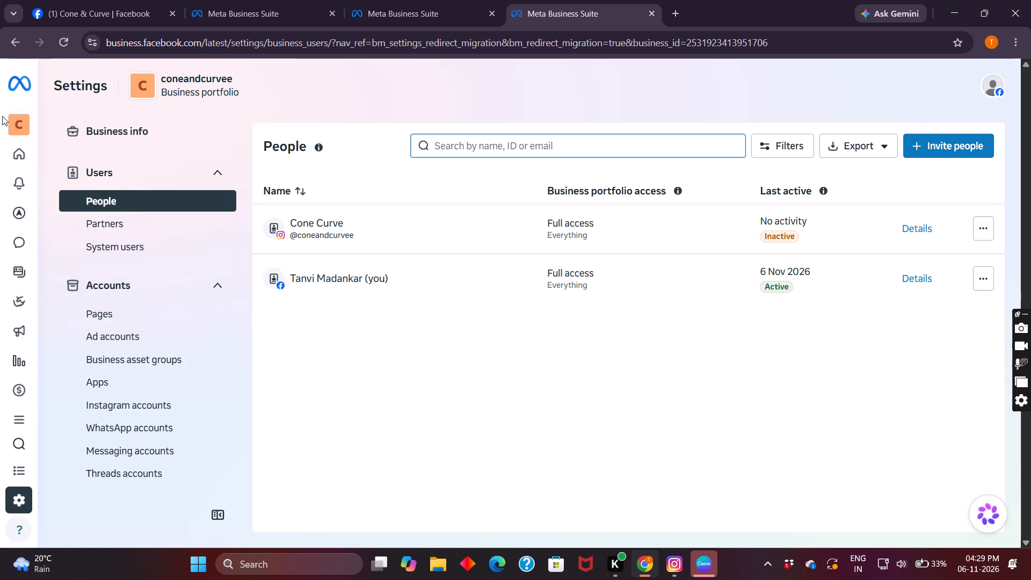
Check which business portfolios are available to switch to in Business Suite.
{"action": "left_click", "coordinate": [119, 124]}
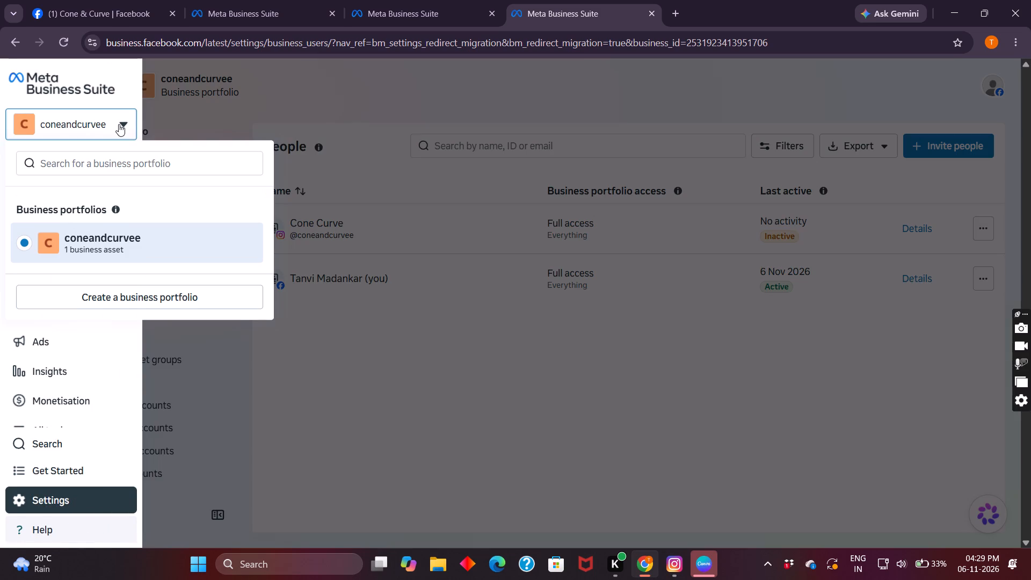
{"action": "left_click", "coordinate": [239, 401]}
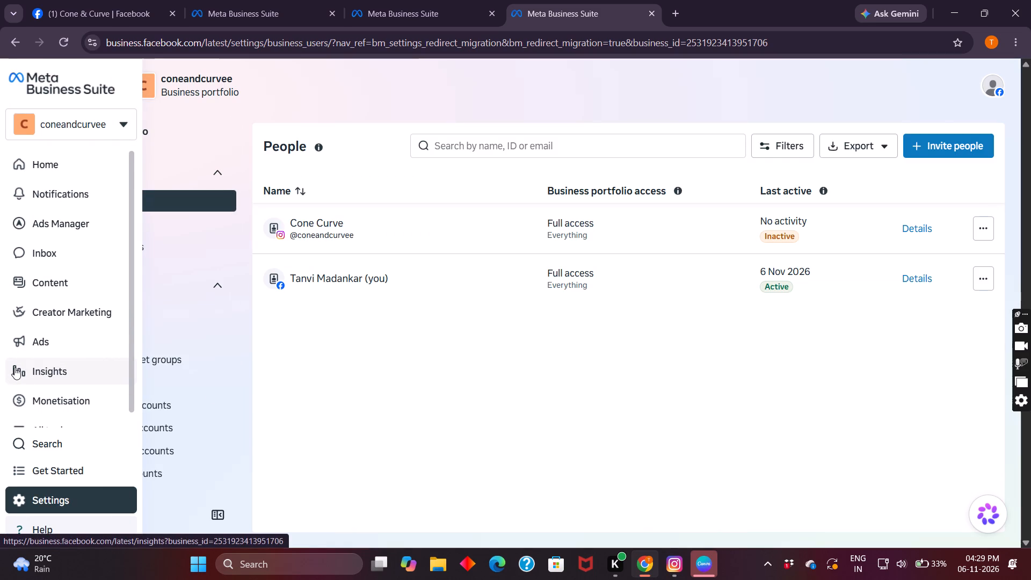
{"action": "scroll", "coordinate": [14, 367], "scroll_direction": "down", "scroll_amount": 2}
Return to the Cone & Curve Facebook Page and look through its account options and professional tools such as Ads Manager.
{"action": "left_click", "coordinate": [114, 14]}
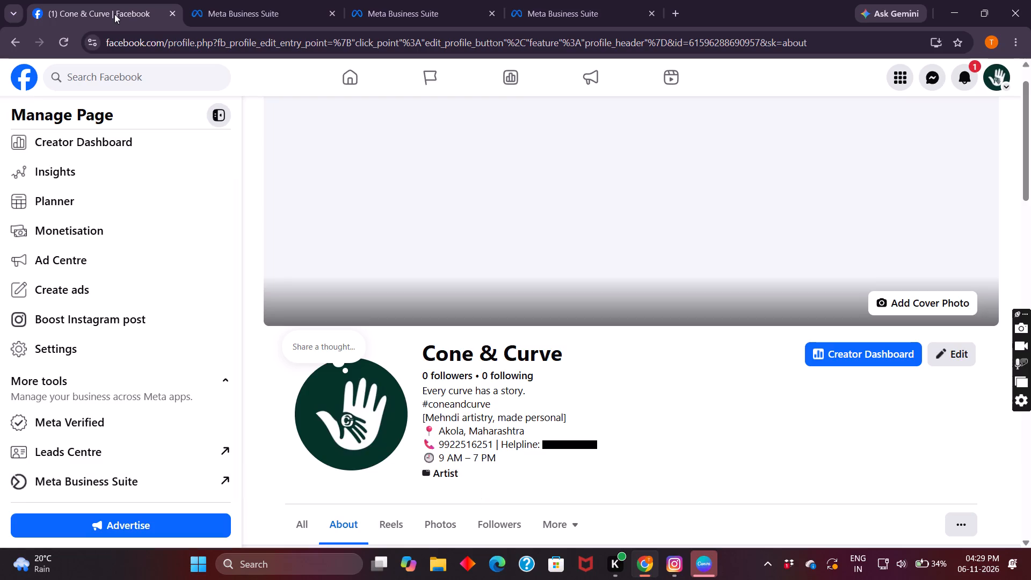
{"action": "left_click", "coordinate": [1007, 87]}
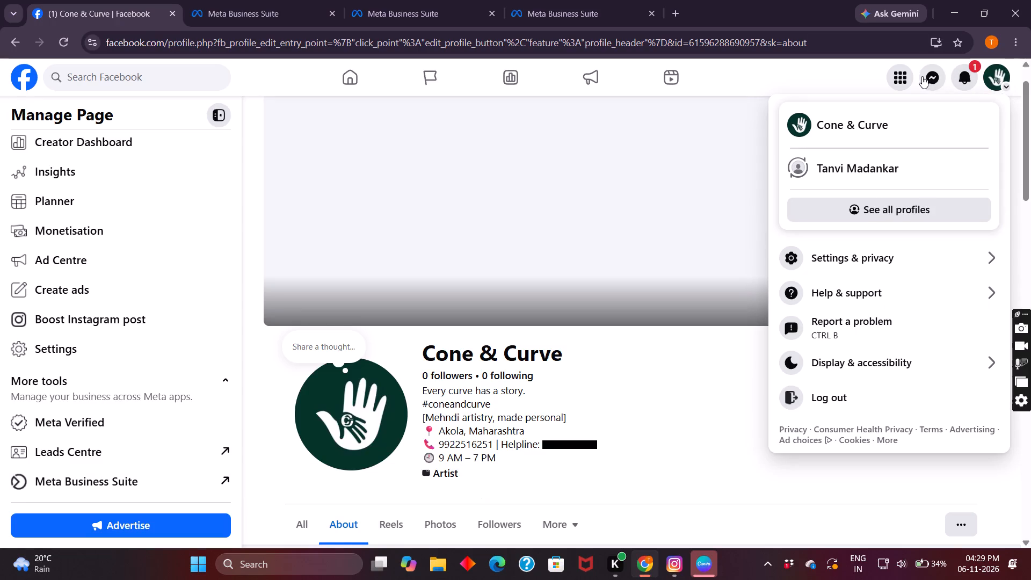
{"action": "left_click", "coordinate": [907, 75]}
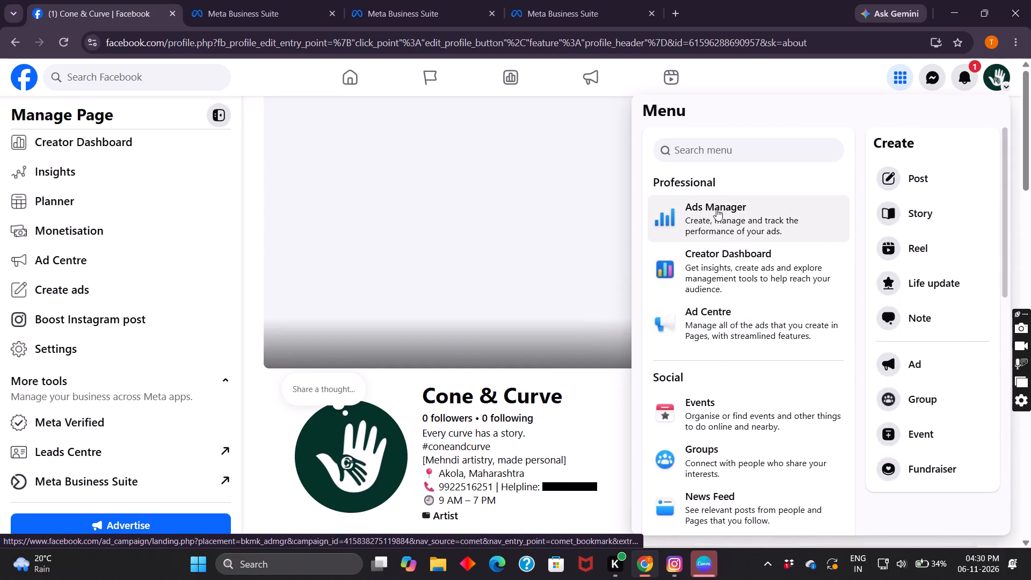
Open Ads Manager from the Cone & Curve Page and review the advertising Non-discrimination Policy.
{"action": "left_click", "coordinate": [716, 209]}
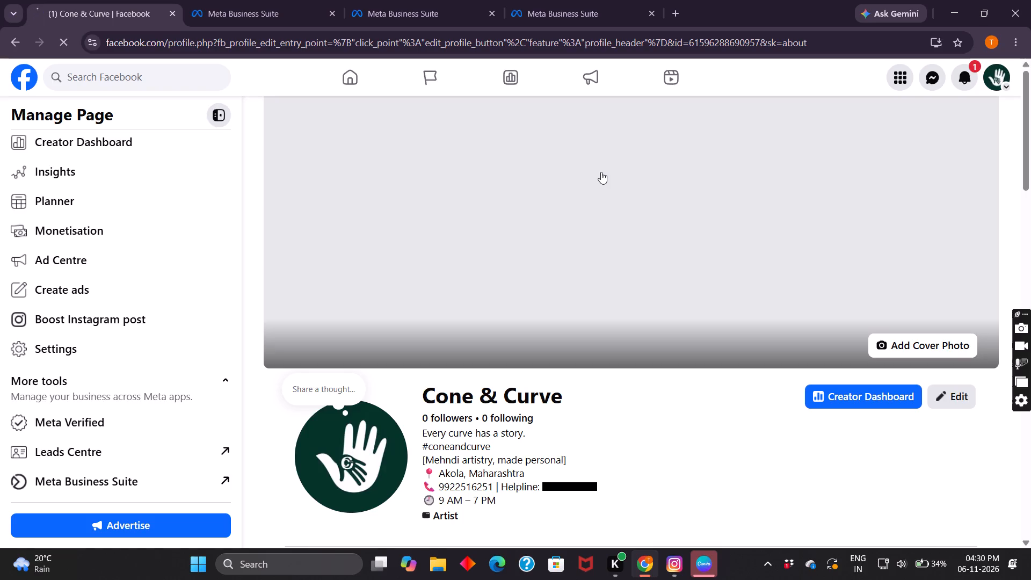
{"action": "scroll", "coordinate": [452, 407], "scroll_direction": "down", "scroll_amount": 3}
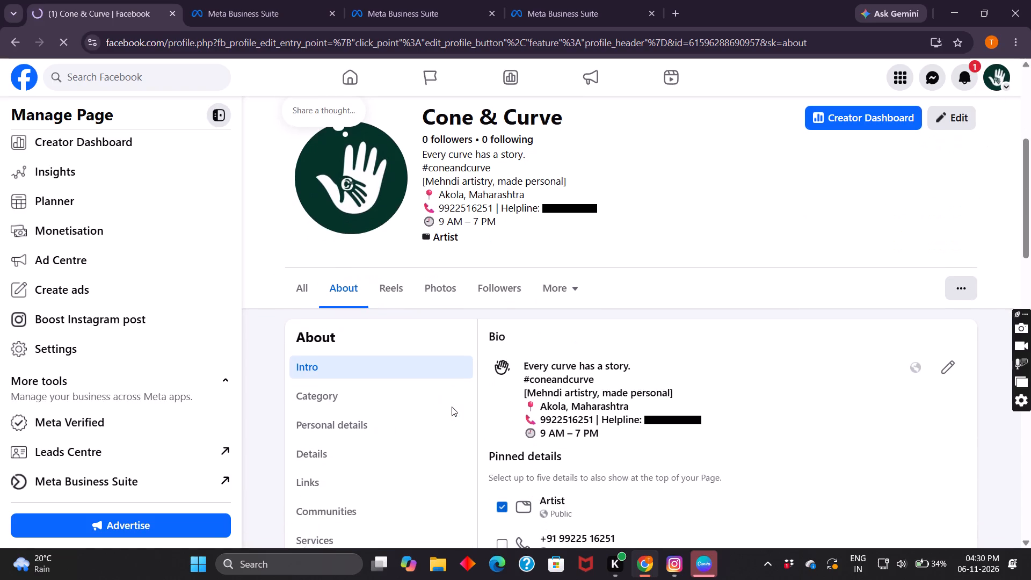
{"action": "scroll", "coordinate": [452, 407], "scroll_direction": "down", "scroll_amount": 9}
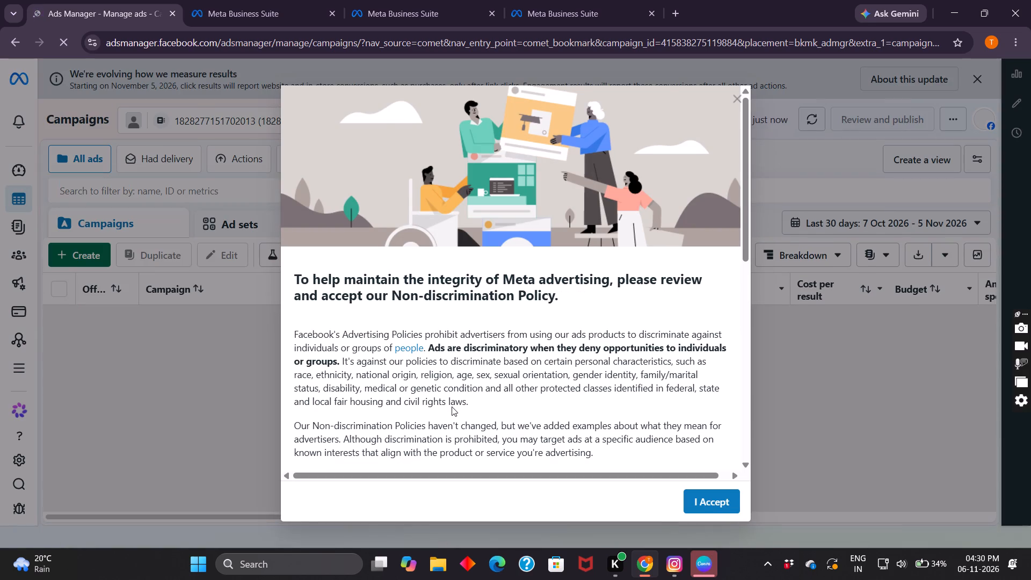
{"action": "scroll", "coordinate": [502, 351], "scroll_direction": "down", "scroll_amount": 3}
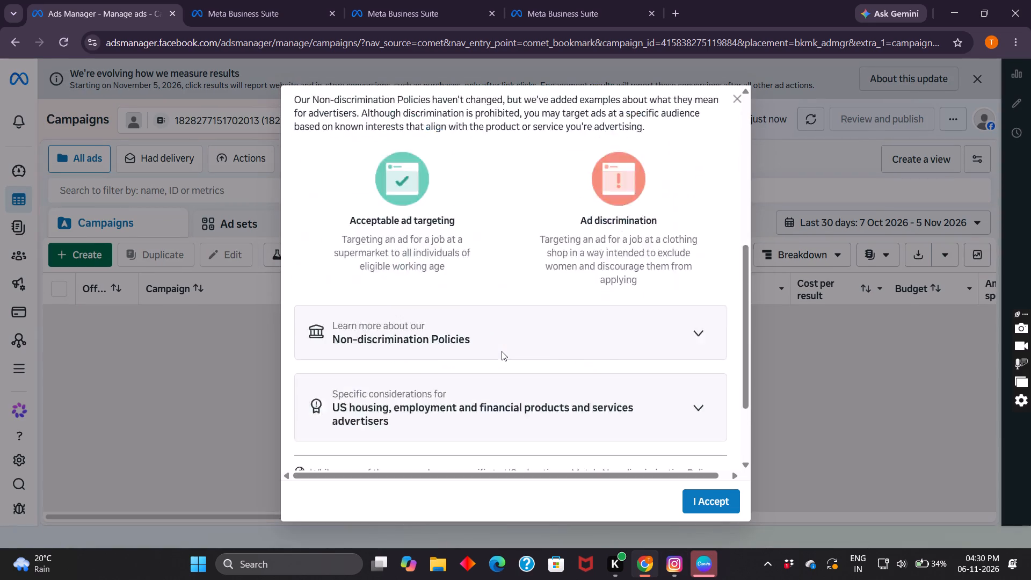
{"action": "scroll", "coordinate": [502, 351], "scroll_direction": "down", "scroll_amount": 3}
{"action": "scroll", "coordinate": [502, 351], "scroll_direction": "up", "scroll_amount": 7}
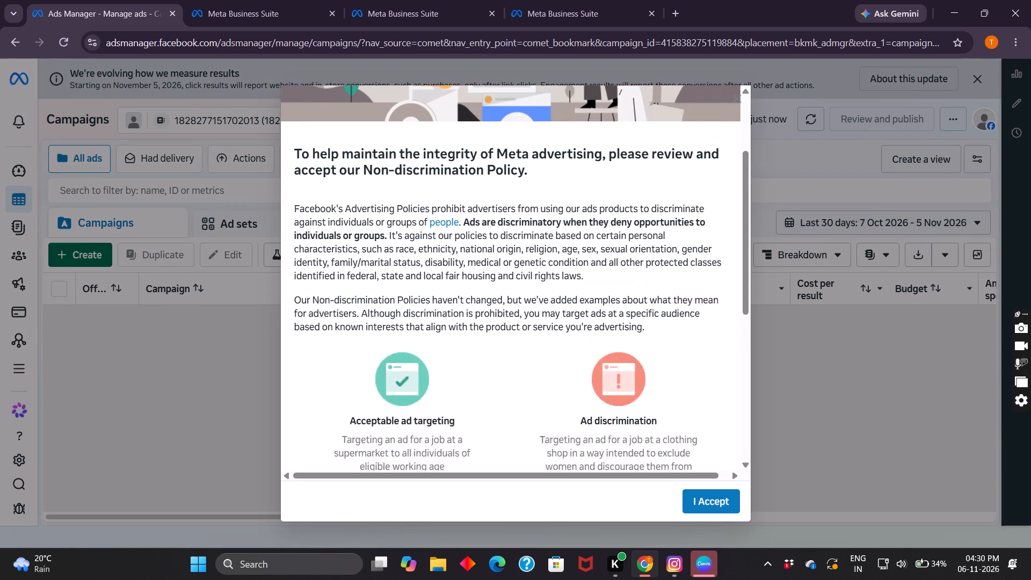
{"action": "scroll", "coordinate": [502, 351], "scroll_direction": "up", "scroll_amount": 1}
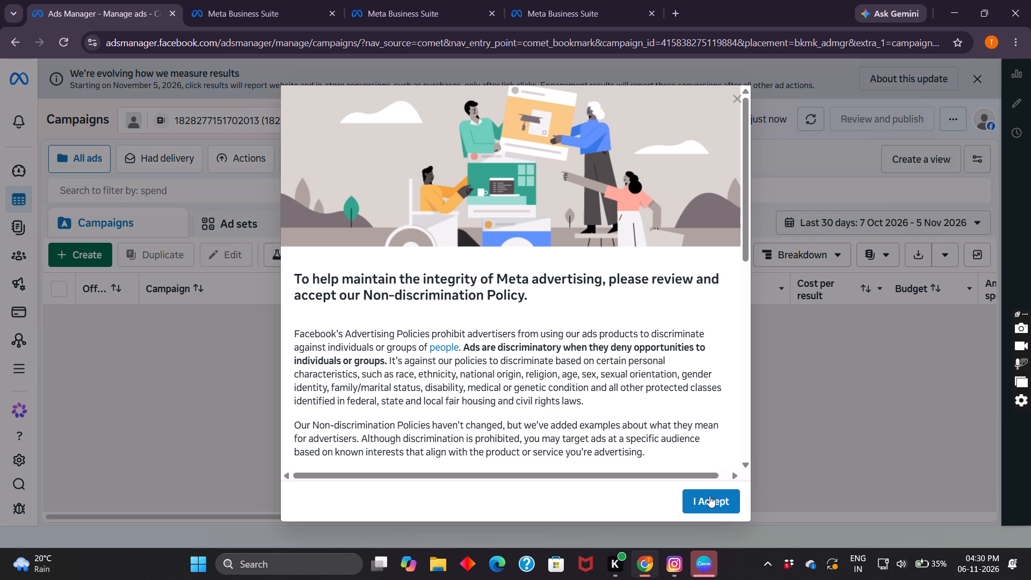
Read through and accept Meta's Non-discrimination Policy for advertisers, and close the acknowledgement.
{"action": "scroll", "coordinate": [622, 383], "scroll_direction": "down", "scroll_amount": 7}
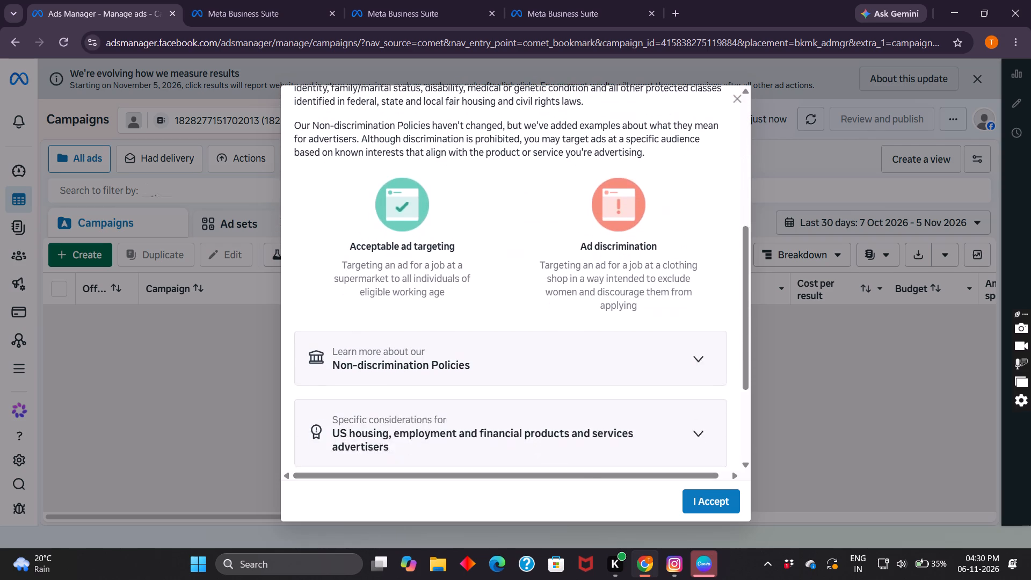
{"action": "scroll", "coordinate": [622, 383], "scroll_direction": "down", "scroll_amount": 5}
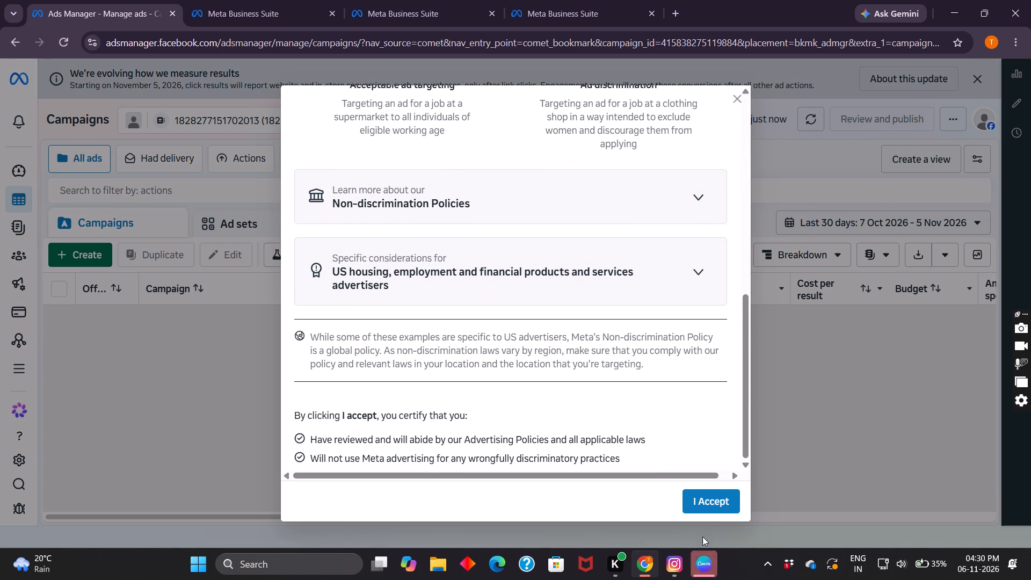
{"action": "left_click", "coordinate": [695, 492]}
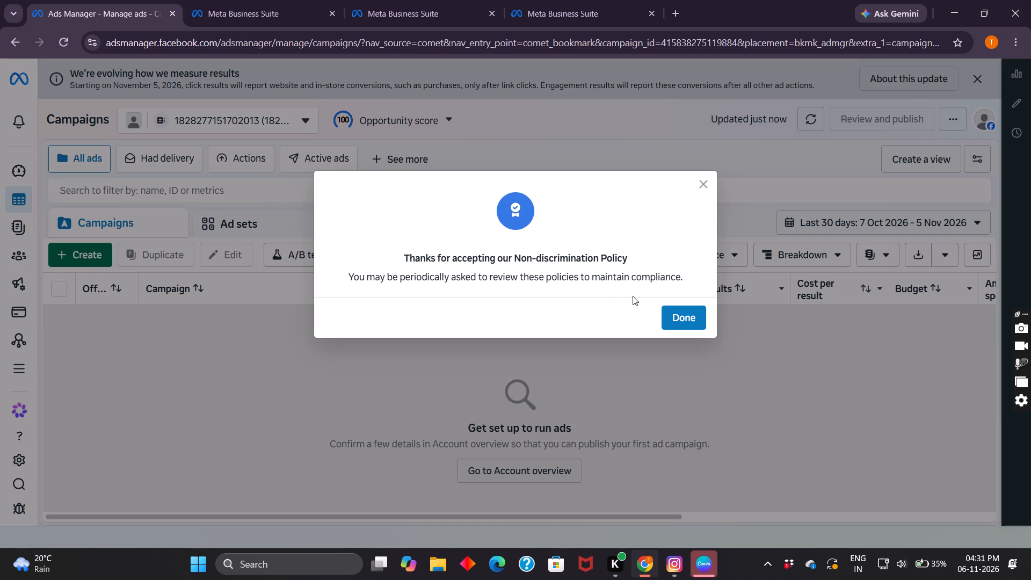
{"action": "left_click", "coordinate": [702, 322]}
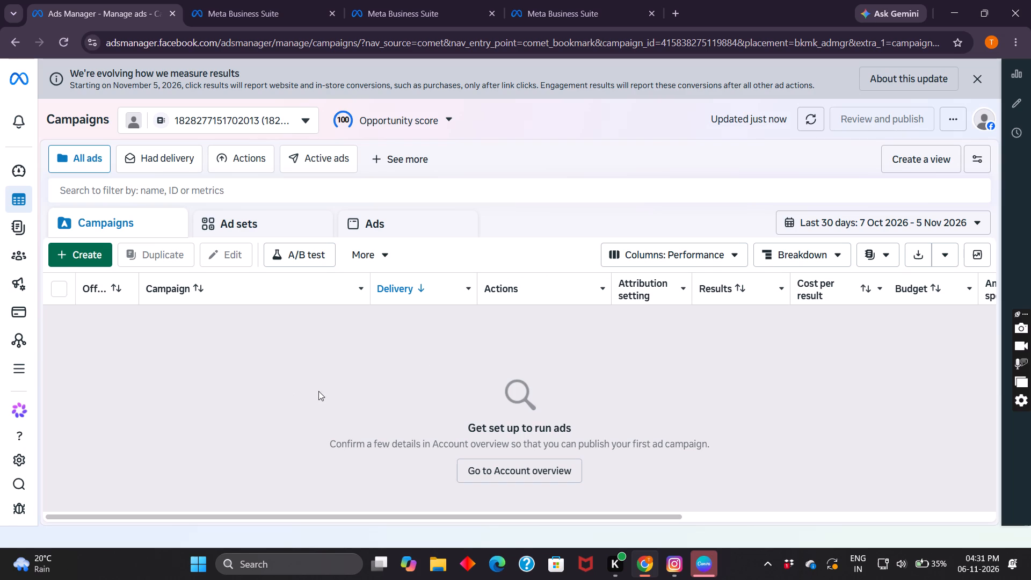
Create a new ad campaign with the Sales objective.
{"action": "left_click", "coordinate": [56, 251]}
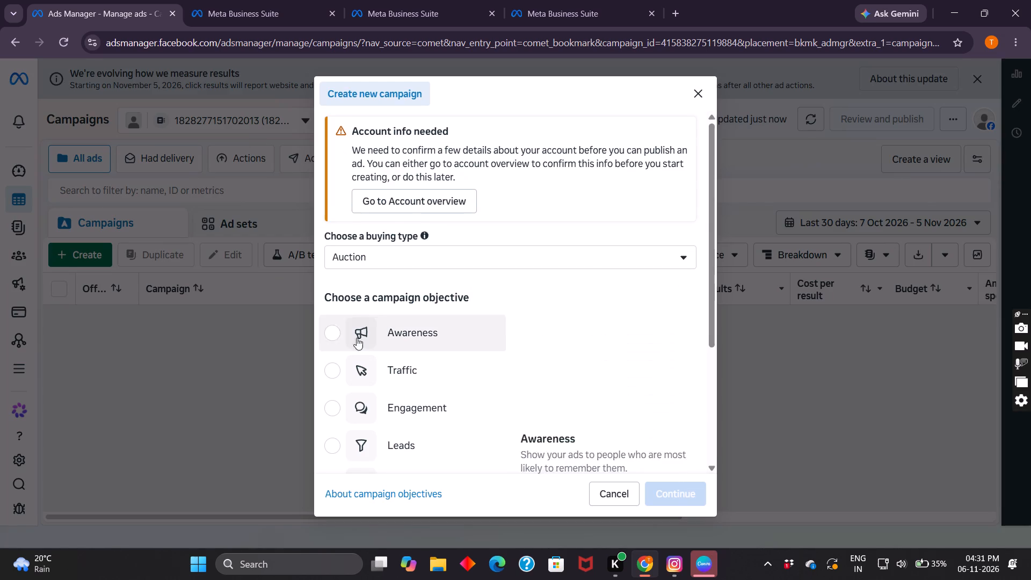
{"action": "scroll", "coordinate": [379, 397], "scroll_direction": "down", "scroll_amount": 2}
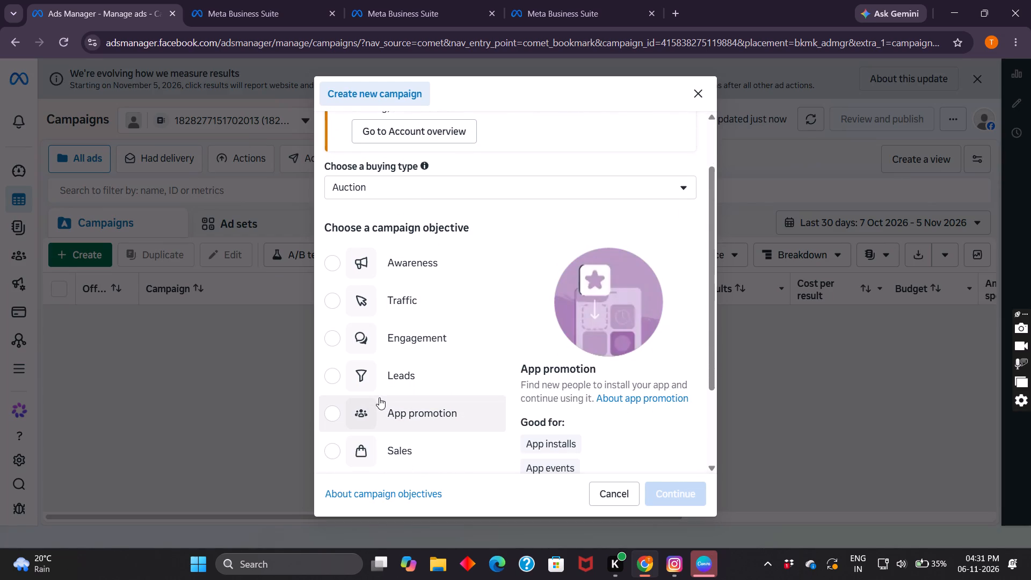
{"action": "scroll", "coordinate": [379, 397], "scroll_direction": "down", "scroll_amount": 1}
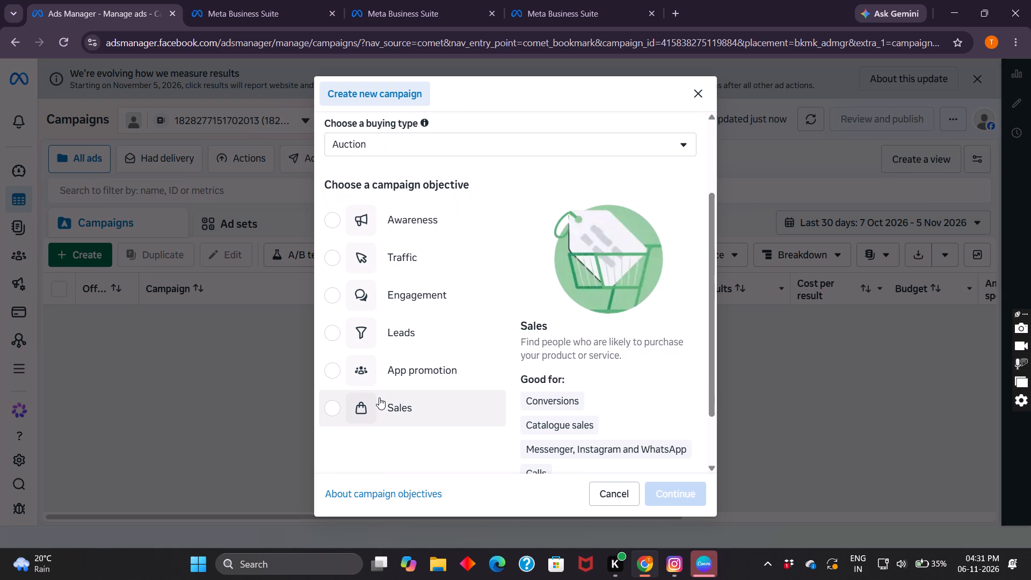
{"action": "scroll", "coordinate": [379, 397], "scroll_direction": "down", "scroll_amount": 1}
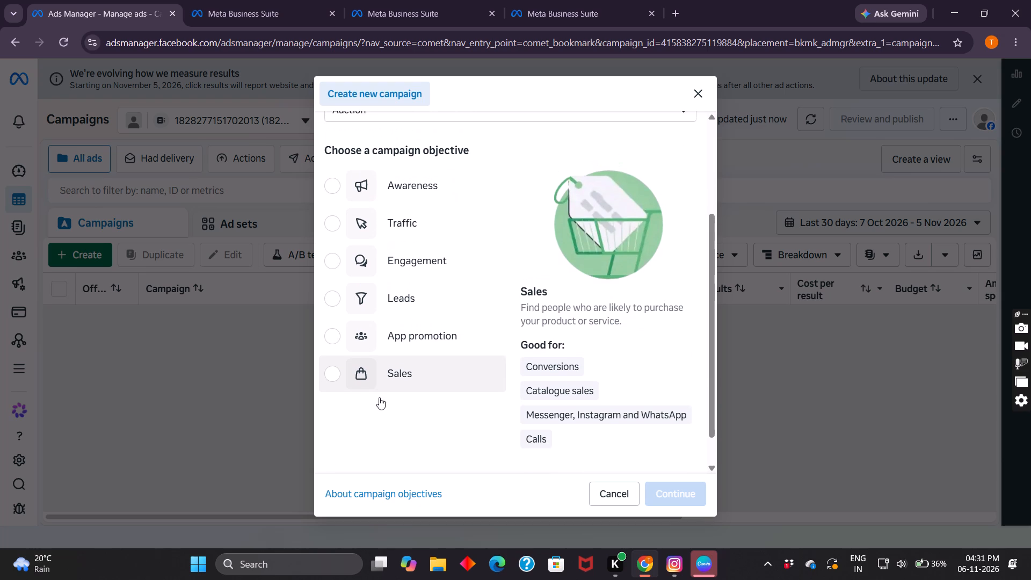
{"action": "scroll", "coordinate": [379, 397], "scroll_direction": "down", "scroll_amount": 1}
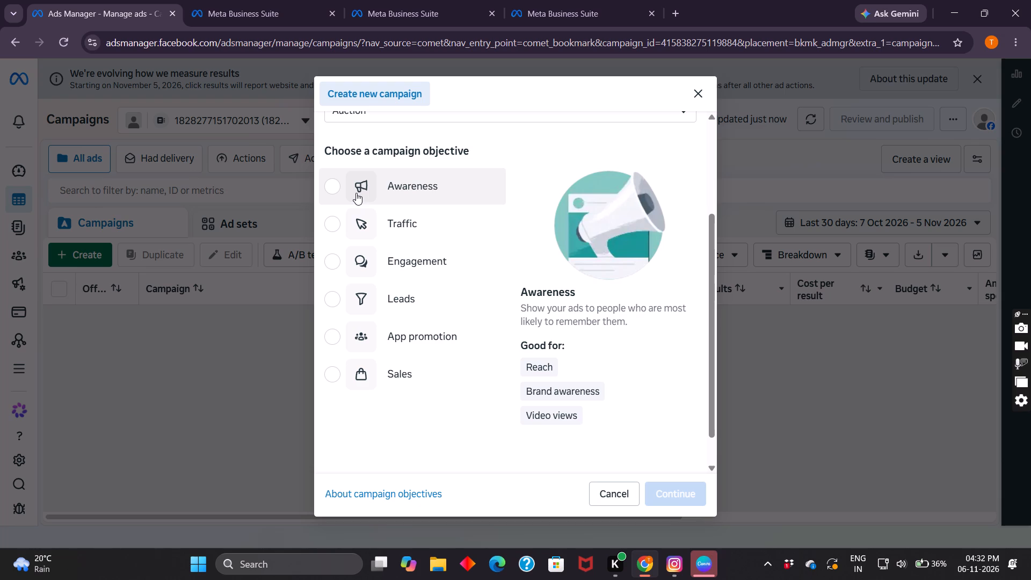
{"action": "left_click", "coordinate": [332, 373]}
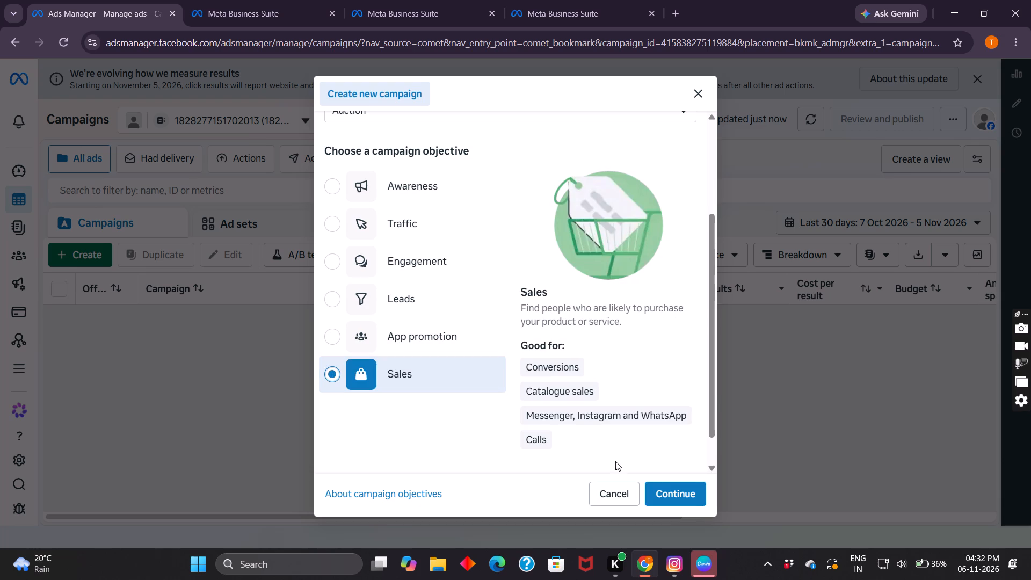
{"action": "left_click", "coordinate": [660, 485]}
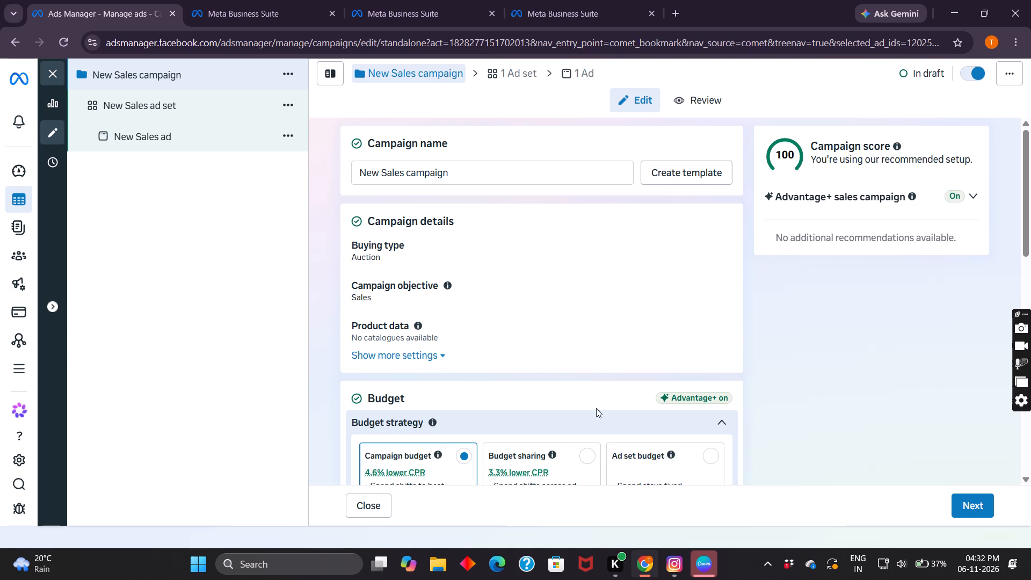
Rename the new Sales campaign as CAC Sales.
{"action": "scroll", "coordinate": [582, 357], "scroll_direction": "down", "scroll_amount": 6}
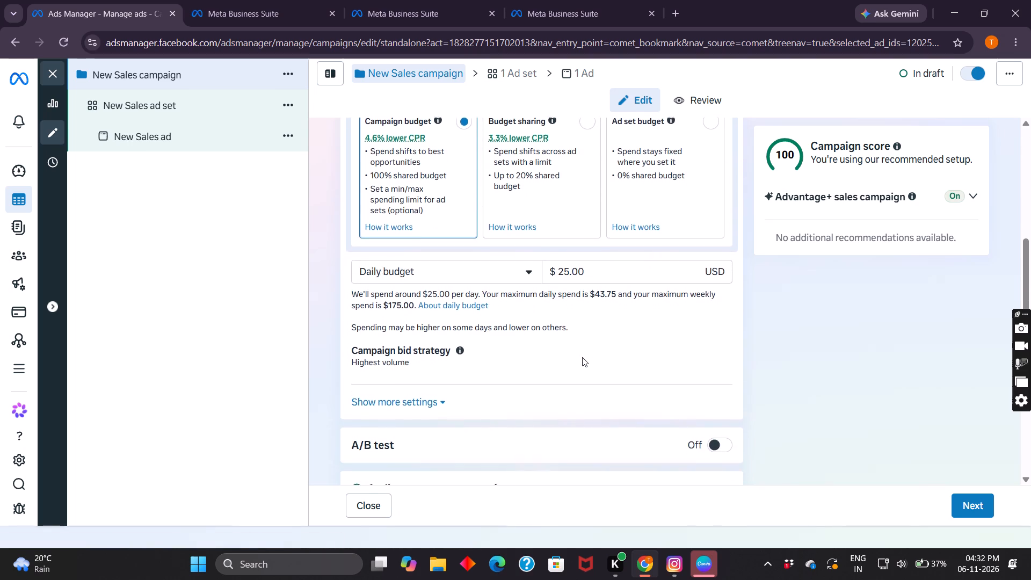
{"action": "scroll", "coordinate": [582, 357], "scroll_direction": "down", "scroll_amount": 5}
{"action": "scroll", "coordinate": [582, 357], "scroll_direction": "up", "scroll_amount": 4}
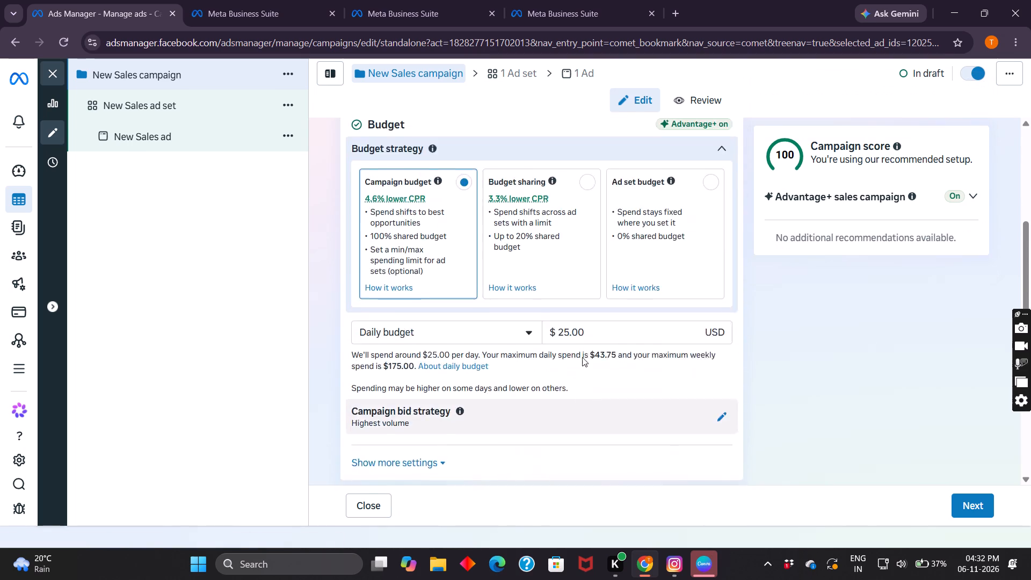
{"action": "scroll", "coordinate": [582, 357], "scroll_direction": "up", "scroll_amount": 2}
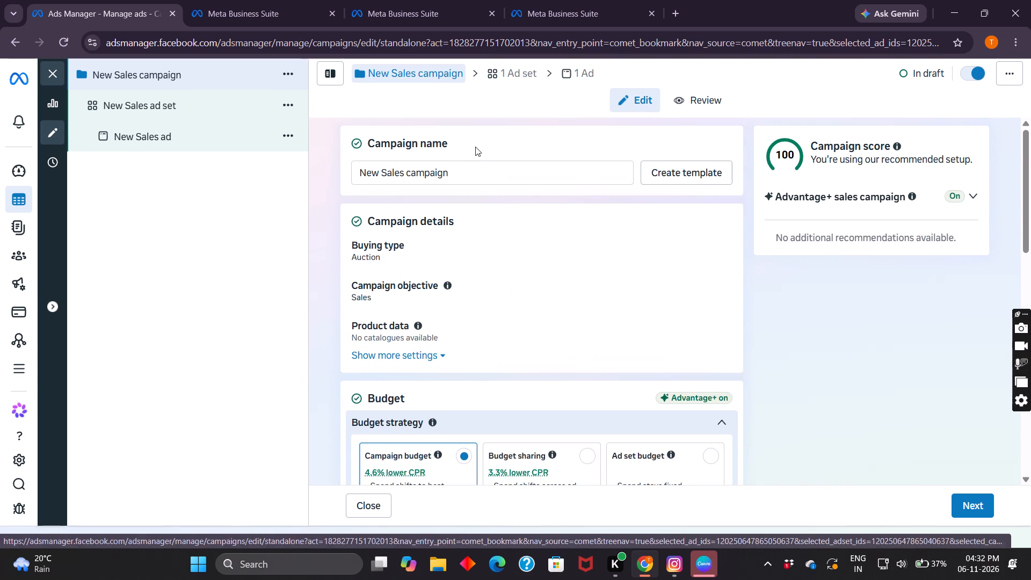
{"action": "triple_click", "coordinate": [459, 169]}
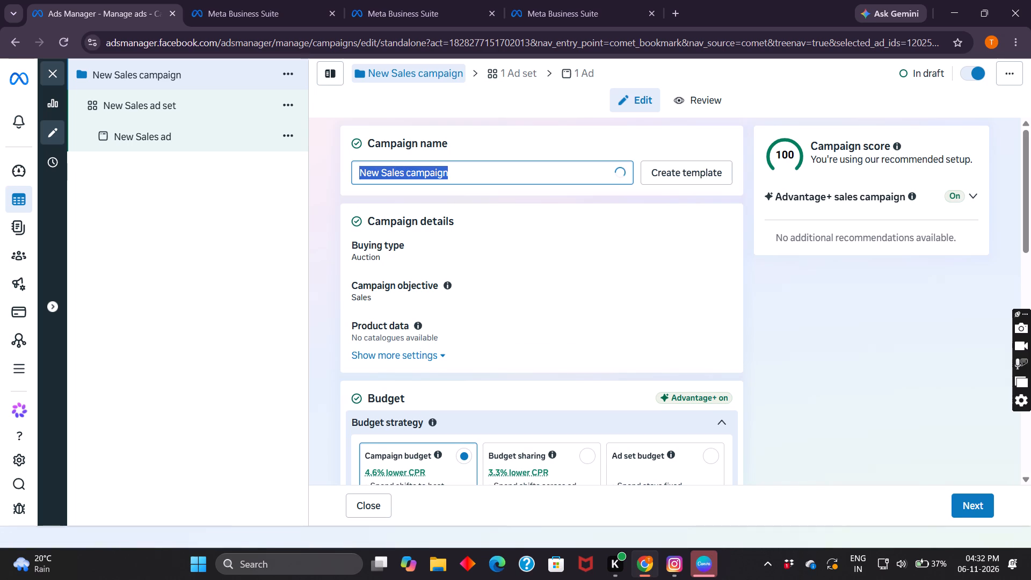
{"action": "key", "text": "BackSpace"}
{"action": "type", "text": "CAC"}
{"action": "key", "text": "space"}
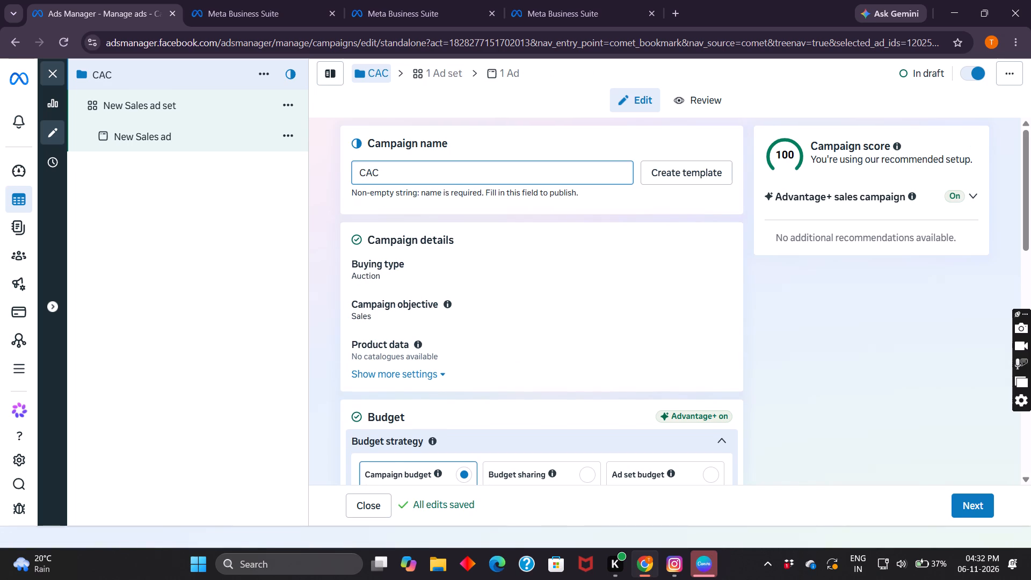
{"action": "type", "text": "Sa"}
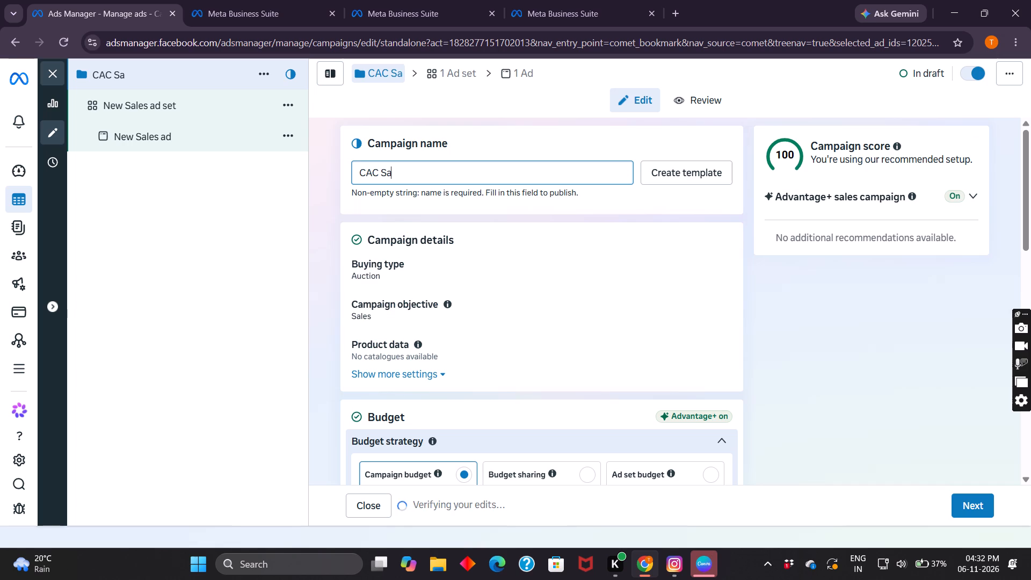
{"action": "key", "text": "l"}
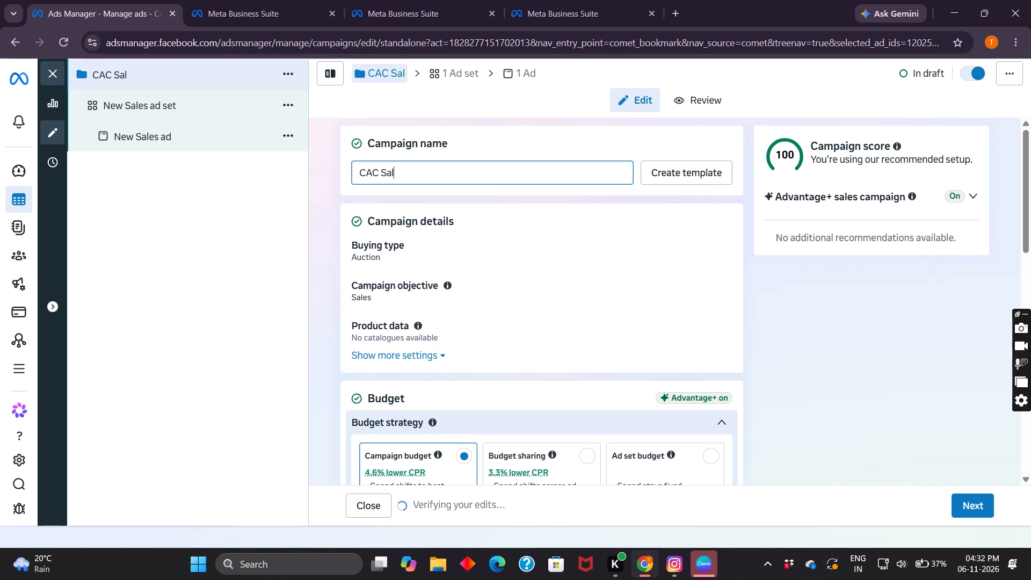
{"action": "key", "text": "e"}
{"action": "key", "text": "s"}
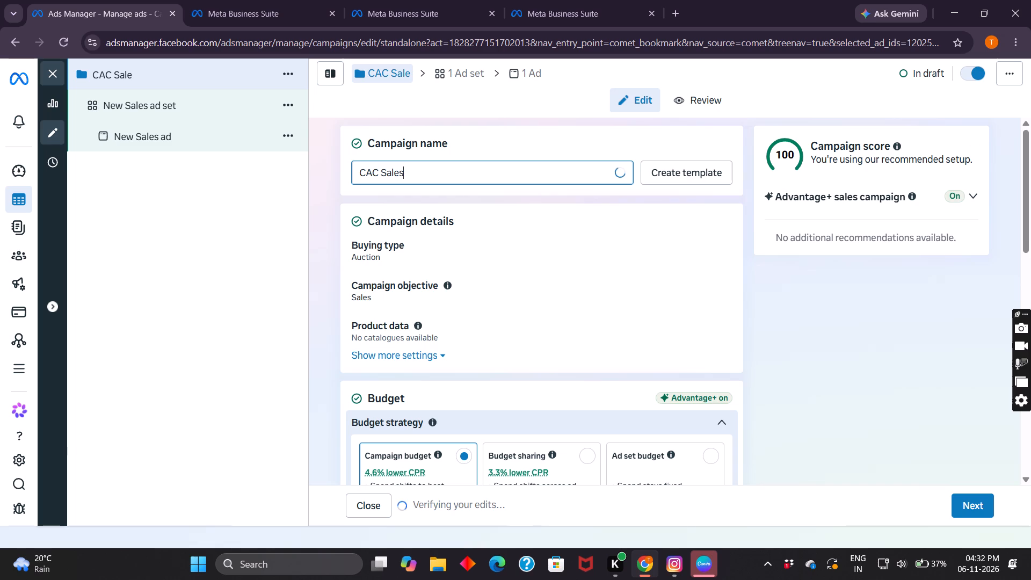
Clear the Sales campaign's name completely and return to the campaigns list.
{"action": "key", "text": "BackSpace"}
{"action": "key", "text": "BackSpace"}
{"action": "key", "text": "BackSpace"}
{"action": "key", "text": "BackSpace"}
{"action": "key", "text": "BackSpace"}
{"action": "key", "text": "BackSpace"}
{"action": "key", "text": "BackSpace"}
{"action": "key", "text": "BackSpace"}
{"action": "key", "text": "BackSpace"}
{"action": "key", "text": "BackSpace"}
{"action": "key", "text": "BackSpace"}
{"action": "key", "text": "BackSpace"}
{"action": "key", "text": "BackSpace"}
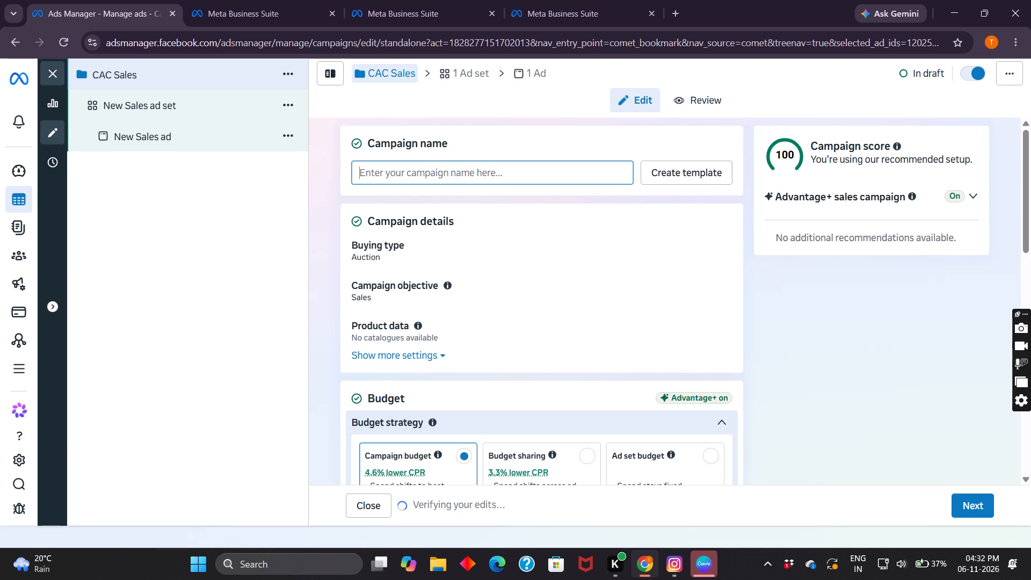
{"action": "left_click", "coordinate": [16, 46]}
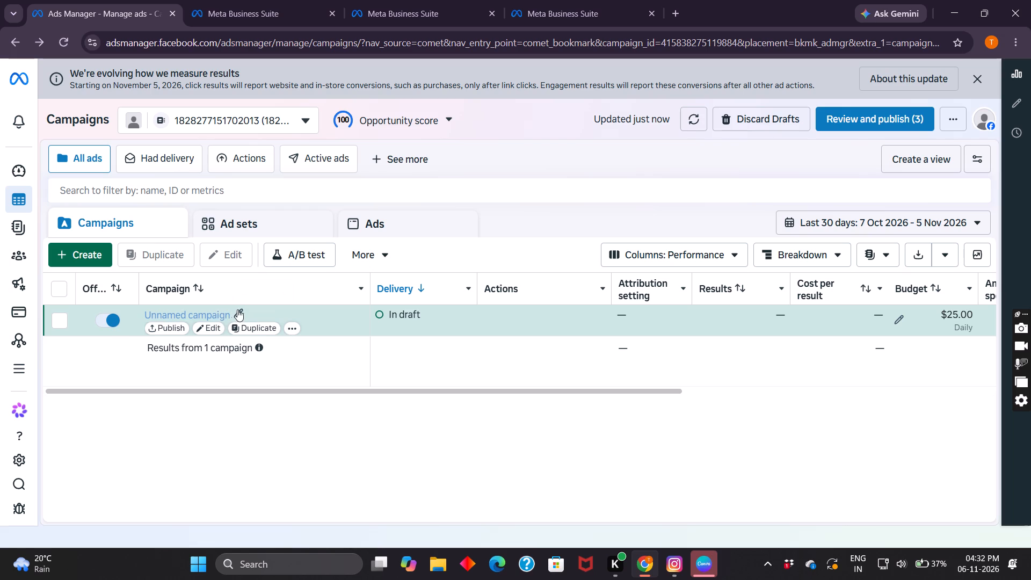
Reopen the unnamed Sales campaign draft for editing and switch the campaign off.
{"action": "left_click", "coordinate": [218, 328]}
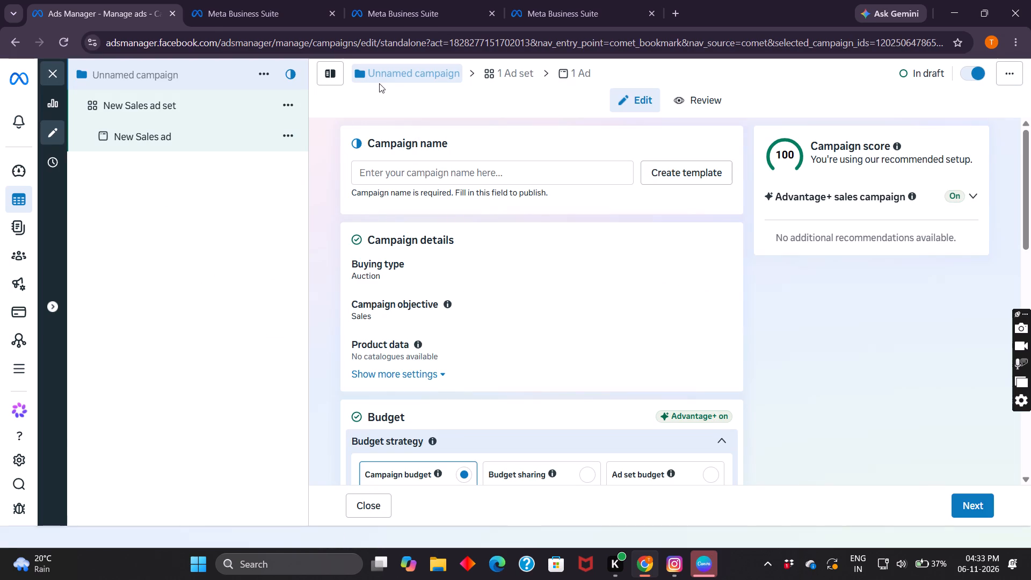
{"action": "left_click", "coordinate": [119, 68]}
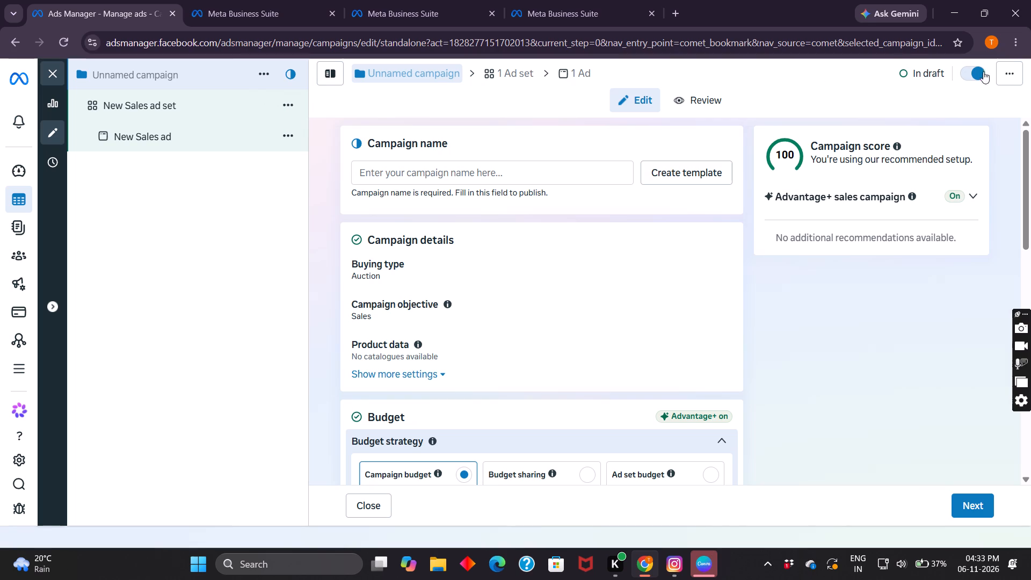
{"action": "left_click", "coordinate": [941, 74]}
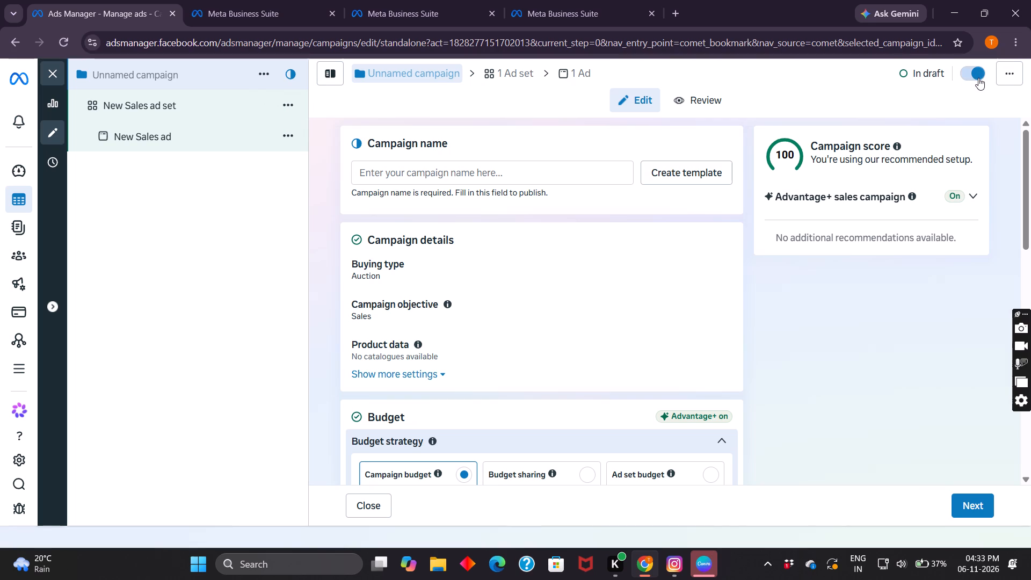
{"action": "left_click", "coordinate": [978, 77]}
{"action": "left_click", "coordinate": [1010, 77]}
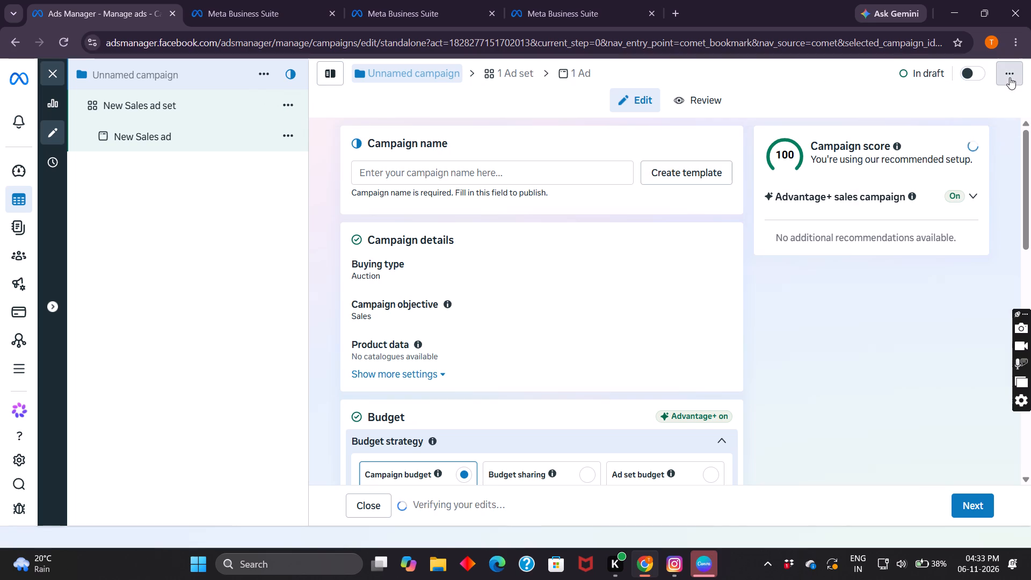
Open the campaign's New Sales ad and close the editor without publishing, opting not to be shown the publish reminder again.
{"action": "left_click_drag", "start_coordinate": [782, 350], "coordinate": [593, 92]}
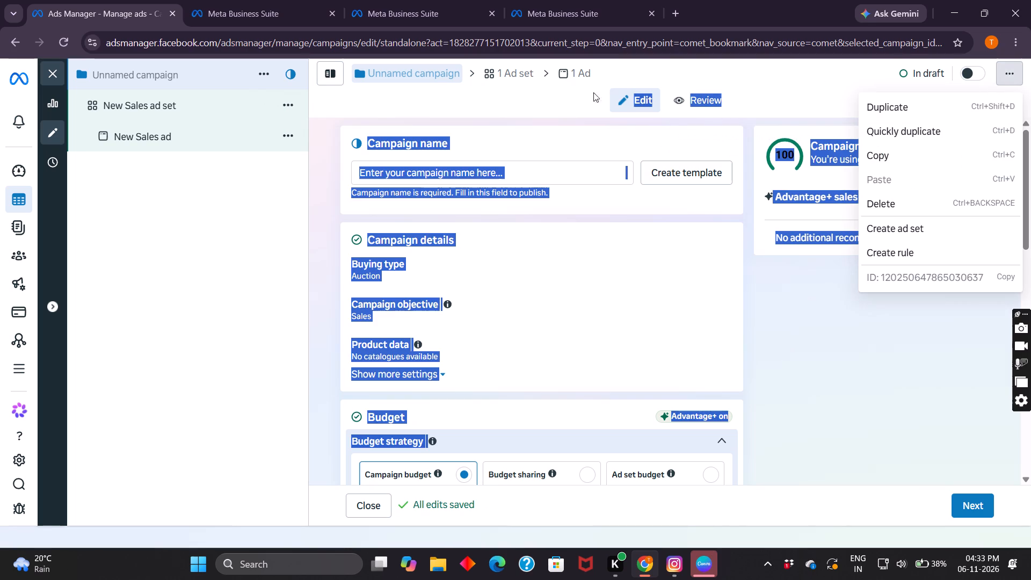
{"action": "left_click_drag", "start_coordinate": [593, 92], "coordinate": [560, 76]}
{"action": "left_click", "coordinate": [560, 76]}
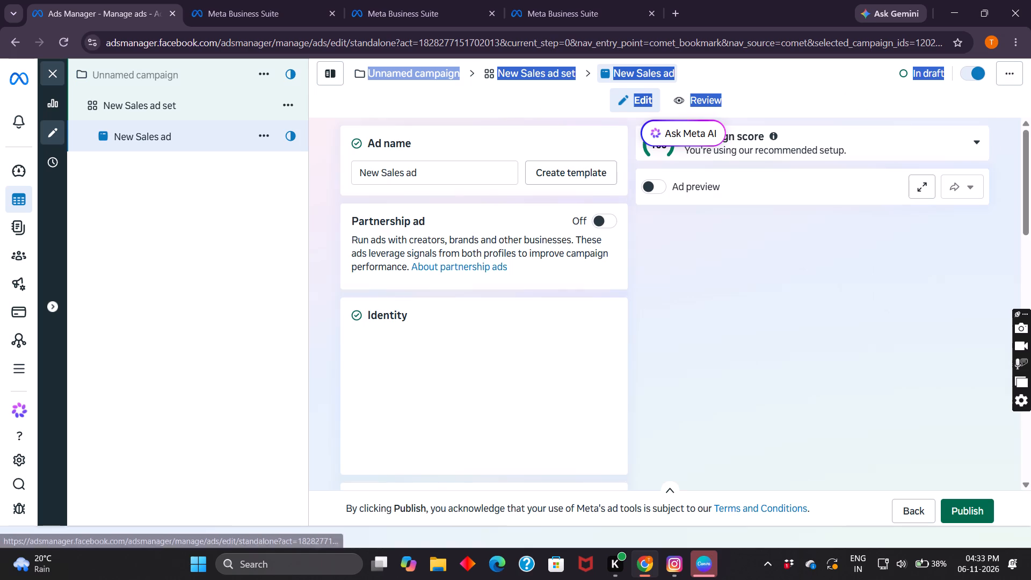
{"action": "scroll", "coordinate": [321, 287], "scroll_direction": "up", "scroll_amount": 1}
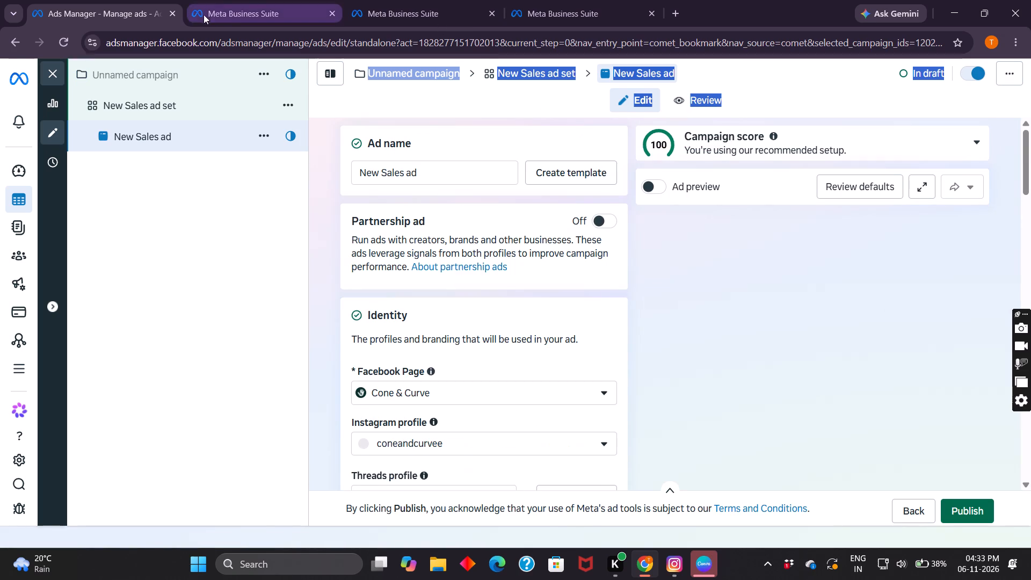
{"action": "left_click", "coordinate": [53, 70]}
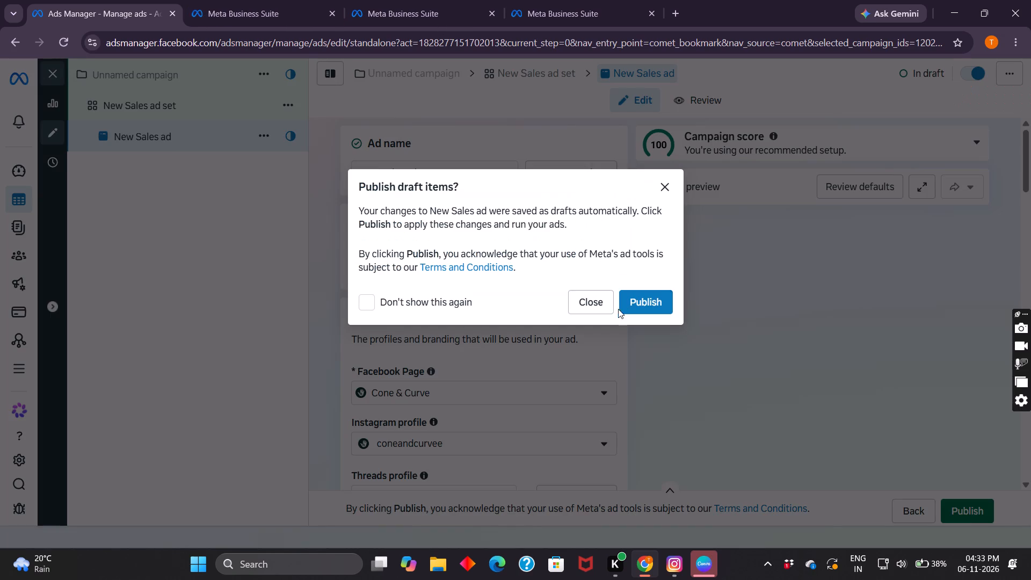
{"action": "left_click", "coordinate": [371, 305]}
{"action": "left_click", "coordinate": [572, 306]}
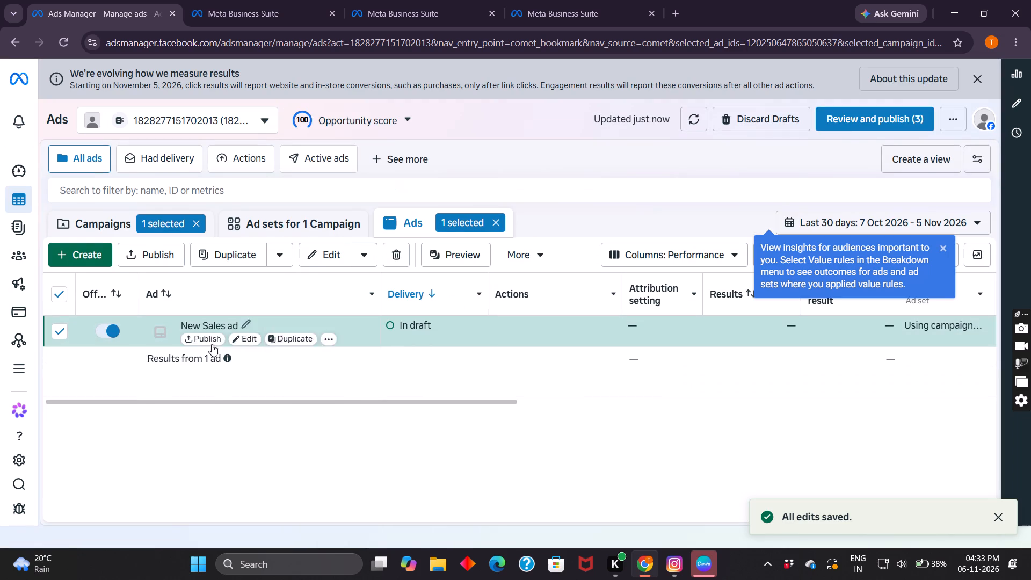
Switch off the New Sales ad draft and delete it.
{"action": "left_click", "coordinate": [112, 330]}
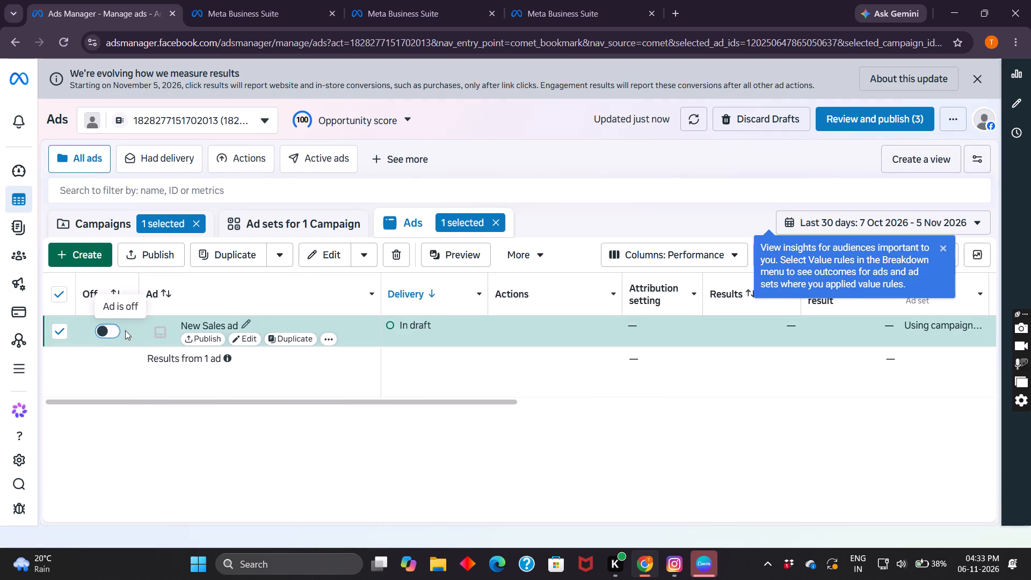
{"action": "left_click_drag", "start_coordinate": [411, 251], "coordinate": [404, 253]}
{"action": "left_click", "coordinate": [404, 253]}
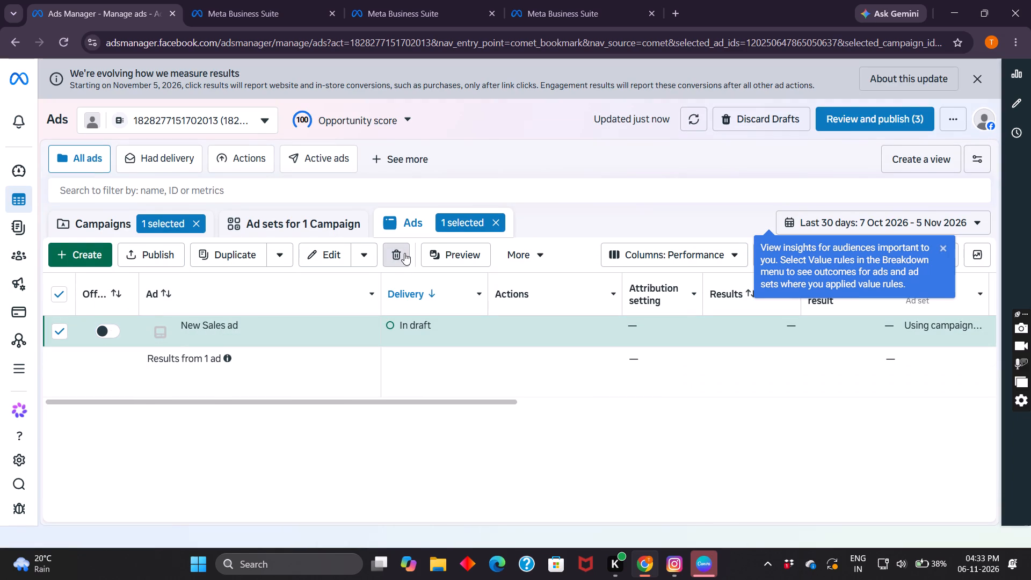
{"action": "left_click", "coordinate": [614, 263]}
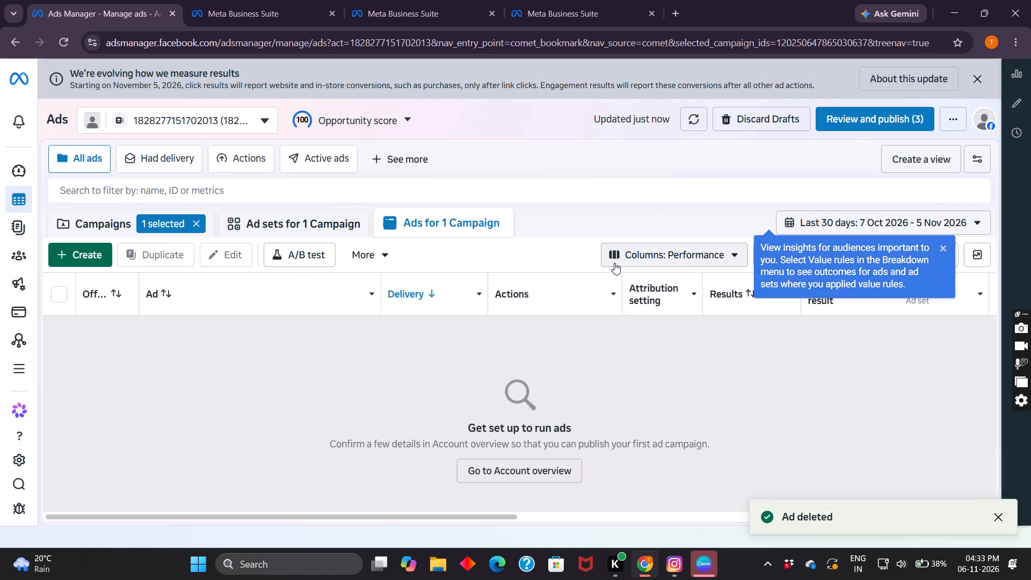
Create a new ad campaign with the Leads objective.
{"action": "left_click", "coordinate": [75, 249]}
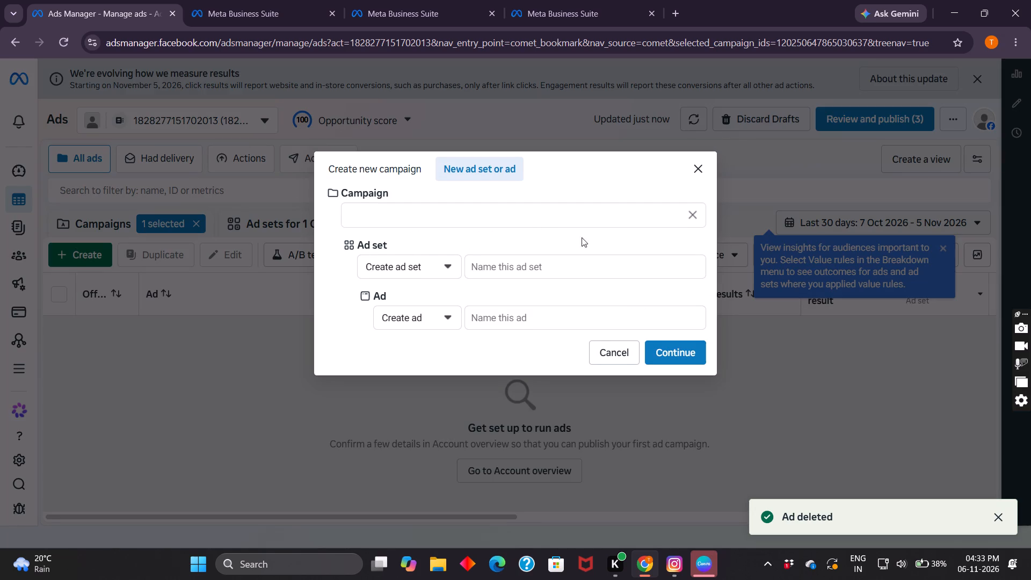
{"action": "left_click", "coordinate": [382, 159]}
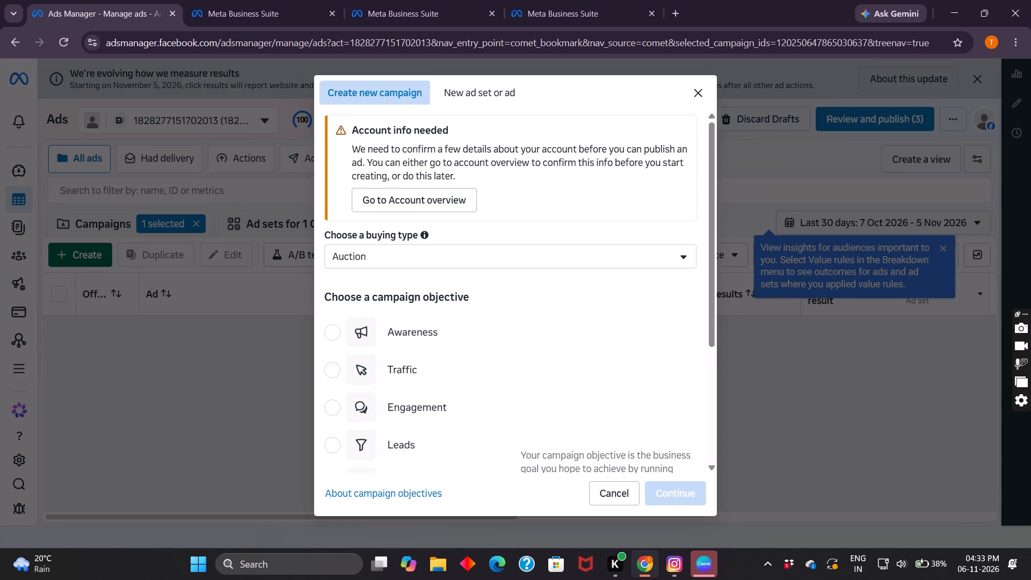
{"action": "scroll", "coordinate": [400, 361], "scroll_direction": "down", "scroll_amount": 4}
{"action": "scroll", "coordinate": [400, 361], "scroll_direction": "up", "scroll_amount": 3}
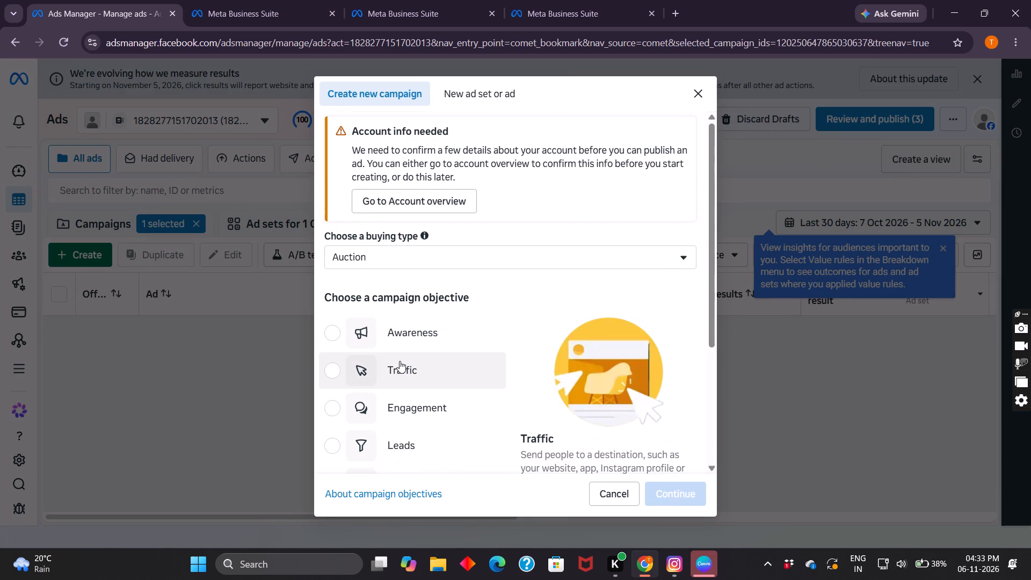
{"action": "scroll", "coordinate": [400, 361], "scroll_direction": "down", "scroll_amount": 2}
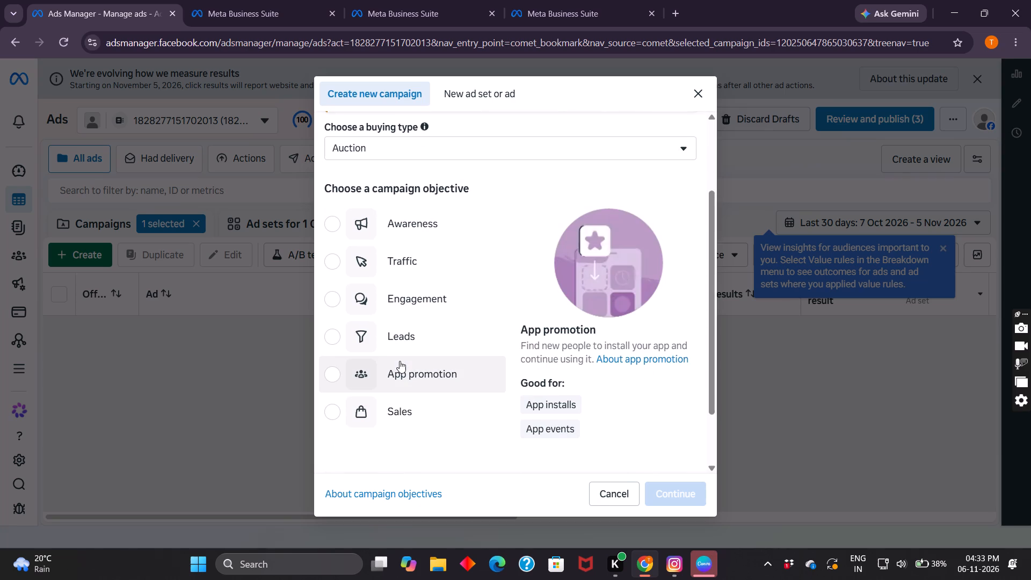
{"action": "left_click", "coordinate": [330, 330]}
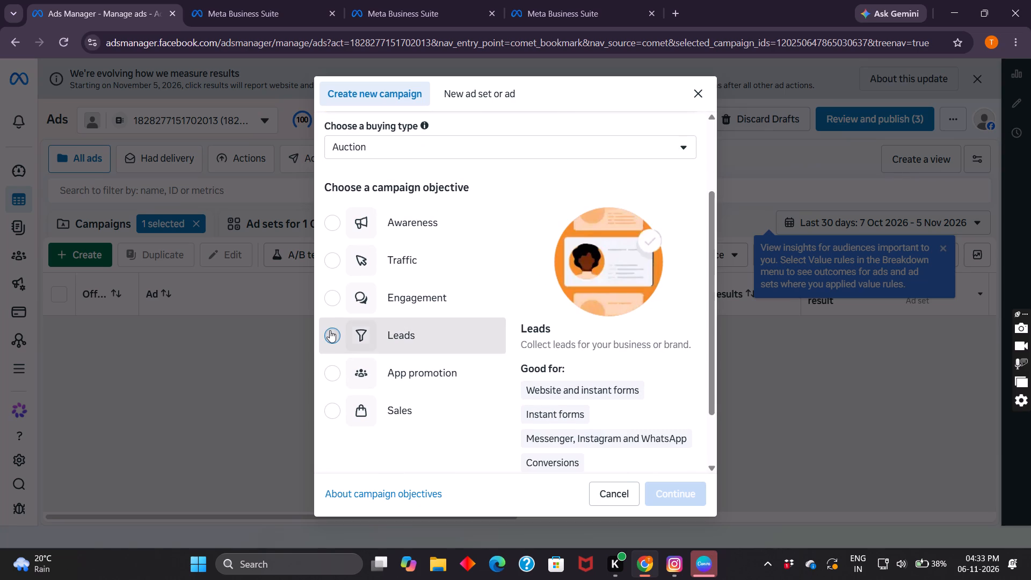
{"action": "scroll", "coordinate": [519, 391], "scroll_direction": "down", "scroll_amount": 1}
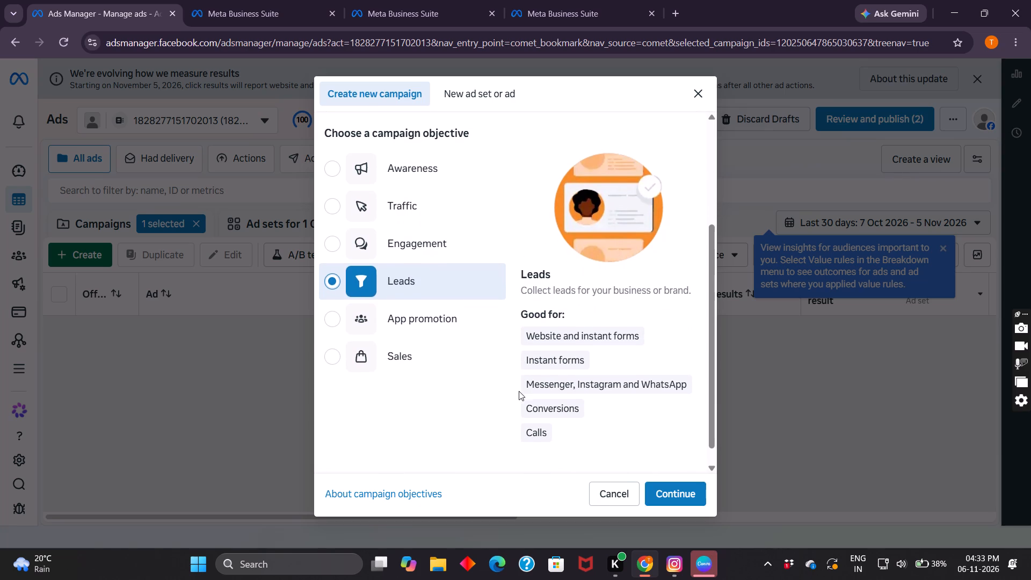
{"action": "scroll", "coordinate": [519, 391], "scroll_direction": "down", "scroll_amount": 2}
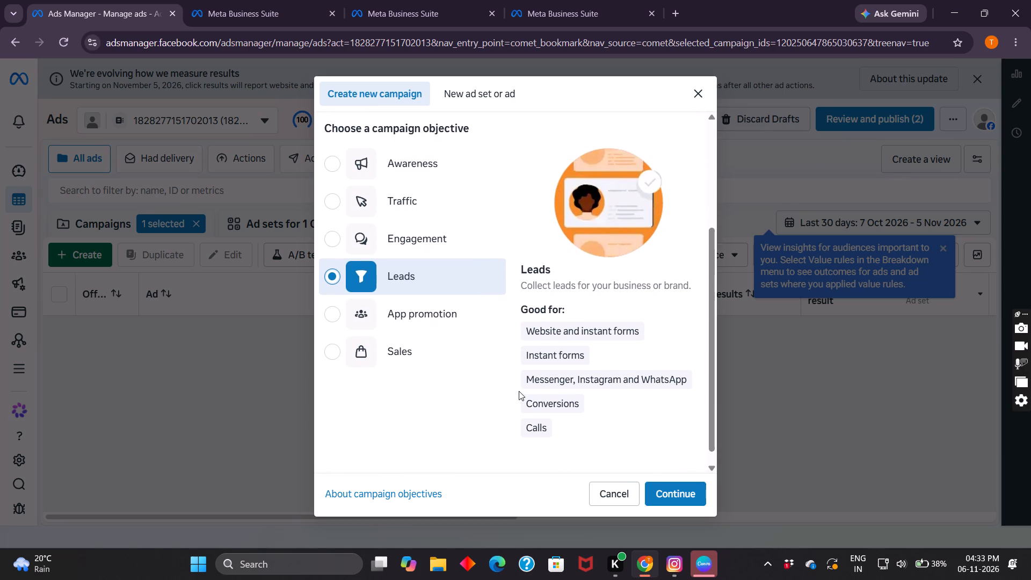
{"action": "scroll", "coordinate": [519, 391], "scroll_direction": "down", "scroll_amount": 1}
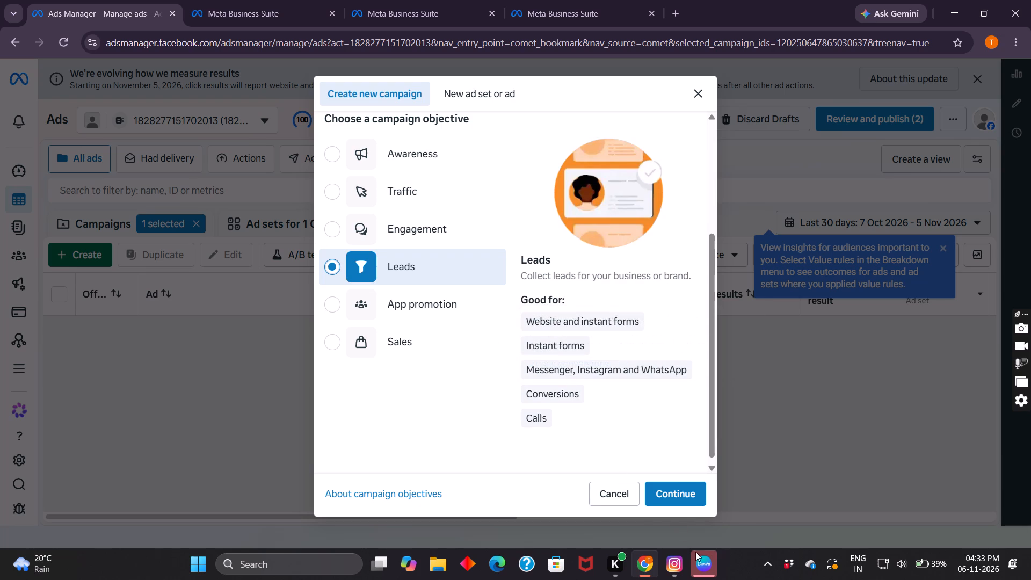
{"action": "left_click", "coordinate": [678, 496]}
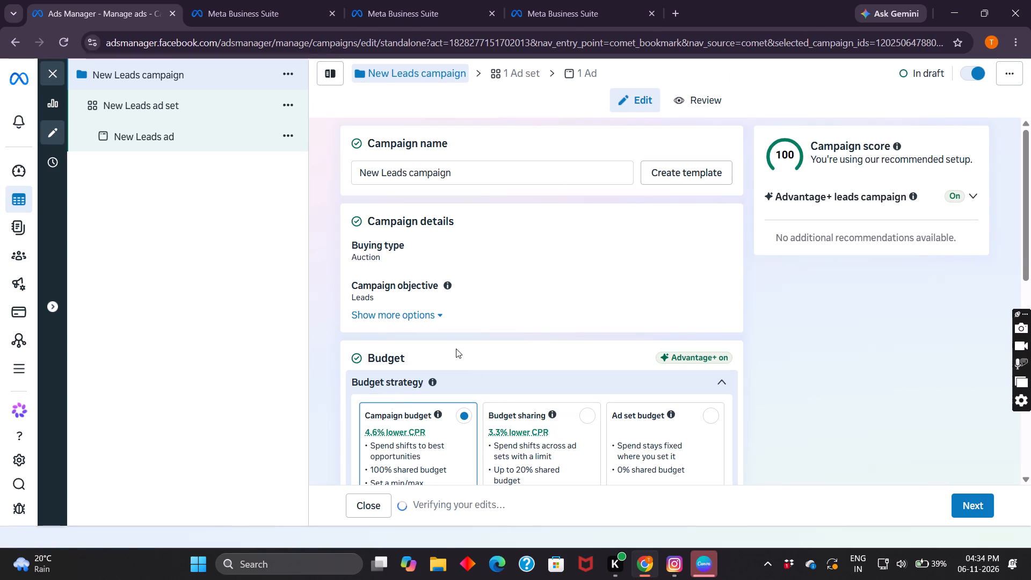
Look through the new Leads campaign's details, budget, A/B test and special ad category settings.
{"action": "scroll", "coordinate": [456, 349], "scroll_direction": "down", "scroll_amount": 2}
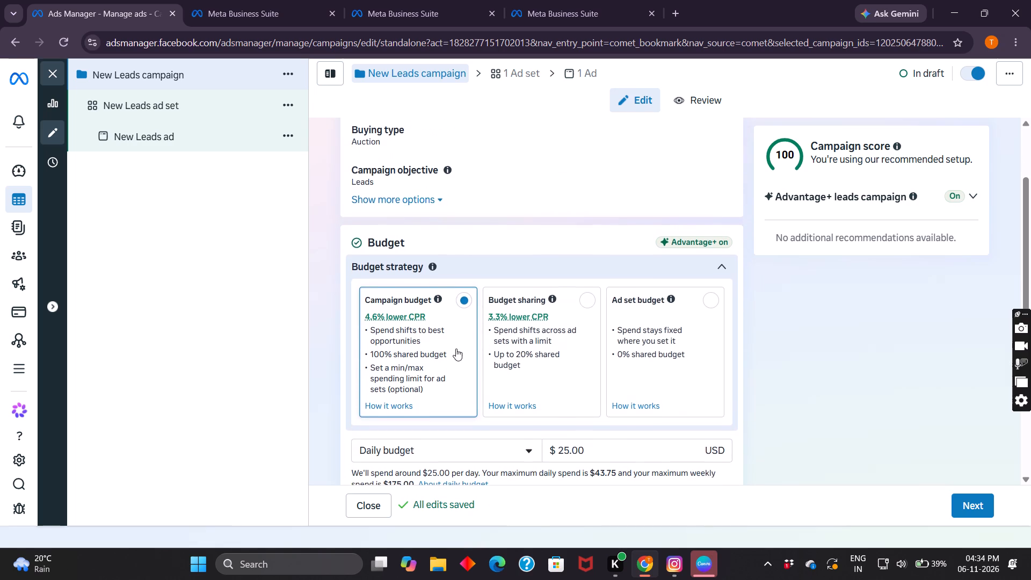
{"action": "scroll", "coordinate": [456, 349], "scroll_direction": "down", "scroll_amount": 1}
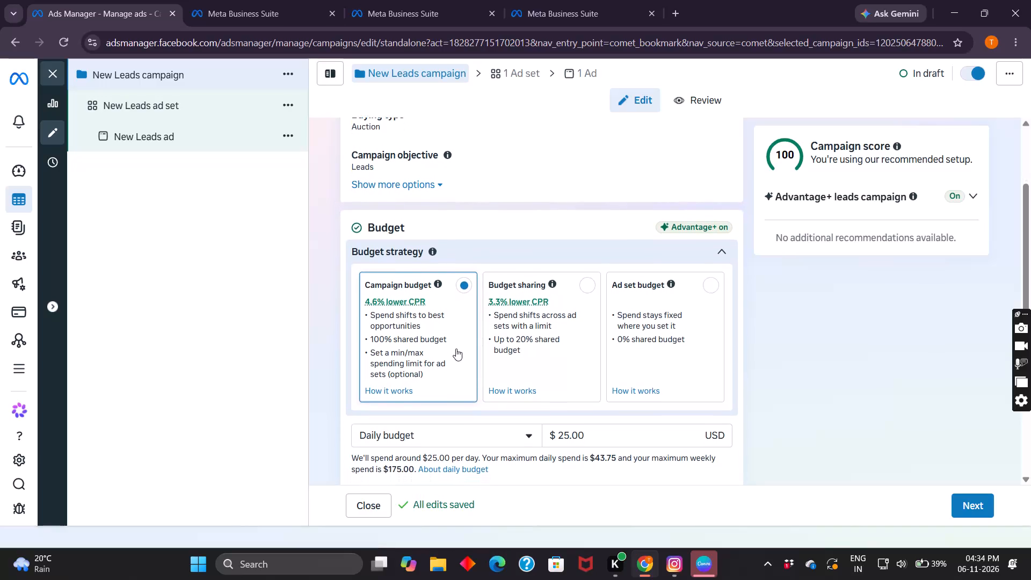
{"action": "scroll", "coordinate": [456, 349], "scroll_direction": "down", "scroll_amount": 1}
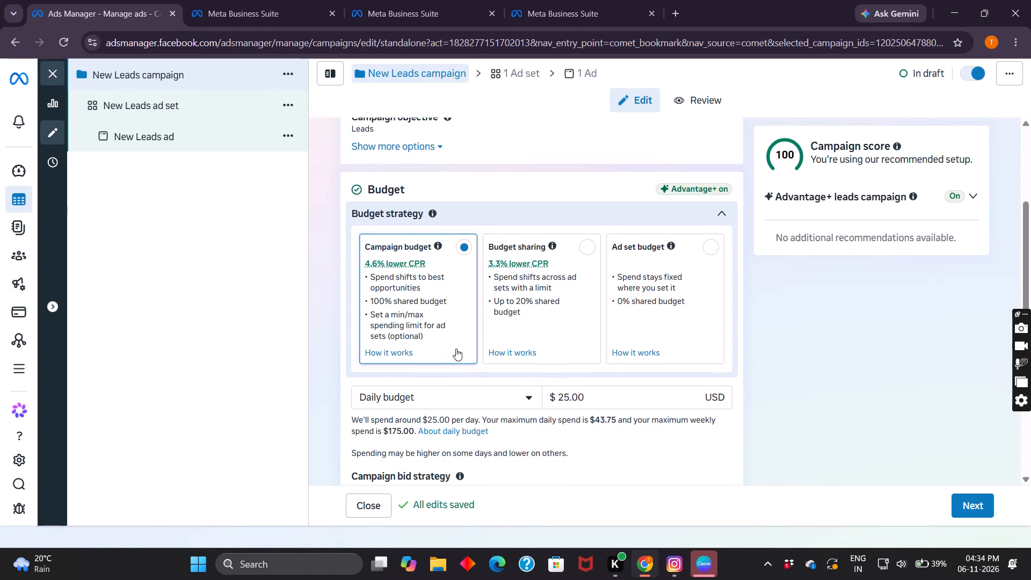
{"action": "scroll", "coordinate": [456, 349], "scroll_direction": "down", "scroll_amount": 1}
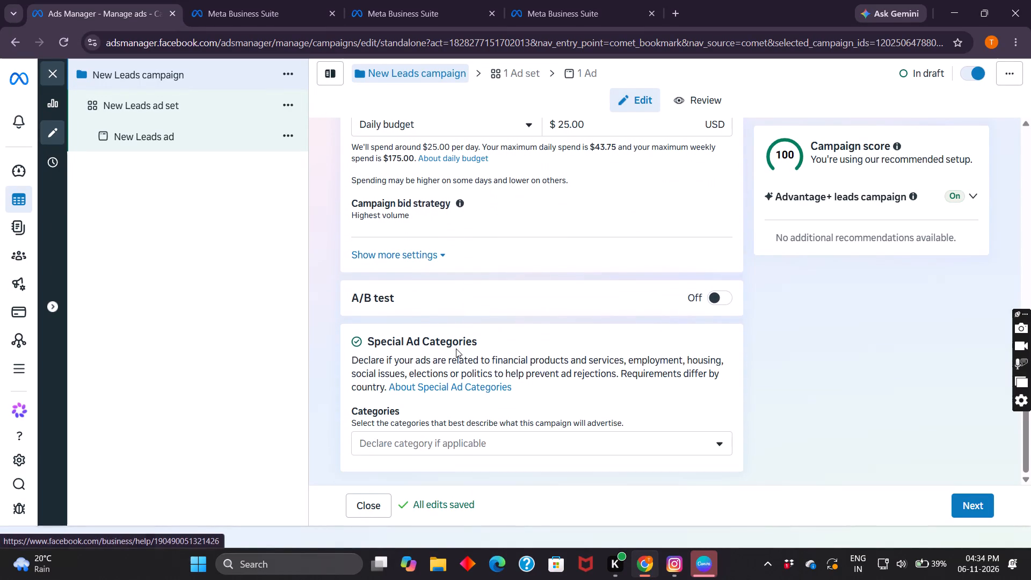
{"action": "scroll", "coordinate": [456, 349], "scroll_direction": "down", "scroll_amount": 1}
{"action": "scroll", "coordinate": [456, 349], "scroll_direction": "up", "scroll_amount": 6}
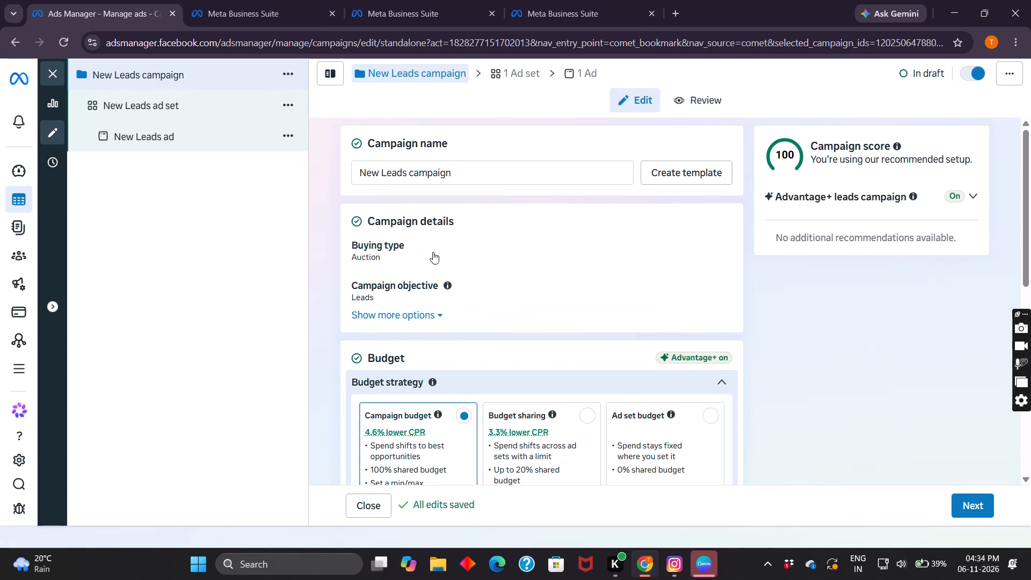
Rename the New Leads campaign as "CAC Lead campain 6 Nov 2026".
{"action": "double_click", "coordinate": [456, 171]}
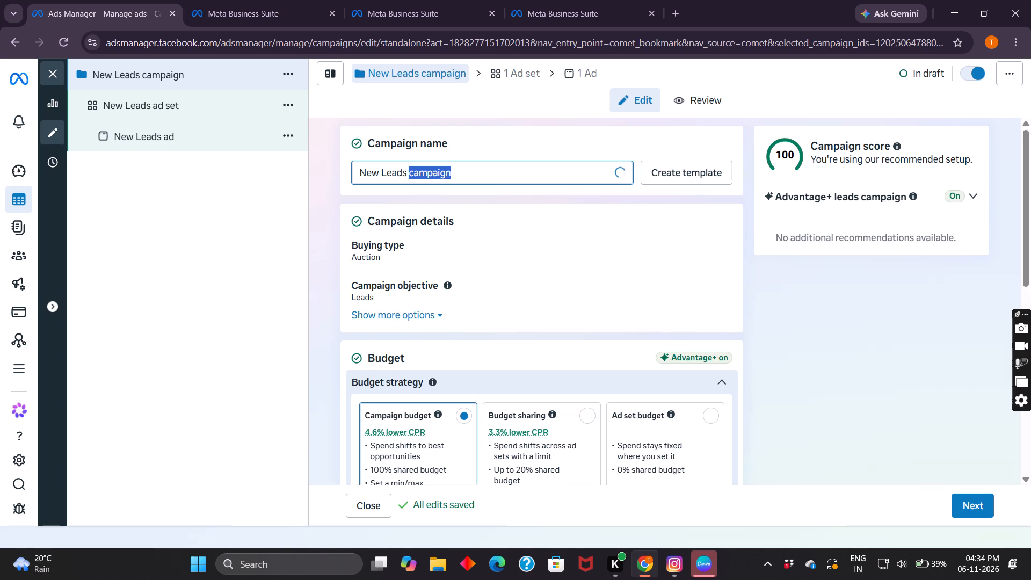
{"action": "double_click", "coordinate": [456, 171]}
{"action": "key", "text": "BackSpace"}
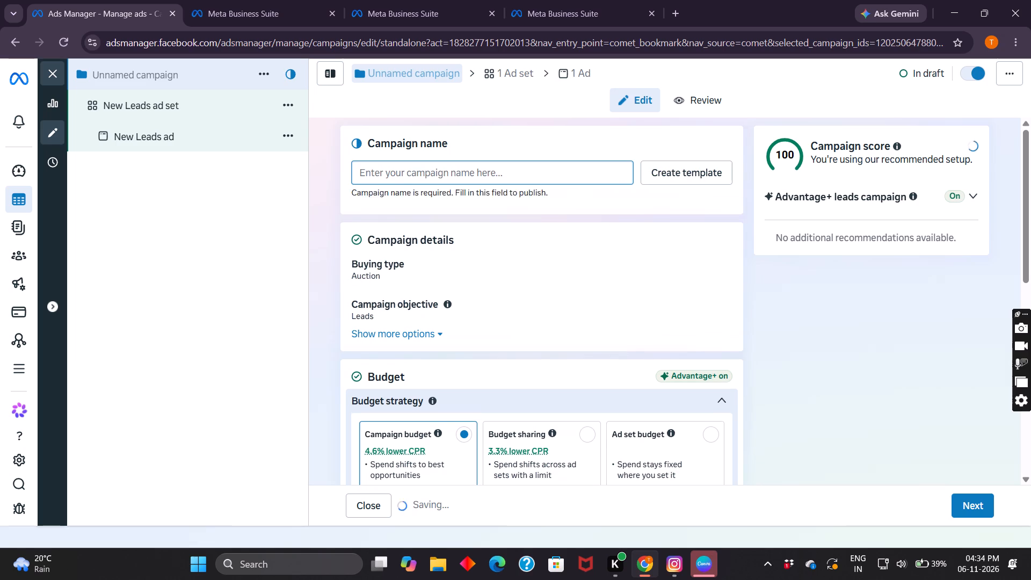
{"action": "type", "text": "CAC"}
{"action": "key", "text": "space"}
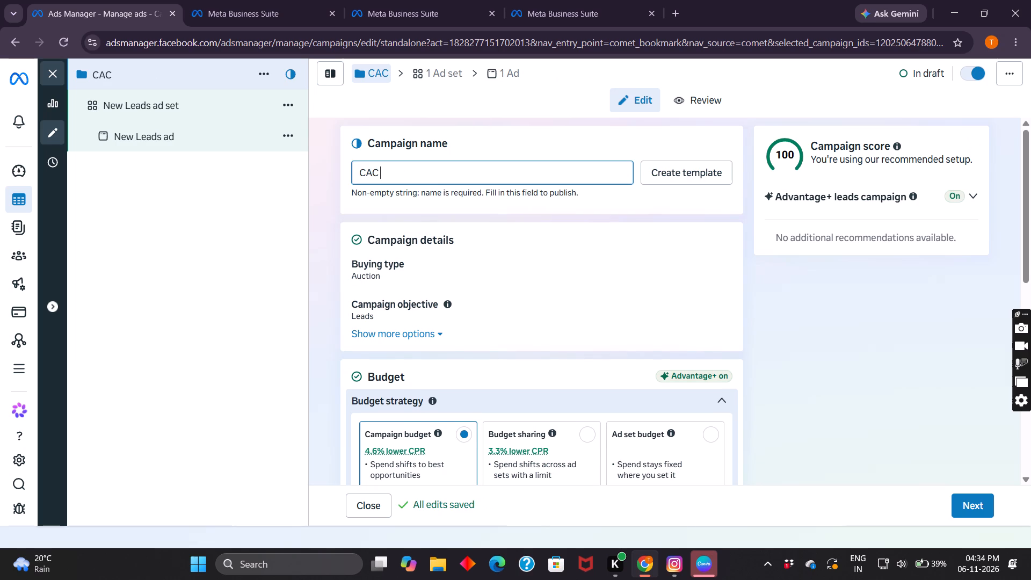
{"action": "key", "text": "shift+l"}
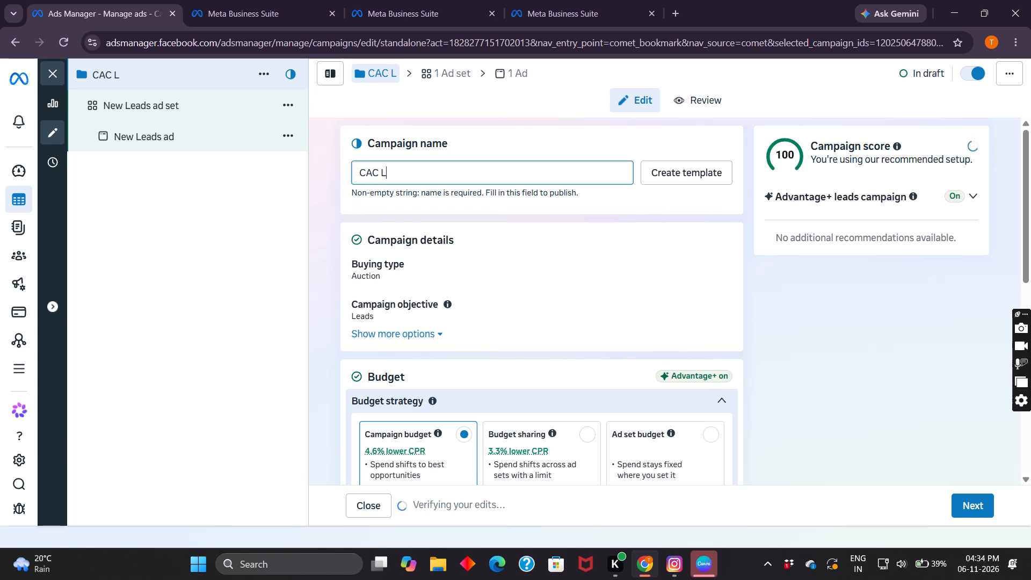
{"action": "type", "text": "ead campain"}
{"action": "key", "text": "space"}
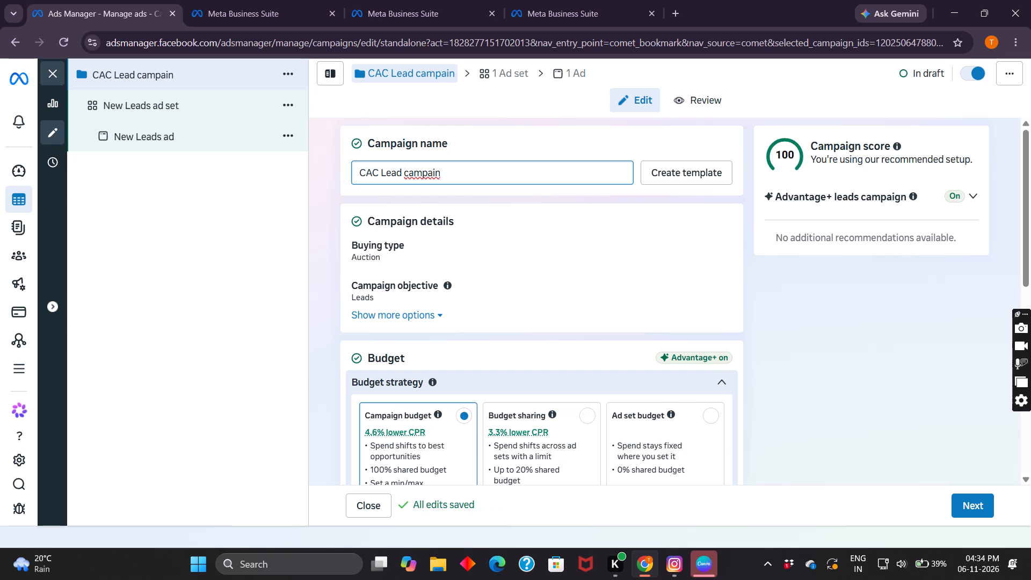
{"action": "type", "text": "6 nov 2026"}
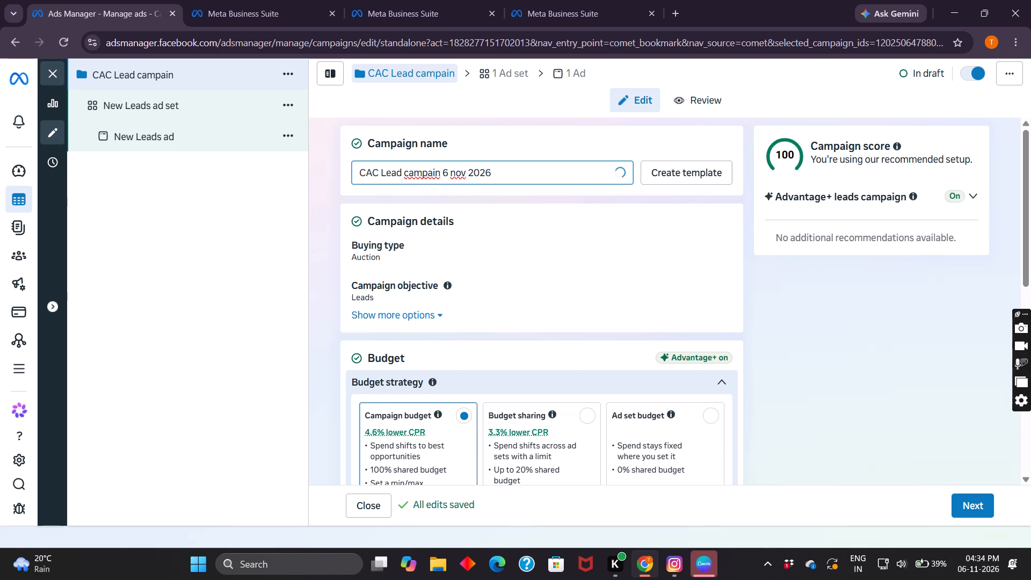
{"action": "left_click", "coordinate": [457, 175]}
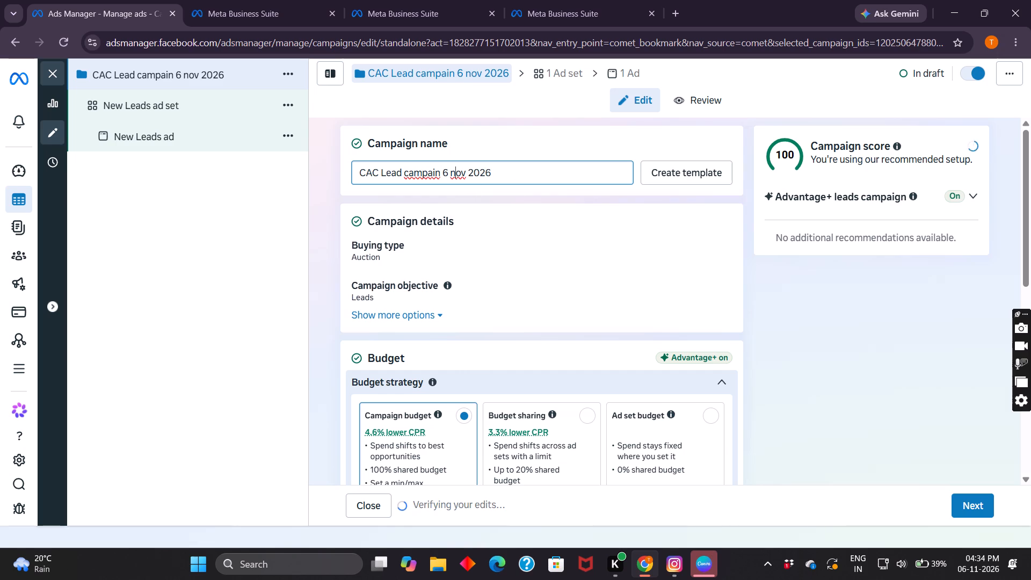
{"action": "key", "text": "BackSpace"}
{"action": "key", "text": "shift+n"}
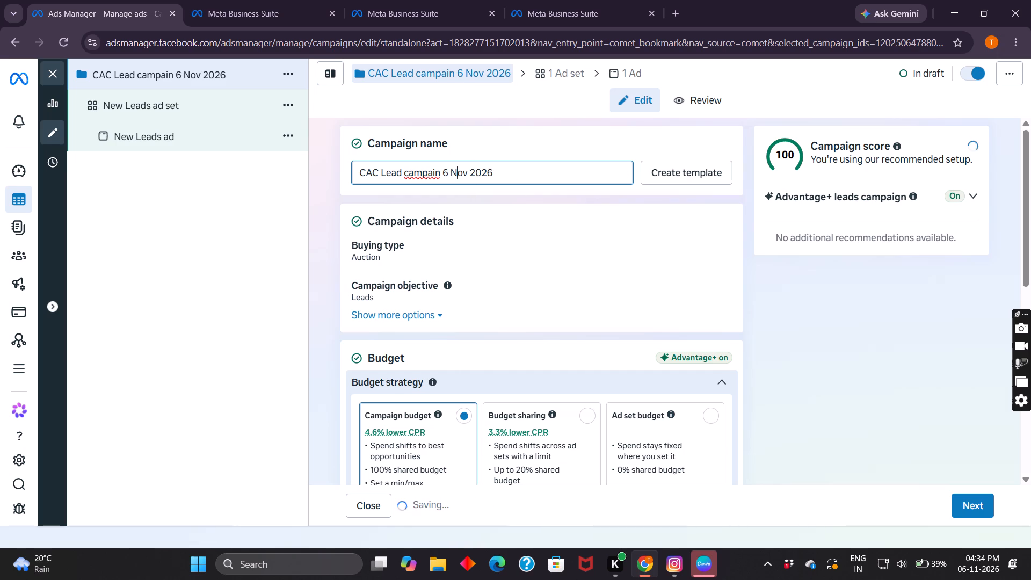
Expand the campaign's buying type options and review them along with the budget strategy, daily budget and bid strategy.
{"action": "scroll", "coordinate": [562, 247], "scroll_direction": "down", "scroll_amount": 2}
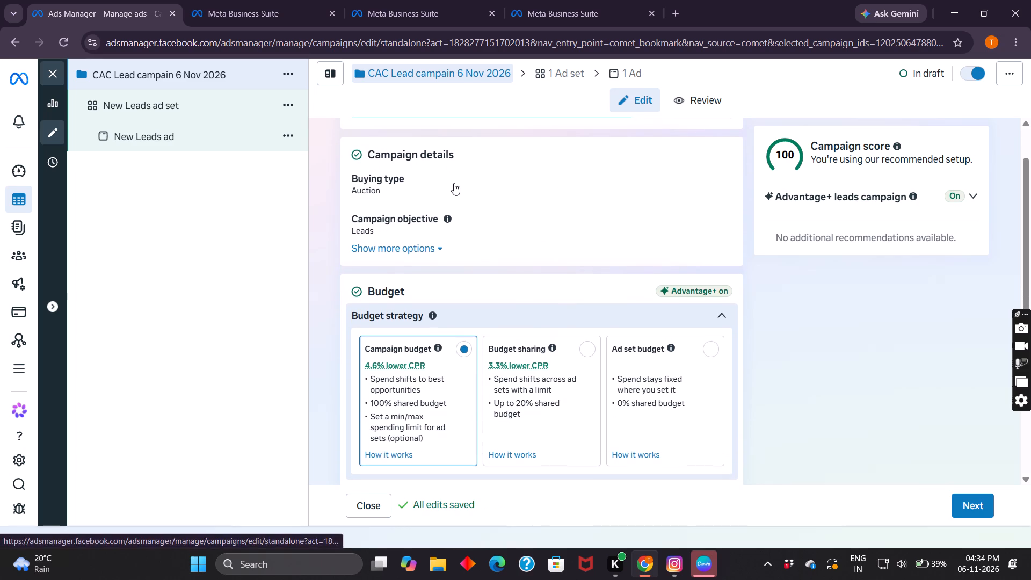
{"action": "left_click", "coordinate": [449, 183]}
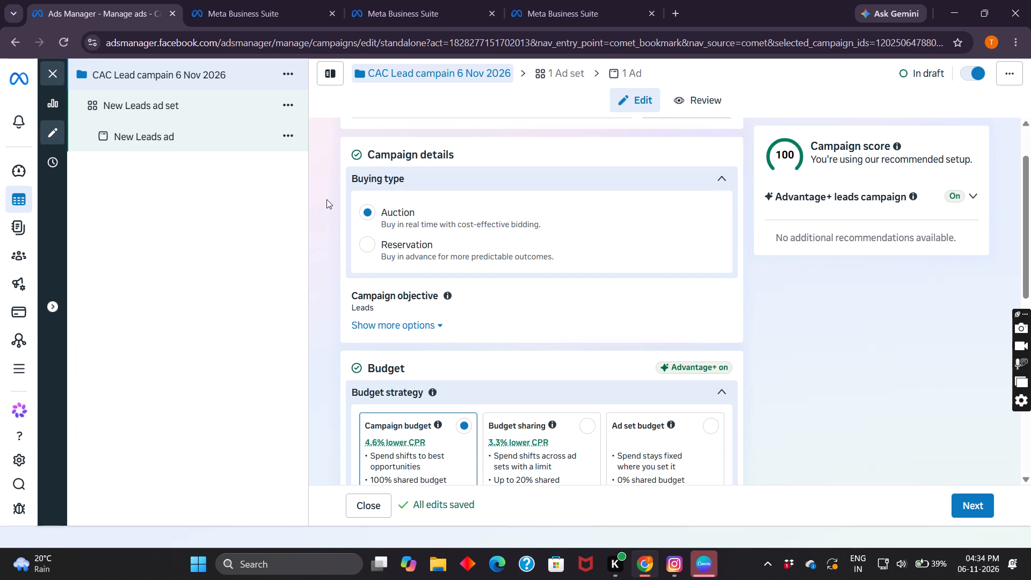
{"action": "left_click", "coordinate": [326, 199]}
{"action": "left_click", "coordinate": [337, 294]}
{"action": "scroll", "coordinate": [337, 294], "scroll_direction": "down", "scroll_amount": 1}
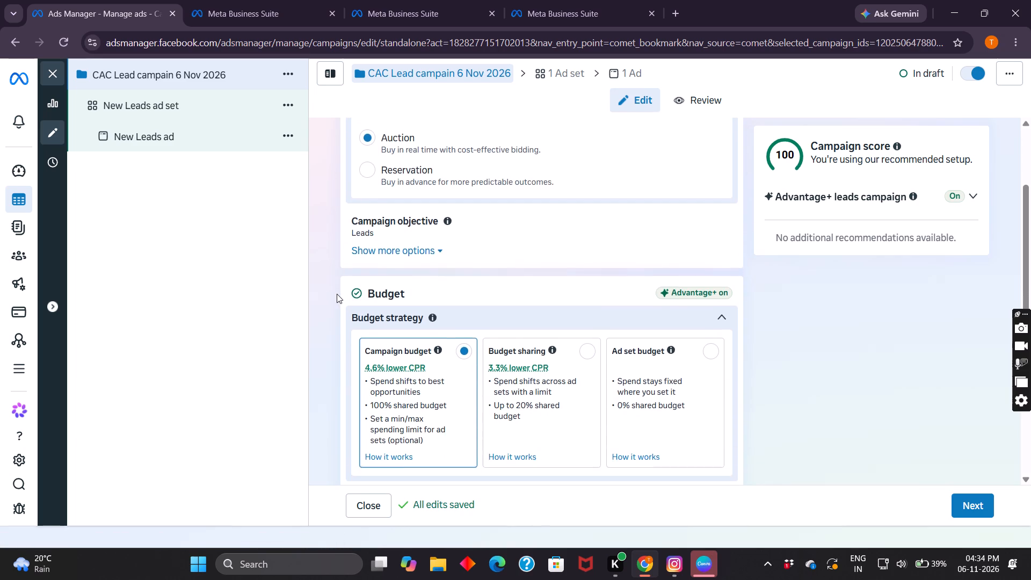
{"action": "scroll", "coordinate": [337, 294], "scroll_direction": "down", "scroll_amount": 2}
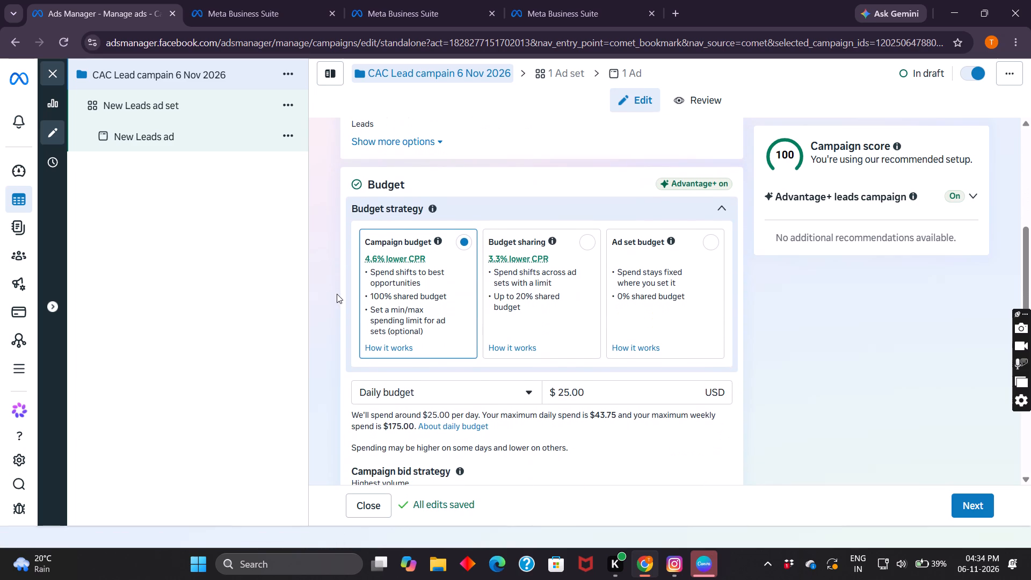
{"action": "scroll", "coordinate": [337, 294], "scroll_direction": "down", "scroll_amount": 5}
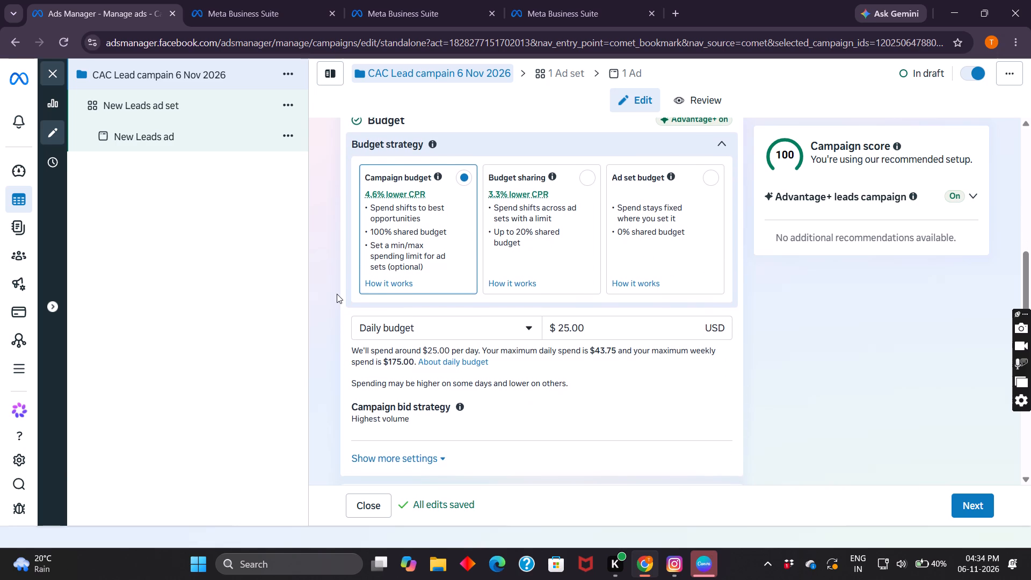
{"action": "scroll", "coordinate": [337, 294], "scroll_direction": "down", "scroll_amount": 2}
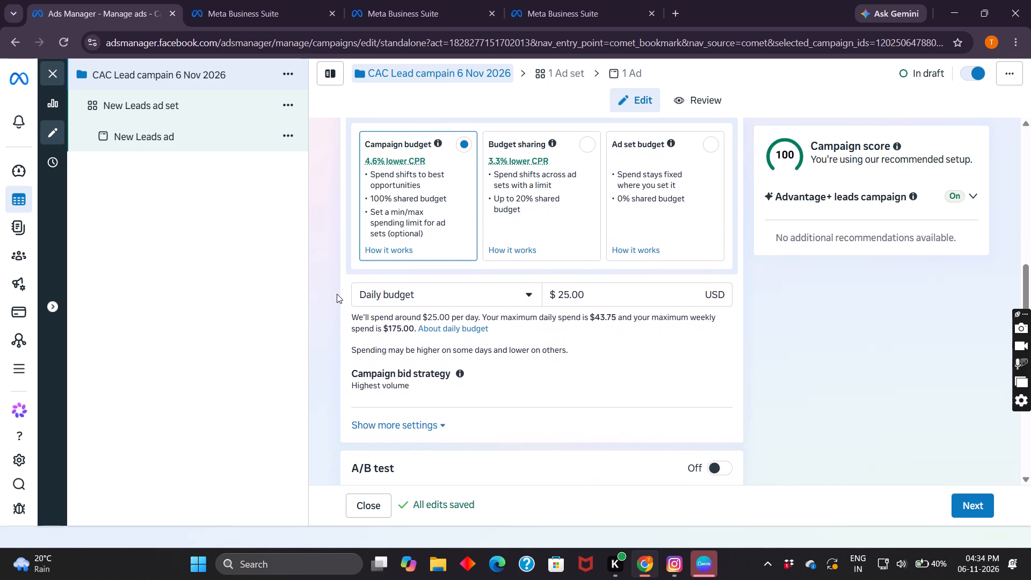
{"action": "scroll", "coordinate": [337, 294], "scroll_direction": "down", "scroll_amount": 2}
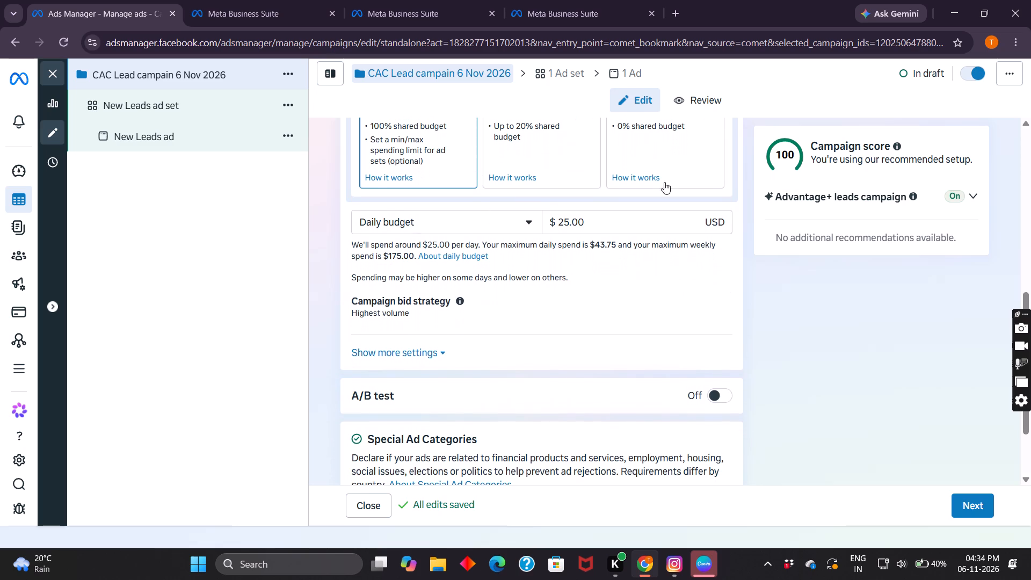
Review the campaign bid strategy setting and the available special ad categories.
{"action": "scroll", "coordinate": [536, 337], "scroll_direction": "down", "scroll_amount": 1}
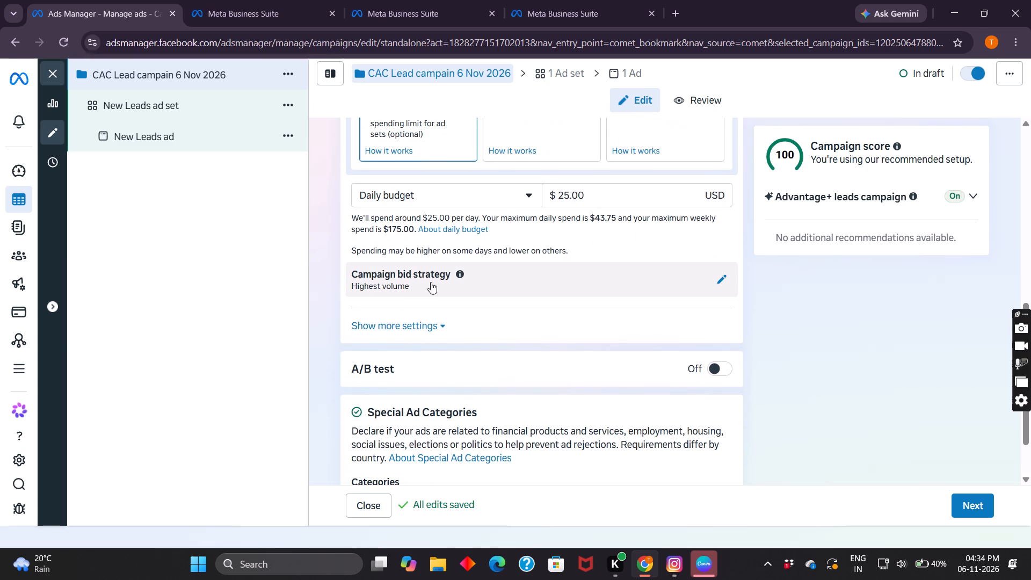
{"action": "scroll", "coordinate": [510, 318], "scroll_direction": "down", "scroll_amount": 1}
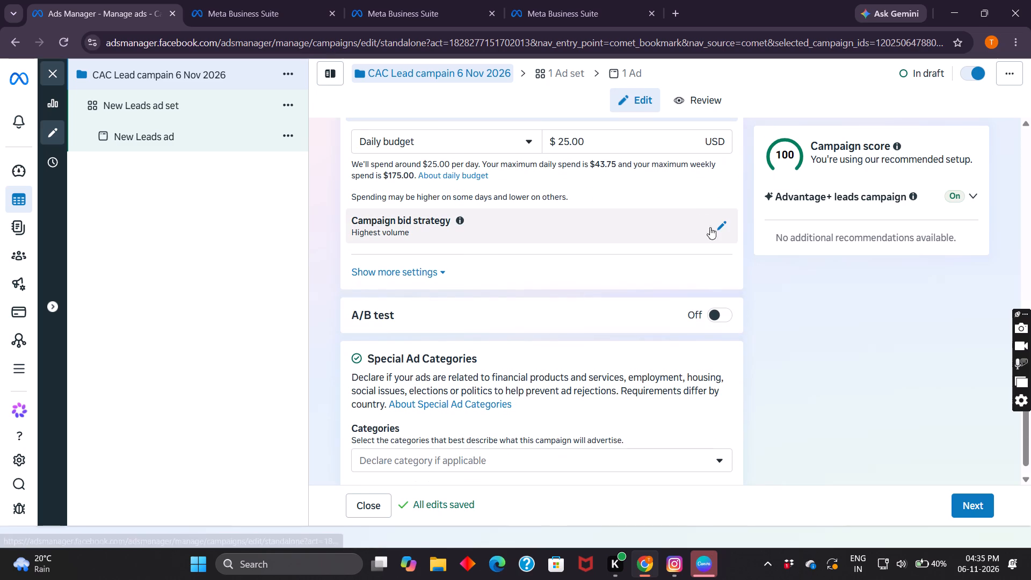
{"action": "left_click", "coordinate": [725, 231]}
{"action": "scroll", "coordinate": [386, 340], "scroll_direction": "down", "scroll_amount": 1}
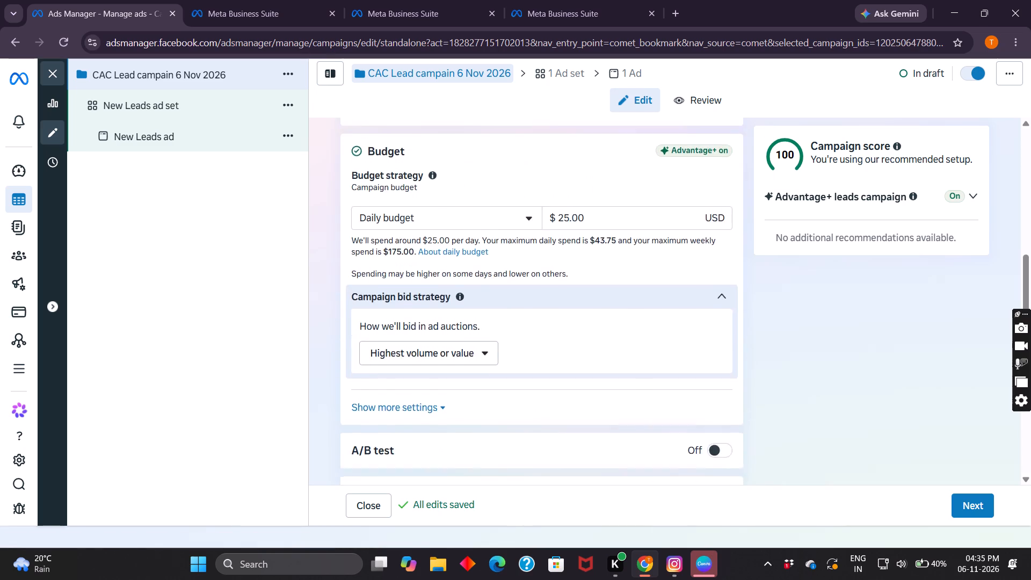
{"action": "scroll", "coordinate": [386, 340], "scroll_direction": "down", "scroll_amount": 1}
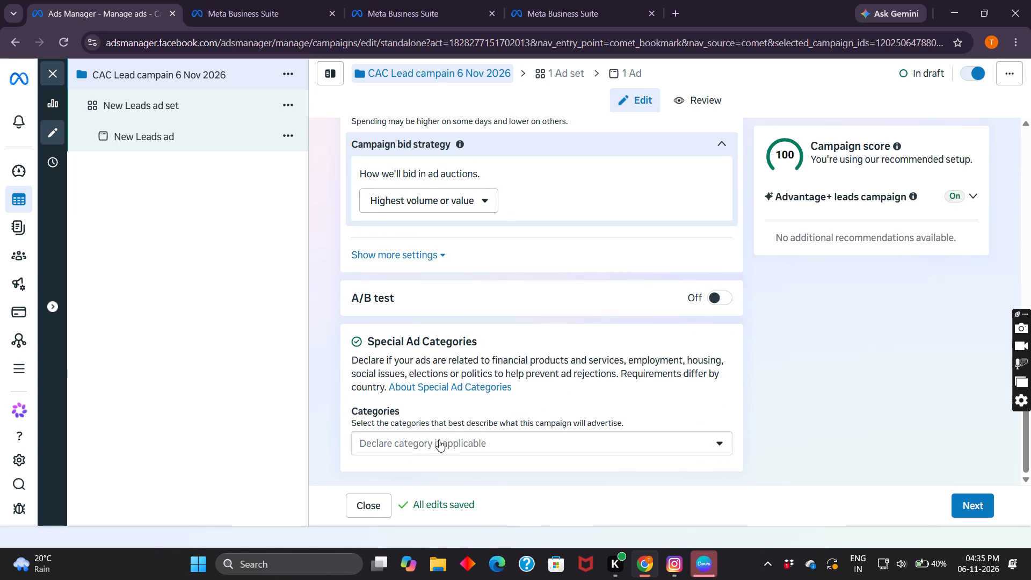
{"action": "left_click", "coordinate": [725, 446]}
{"action": "left_click", "coordinate": [725, 446]}
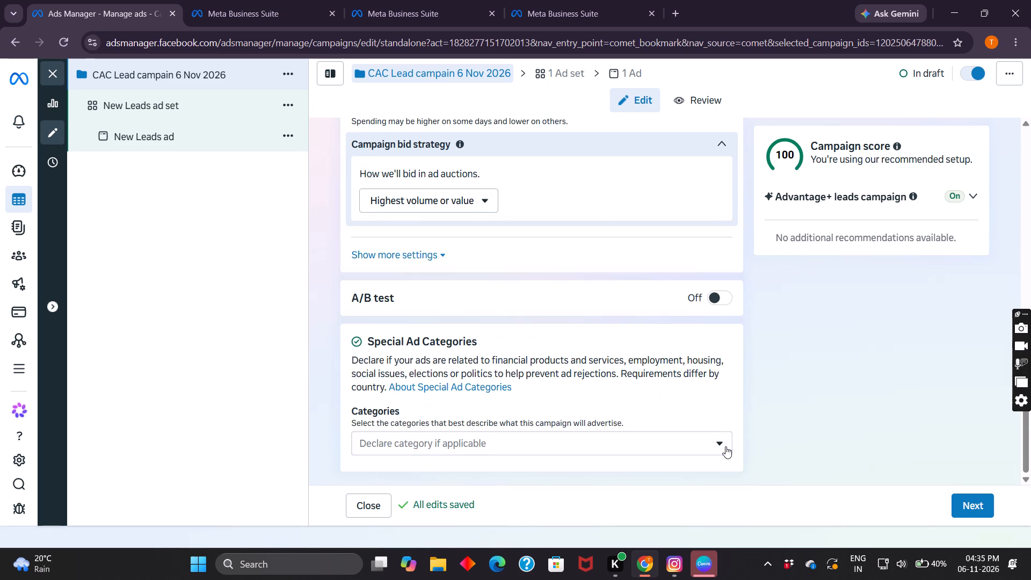
{"action": "left_click", "coordinate": [725, 446]}
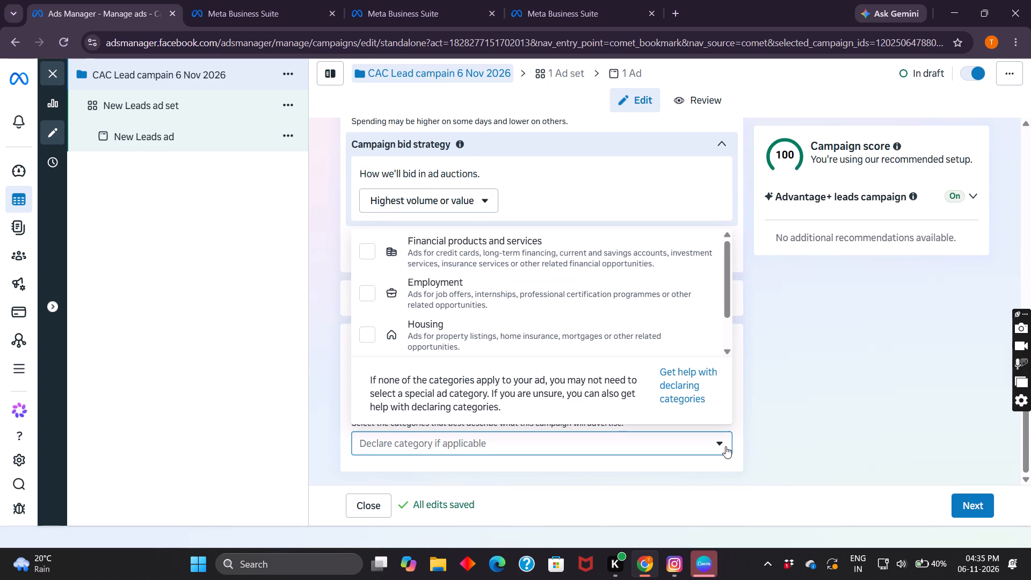
{"action": "left_click", "coordinate": [696, 465]}
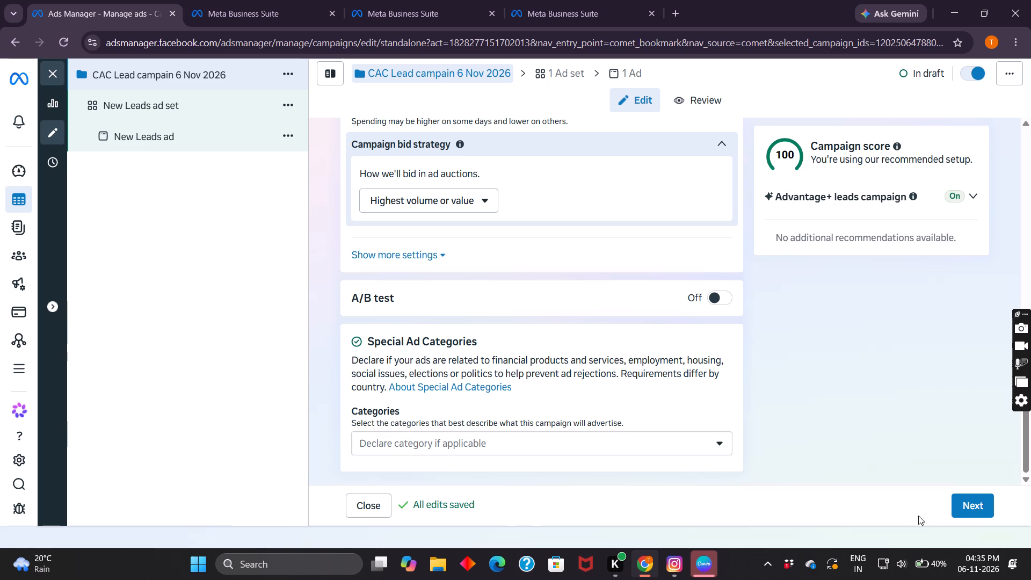
Rename the New Leads ad set with the campaign's name, "CAC Lead campain 6 Nov 2026".
{"action": "left_click", "coordinate": [981, 511]}
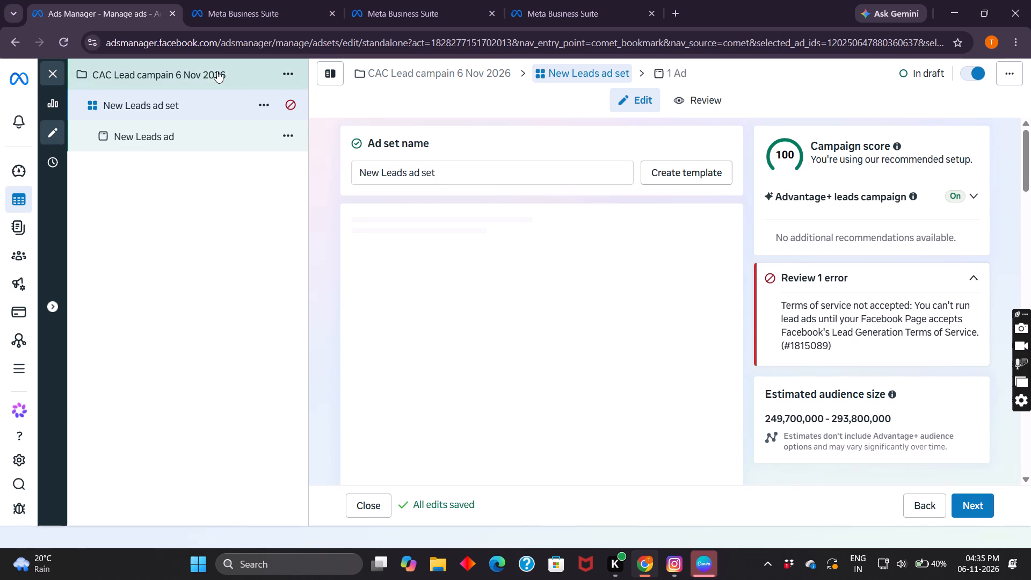
{"action": "left_click", "coordinate": [203, 64]}
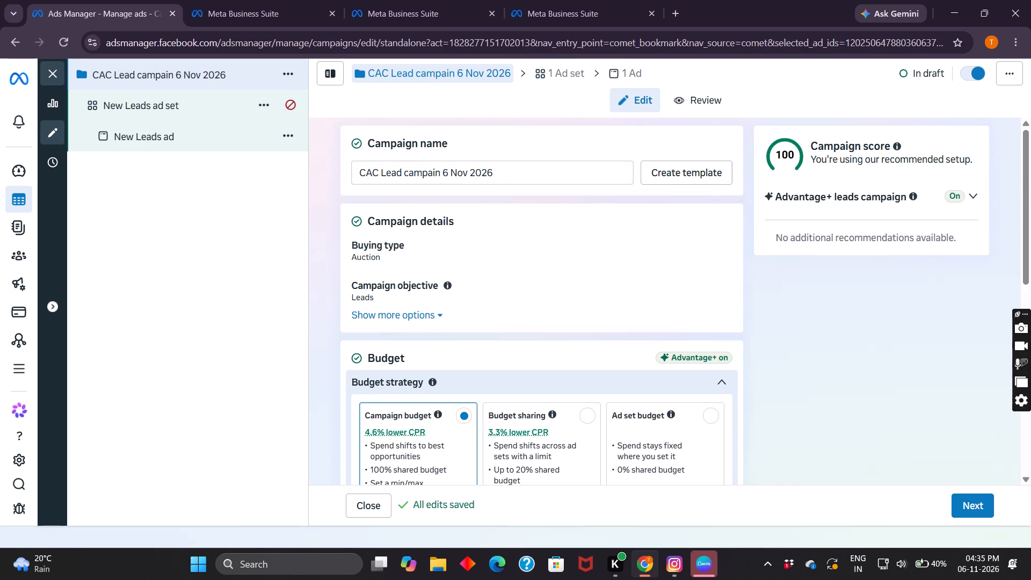
{"action": "triple_click", "coordinate": [482, 170]}
{"action": "left_click", "coordinate": [482, 170]}
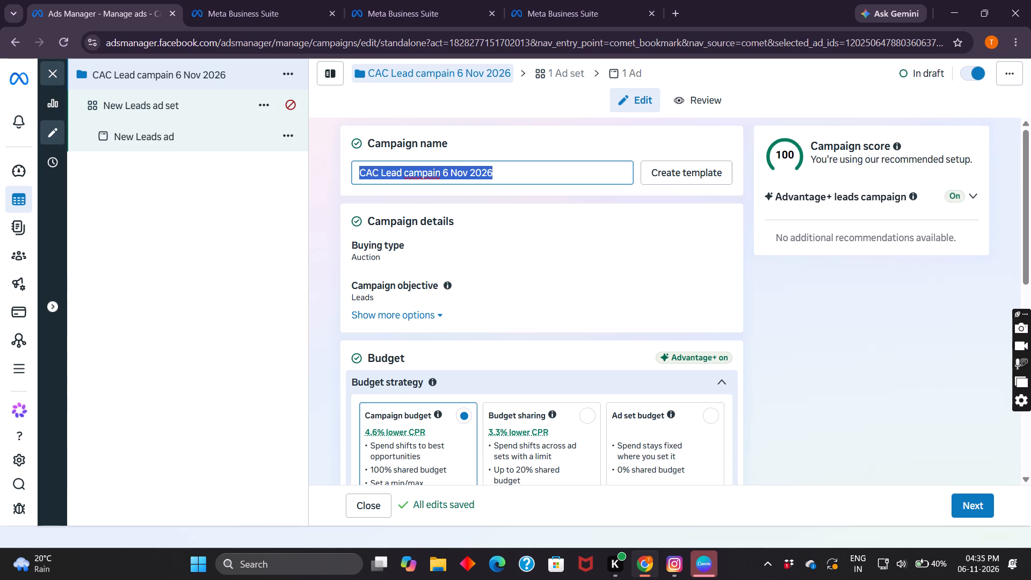
{"action": "key", "text": "ctrl+c"}
{"action": "left_click", "coordinate": [157, 106]}
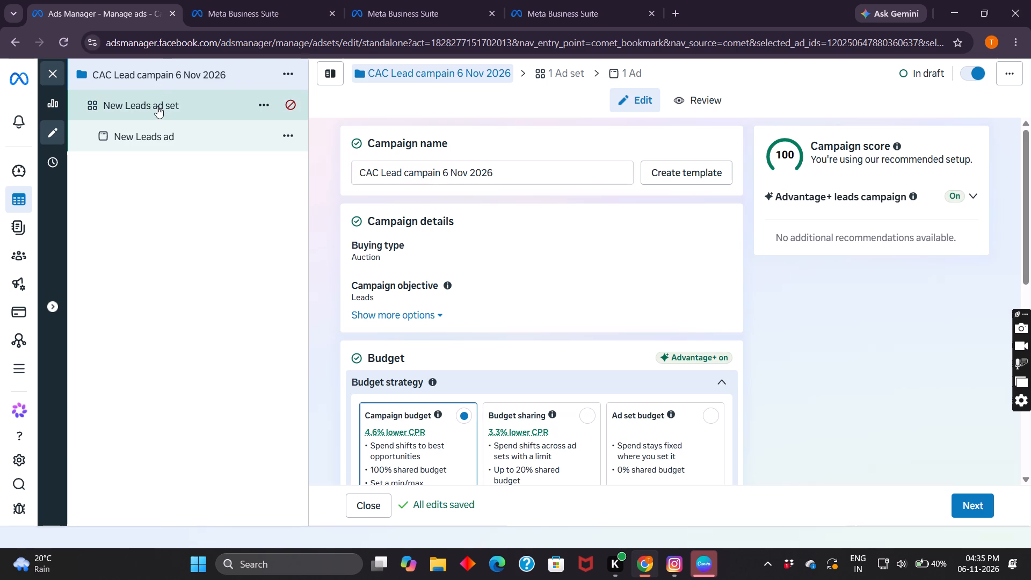
{"action": "triple_click", "coordinate": [452, 170]}
{"action": "left_click", "coordinate": [452, 170]}
{"action": "key", "text": "ctrl+v"}
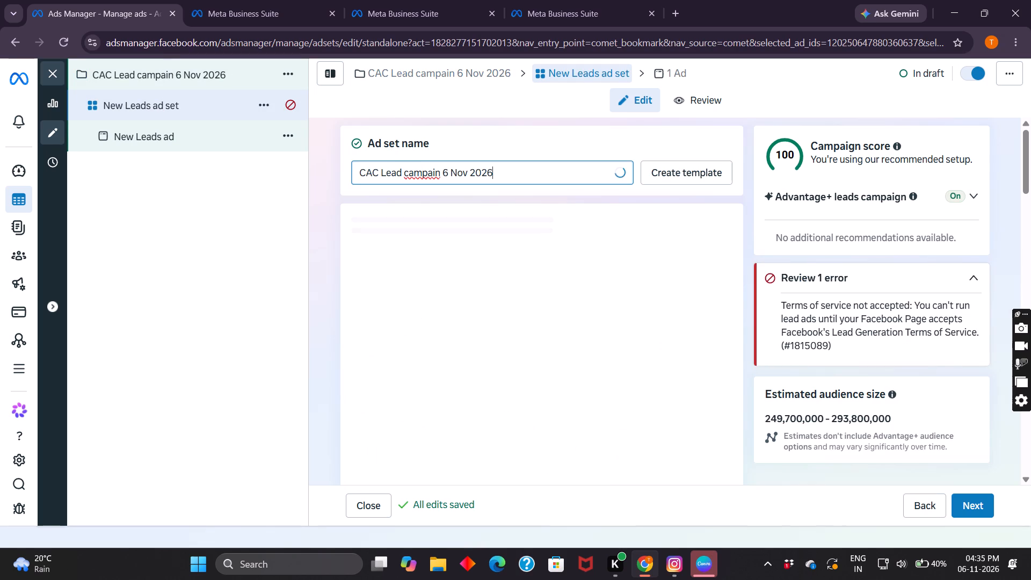
Look through the ad set's dynamic creative, budget and schedule, audience, placement and brand safety settings.
{"action": "scroll", "coordinate": [507, 248], "scroll_direction": "down", "scroll_amount": 1}
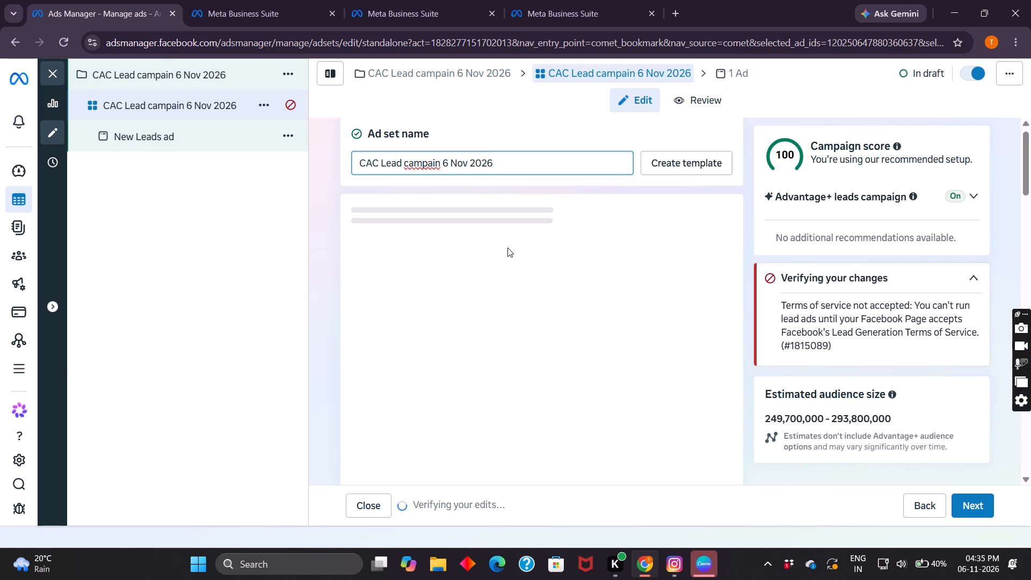
{"action": "scroll", "coordinate": [507, 248], "scroll_direction": "down", "scroll_amount": 1}
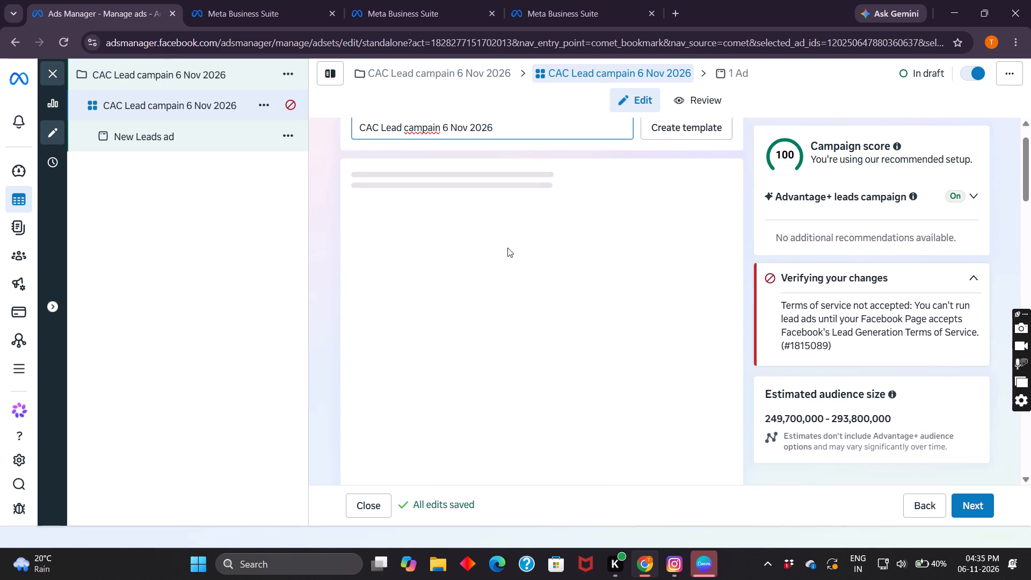
{"action": "scroll", "coordinate": [507, 248], "scroll_direction": "down", "scroll_amount": 1}
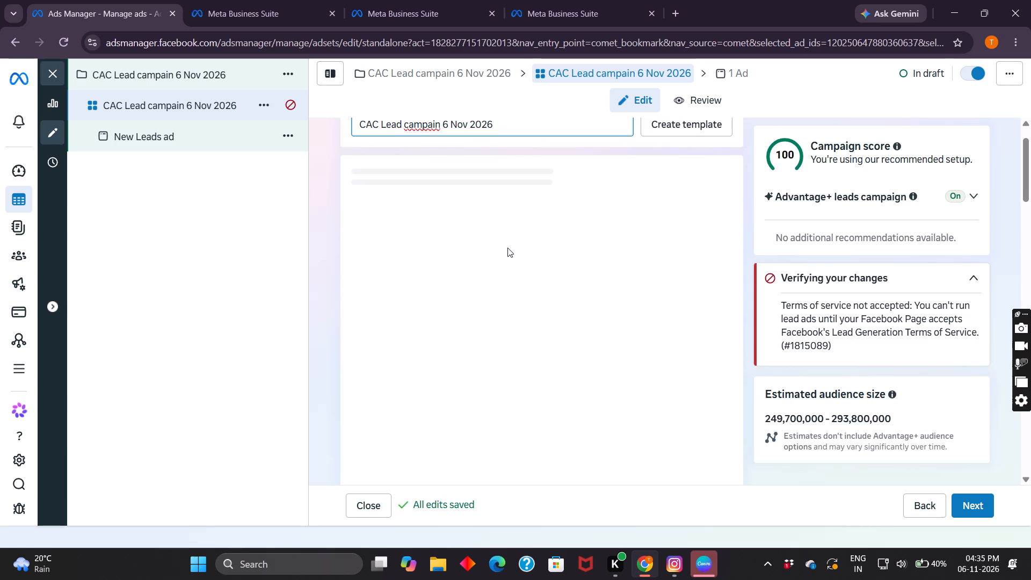
{"action": "scroll", "coordinate": [507, 248], "scroll_direction": "down", "scroll_amount": 1}
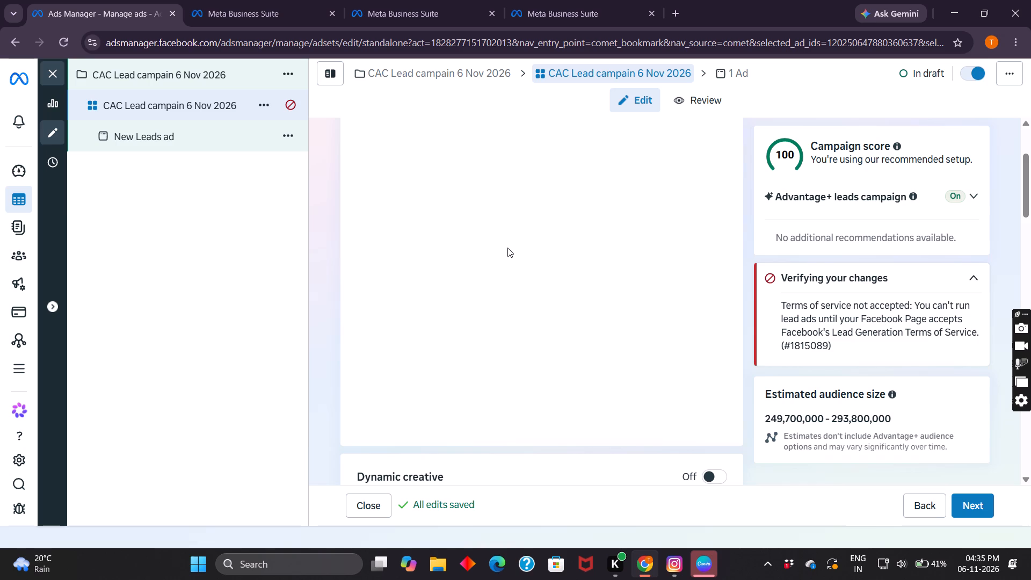
{"action": "scroll", "coordinate": [507, 248], "scroll_direction": "up", "scroll_amount": 4}
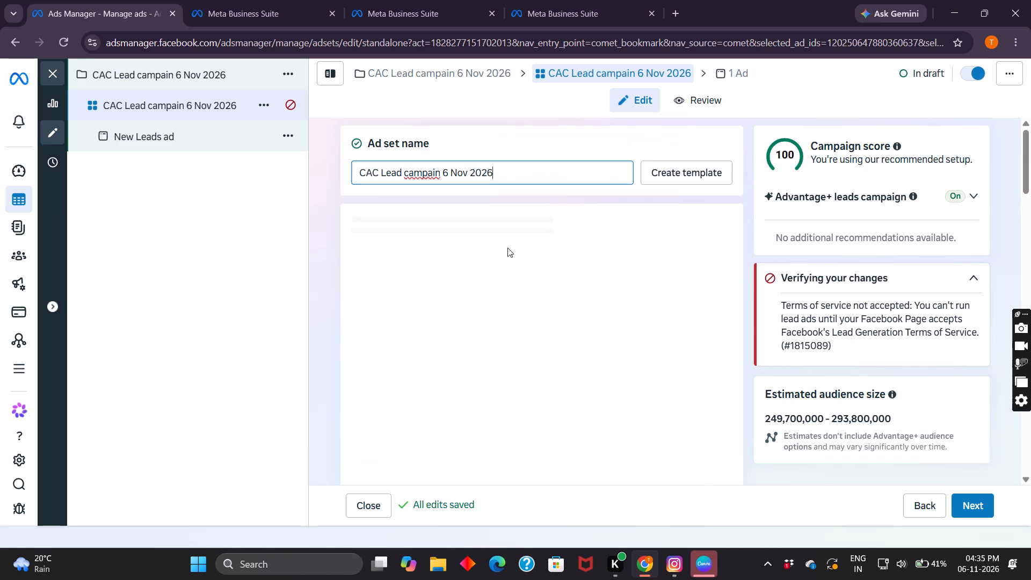
{"action": "scroll", "coordinate": [507, 248], "scroll_direction": "down", "scroll_amount": 8}
{"action": "scroll", "coordinate": [507, 248], "scroll_direction": "up", "scroll_amount": 6}
{"action": "scroll", "coordinate": [507, 248], "scroll_direction": "down", "scroll_amount": 5}
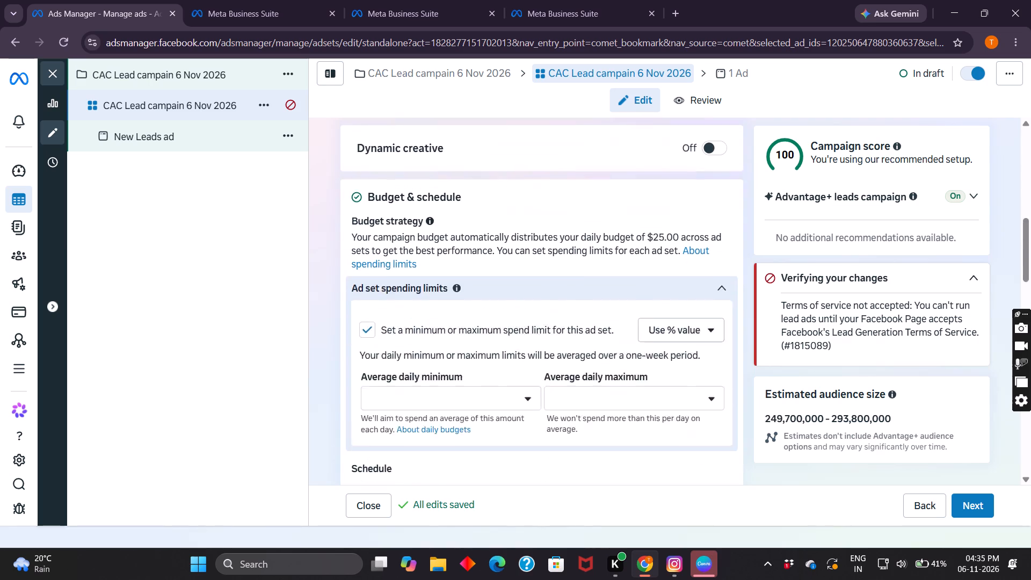
{"action": "scroll", "coordinate": [507, 248], "scroll_direction": "down", "scroll_amount": 1}
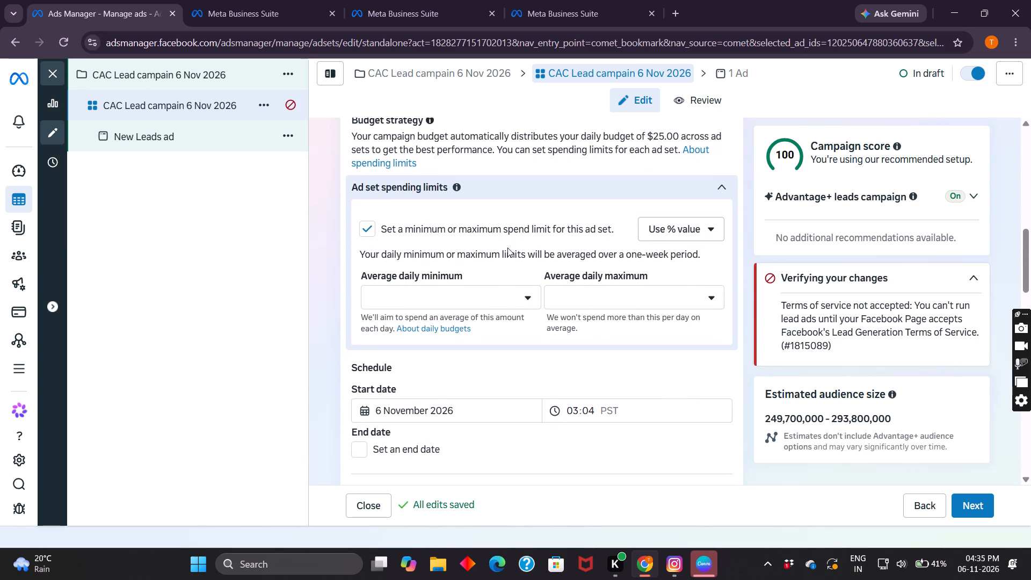
{"action": "scroll", "coordinate": [507, 248], "scroll_direction": "down", "scroll_amount": 1}
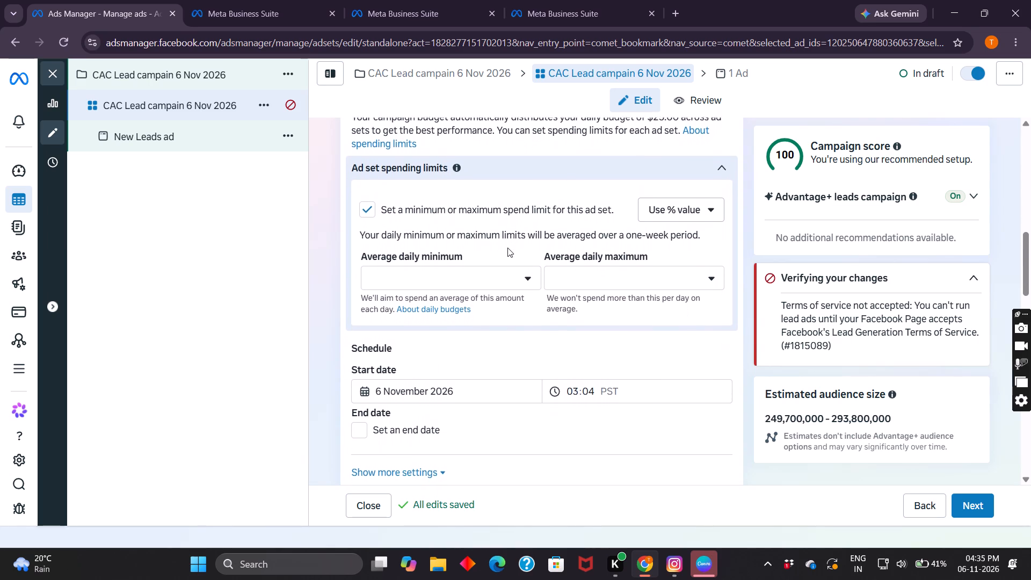
{"action": "scroll", "coordinate": [507, 248], "scroll_direction": "down", "scroll_amount": 4}
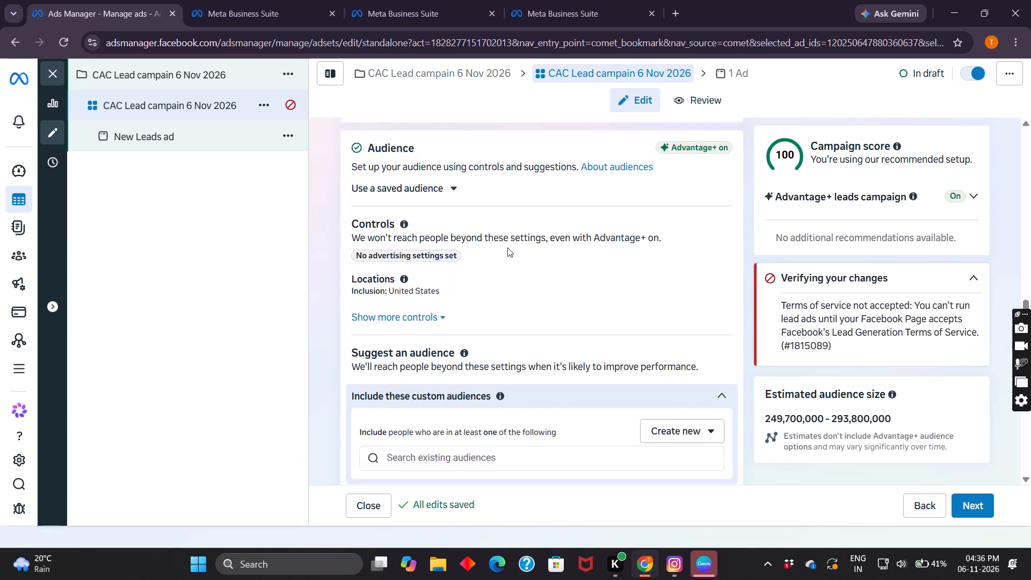
{"action": "scroll", "coordinate": [507, 248], "scroll_direction": "down", "scroll_amount": 4}
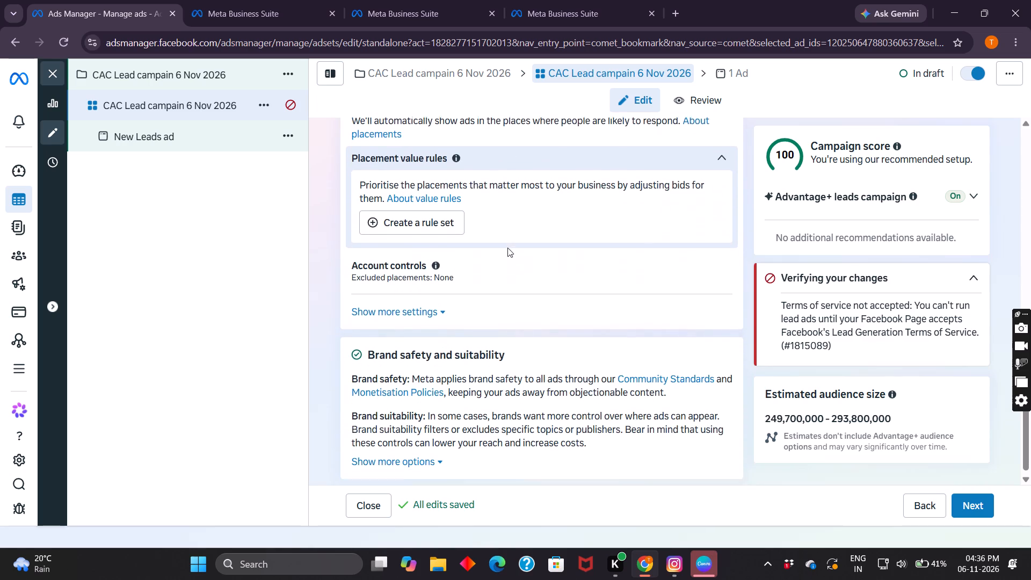
{"action": "scroll", "coordinate": [507, 248], "scroll_direction": "down", "scroll_amount": 4}
{"action": "scroll", "coordinate": [507, 248], "scroll_direction": "up", "scroll_amount": 11}
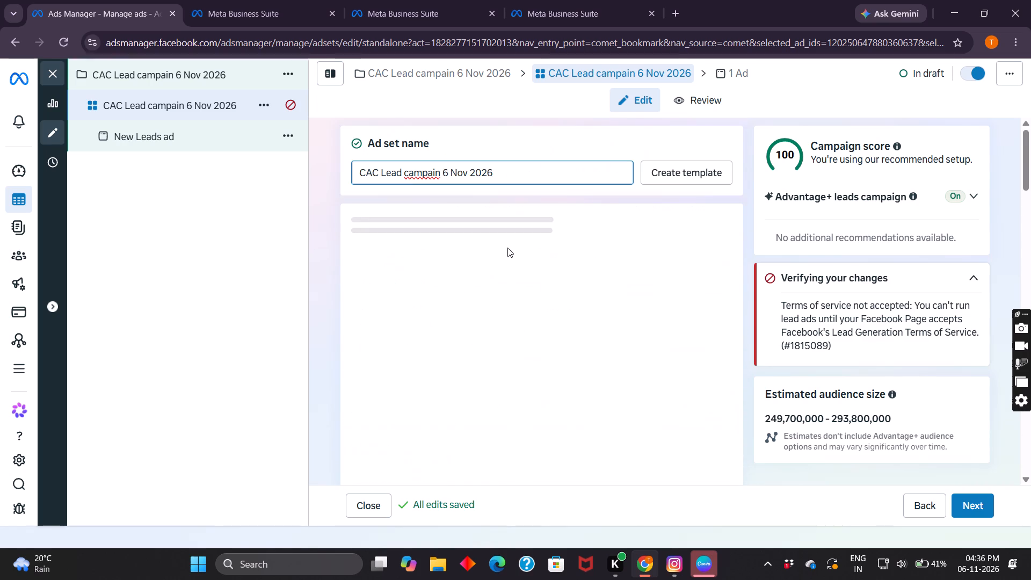
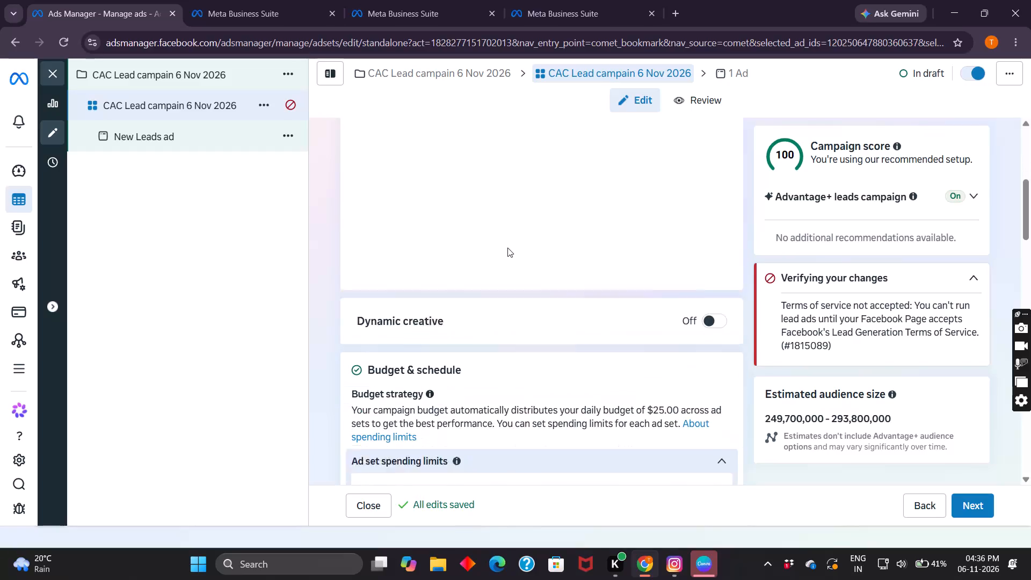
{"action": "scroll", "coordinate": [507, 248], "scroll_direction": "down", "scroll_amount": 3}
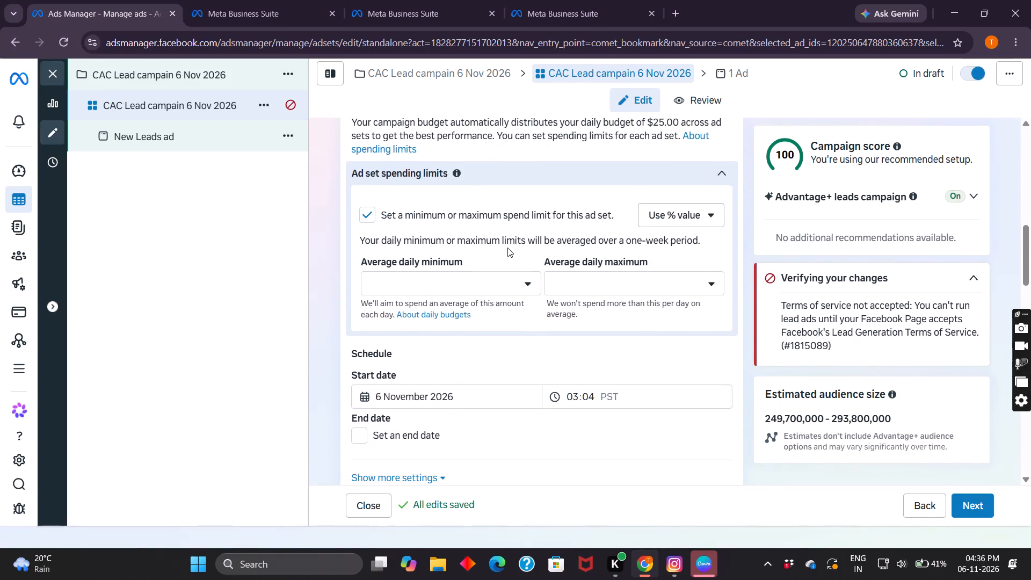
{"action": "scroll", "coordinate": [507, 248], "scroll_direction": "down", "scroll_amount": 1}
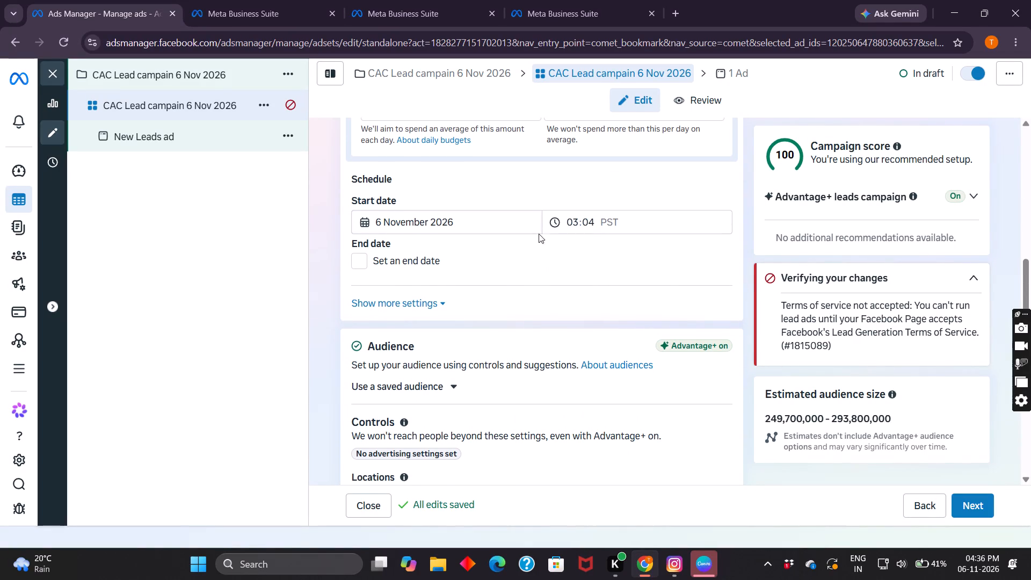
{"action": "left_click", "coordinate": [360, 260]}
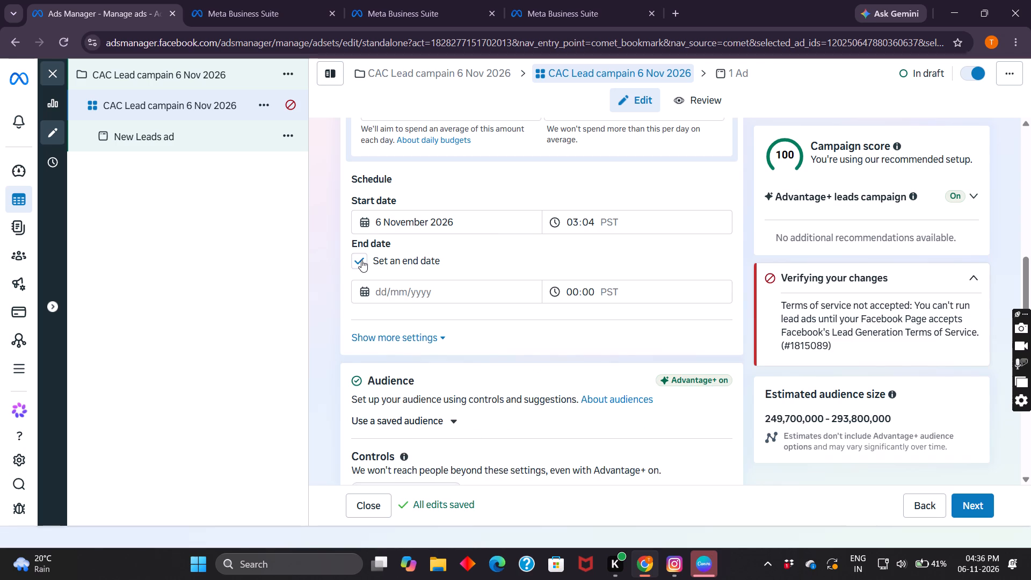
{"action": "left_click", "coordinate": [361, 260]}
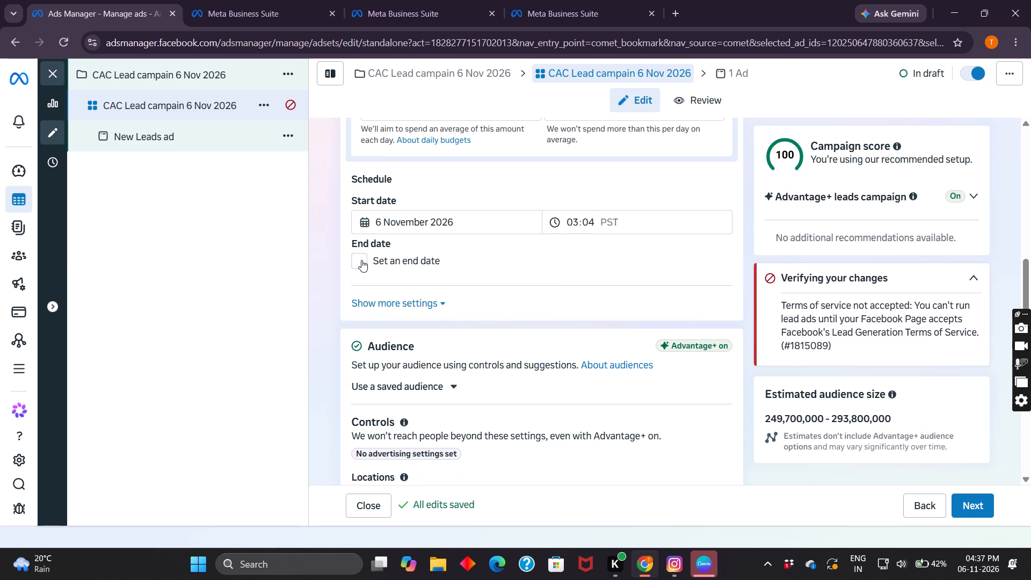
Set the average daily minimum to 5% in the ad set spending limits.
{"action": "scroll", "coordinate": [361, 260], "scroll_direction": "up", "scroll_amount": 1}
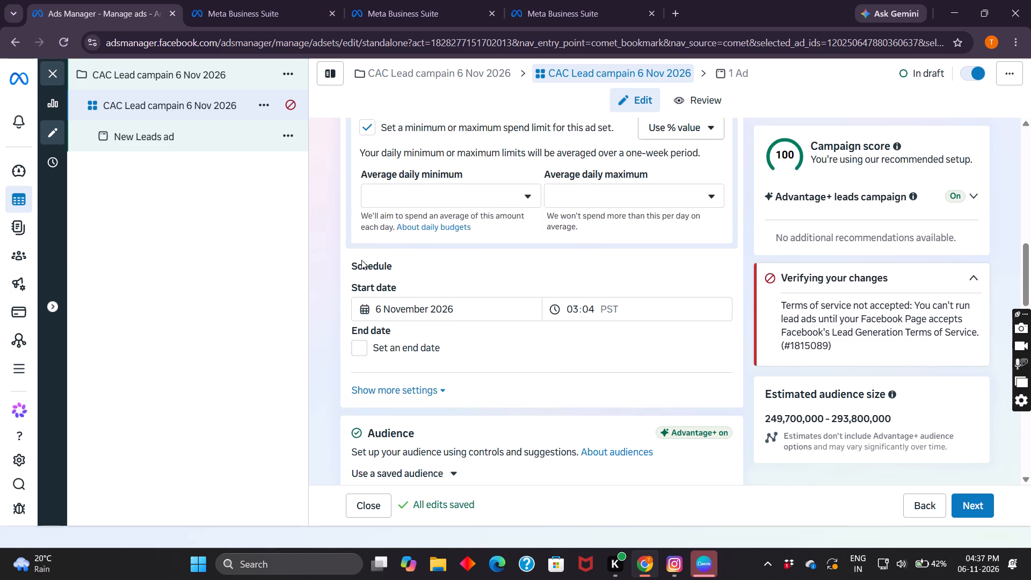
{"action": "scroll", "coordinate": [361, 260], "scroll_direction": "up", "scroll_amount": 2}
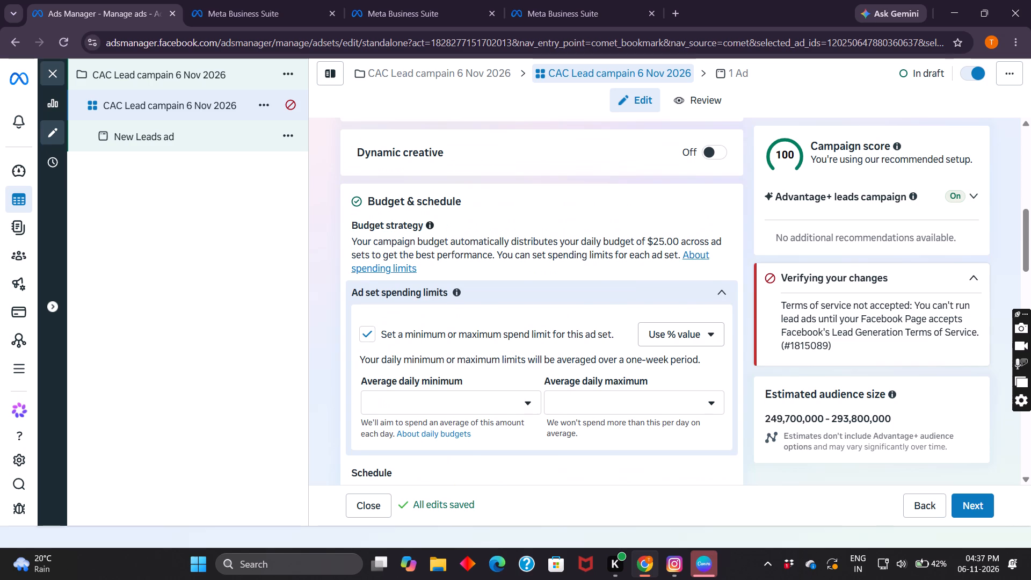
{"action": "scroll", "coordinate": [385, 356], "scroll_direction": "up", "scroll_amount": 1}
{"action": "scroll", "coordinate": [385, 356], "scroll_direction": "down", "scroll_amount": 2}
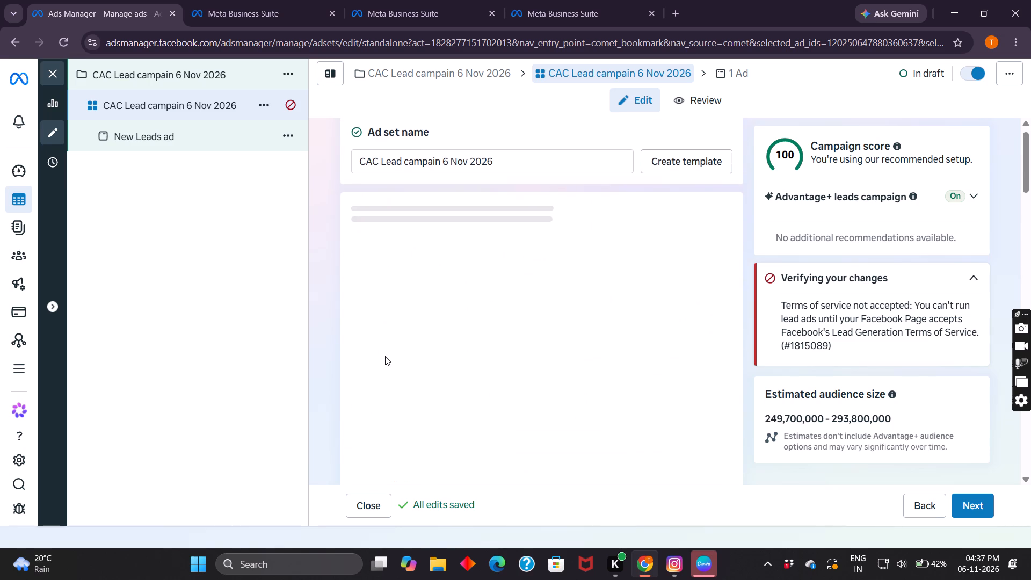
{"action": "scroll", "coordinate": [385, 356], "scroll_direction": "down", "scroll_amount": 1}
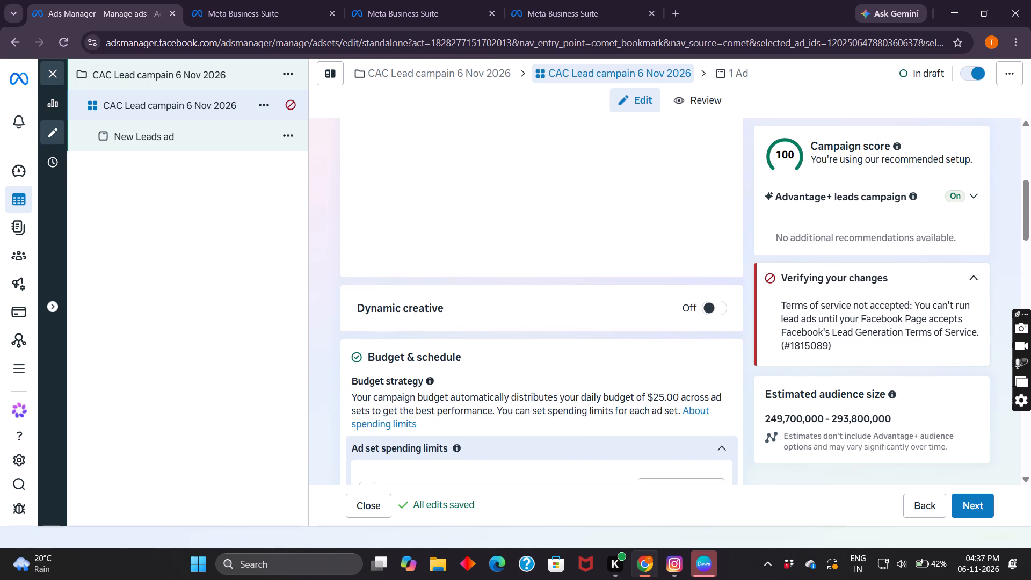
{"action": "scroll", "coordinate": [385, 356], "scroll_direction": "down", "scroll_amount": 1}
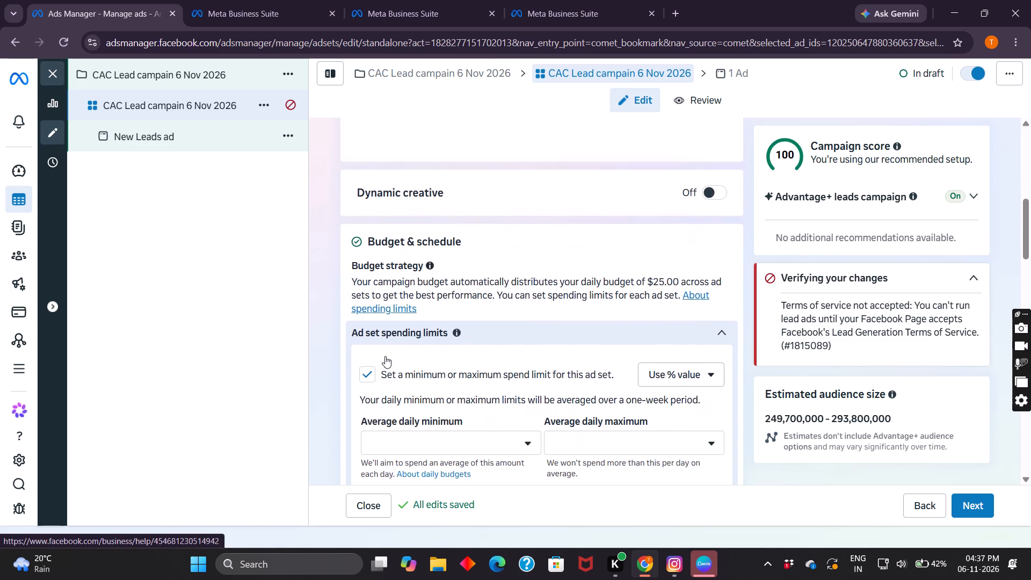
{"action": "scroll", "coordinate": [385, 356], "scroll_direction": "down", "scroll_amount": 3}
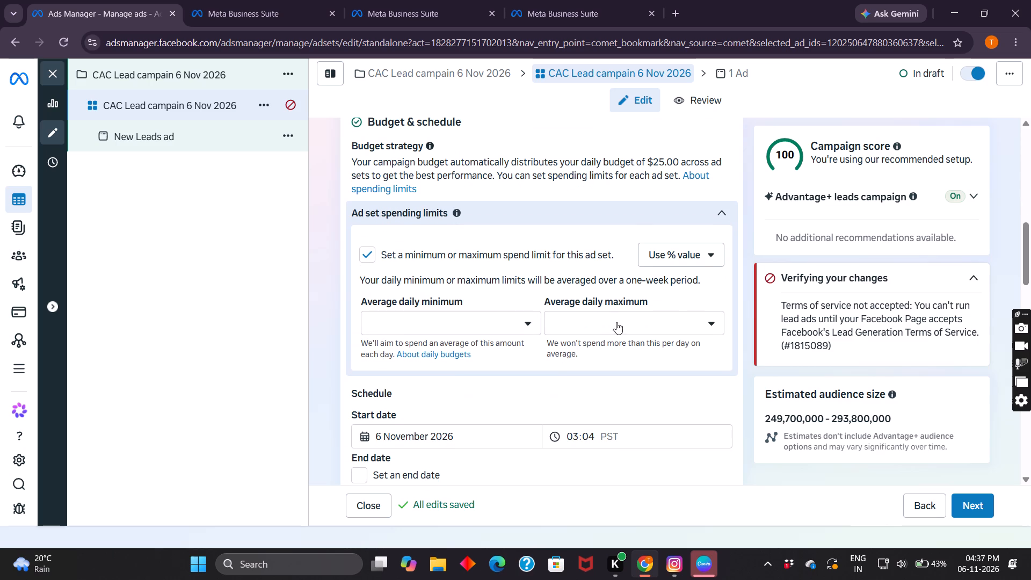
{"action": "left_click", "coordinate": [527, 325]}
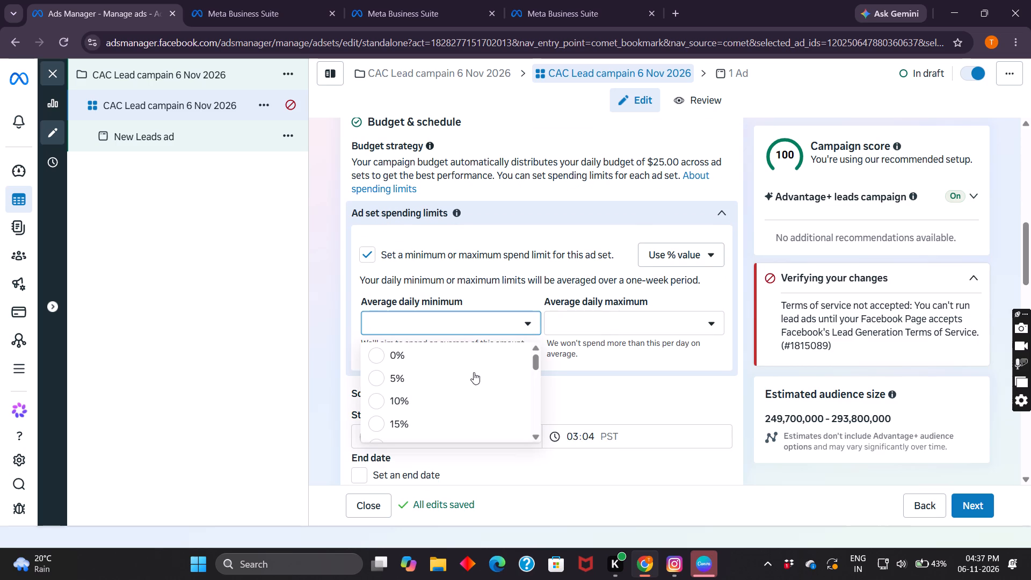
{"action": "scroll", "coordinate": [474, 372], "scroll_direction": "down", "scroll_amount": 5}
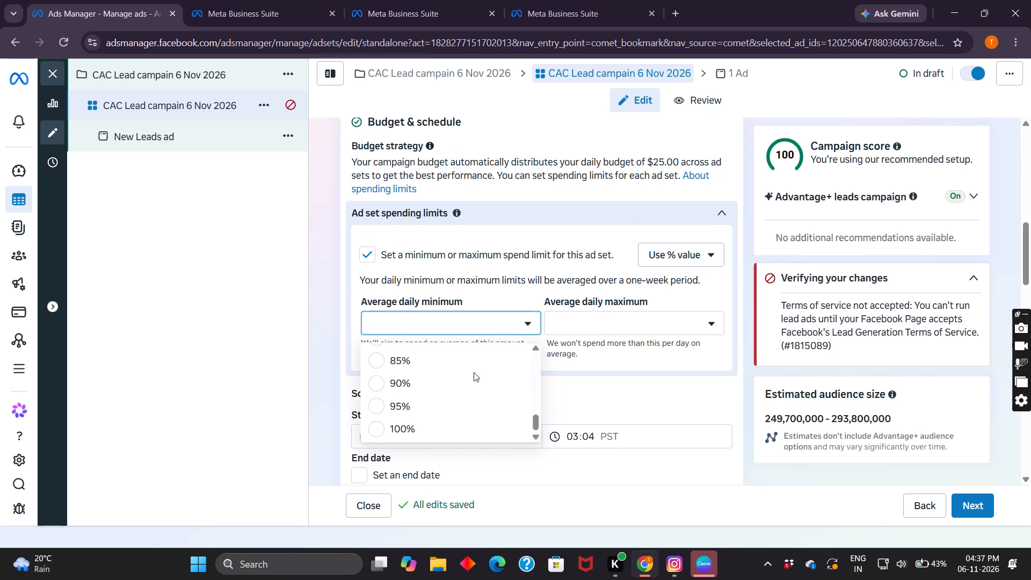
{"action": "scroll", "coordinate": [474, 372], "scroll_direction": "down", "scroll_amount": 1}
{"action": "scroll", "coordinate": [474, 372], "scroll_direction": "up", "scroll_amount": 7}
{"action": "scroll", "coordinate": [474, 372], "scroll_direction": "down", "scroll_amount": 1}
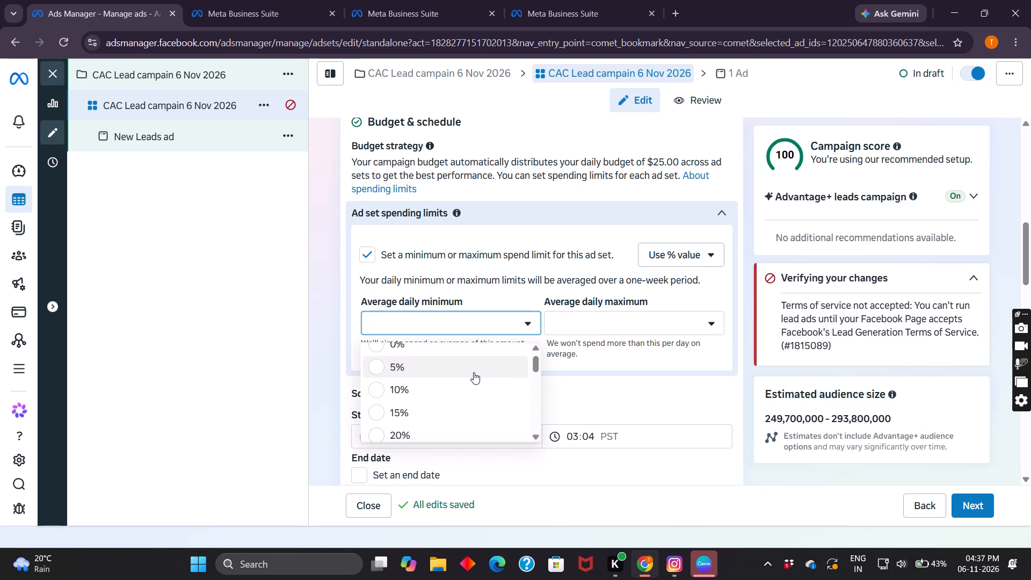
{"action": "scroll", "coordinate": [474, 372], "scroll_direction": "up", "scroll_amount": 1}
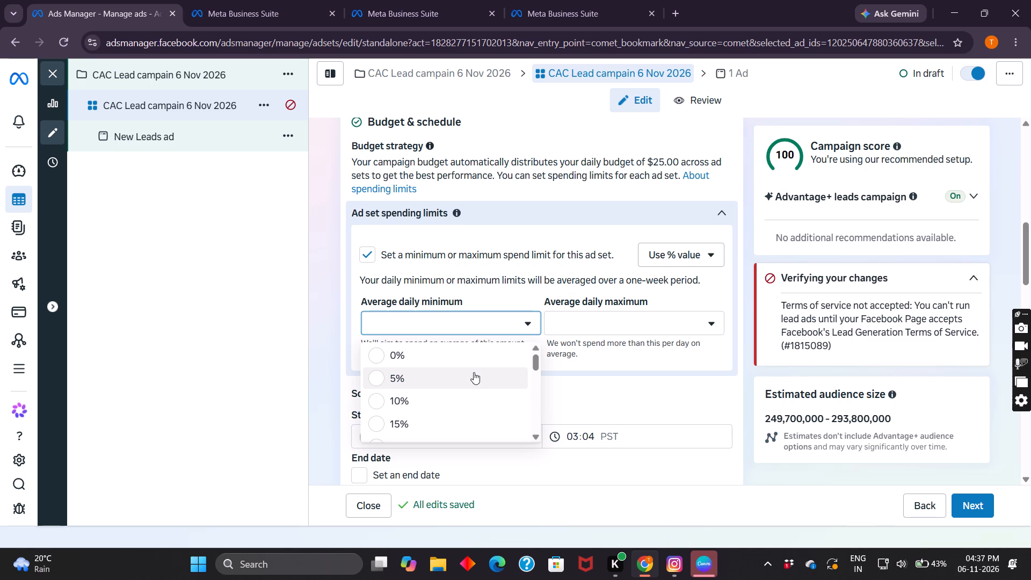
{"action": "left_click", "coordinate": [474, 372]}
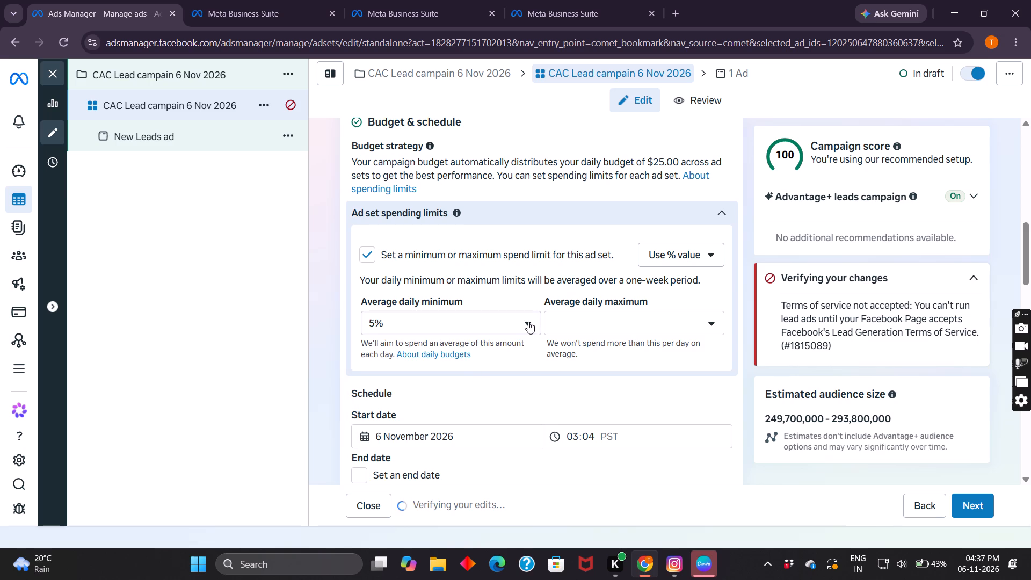
Change the ad set's average daily minimum to 0% and try to clear the value.
{"action": "left_click", "coordinate": [528, 322]}
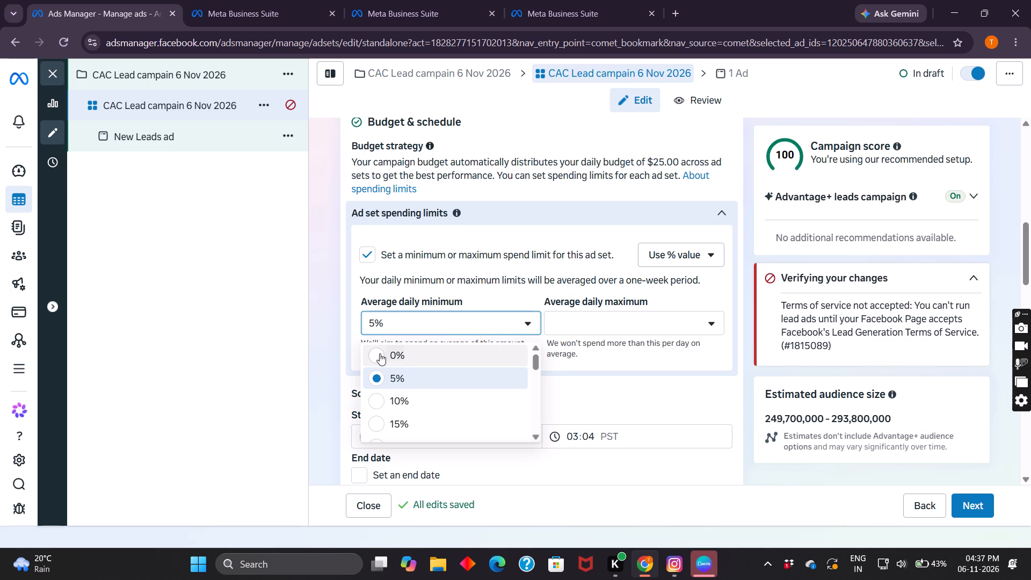
{"action": "left_click", "coordinate": [380, 353]}
{"action": "double_click", "coordinate": [397, 325]}
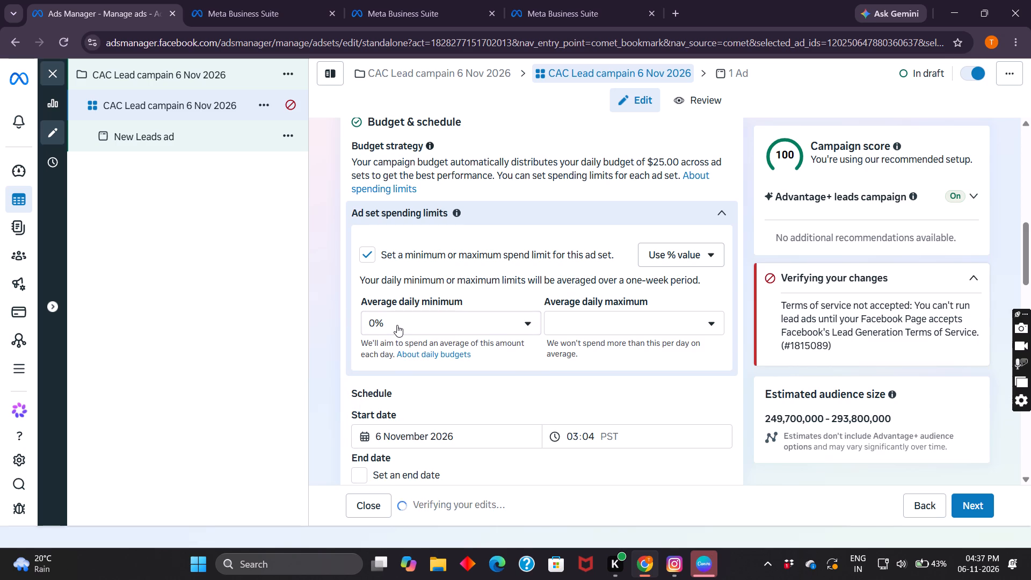
{"action": "left_click", "coordinate": [397, 325]}
{"action": "key", "text": "BackSpace"}
{"action": "key", "text": "BackSpace"}
{"action": "key", "text": "backslash"}
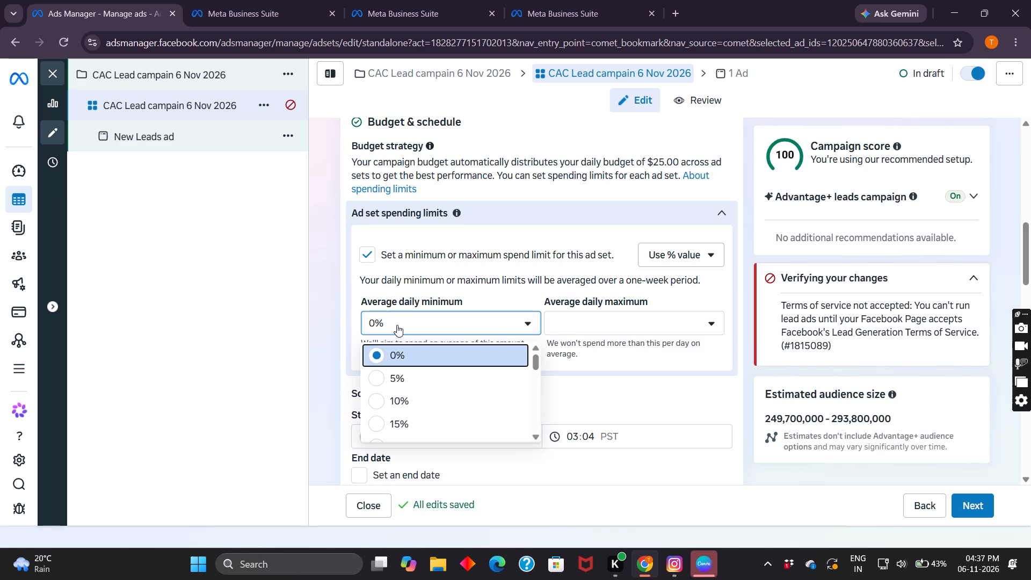
{"action": "left_click", "coordinate": [318, 360]}
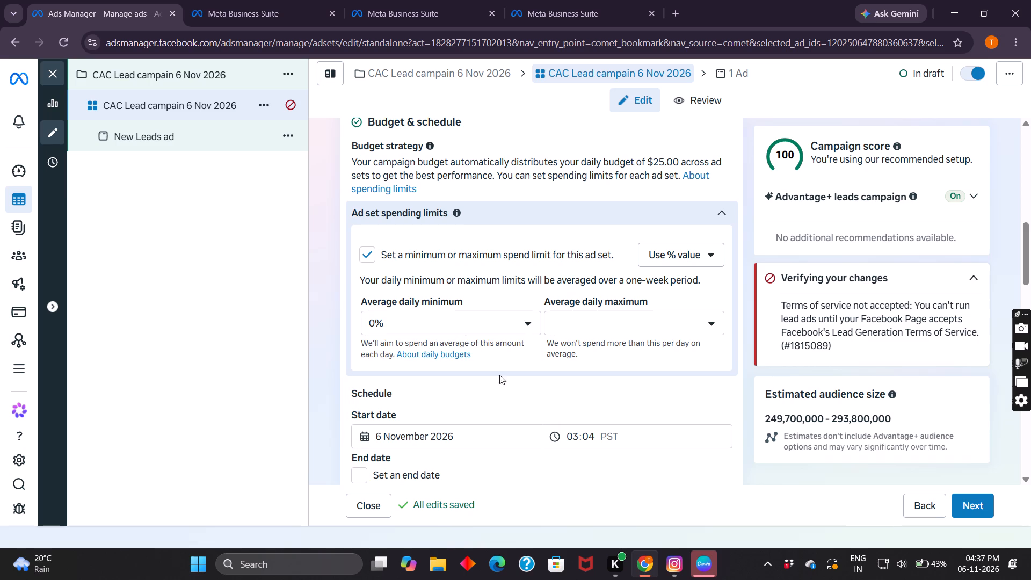
Look through the ad set's dynamic creative, spending limits, schedule, ad transparency and placement settings.
{"action": "scroll", "coordinate": [526, 383], "scroll_direction": "down", "scroll_amount": 1}
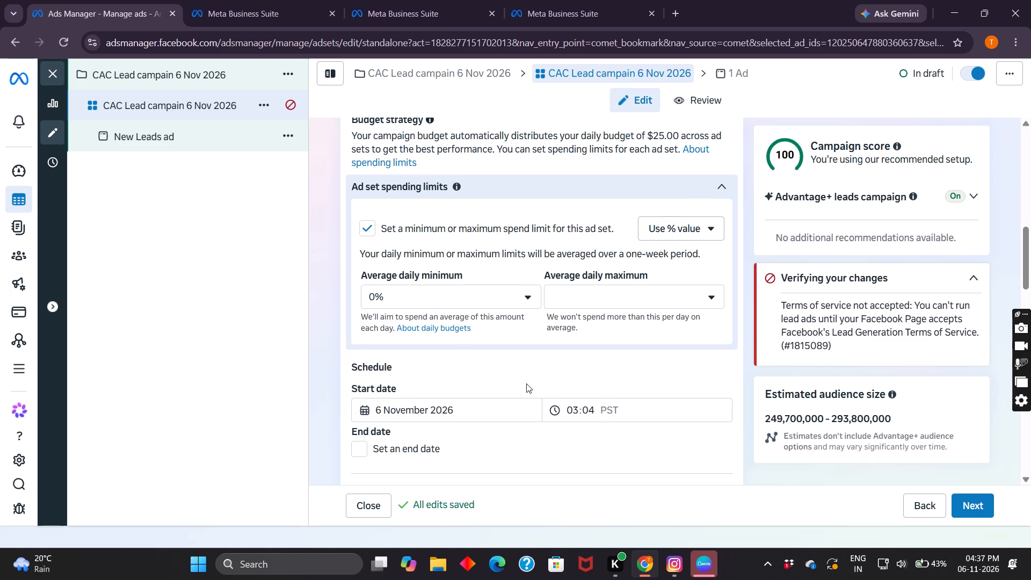
{"action": "scroll", "coordinate": [526, 383], "scroll_direction": "down", "scroll_amount": 1}
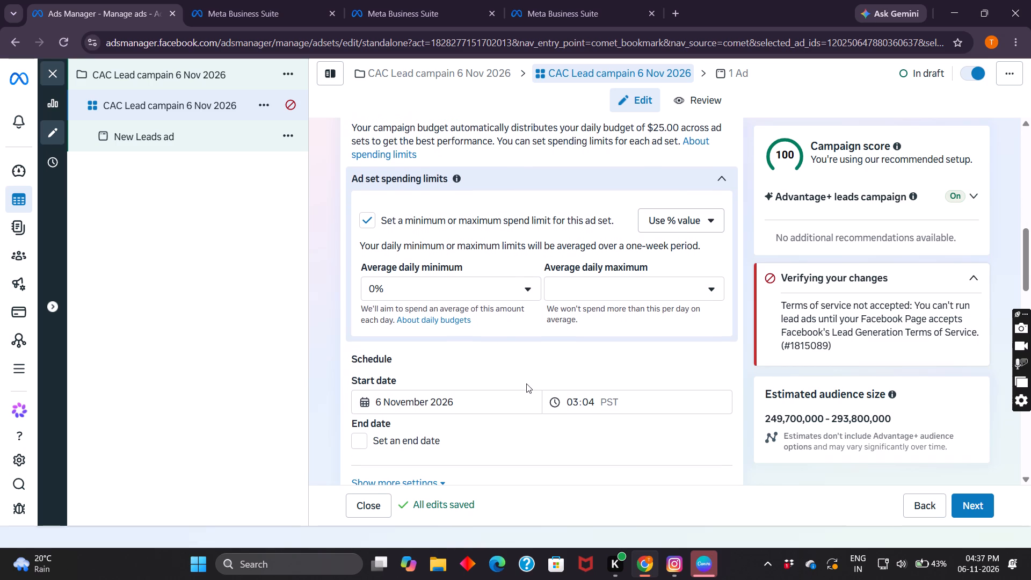
{"action": "scroll", "coordinate": [526, 383], "scroll_direction": "up", "scroll_amount": 4}
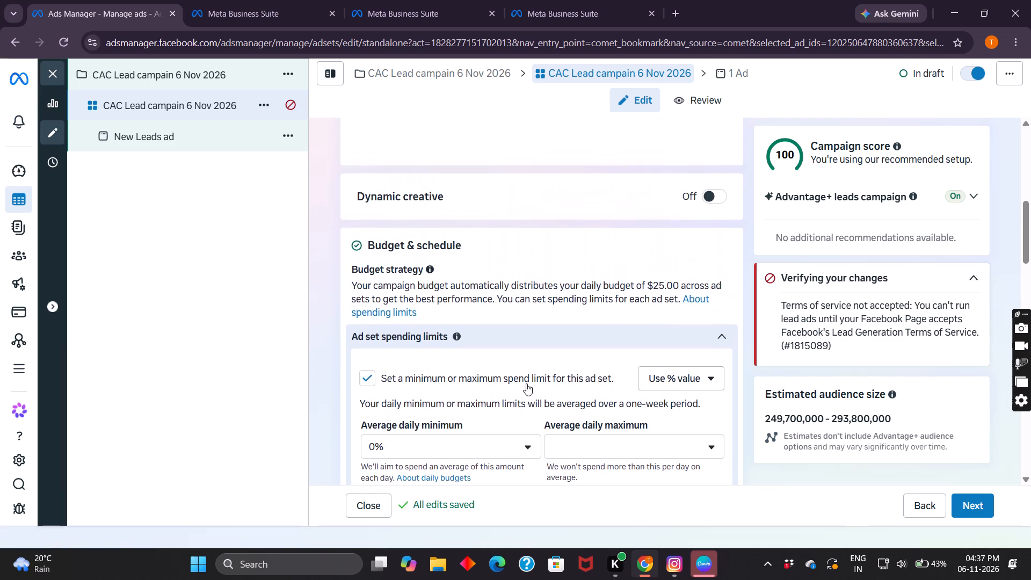
{"action": "scroll", "coordinate": [526, 383], "scroll_direction": "down", "scroll_amount": 13}
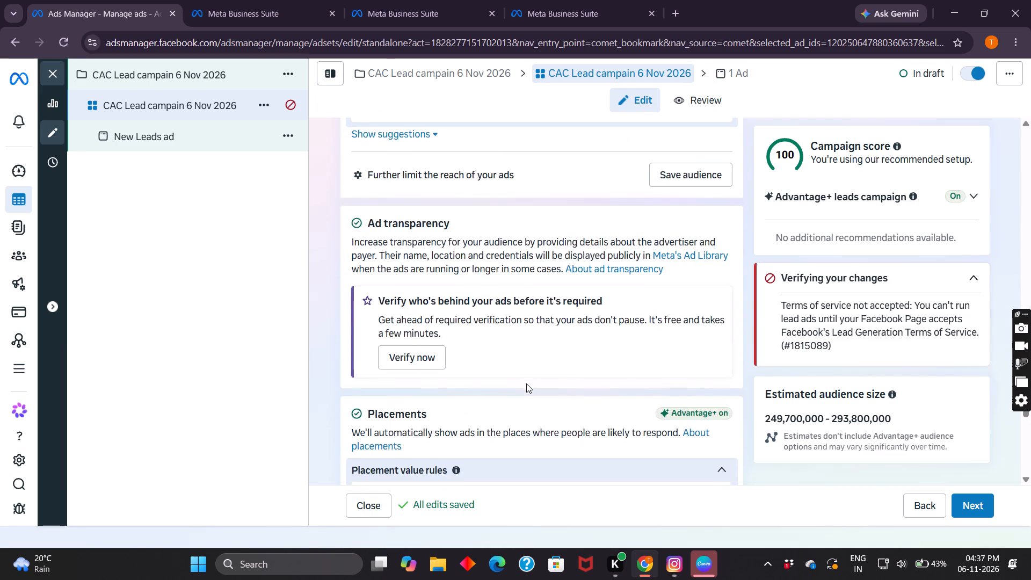
{"action": "scroll", "coordinate": [526, 383], "scroll_direction": "down", "scroll_amount": 2}
{"action": "scroll", "coordinate": [526, 383], "scroll_direction": "up", "scroll_amount": 12}
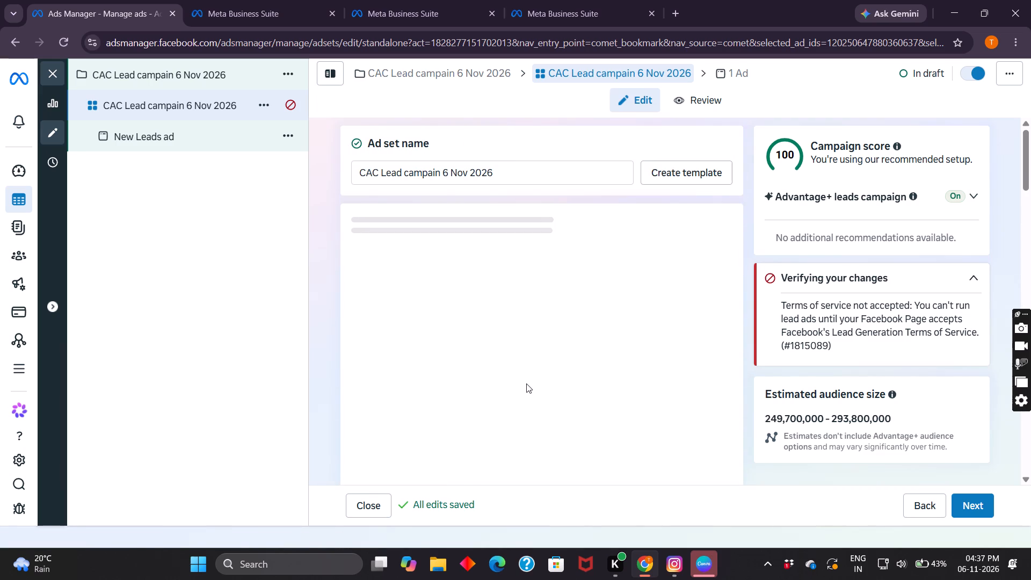
{"action": "scroll", "coordinate": [526, 383], "scroll_direction": "down", "scroll_amount": 5}
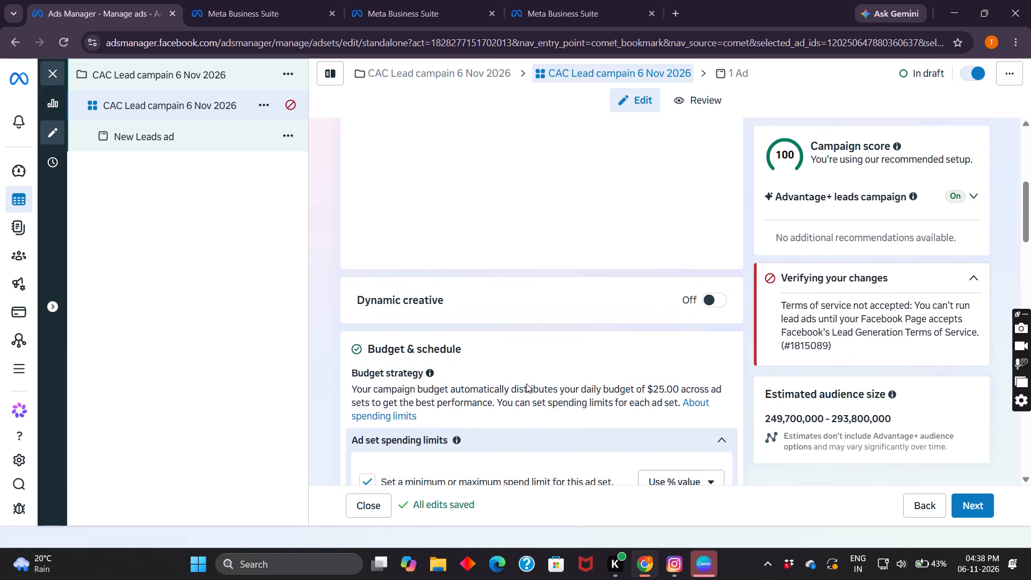
{"action": "scroll", "coordinate": [526, 383], "scroll_direction": "down", "scroll_amount": 2}
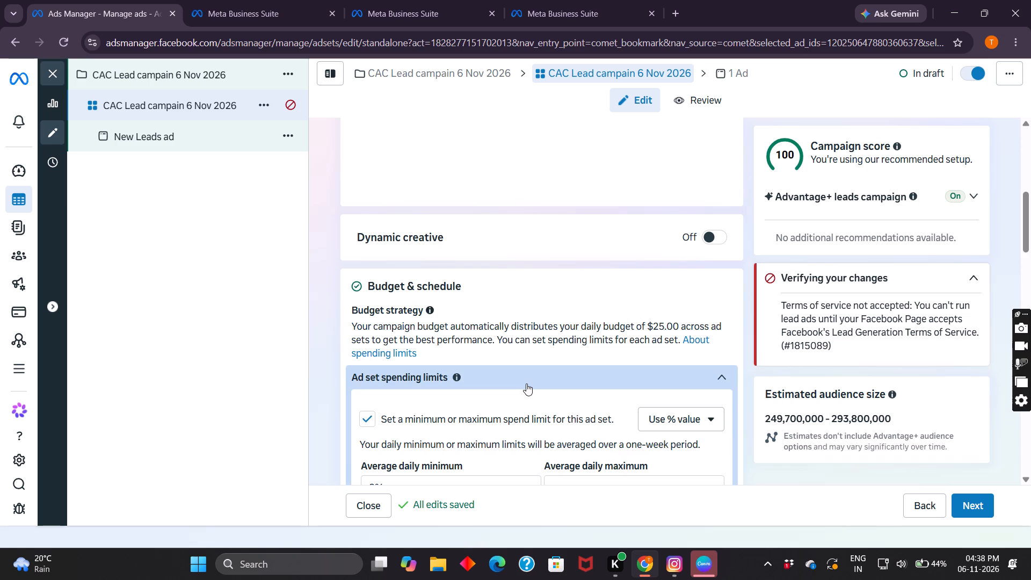
{"action": "scroll", "coordinate": [526, 383], "scroll_direction": "down", "scroll_amount": 1}
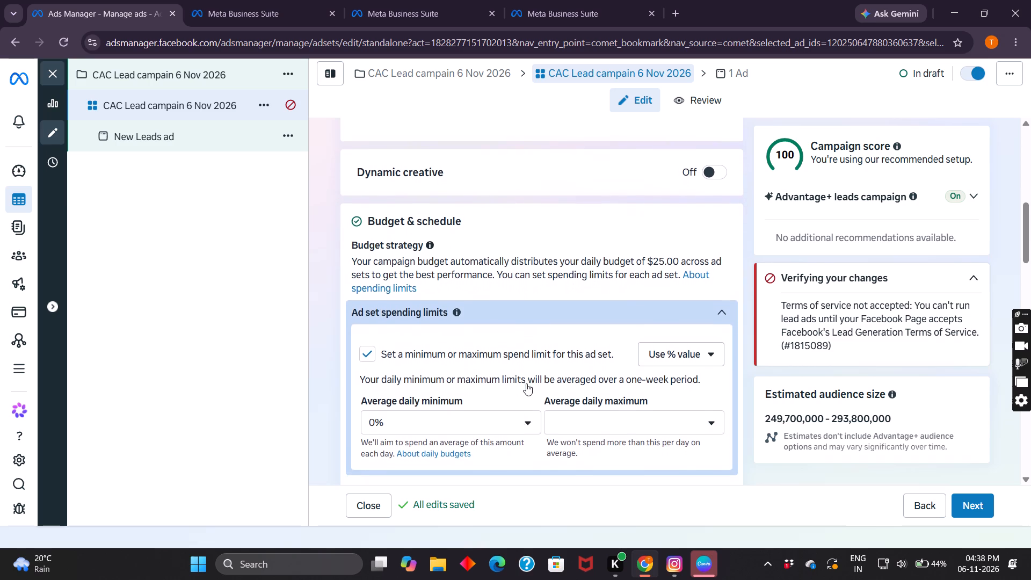
{"action": "scroll", "coordinate": [526, 383], "scroll_direction": "down", "scroll_amount": 2}
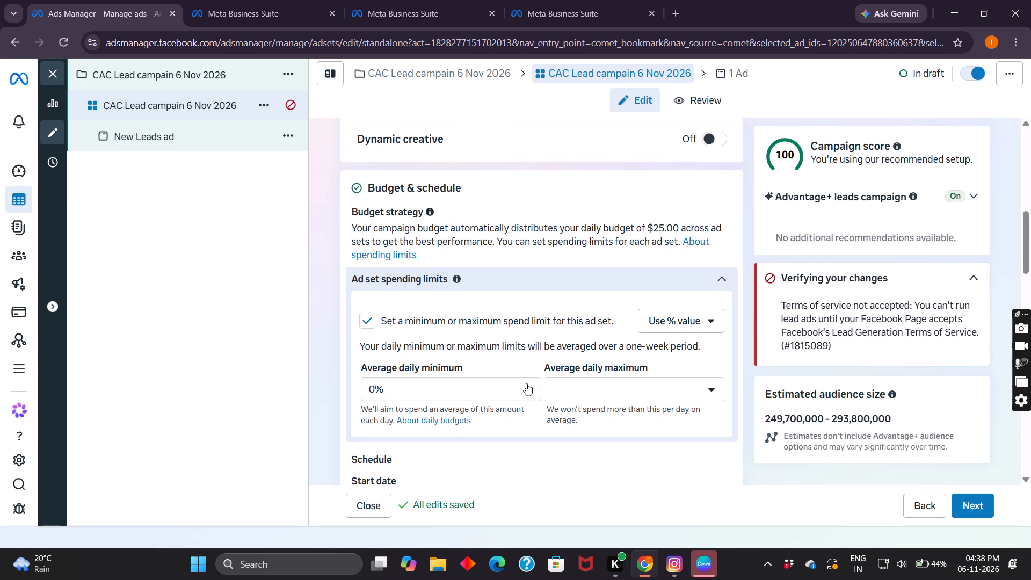
{"action": "scroll", "coordinate": [526, 383], "scroll_direction": "down", "scroll_amount": 2}
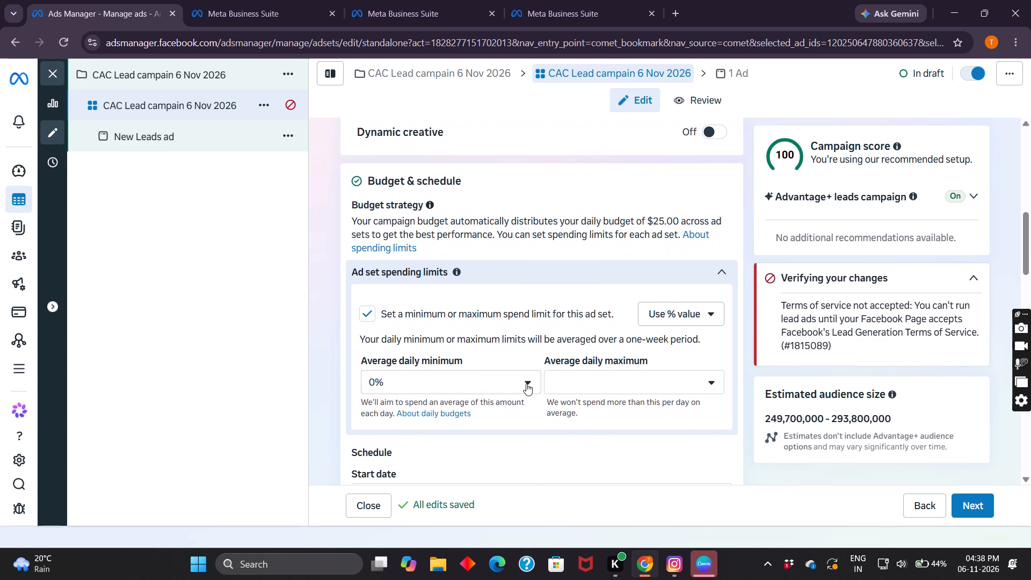
{"action": "scroll", "coordinate": [526, 383], "scroll_direction": "down", "scroll_amount": 1}
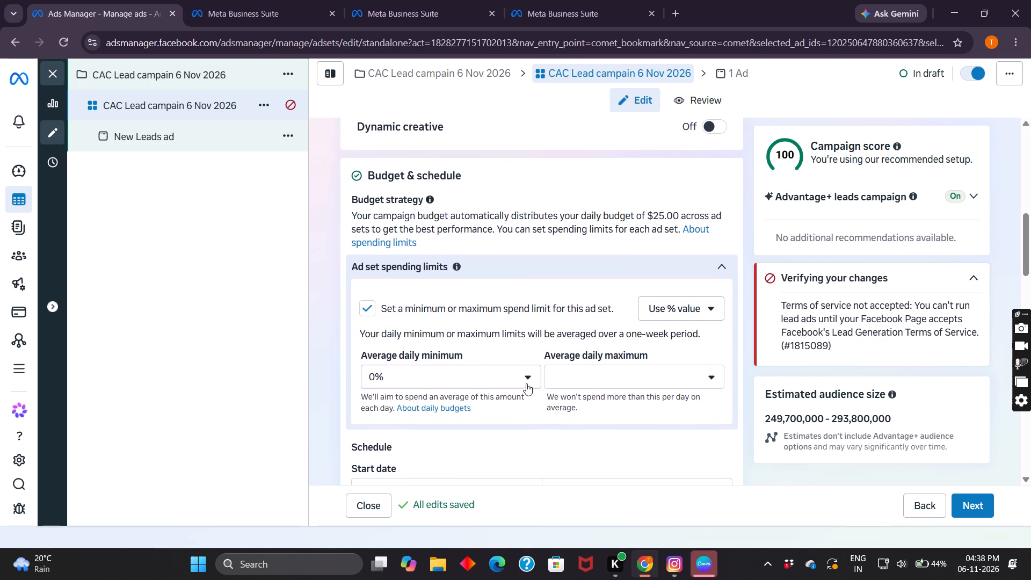
{"action": "scroll", "coordinate": [526, 383], "scroll_direction": "down", "scroll_amount": 3}
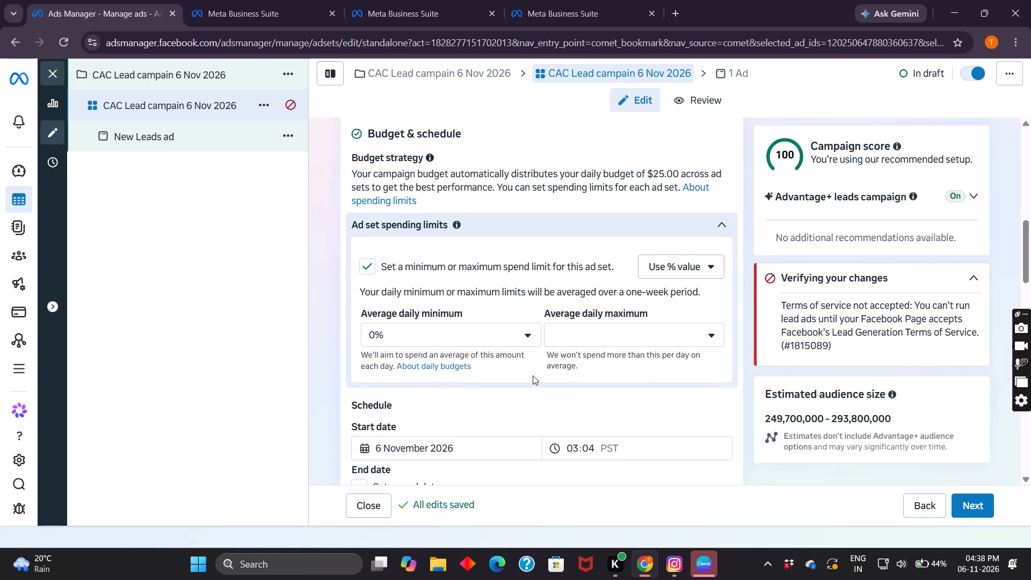
{"action": "scroll", "coordinate": [533, 375], "scroll_direction": "down", "scroll_amount": 3}
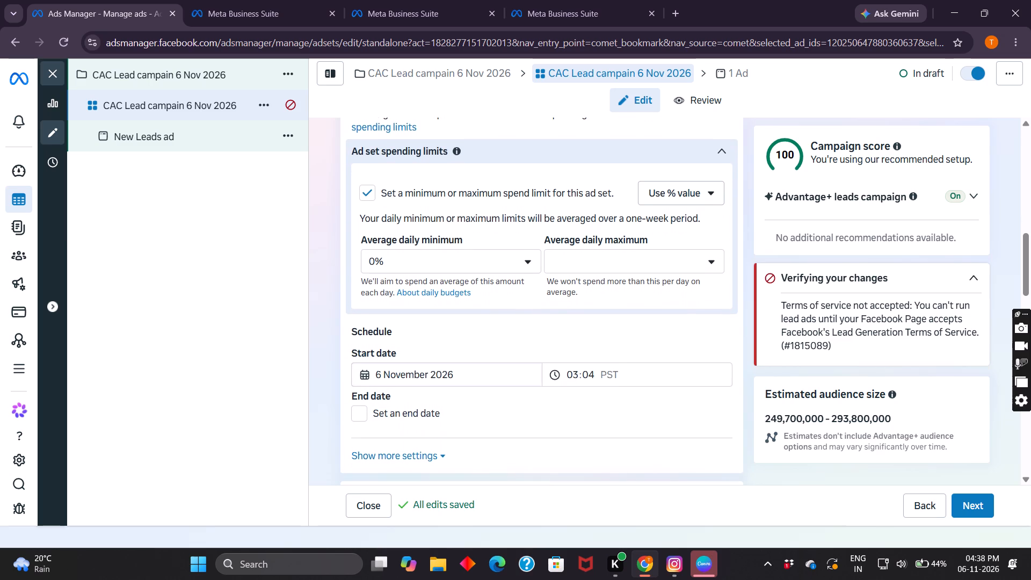
Turn on an end date in the ad set's schedule.
{"action": "scroll", "coordinate": [533, 375], "scroll_direction": "down", "scroll_amount": 1}
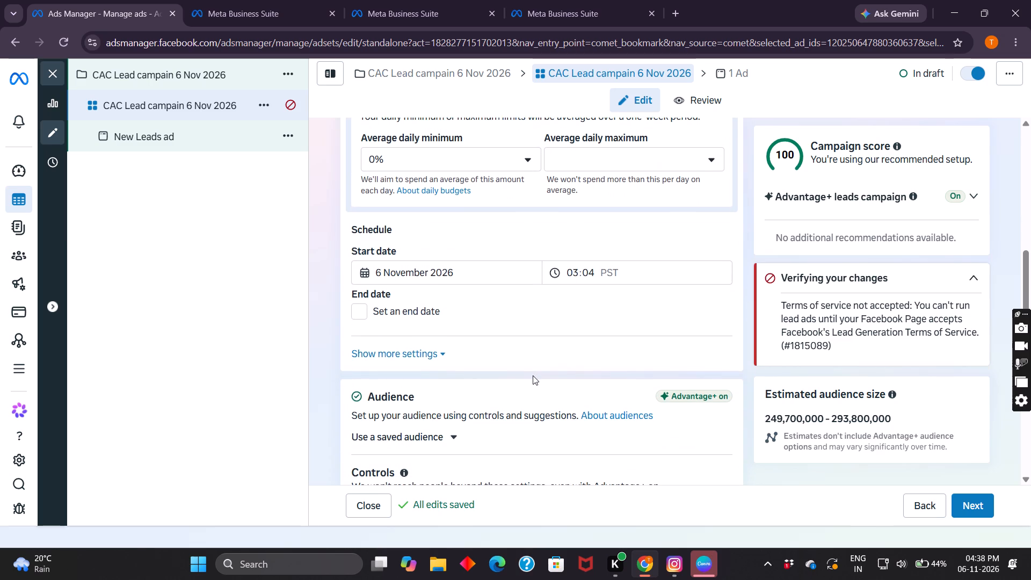
{"action": "left_click", "coordinate": [628, 277]}
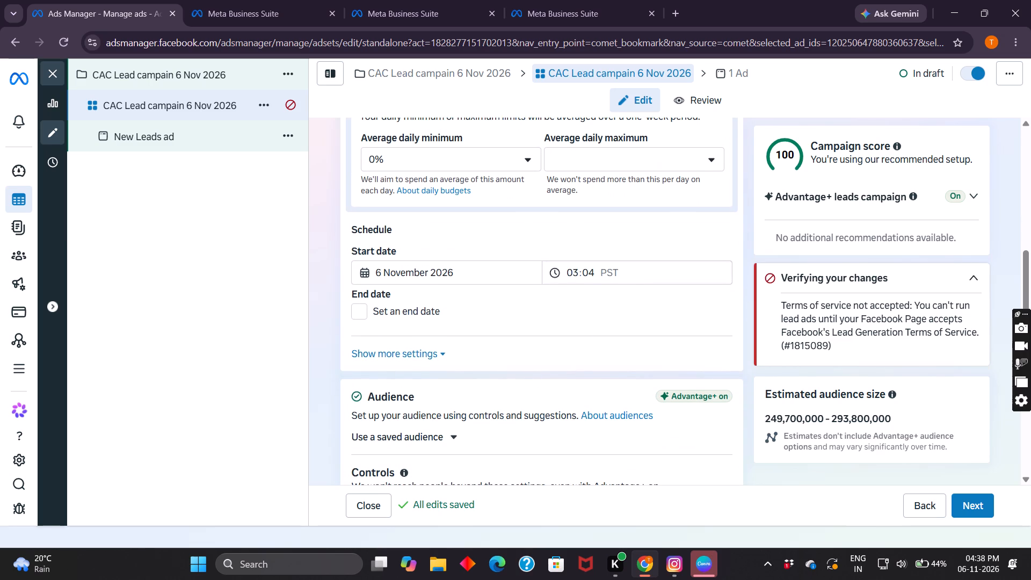
{"action": "left_click", "coordinate": [591, 272]}
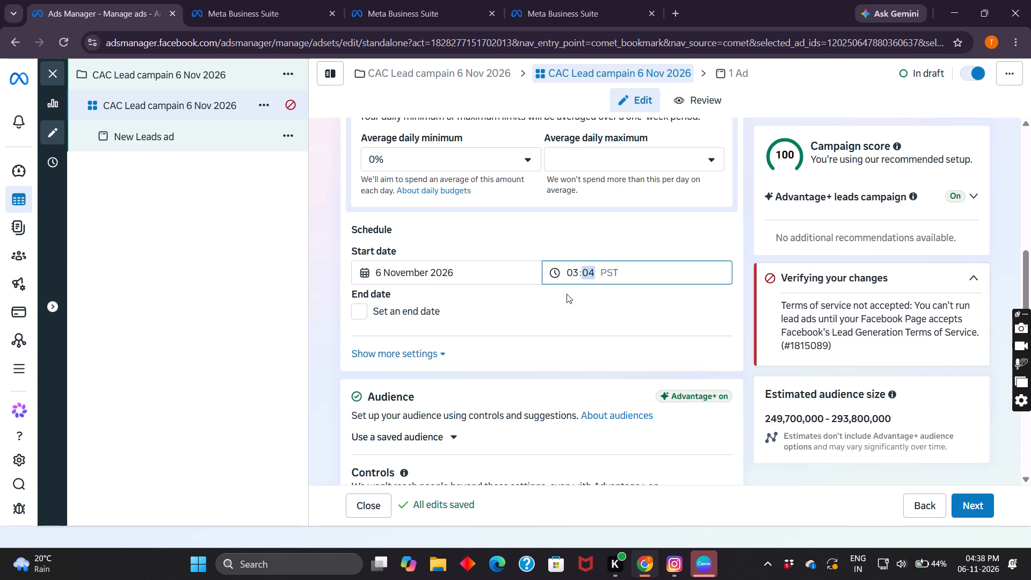
{"action": "left_click", "coordinate": [549, 306]}
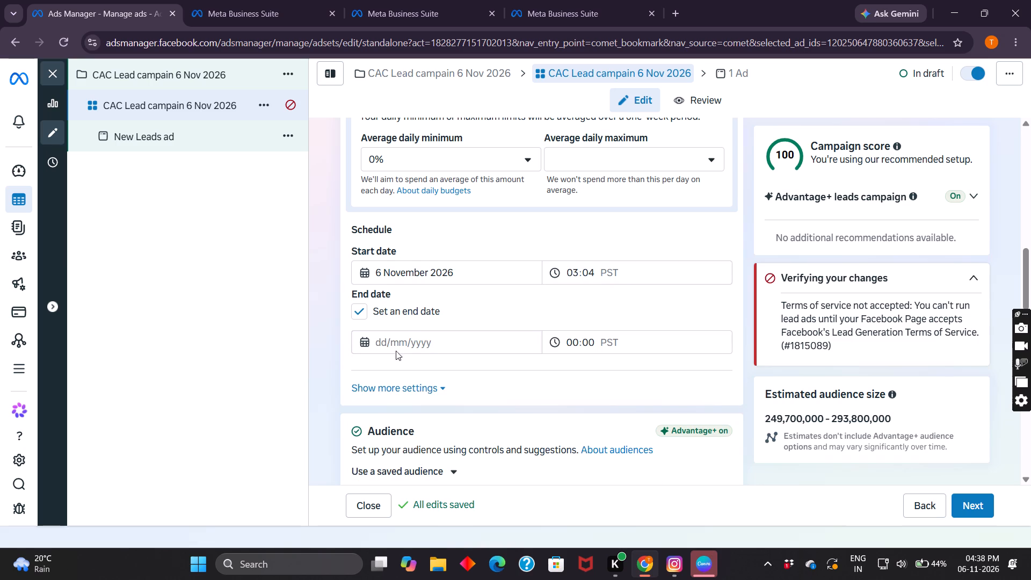
Check the saved audiences available in the ad set's Audience section.
{"action": "scroll", "coordinate": [459, 375], "scroll_direction": "down", "scroll_amount": 2}
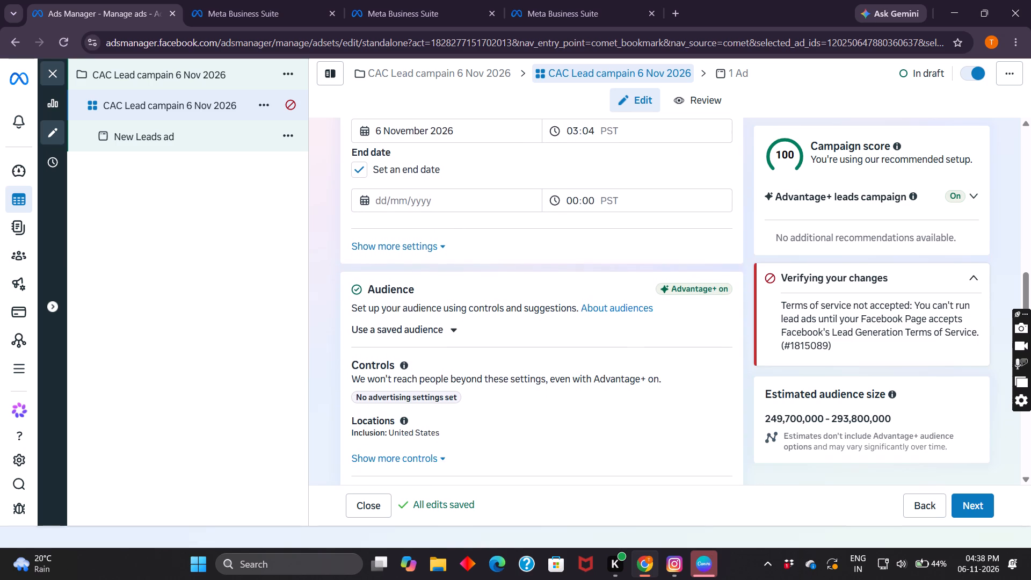
{"action": "scroll", "coordinate": [459, 375], "scroll_direction": "down", "scroll_amount": 2}
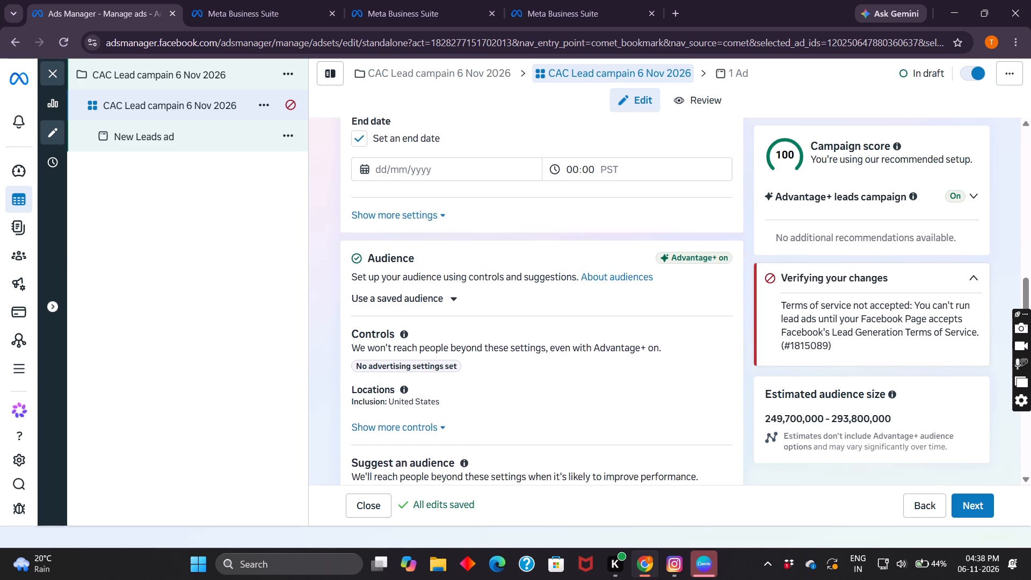
{"action": "scroll", "coordinate": [459, 375], "scroll_direction": "down", "scroll_amount": 1}
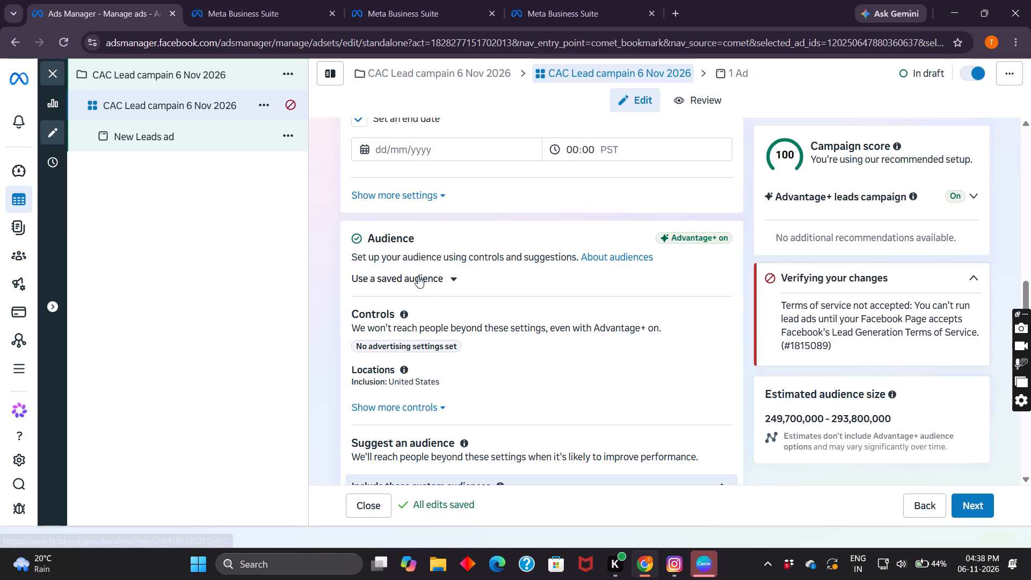
{"action": "left_click", "coordinate": [454, 280]}
{"action": "left_click", "coordinate": [412, 279]}
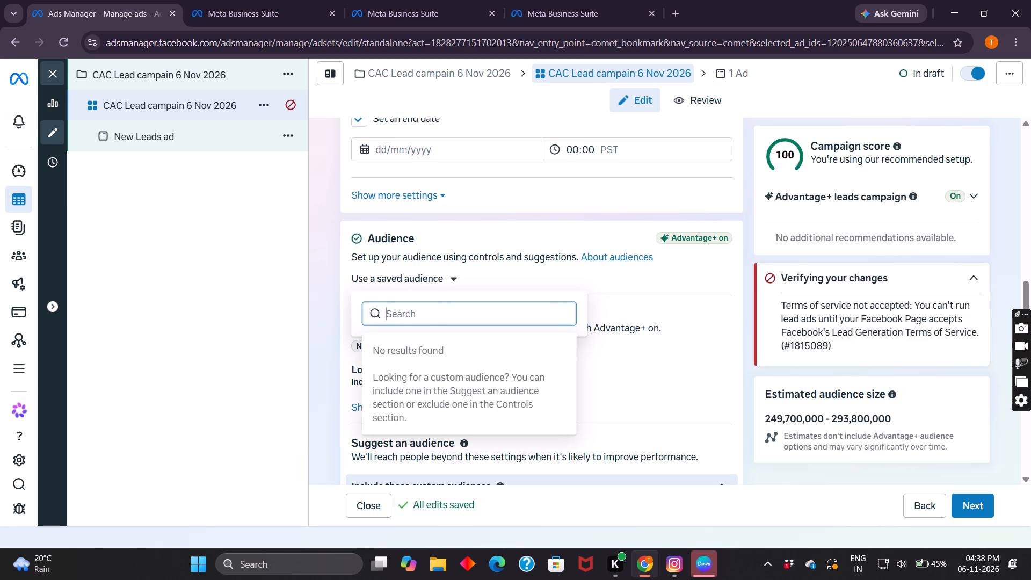
{"action": "left_click", "coordinate": [330, 294]}
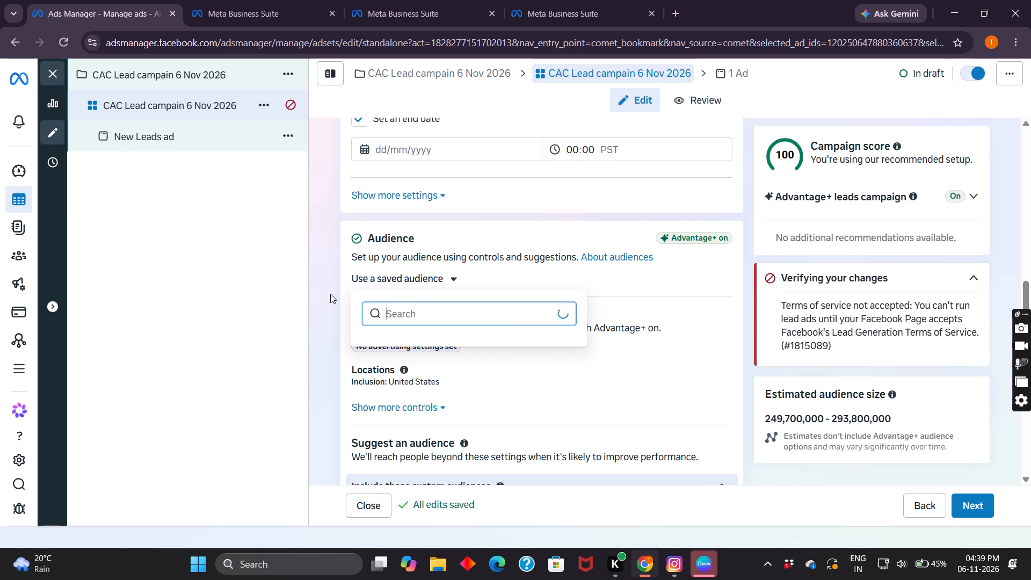
Expand the audience's location settings and search the locations for India.
{"action": "scroll", "coordinate": [330, 294], "scroll_direction": "down", "scroll_amount": 3}
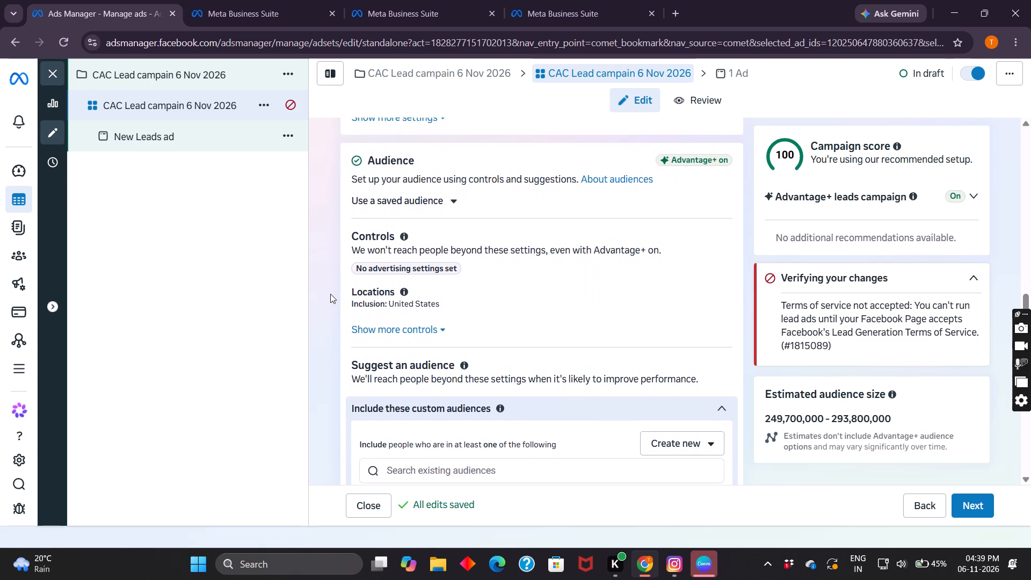
{"action": "scroll", "coordinate": [330, 294], "scroll_direction": "down", "scroll_amount": 1}
{"action": "left_click", "coordinate": [379, 271]}
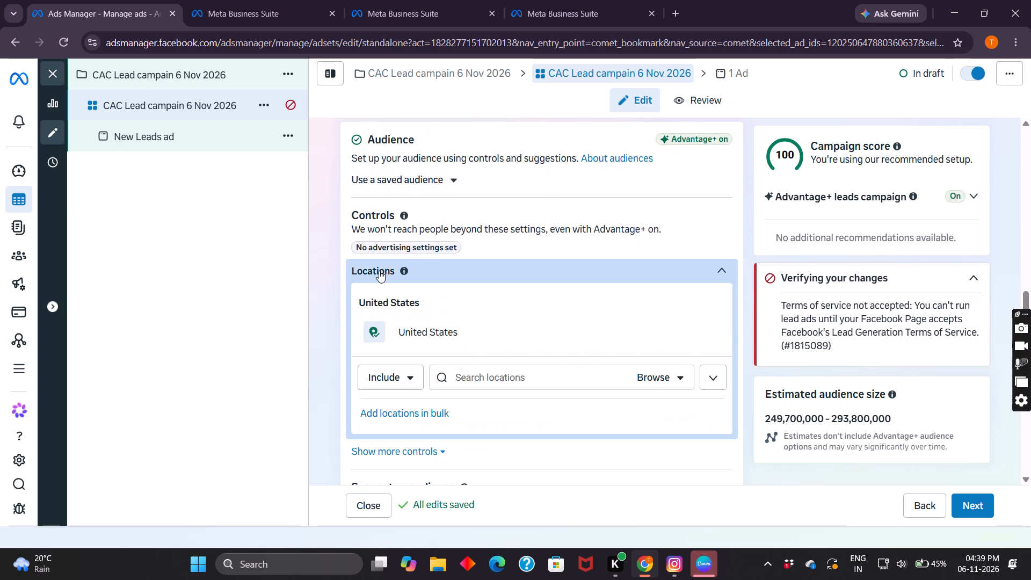
{"action": "left_click", "coordinate": [456, 371]}
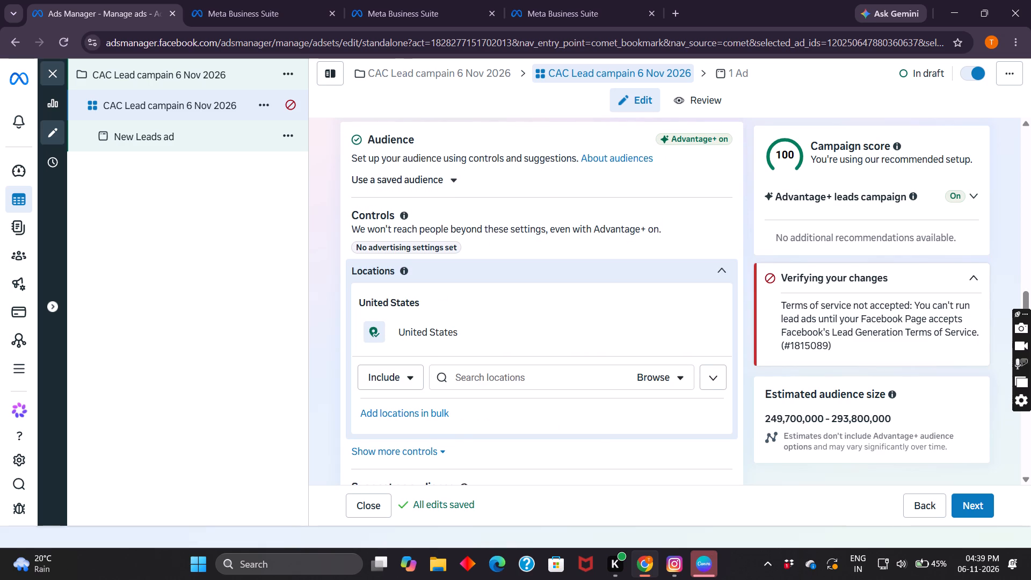
{"action": "type", "text": "ind"}
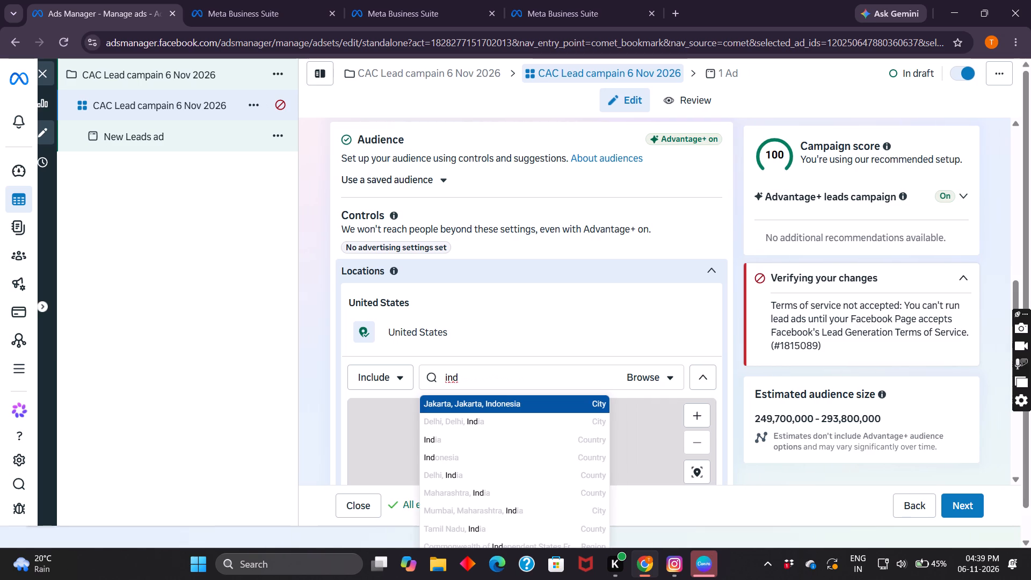
{"action": "type", "text": "ia"}
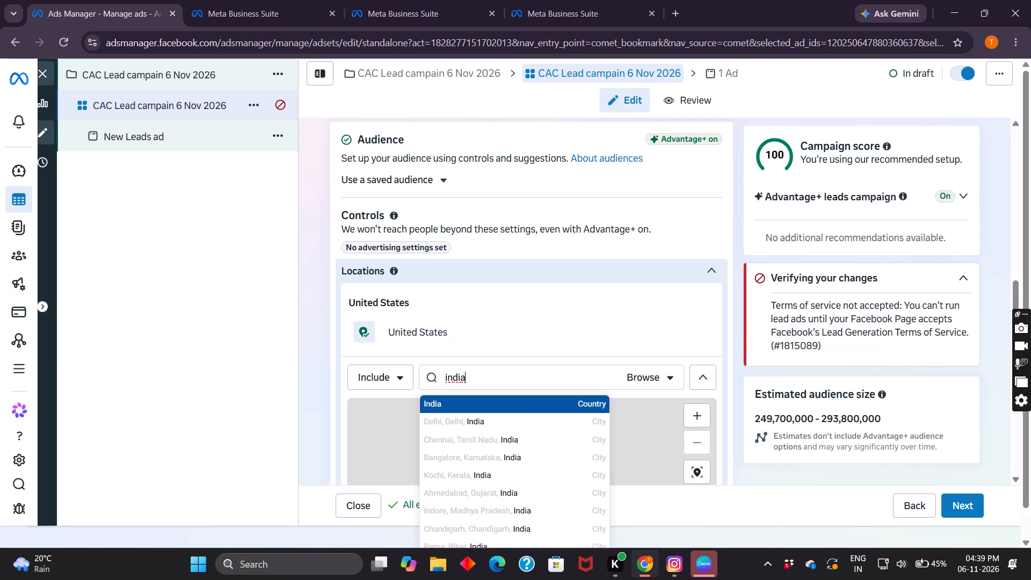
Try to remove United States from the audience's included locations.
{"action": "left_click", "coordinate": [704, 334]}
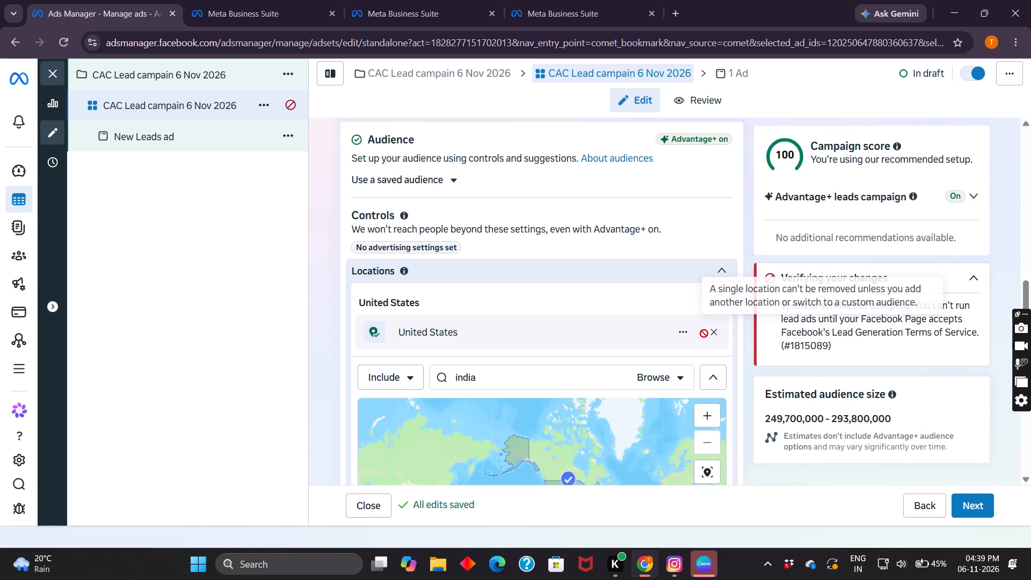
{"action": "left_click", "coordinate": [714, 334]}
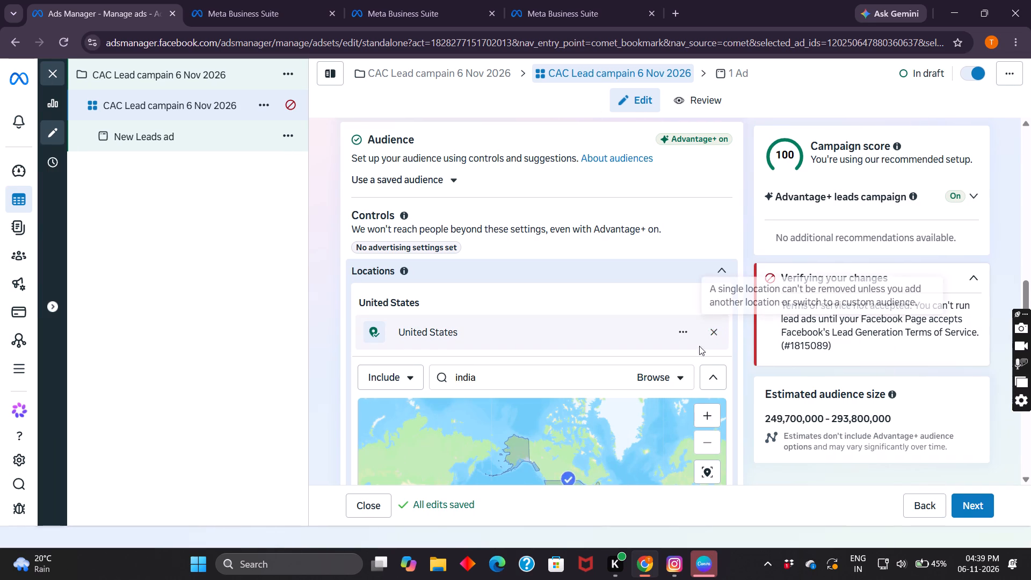
Search for Akola and include the city of Akola, Maharashtra, India in the audience's locations.
{"action": "left_click", "coordinate": [684, 377]}
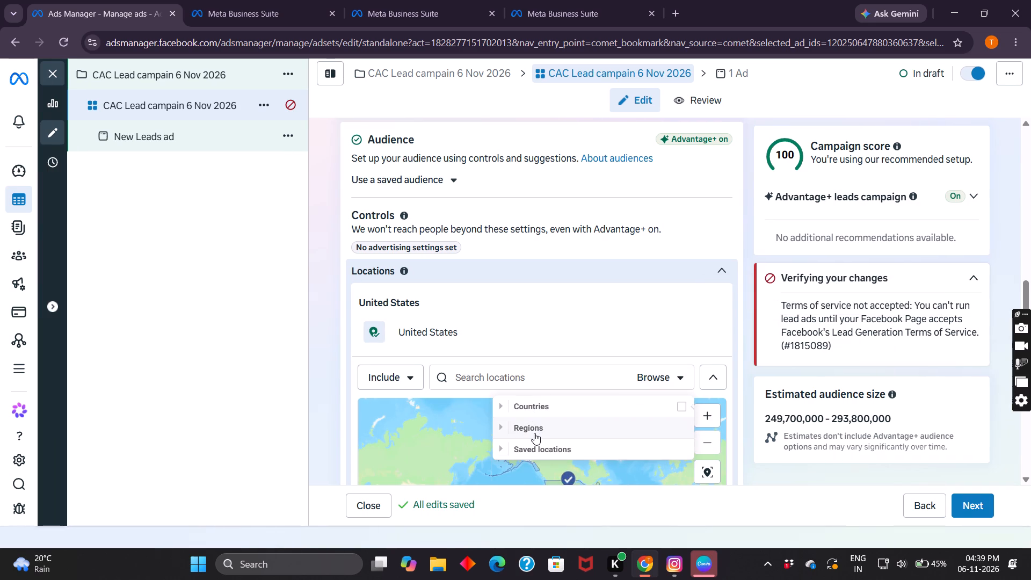
{"action": "left_click", "coordinate": [494, 379]}
{"action": "type", "text": "Akola"}
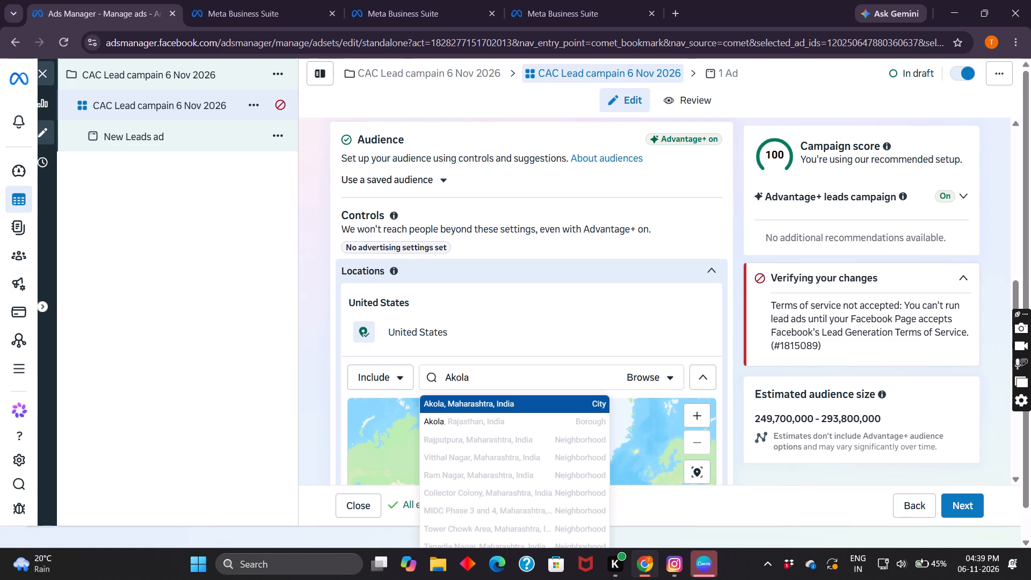
{"action": "left_click", "coordinate": [476, 405]}
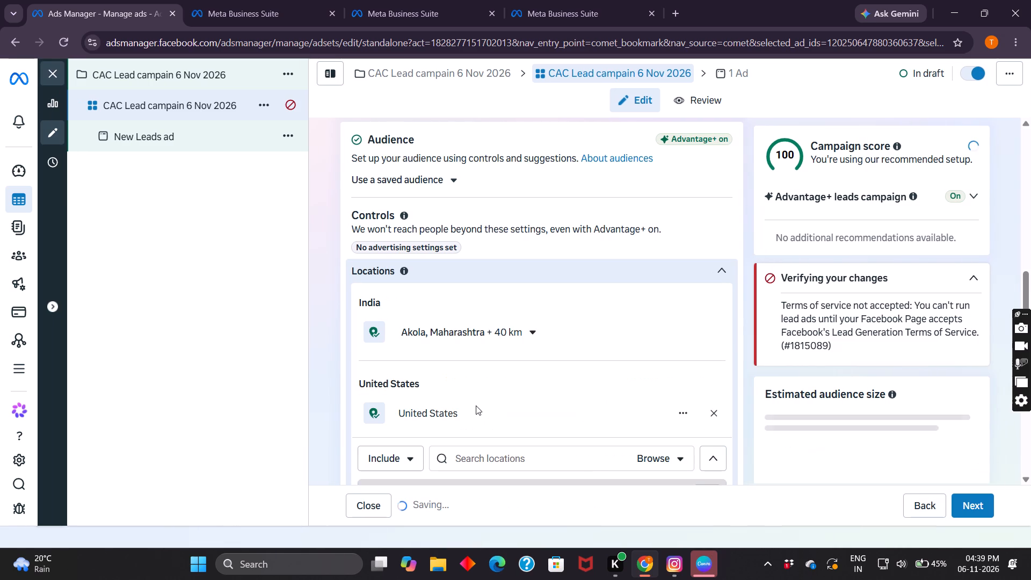
Remove United States from the audience's included locations.
{"action": "left_click", "coordinate": [687, 410]}
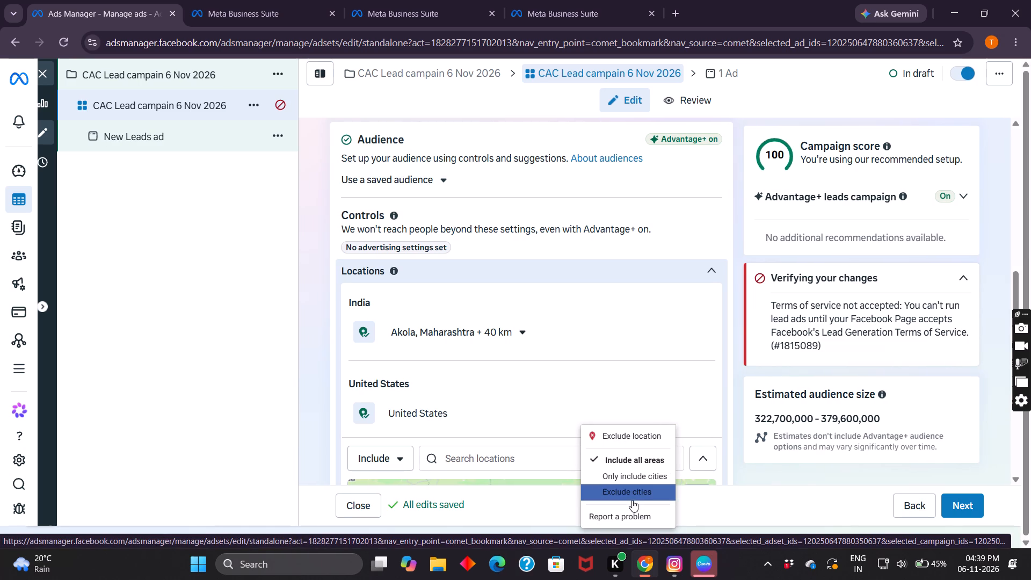
{"action": "left_click", "coordinate": [681, 414]}
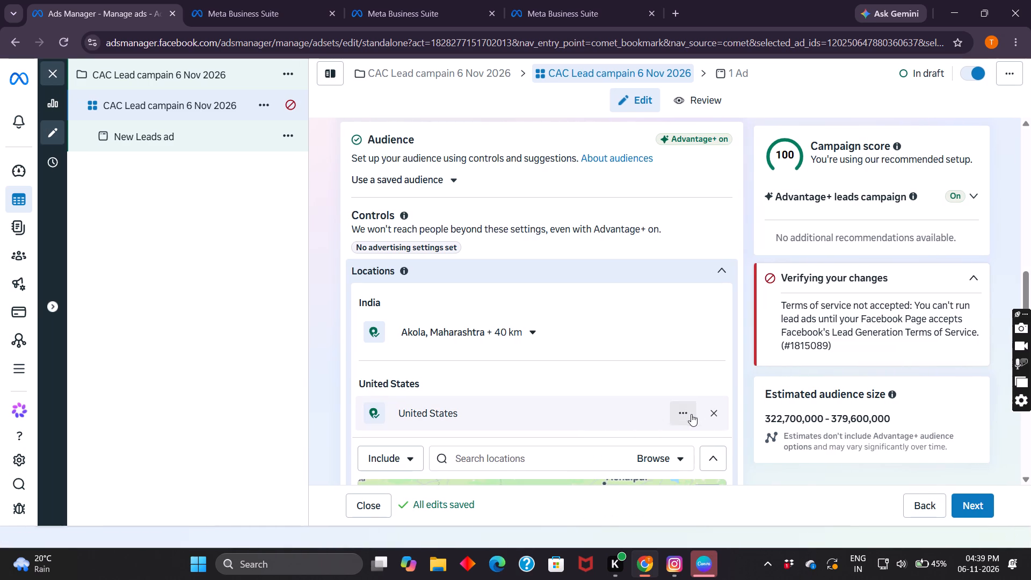
{"action": "left_click", "coordinate": [708, 414]}
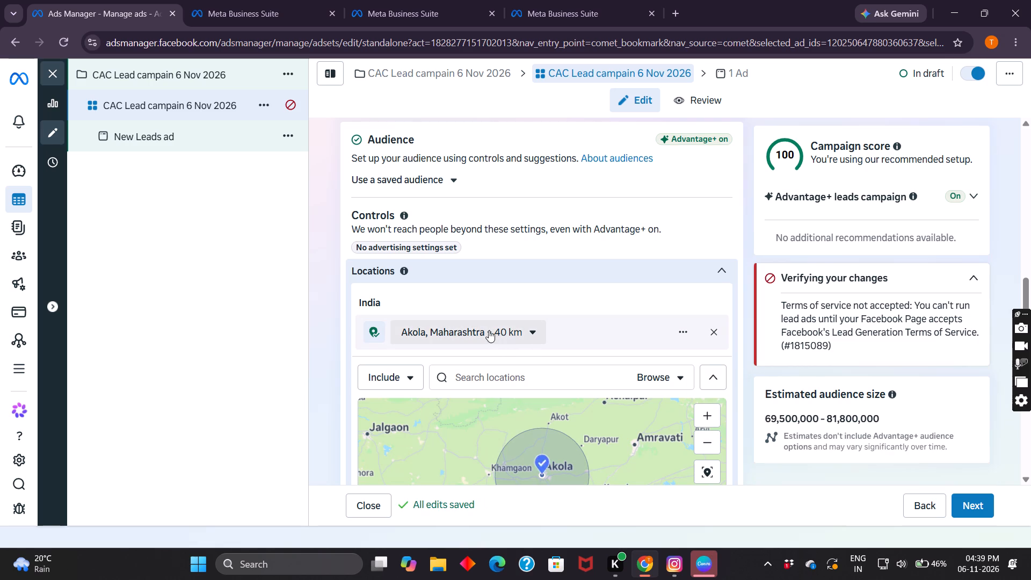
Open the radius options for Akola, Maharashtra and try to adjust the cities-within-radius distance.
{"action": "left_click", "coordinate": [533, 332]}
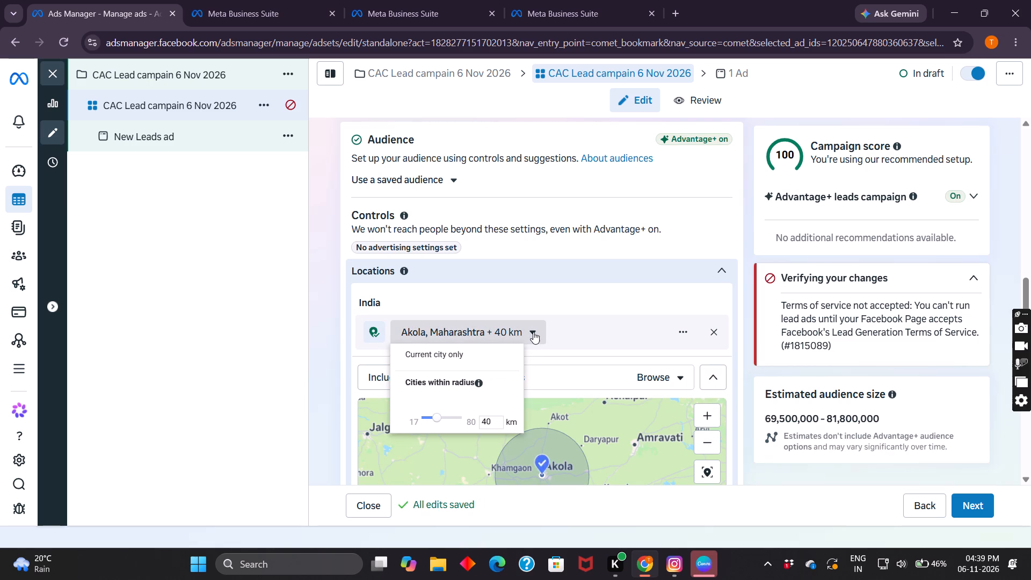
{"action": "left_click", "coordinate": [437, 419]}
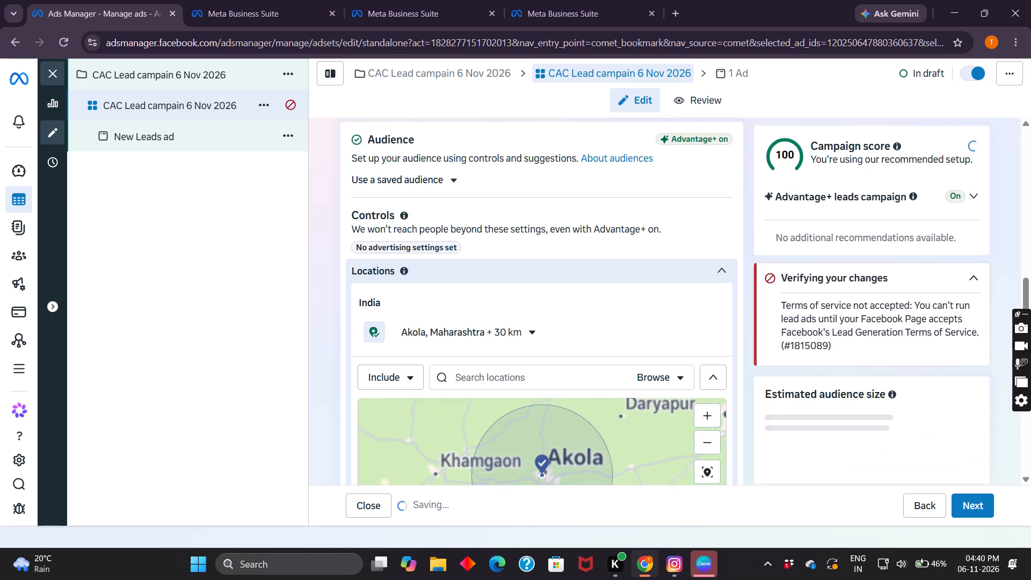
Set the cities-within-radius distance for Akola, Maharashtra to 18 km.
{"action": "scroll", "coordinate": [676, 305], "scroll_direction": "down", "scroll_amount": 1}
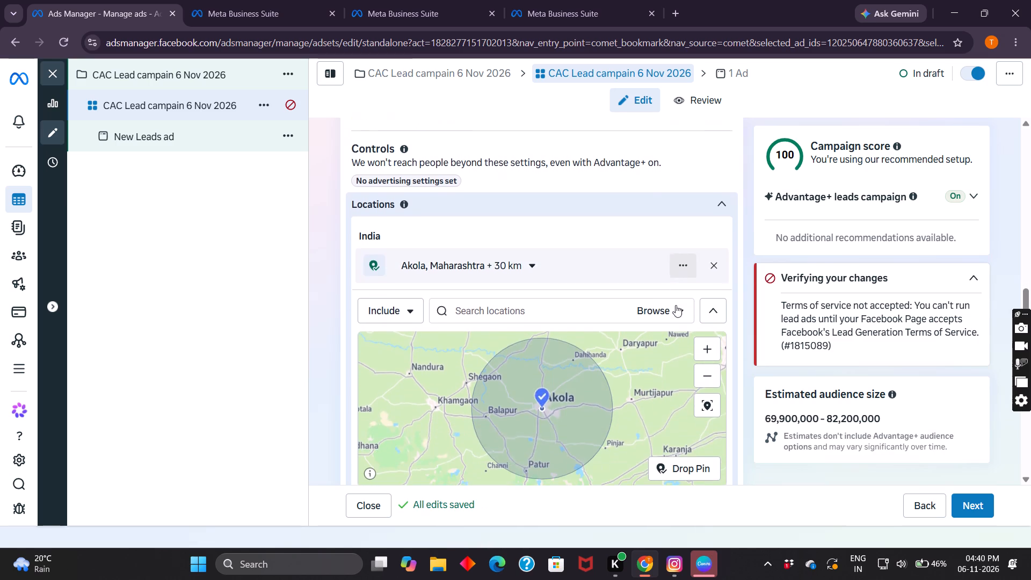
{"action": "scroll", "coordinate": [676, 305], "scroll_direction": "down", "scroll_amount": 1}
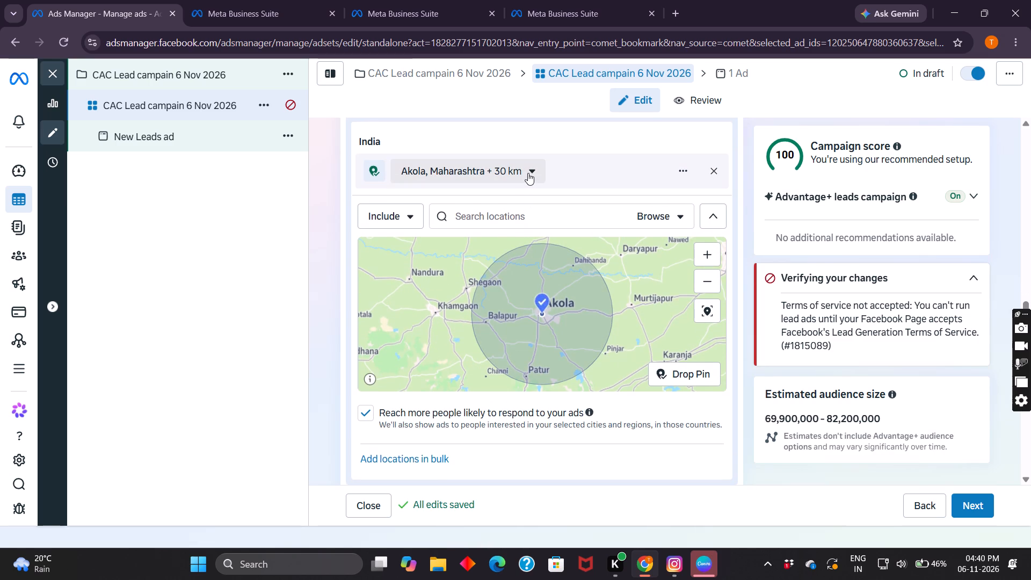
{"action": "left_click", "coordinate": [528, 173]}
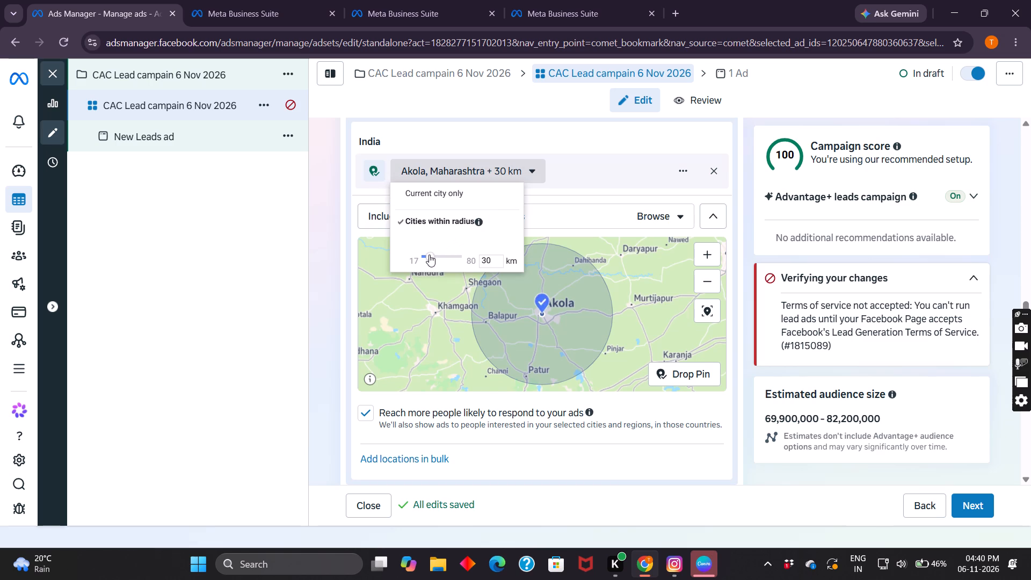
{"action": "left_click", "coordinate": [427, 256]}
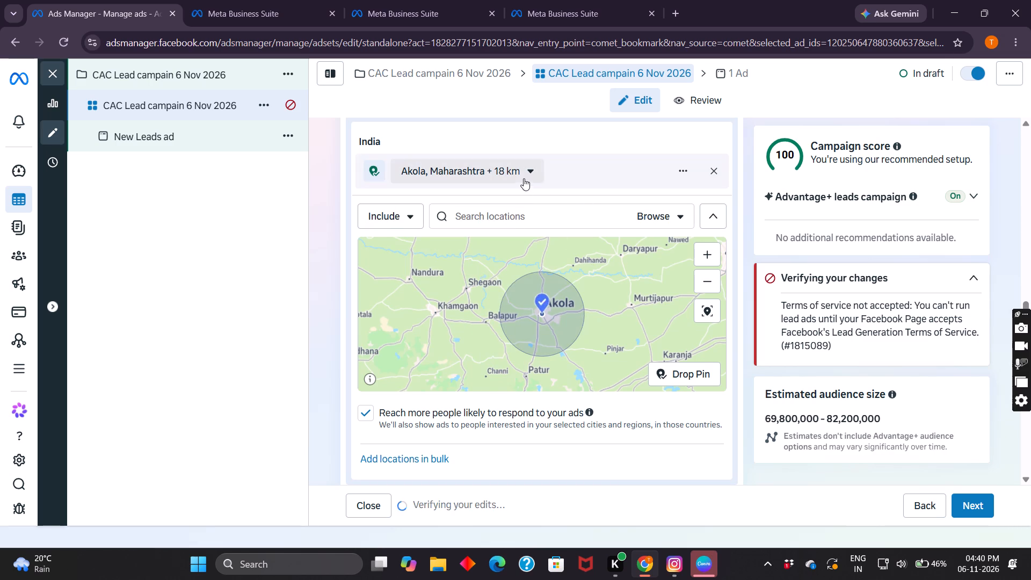
Search for Mothi Umri and include the place Mothi Umri, Akola, Maharashtra in the audience's locations.
{"action": "scroll", "coordinate": [607, 198], "scroll_direction": "down", "scroll_amount": 2}
{"action": "scroll", "coordinate": [607, 198], "scroll_direction": "up", "scroll_amount": 1}
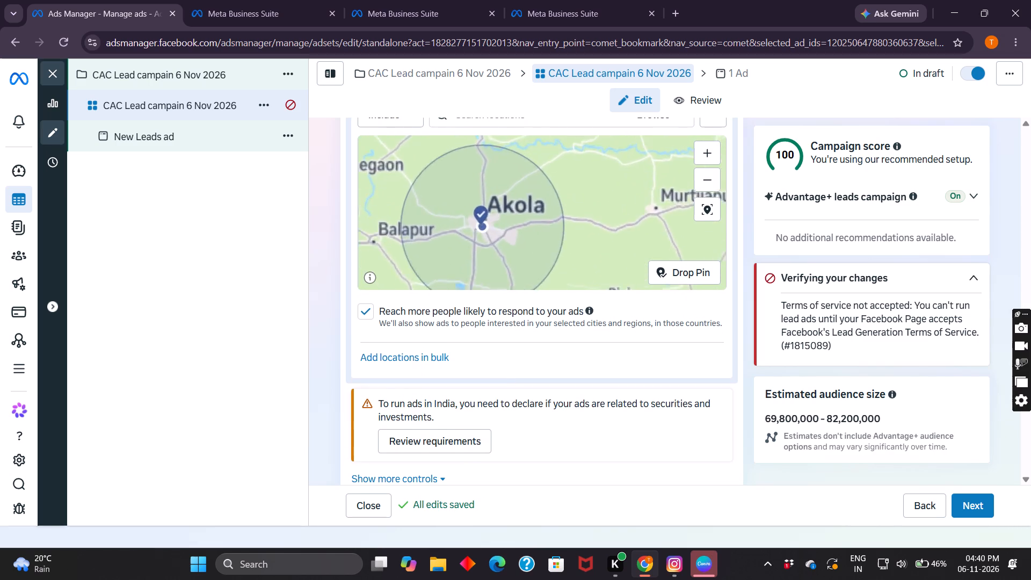
{"action": "scroll", "coordinate": [607, 198], "scroll_direction": "up", "scroll_amount": 1}
{"action": "scroll", "coordinate": [771, 191], "scroll_direction": "up", "scroll_amount": 2}
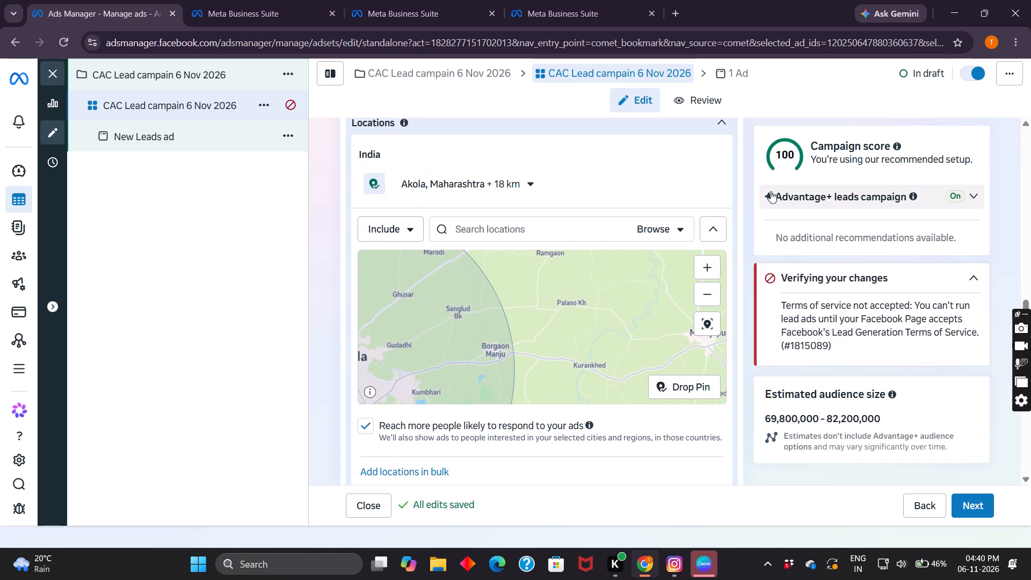
{"action": "left_click", "coordinate": [526, 235]}
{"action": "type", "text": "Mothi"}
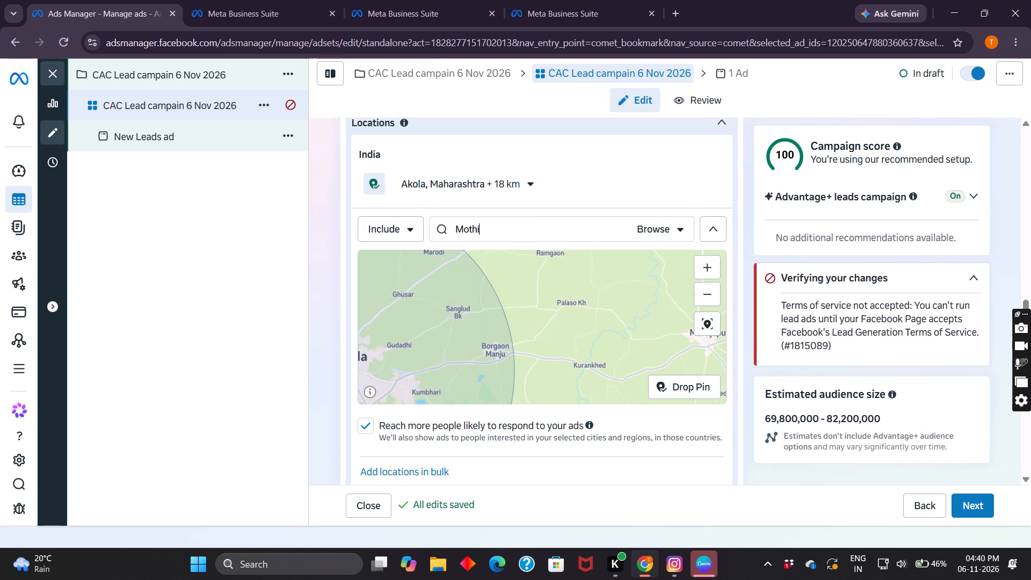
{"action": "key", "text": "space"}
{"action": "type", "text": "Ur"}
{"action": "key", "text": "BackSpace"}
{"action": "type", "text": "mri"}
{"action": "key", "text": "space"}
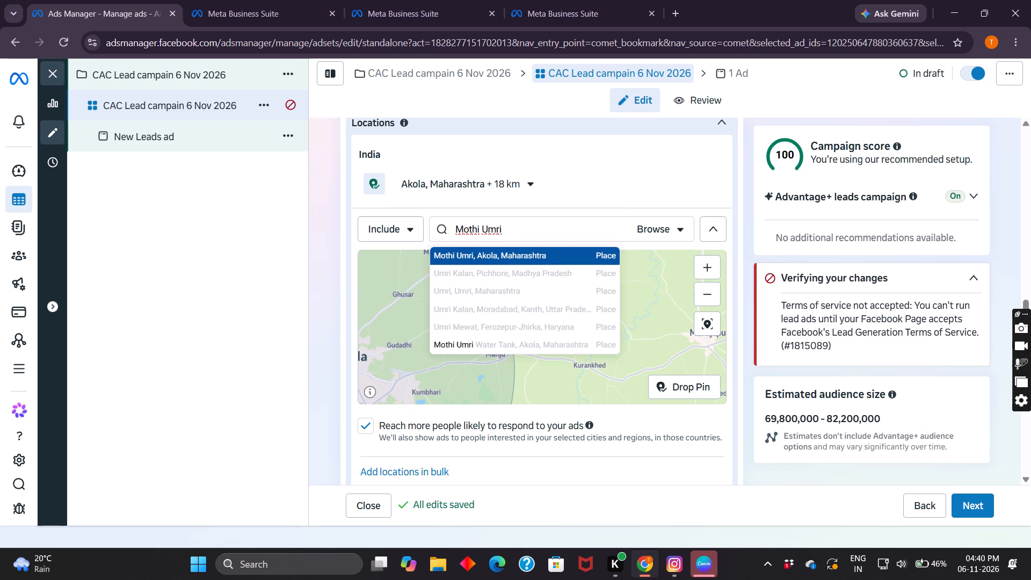
{"action": "left_click", "coordinate": [513, 254]}
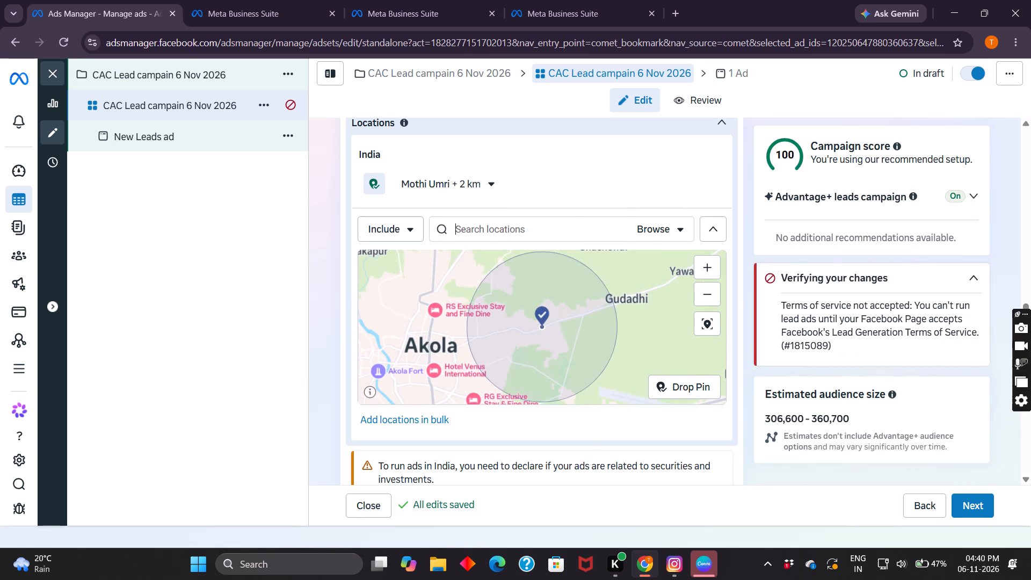
Search the audience's locations for Gauraction, try Gauras, and search for Gauraction again.
{"action": "left_click", "coordinate": [512, 229]}
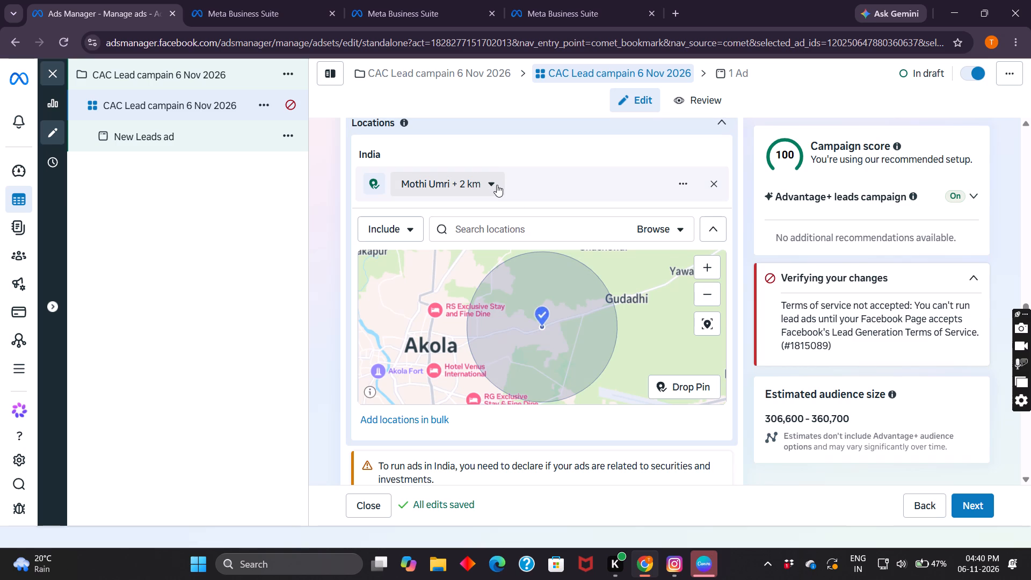
{"action": "left_click", "coordinate": [497, 224]}
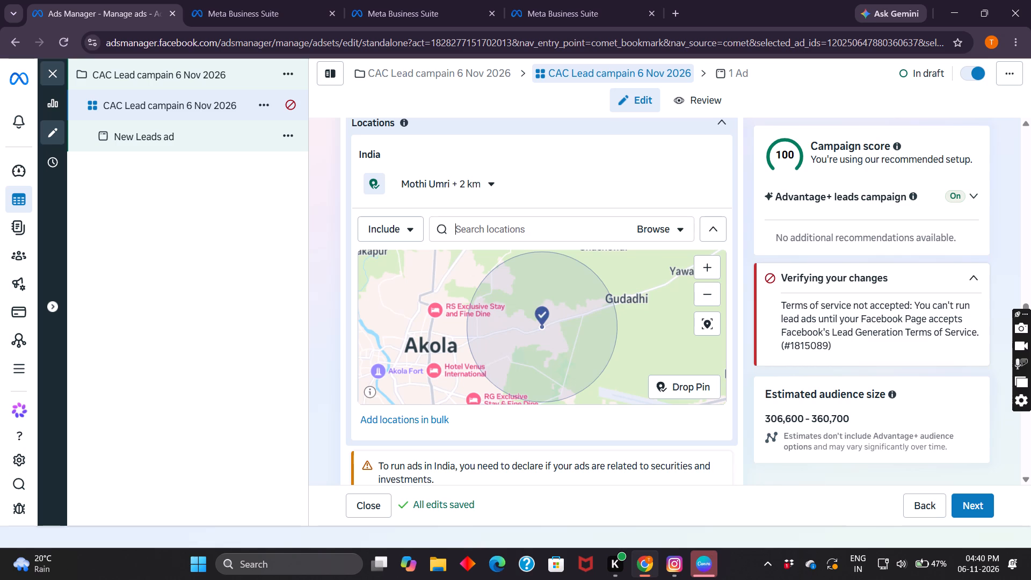
{"action": "type", "text": "Gau"}
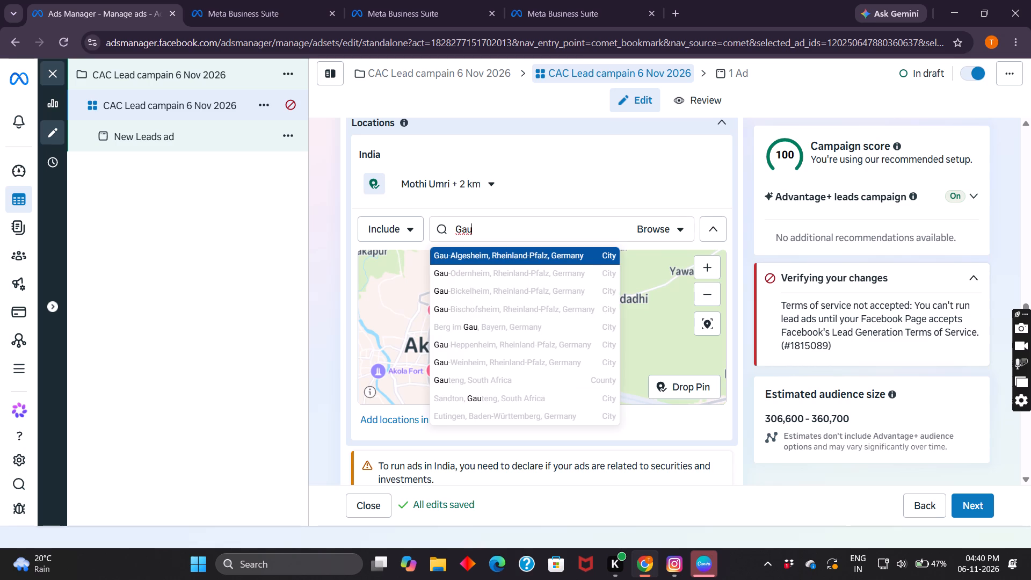
{"action": "key", "text": "r"}
{"action": "type", "text": "action"}
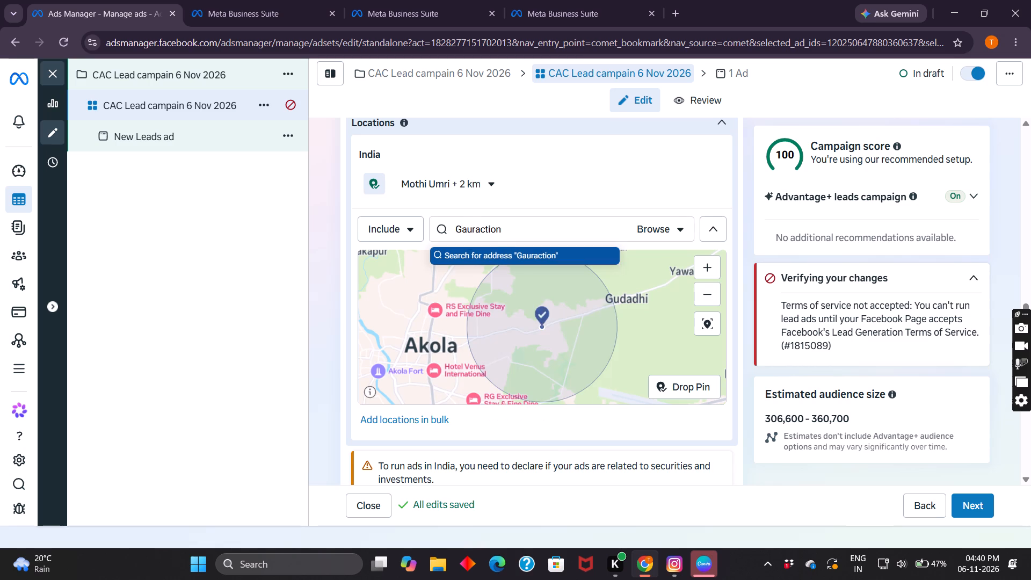
{"action": "key", "text": "BackSpace"}
{"action": "key", "text": "BackSpace"}
{"action": "key", "text": "BackSpace"}
{"action": "key", "text": "BackSpace"}
{"action": "key", "text": "BackSpace"}
{"action": "key", "text": "s"}
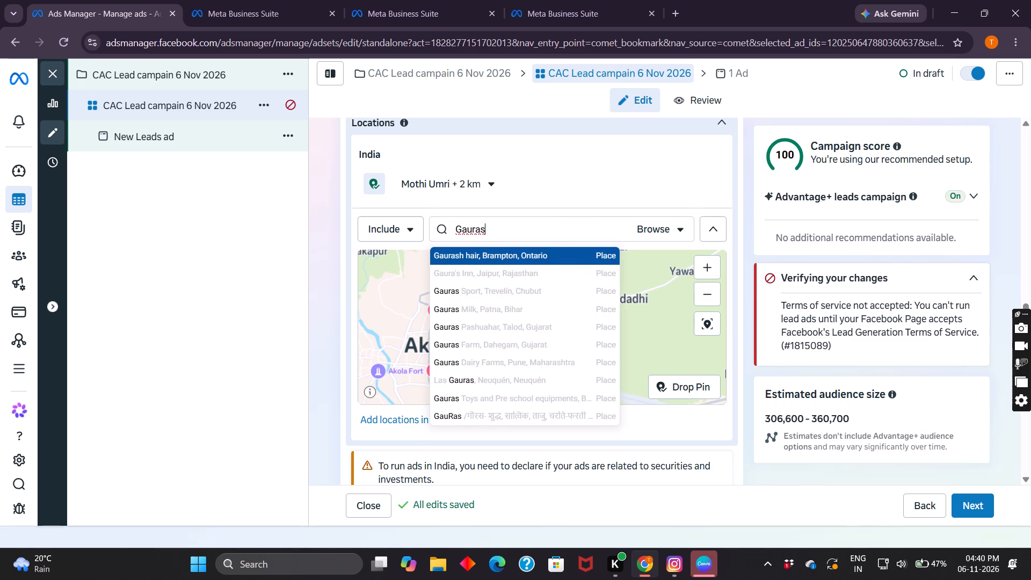
{"action": "key", "text": "BackSpace"}
{"action": "key", "text": "BackSpace"}
{"action": "key", "text": "BackSpace"}
{"action": "key", "text": "BackSpace"}
{"action": "key", "text": "BackSpace"}
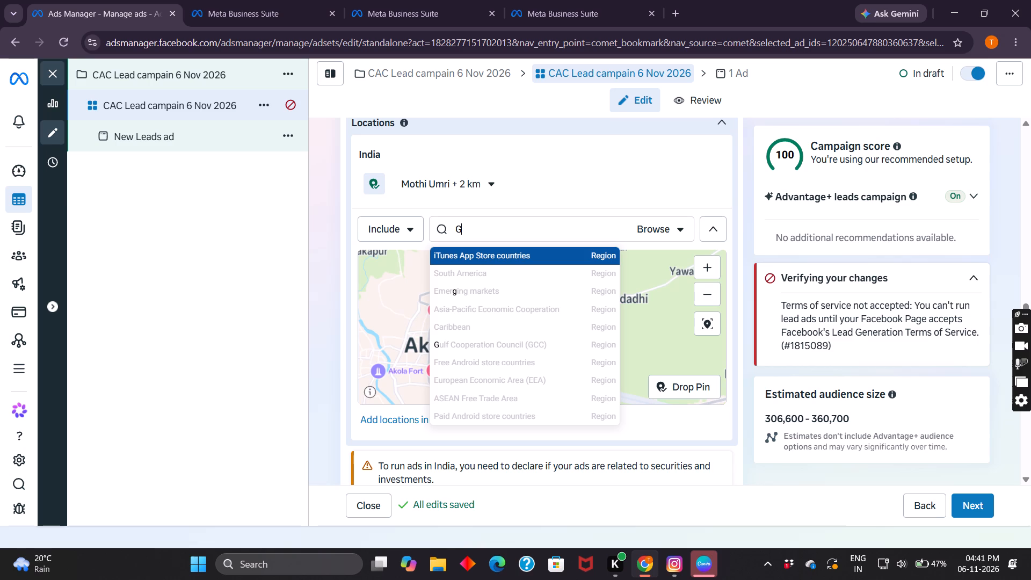
{"action": "type", "text": "auraction"}
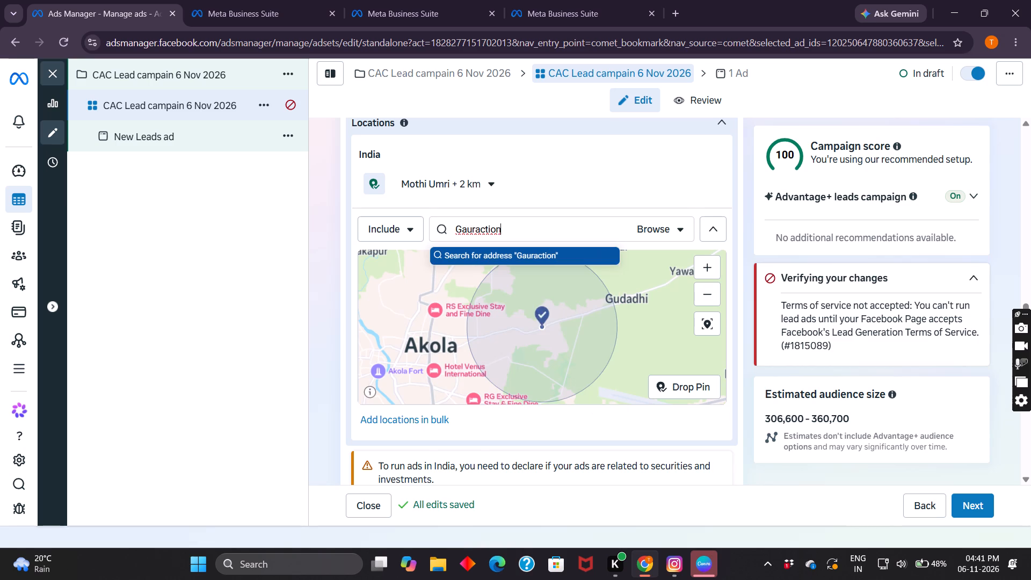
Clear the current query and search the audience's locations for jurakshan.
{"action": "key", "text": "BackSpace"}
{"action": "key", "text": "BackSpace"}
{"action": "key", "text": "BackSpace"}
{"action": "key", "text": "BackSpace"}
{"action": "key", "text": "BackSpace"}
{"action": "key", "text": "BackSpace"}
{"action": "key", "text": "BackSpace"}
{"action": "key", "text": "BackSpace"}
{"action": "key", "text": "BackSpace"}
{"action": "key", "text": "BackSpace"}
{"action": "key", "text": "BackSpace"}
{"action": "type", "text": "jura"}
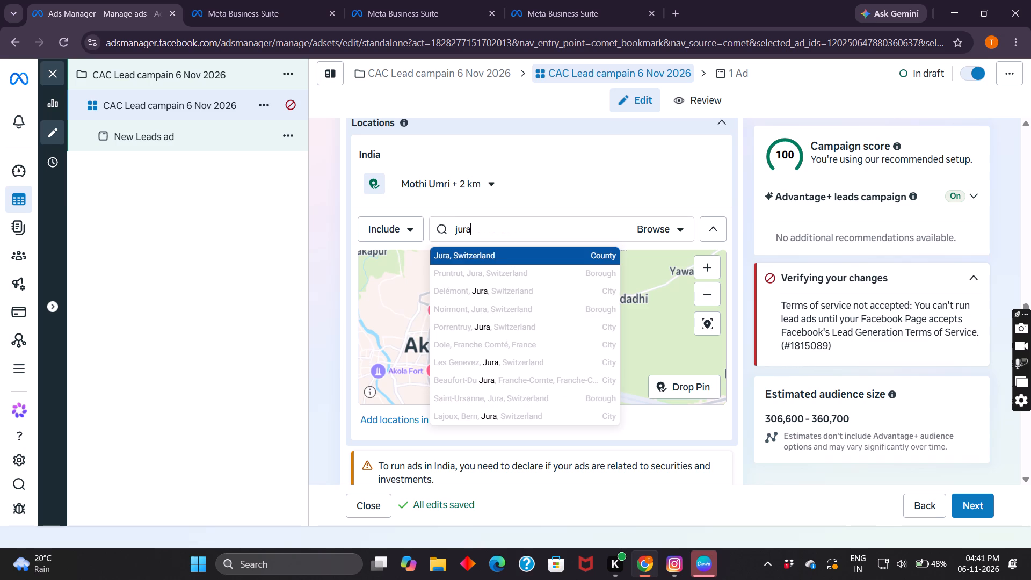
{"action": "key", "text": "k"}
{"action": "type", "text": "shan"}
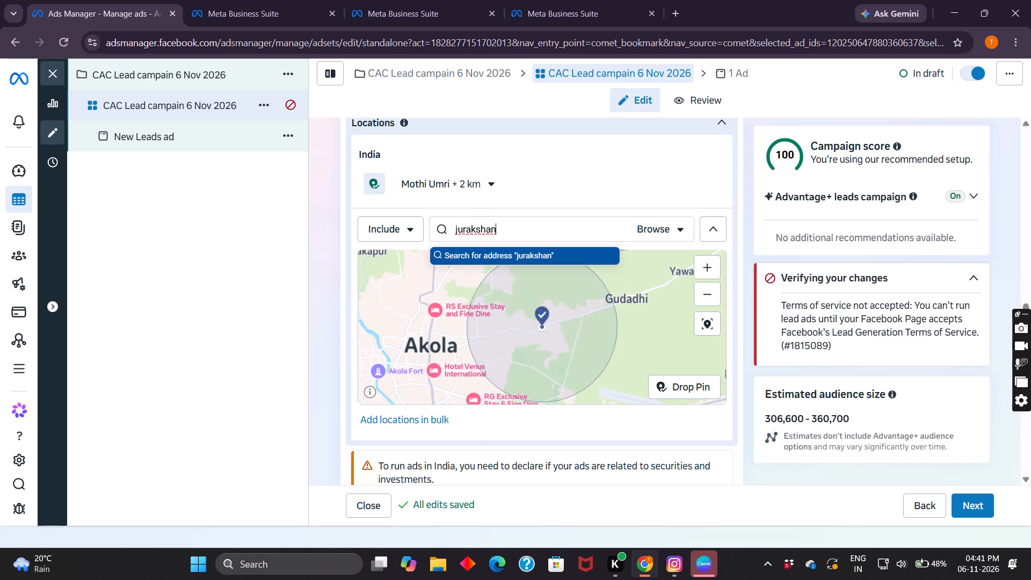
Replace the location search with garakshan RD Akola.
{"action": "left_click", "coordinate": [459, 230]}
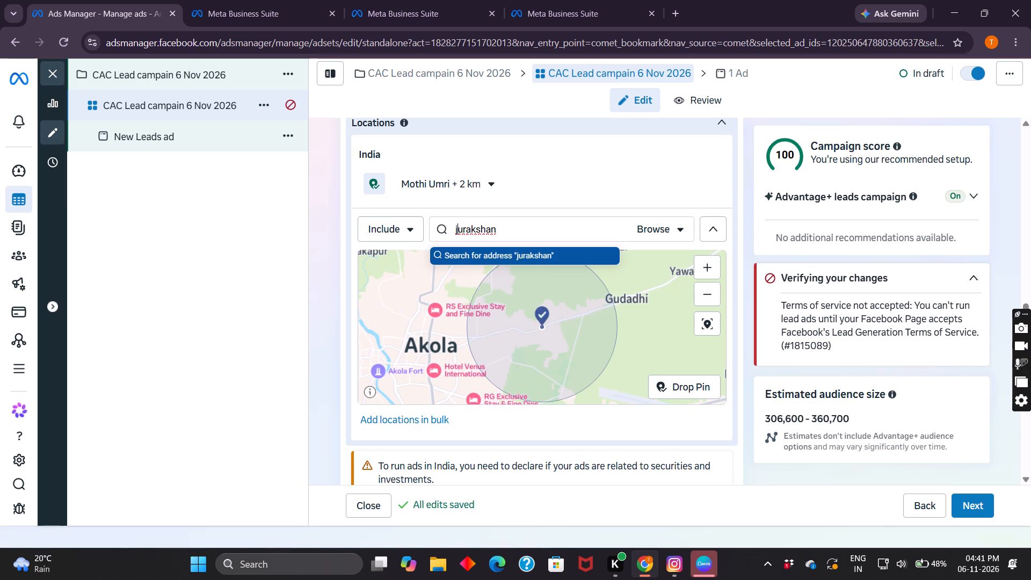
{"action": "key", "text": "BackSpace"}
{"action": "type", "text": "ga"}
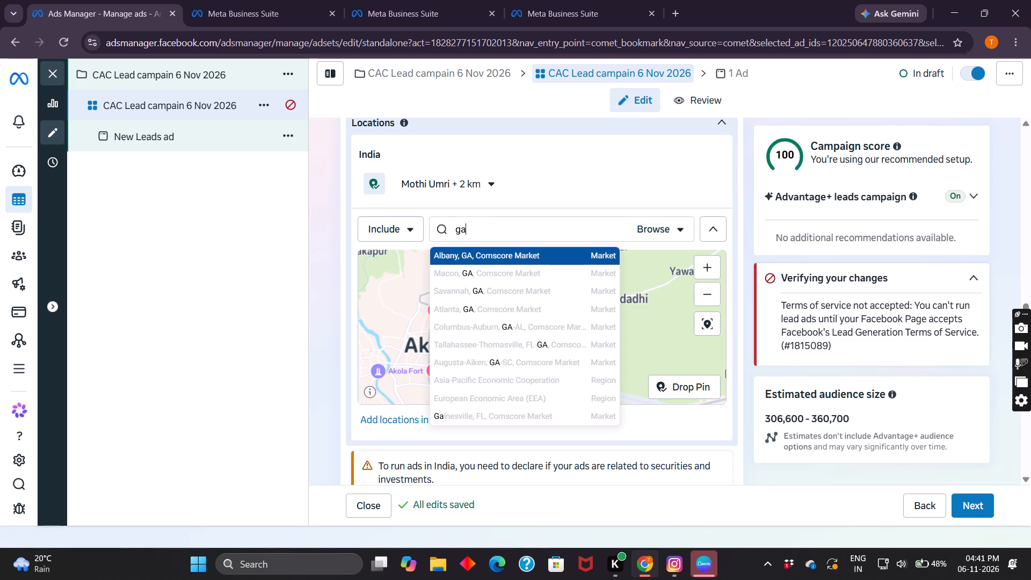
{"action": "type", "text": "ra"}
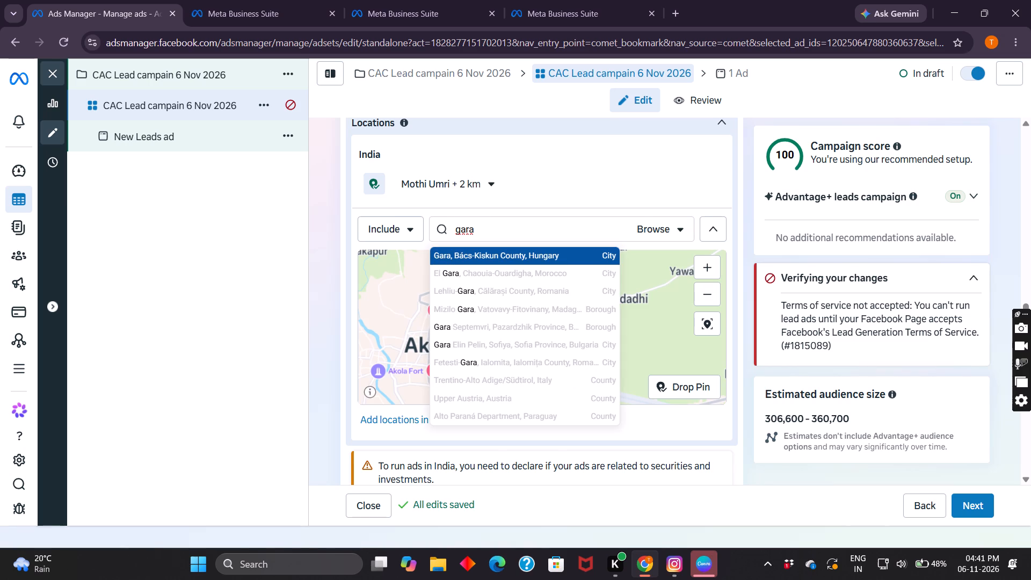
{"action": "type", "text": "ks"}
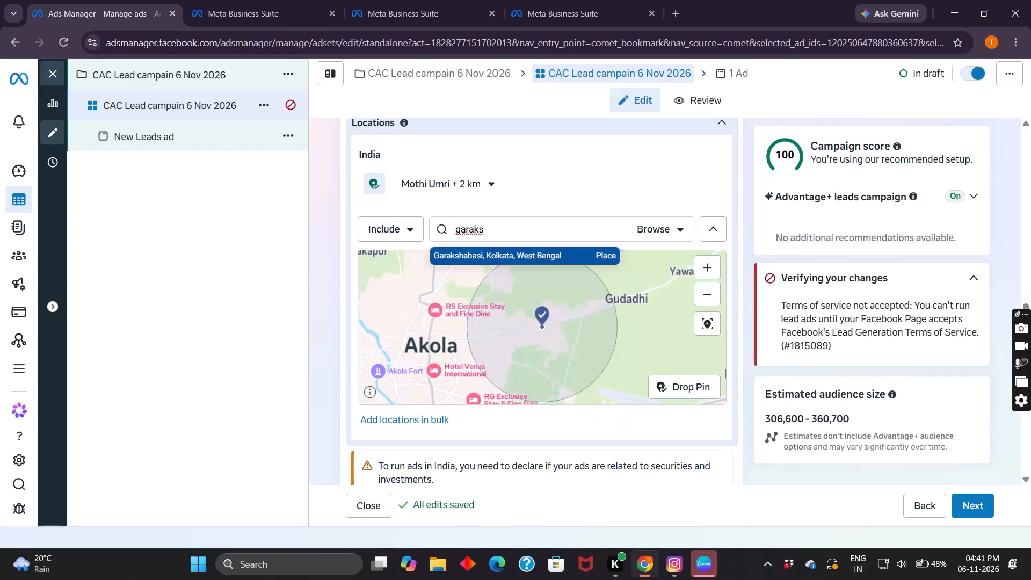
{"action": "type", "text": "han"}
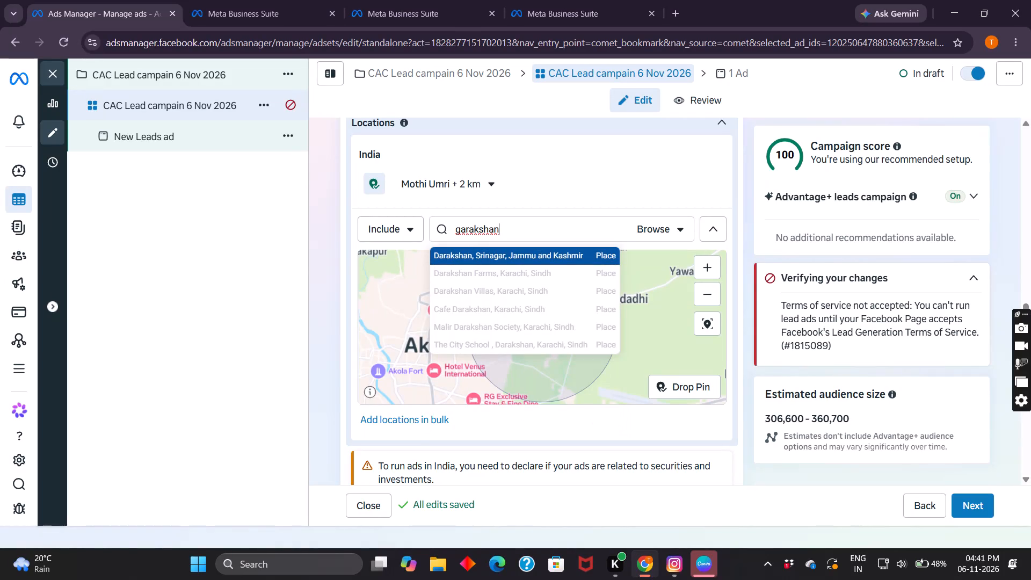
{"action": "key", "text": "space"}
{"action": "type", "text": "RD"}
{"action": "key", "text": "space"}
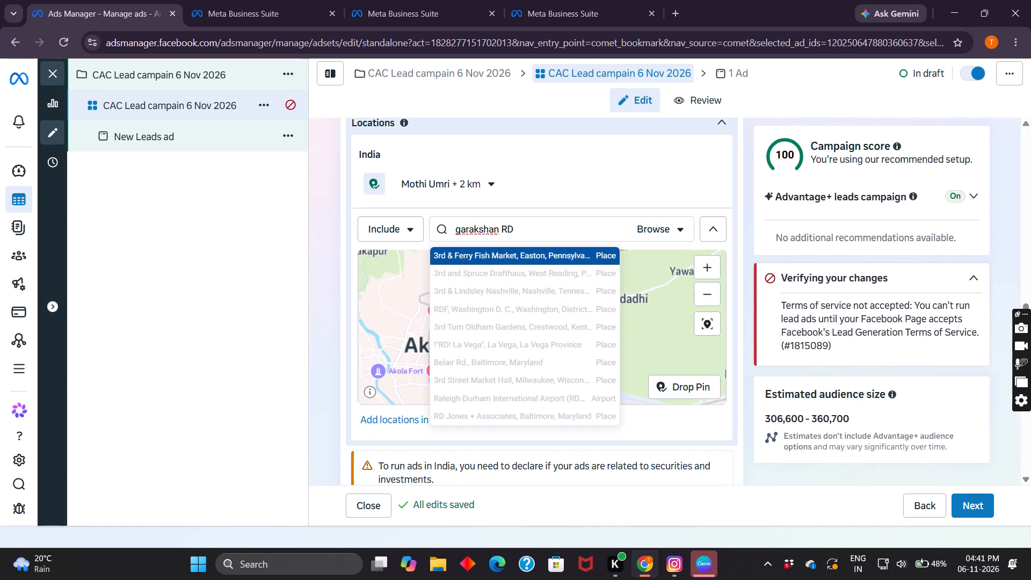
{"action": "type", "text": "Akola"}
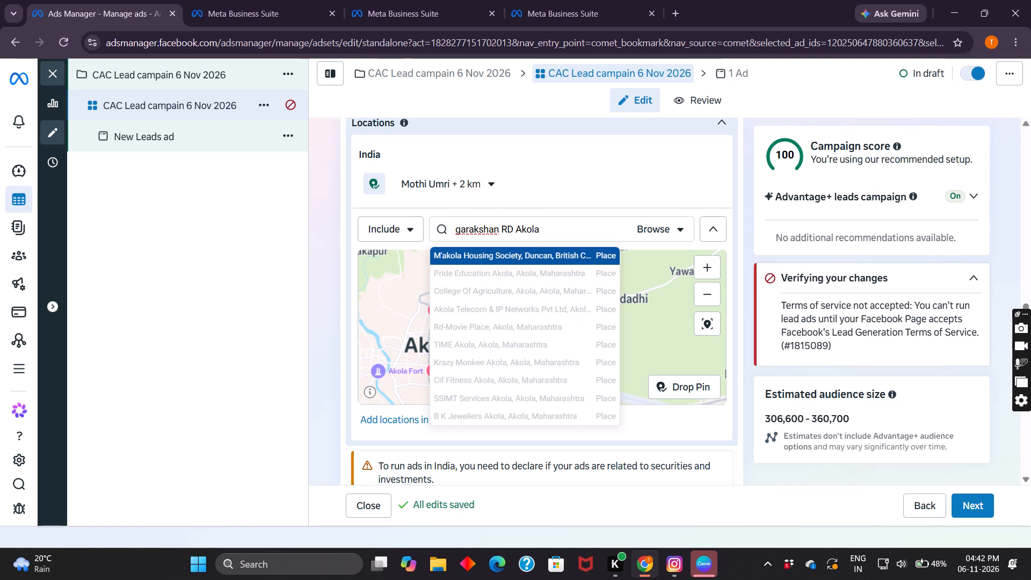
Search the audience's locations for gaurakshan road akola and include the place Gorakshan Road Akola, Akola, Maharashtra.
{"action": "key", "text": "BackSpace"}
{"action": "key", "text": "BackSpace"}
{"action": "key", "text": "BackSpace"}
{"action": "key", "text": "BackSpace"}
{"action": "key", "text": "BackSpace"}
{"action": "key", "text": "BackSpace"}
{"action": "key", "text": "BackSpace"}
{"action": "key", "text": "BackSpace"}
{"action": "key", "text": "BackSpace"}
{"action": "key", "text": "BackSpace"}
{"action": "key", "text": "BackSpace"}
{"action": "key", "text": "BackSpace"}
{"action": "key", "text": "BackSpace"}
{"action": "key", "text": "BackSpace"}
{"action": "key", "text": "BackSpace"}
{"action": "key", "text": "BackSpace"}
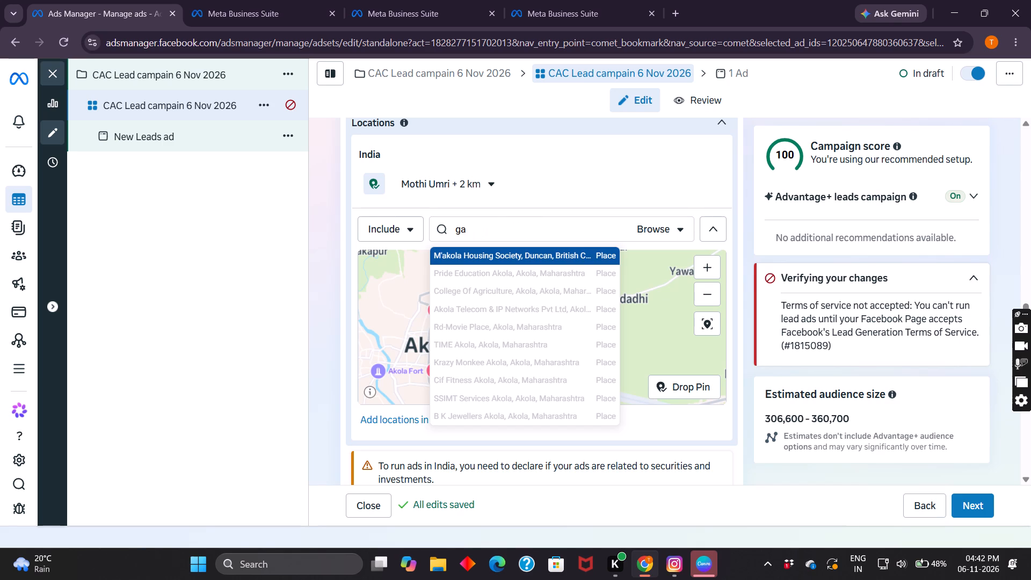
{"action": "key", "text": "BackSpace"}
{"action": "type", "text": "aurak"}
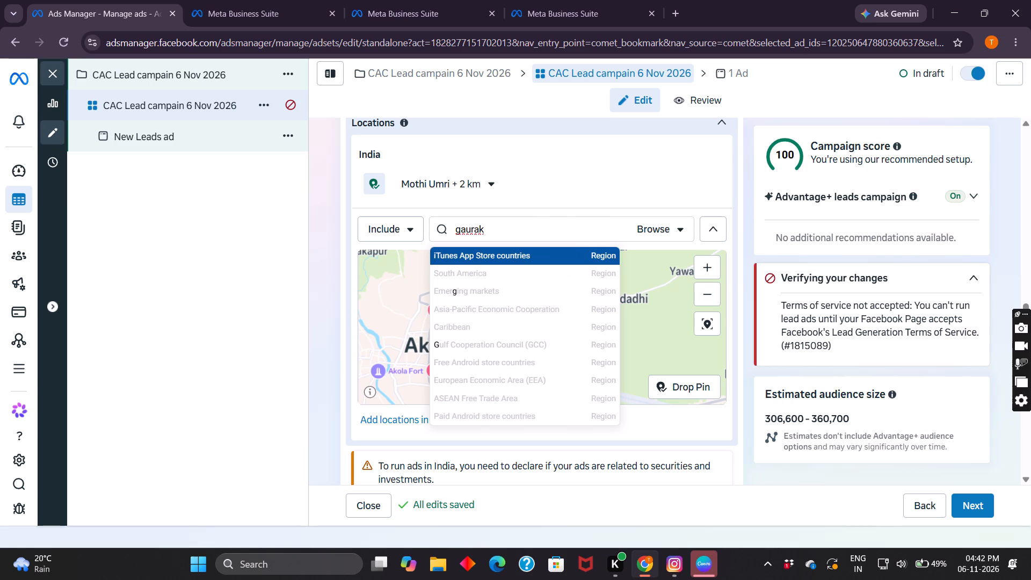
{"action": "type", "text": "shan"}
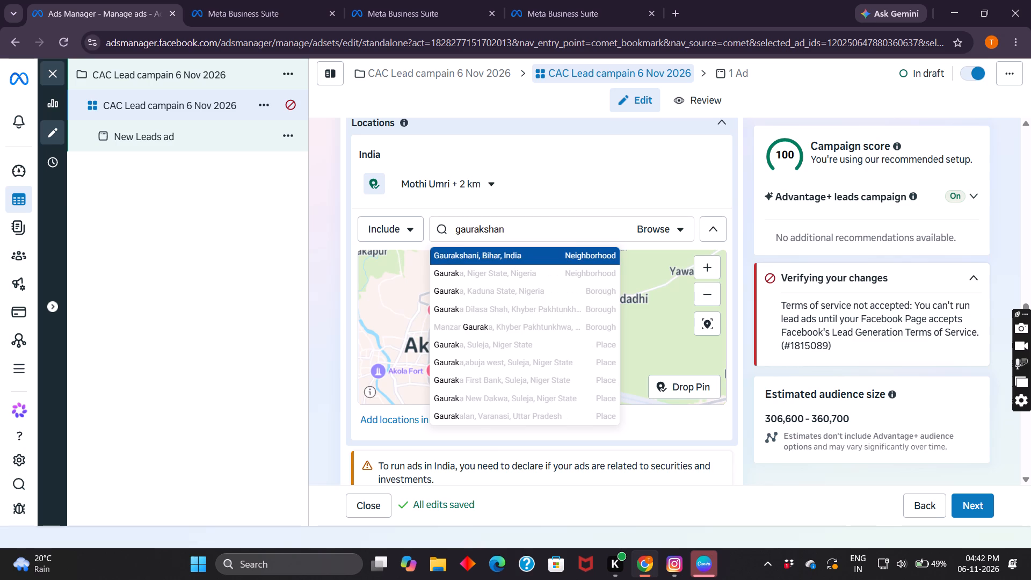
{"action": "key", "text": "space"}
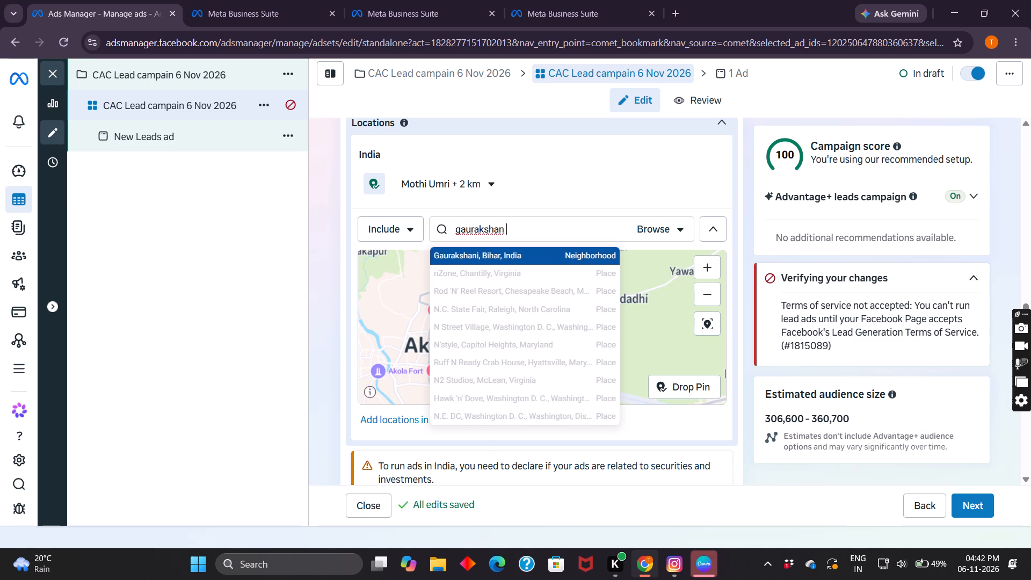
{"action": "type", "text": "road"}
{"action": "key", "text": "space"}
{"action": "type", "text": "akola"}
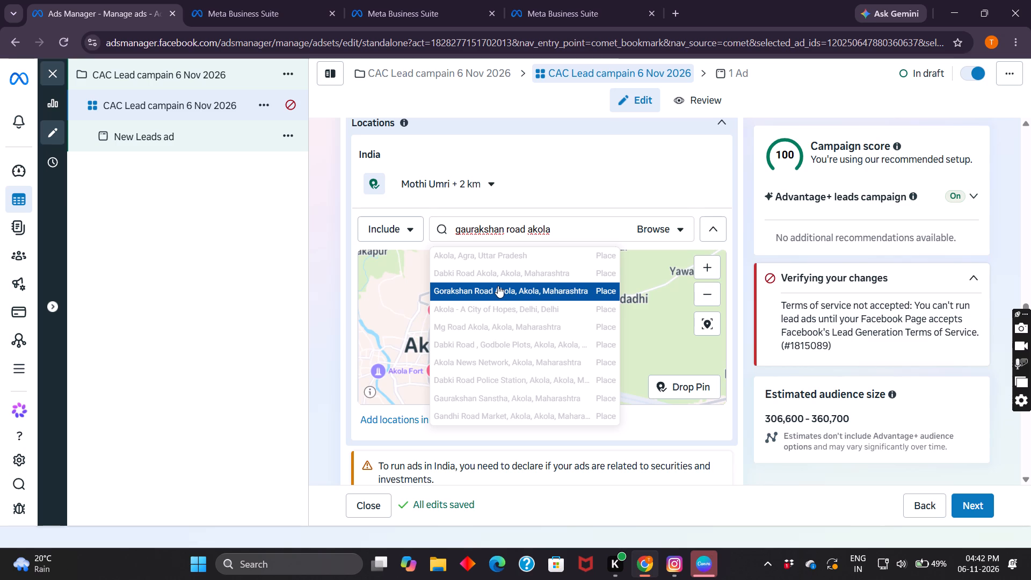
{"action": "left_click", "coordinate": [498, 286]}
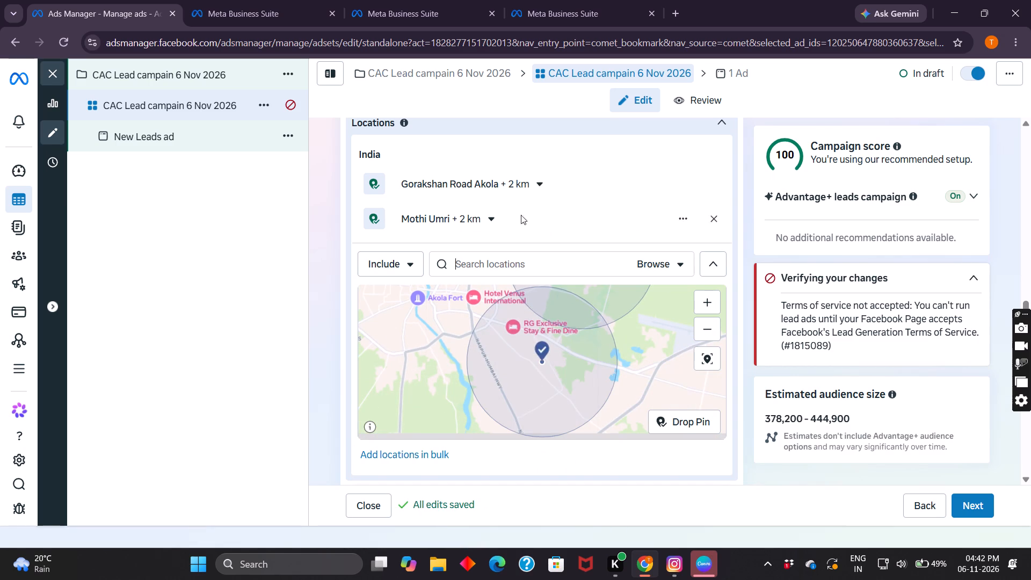
Search the audience's locations for Akola and include the city of Akola, Maharashtra, India.
{"action": "scroll", "coordinate": [529, 212], "scroll_direction": "up", "scroll_amount": 1}
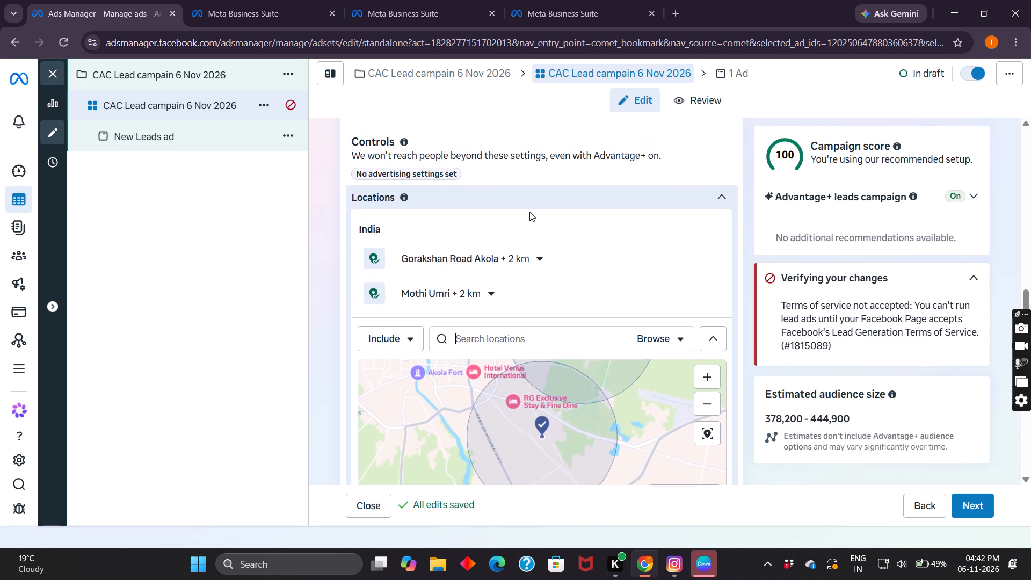
{"action": "double_click", "coordinate": [700, 409]}
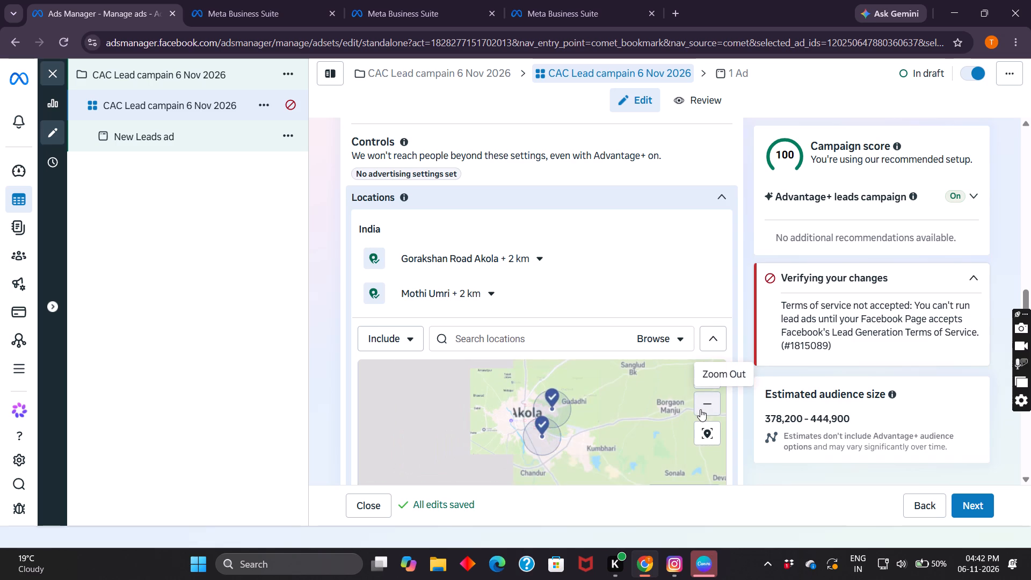
{"action": "left_click", "coordinate": [505, 332]}
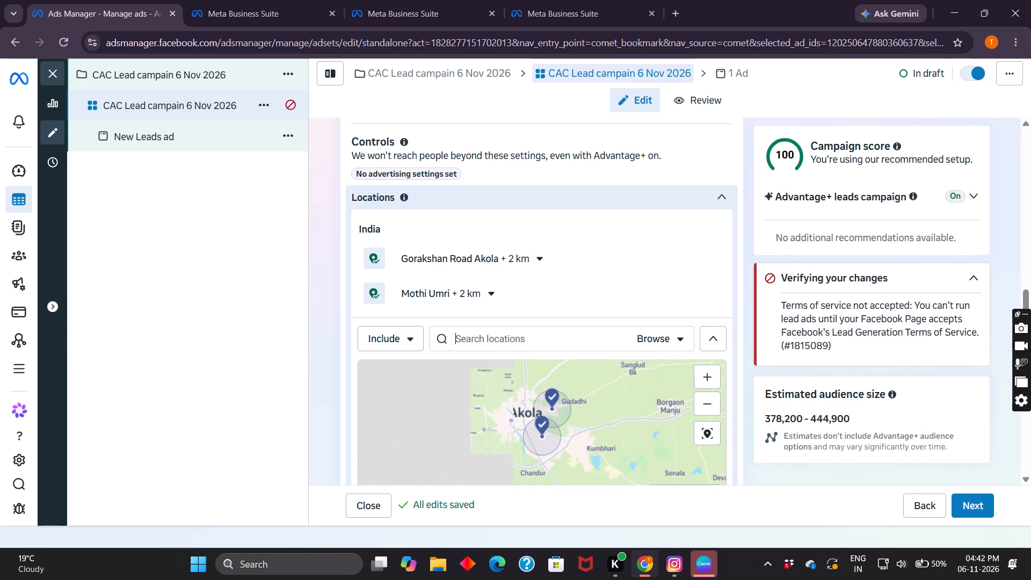
{"action": "type", "text": "Akola"}
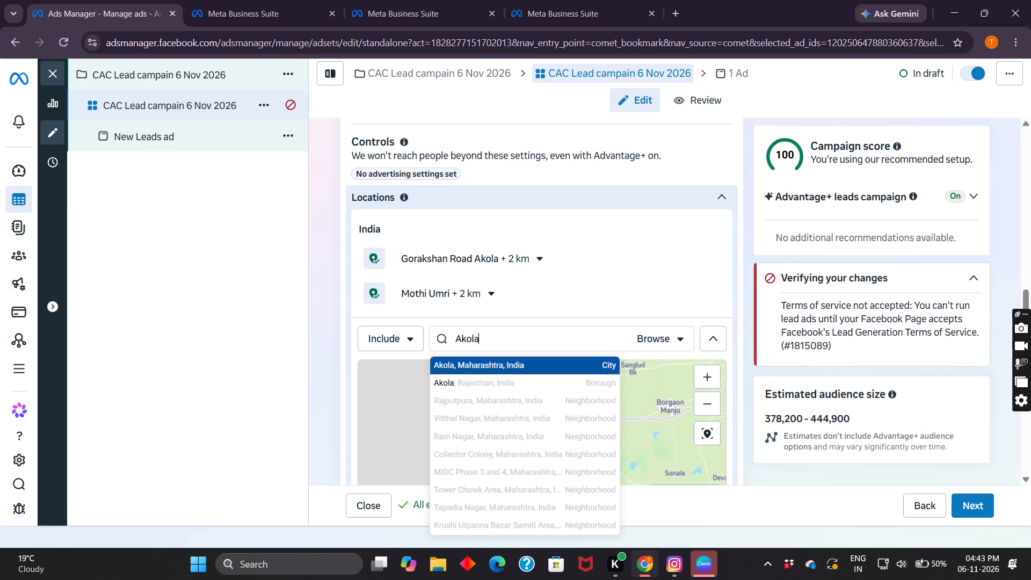
{"action": "left_click", "coordinate": [500, 366]}
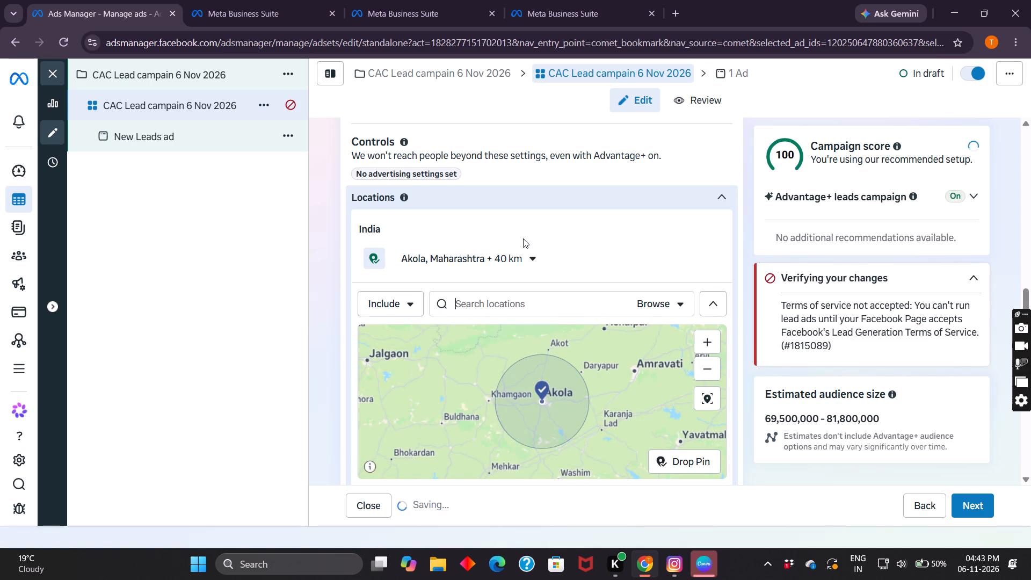
Reduce the cities-within-radius distance for Akola, Maharashtra to 23 km.
{"action": "scroll", "coordinate": [523, 238], "scroll_direction": "down", "scroll_amount": 1}
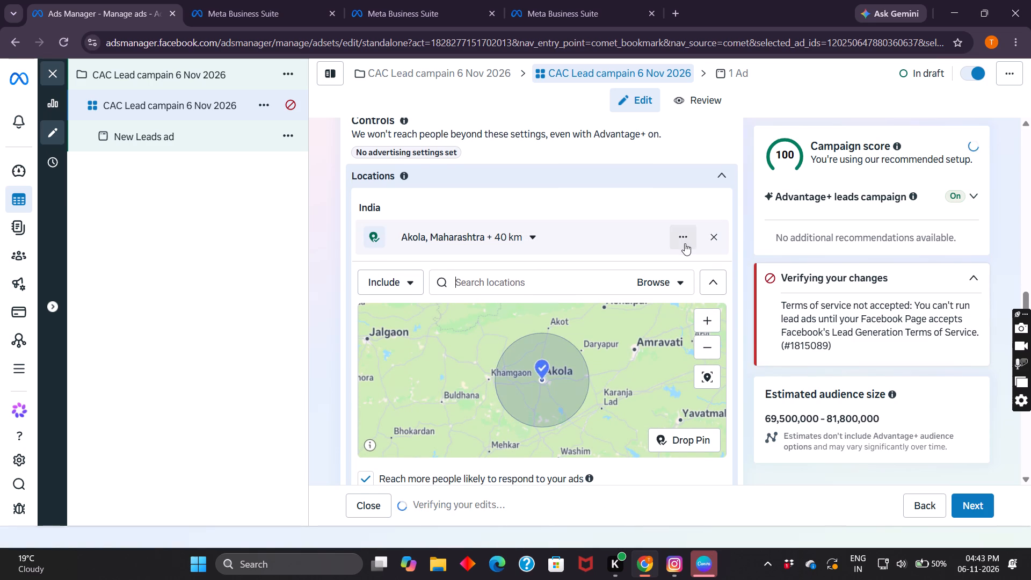
{"action": "left_click", "coordinate": [541, 230]}
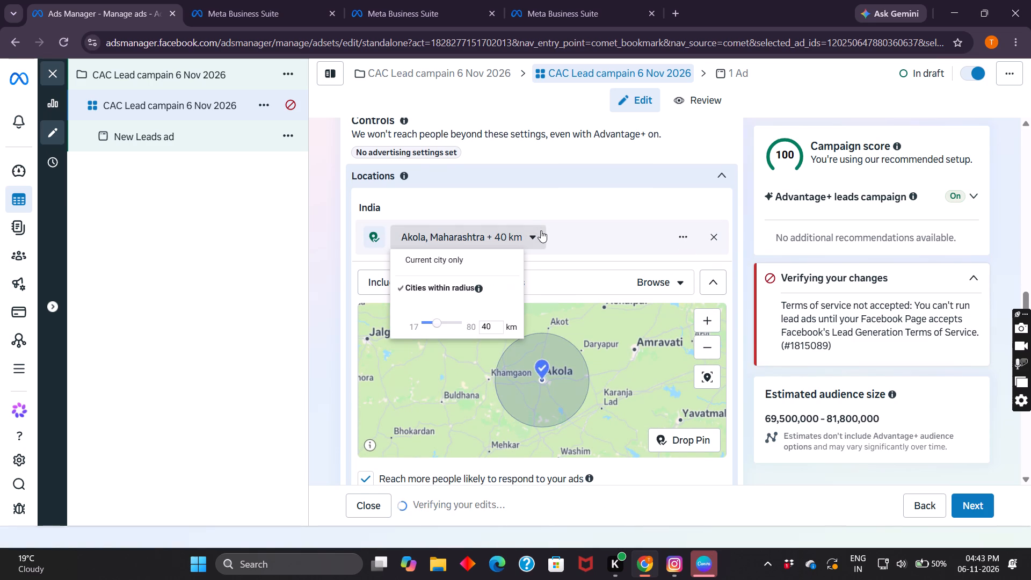
{"action": "left_click", "coordinate": [425, 322]}
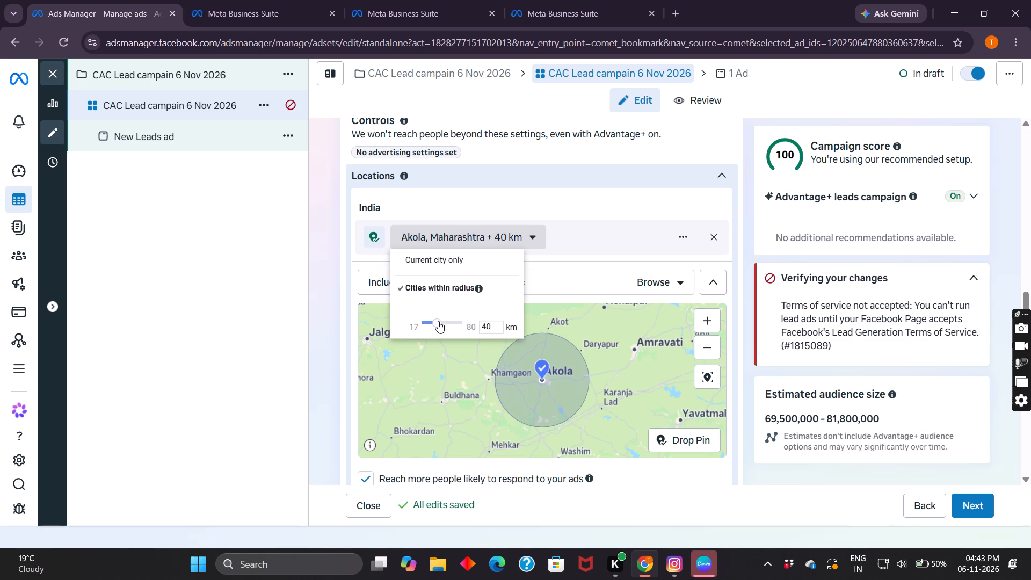
{"action": "left_click_drag", "start_coordinate": [438, 321], "coordinate": [431, 323]}
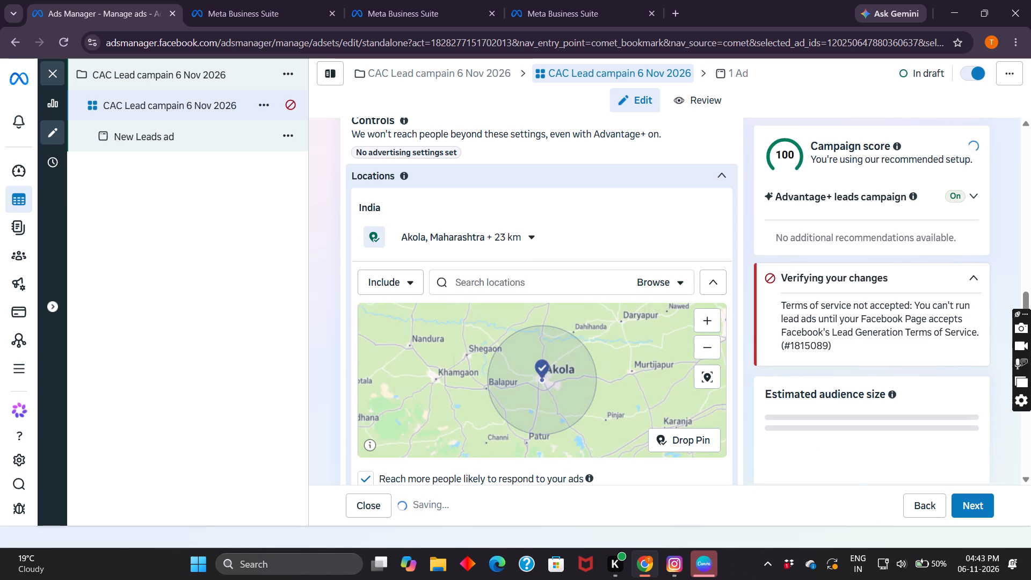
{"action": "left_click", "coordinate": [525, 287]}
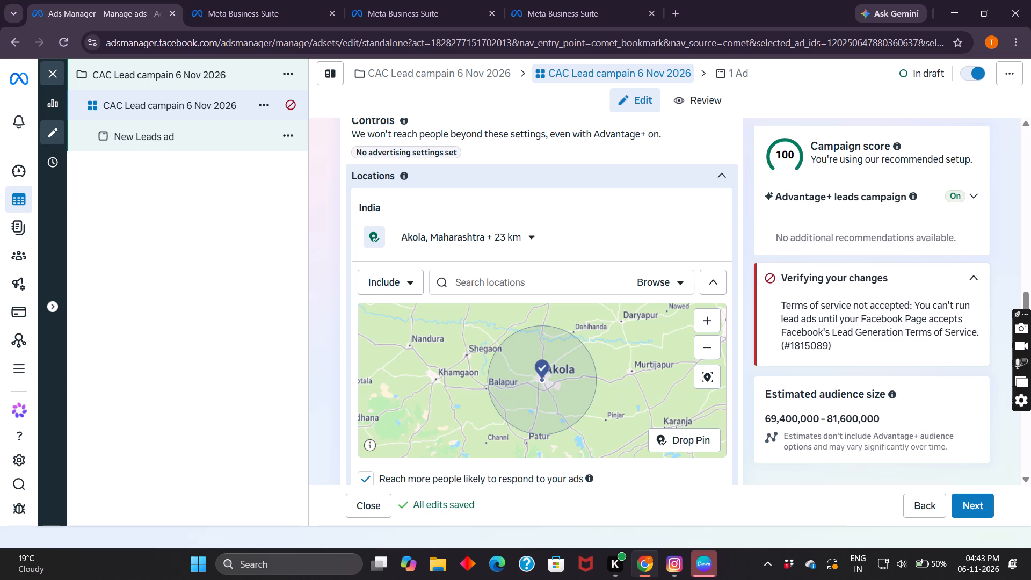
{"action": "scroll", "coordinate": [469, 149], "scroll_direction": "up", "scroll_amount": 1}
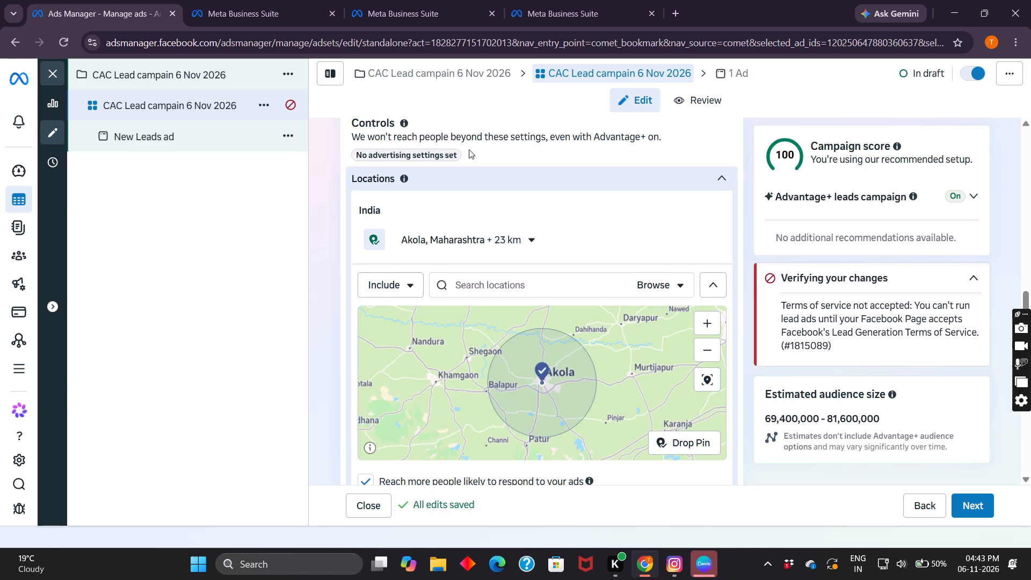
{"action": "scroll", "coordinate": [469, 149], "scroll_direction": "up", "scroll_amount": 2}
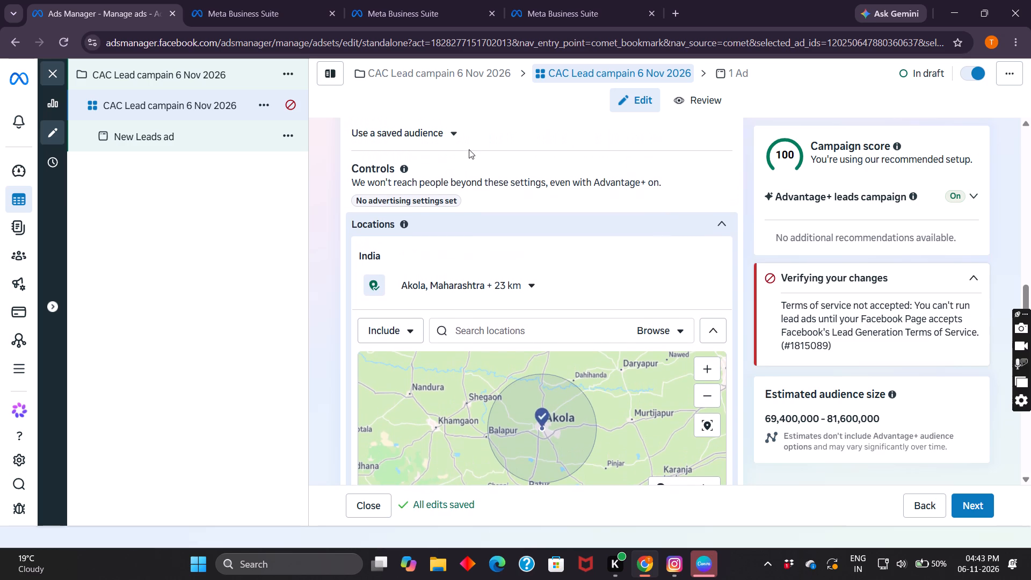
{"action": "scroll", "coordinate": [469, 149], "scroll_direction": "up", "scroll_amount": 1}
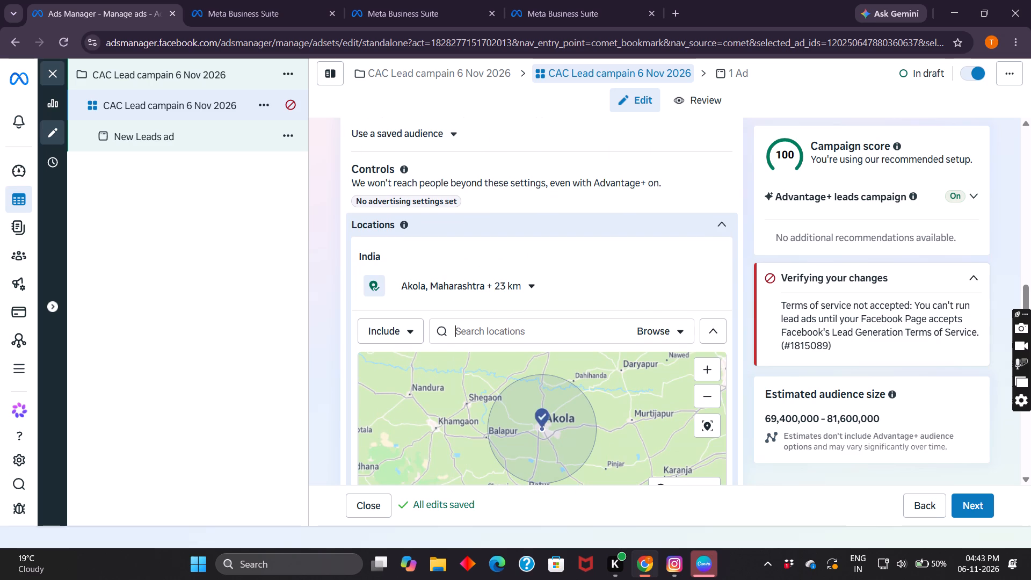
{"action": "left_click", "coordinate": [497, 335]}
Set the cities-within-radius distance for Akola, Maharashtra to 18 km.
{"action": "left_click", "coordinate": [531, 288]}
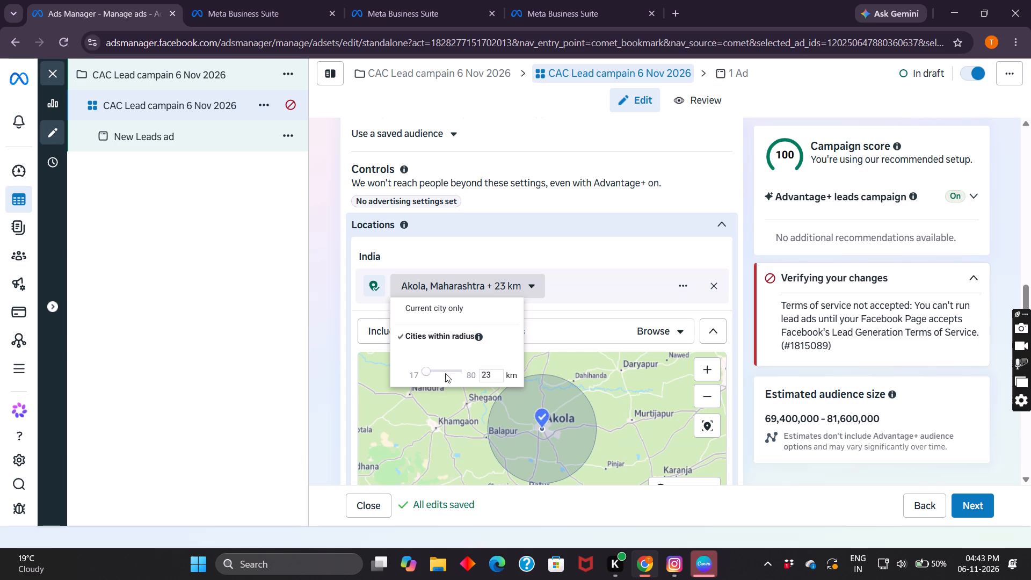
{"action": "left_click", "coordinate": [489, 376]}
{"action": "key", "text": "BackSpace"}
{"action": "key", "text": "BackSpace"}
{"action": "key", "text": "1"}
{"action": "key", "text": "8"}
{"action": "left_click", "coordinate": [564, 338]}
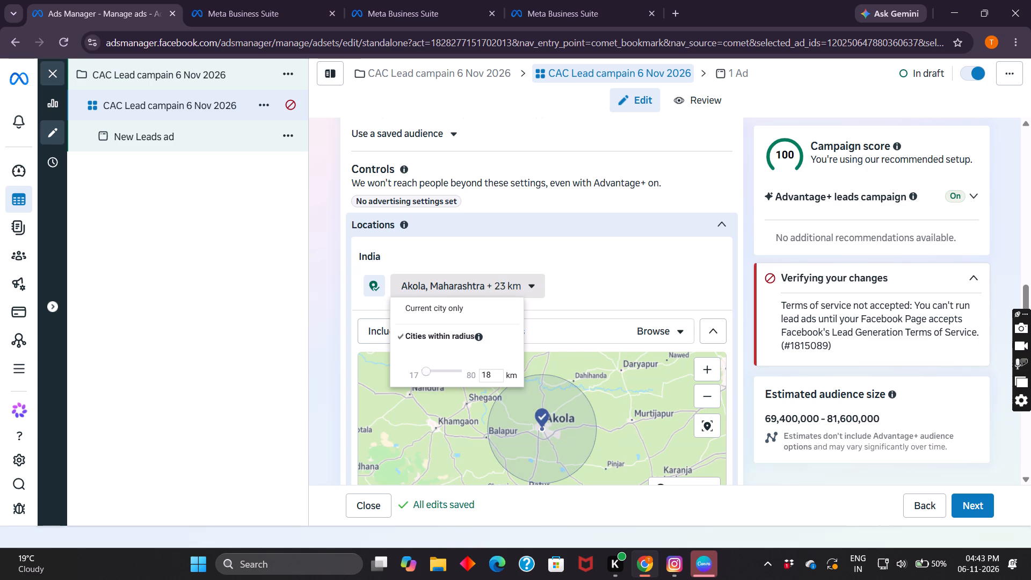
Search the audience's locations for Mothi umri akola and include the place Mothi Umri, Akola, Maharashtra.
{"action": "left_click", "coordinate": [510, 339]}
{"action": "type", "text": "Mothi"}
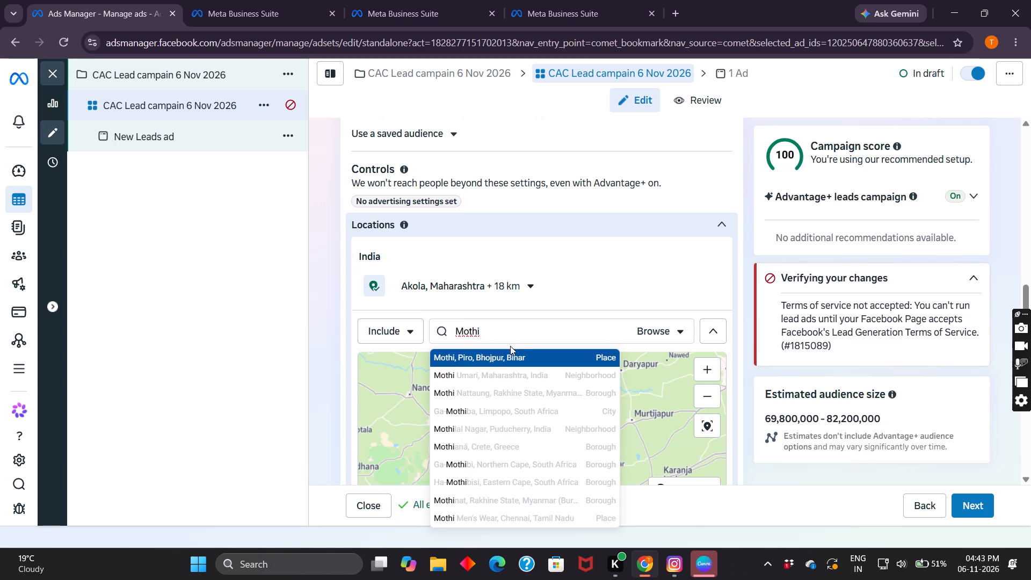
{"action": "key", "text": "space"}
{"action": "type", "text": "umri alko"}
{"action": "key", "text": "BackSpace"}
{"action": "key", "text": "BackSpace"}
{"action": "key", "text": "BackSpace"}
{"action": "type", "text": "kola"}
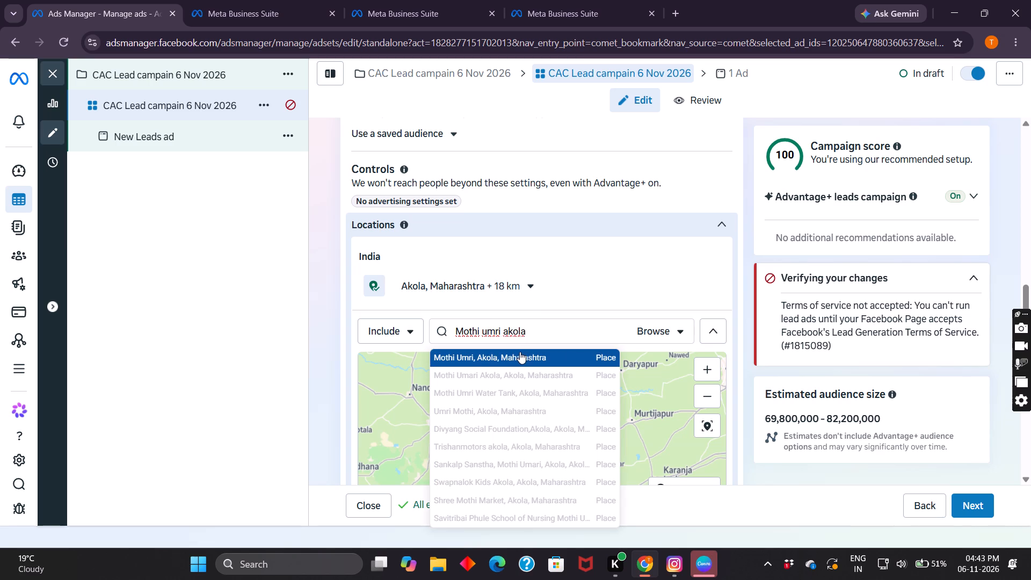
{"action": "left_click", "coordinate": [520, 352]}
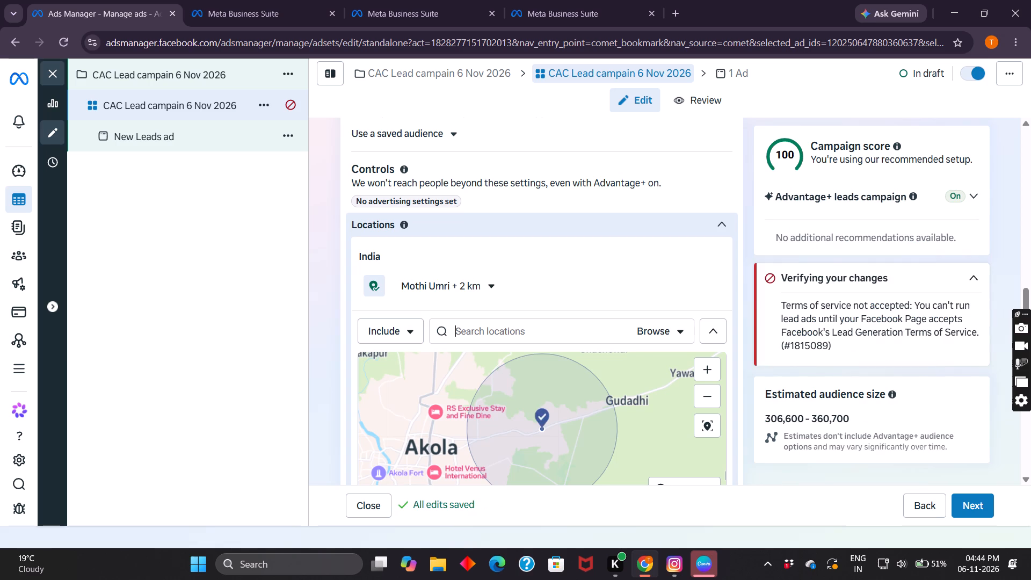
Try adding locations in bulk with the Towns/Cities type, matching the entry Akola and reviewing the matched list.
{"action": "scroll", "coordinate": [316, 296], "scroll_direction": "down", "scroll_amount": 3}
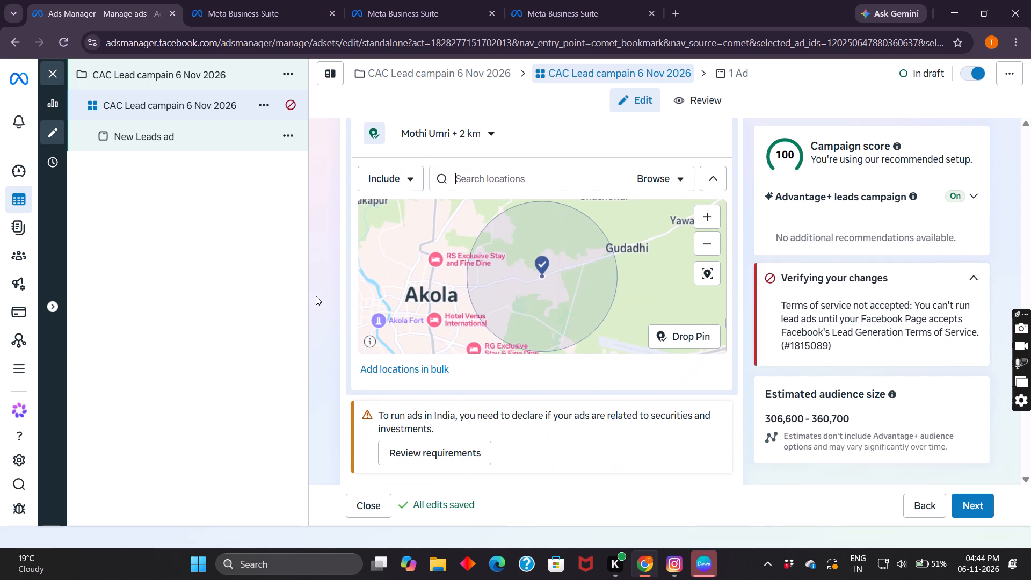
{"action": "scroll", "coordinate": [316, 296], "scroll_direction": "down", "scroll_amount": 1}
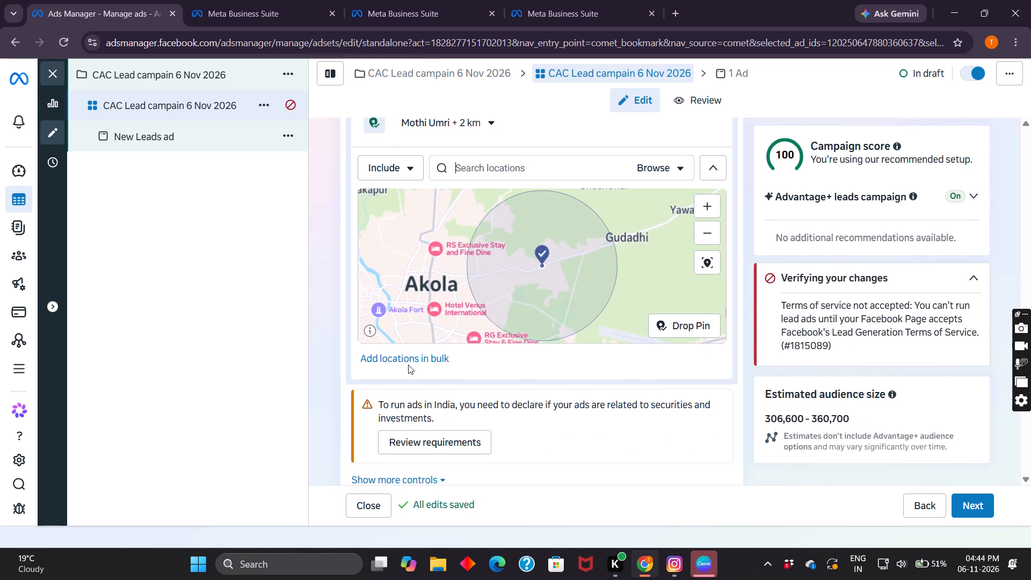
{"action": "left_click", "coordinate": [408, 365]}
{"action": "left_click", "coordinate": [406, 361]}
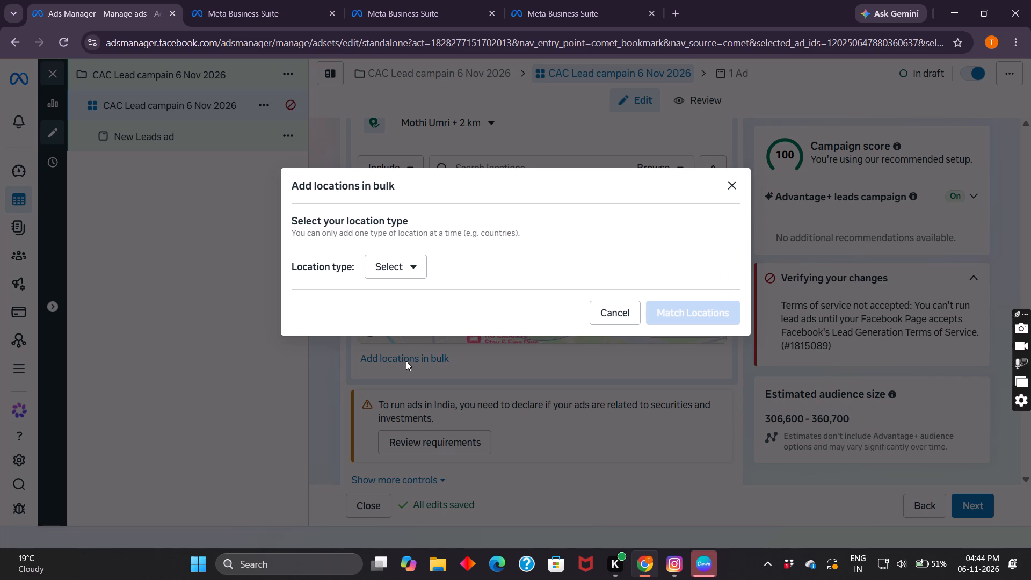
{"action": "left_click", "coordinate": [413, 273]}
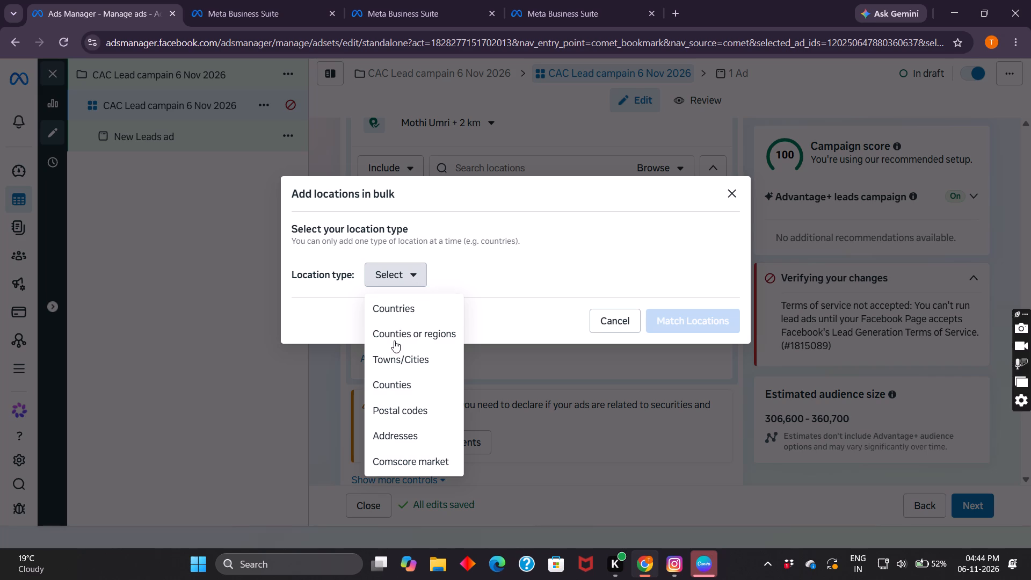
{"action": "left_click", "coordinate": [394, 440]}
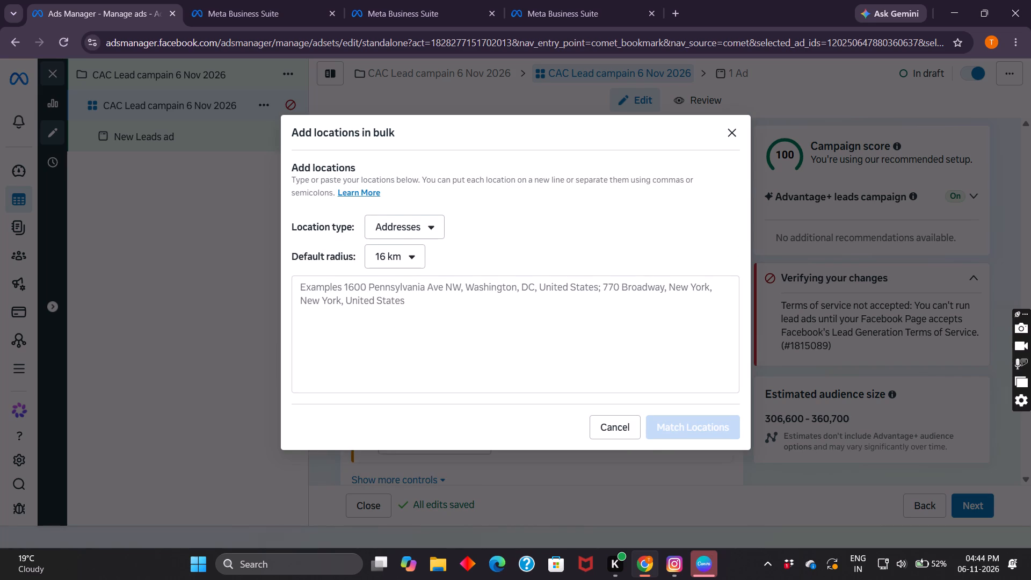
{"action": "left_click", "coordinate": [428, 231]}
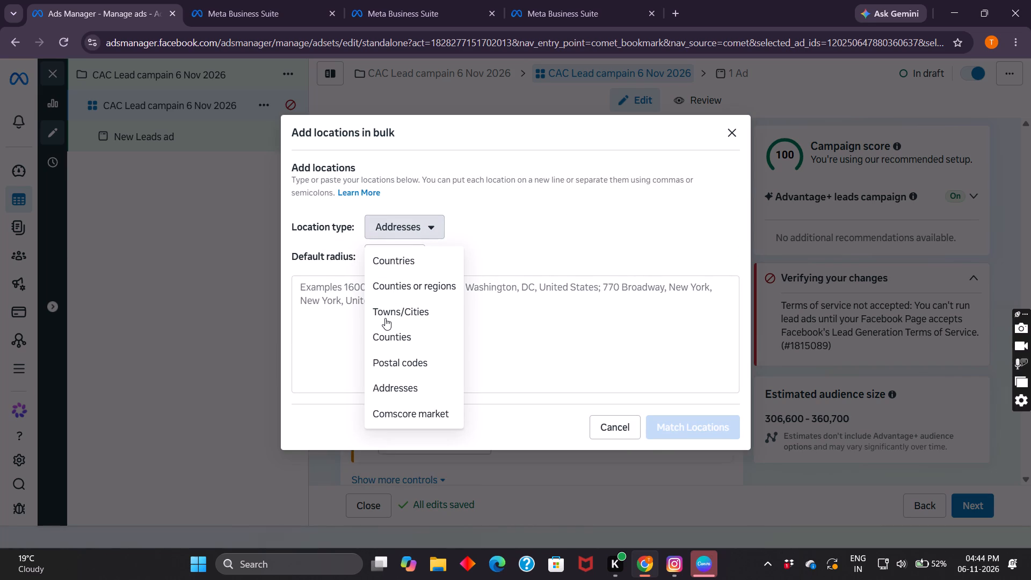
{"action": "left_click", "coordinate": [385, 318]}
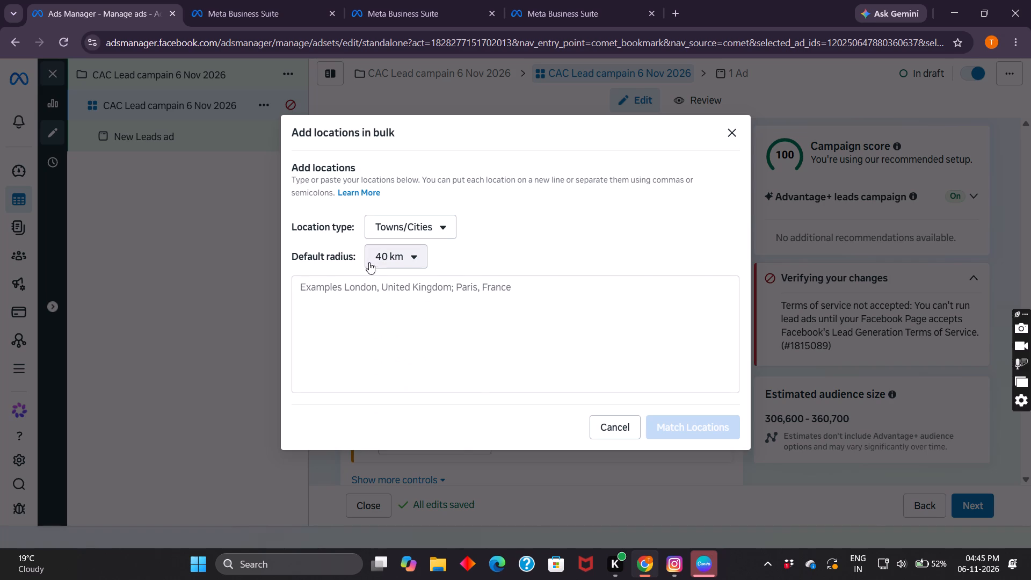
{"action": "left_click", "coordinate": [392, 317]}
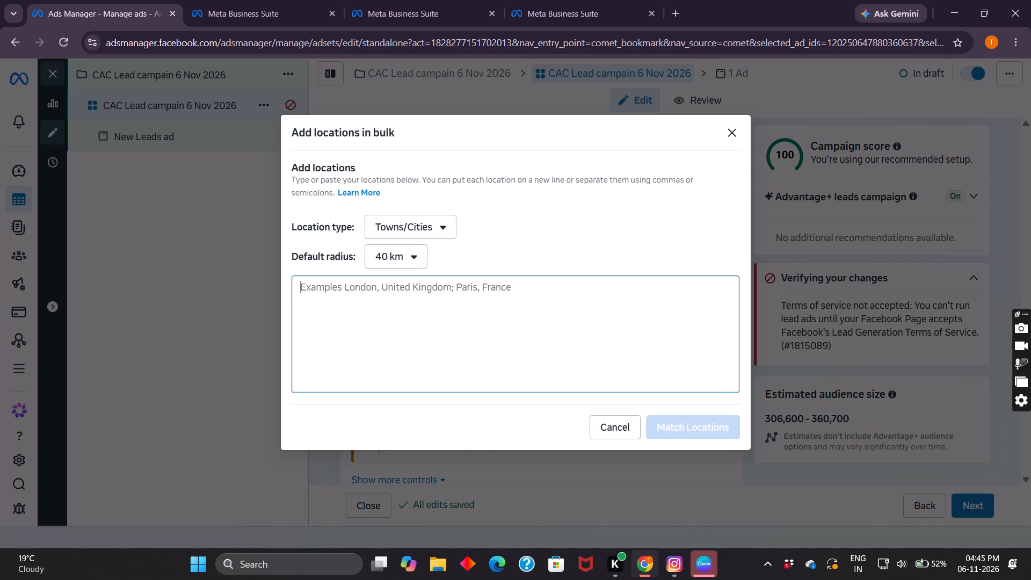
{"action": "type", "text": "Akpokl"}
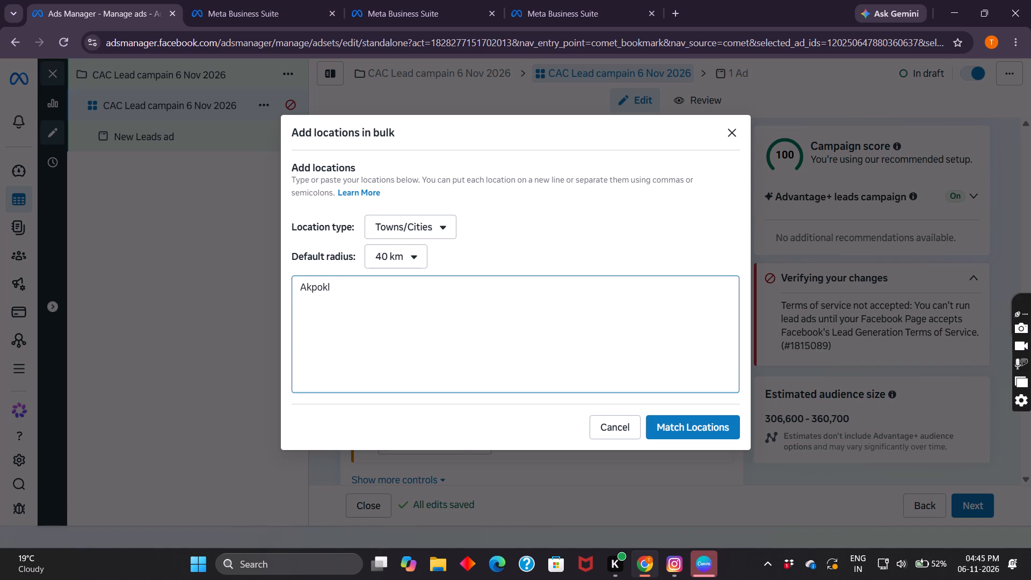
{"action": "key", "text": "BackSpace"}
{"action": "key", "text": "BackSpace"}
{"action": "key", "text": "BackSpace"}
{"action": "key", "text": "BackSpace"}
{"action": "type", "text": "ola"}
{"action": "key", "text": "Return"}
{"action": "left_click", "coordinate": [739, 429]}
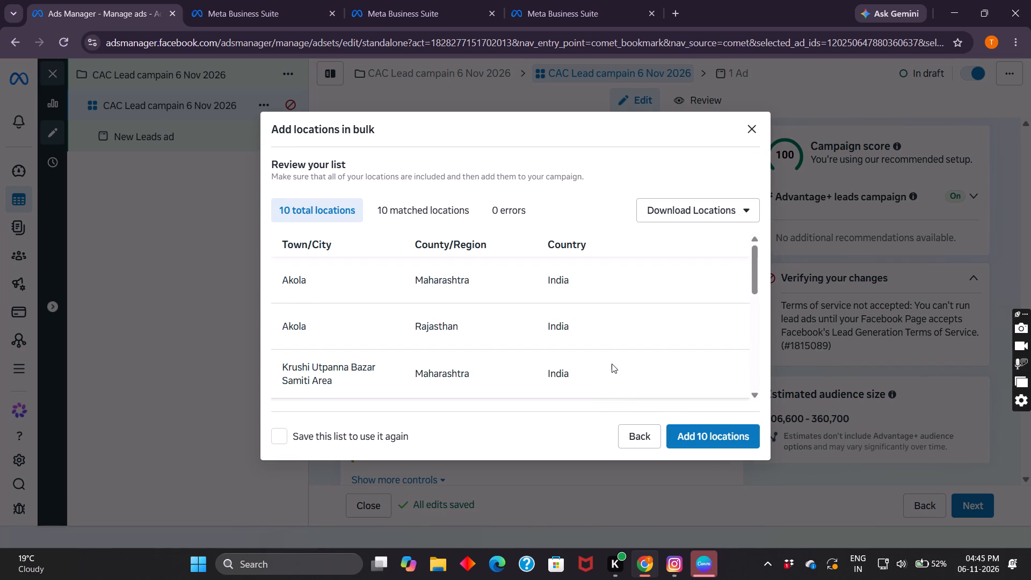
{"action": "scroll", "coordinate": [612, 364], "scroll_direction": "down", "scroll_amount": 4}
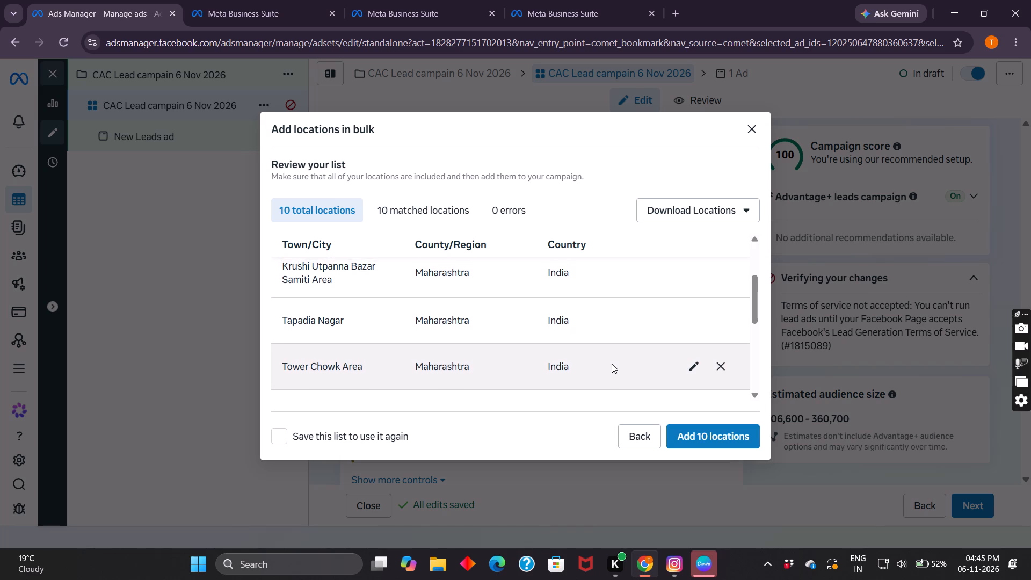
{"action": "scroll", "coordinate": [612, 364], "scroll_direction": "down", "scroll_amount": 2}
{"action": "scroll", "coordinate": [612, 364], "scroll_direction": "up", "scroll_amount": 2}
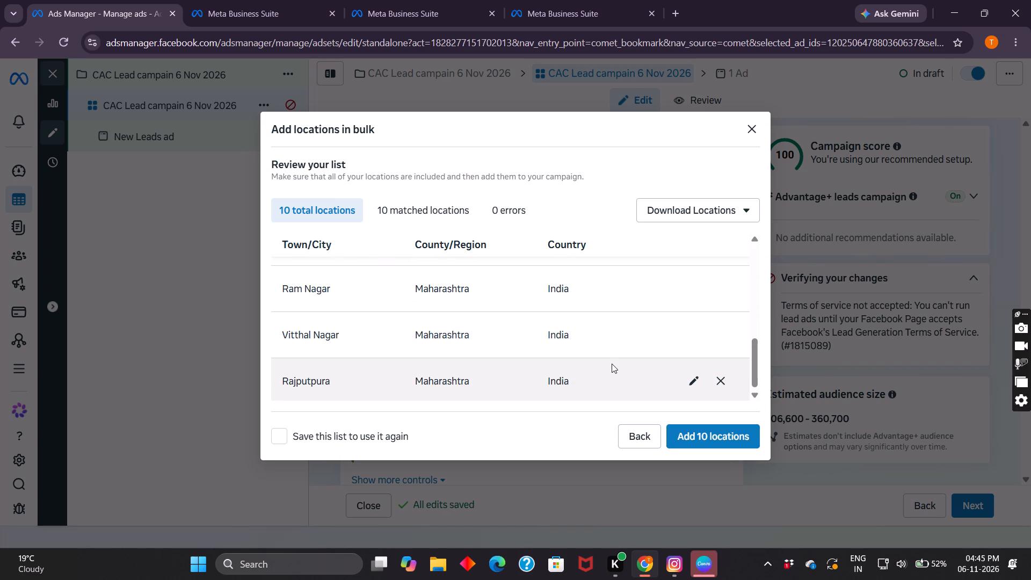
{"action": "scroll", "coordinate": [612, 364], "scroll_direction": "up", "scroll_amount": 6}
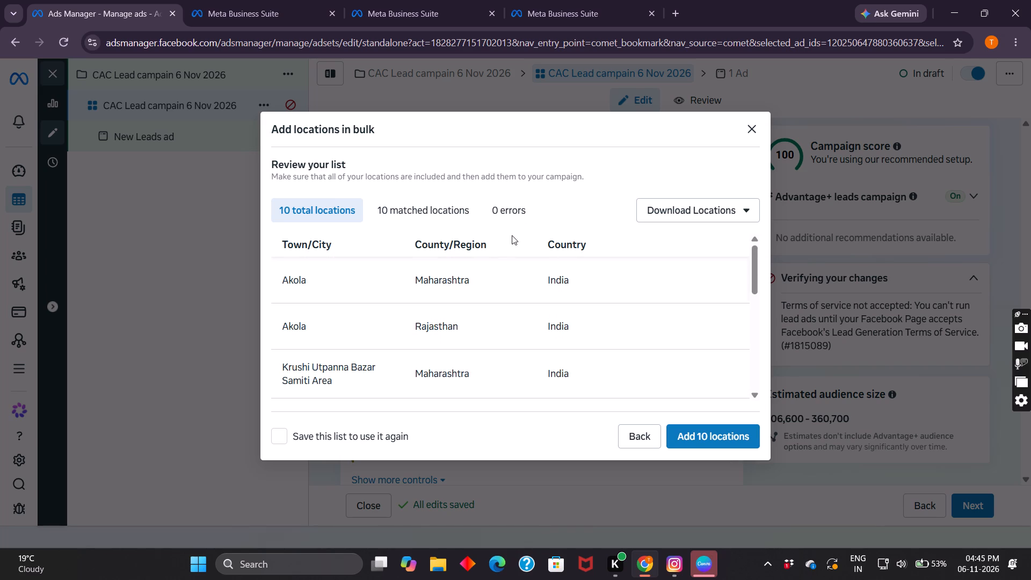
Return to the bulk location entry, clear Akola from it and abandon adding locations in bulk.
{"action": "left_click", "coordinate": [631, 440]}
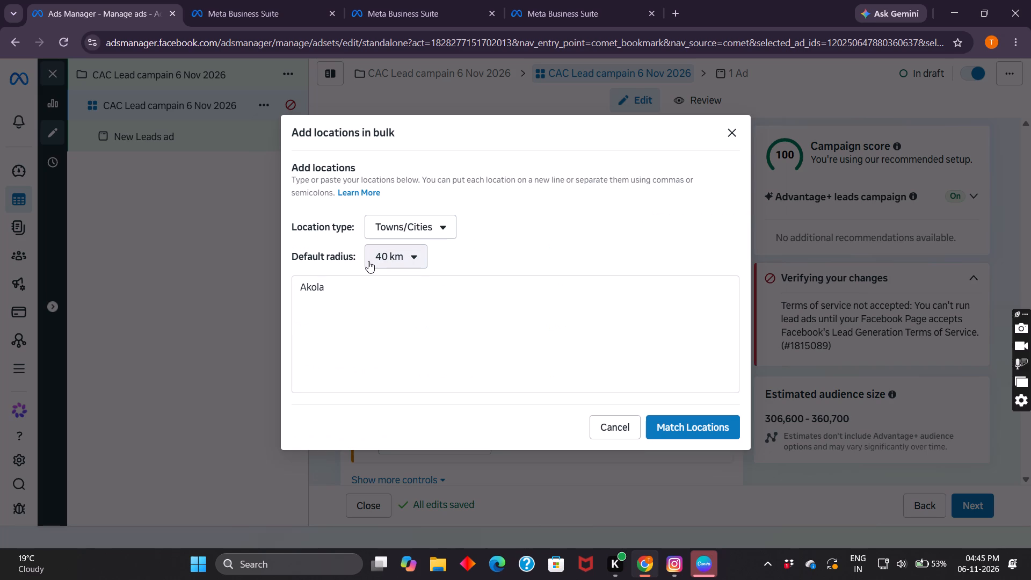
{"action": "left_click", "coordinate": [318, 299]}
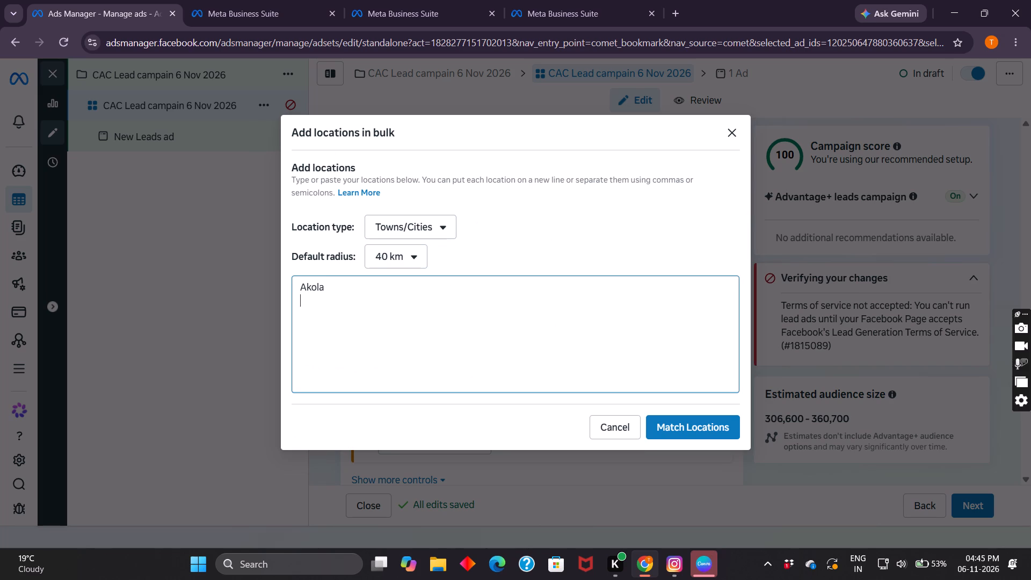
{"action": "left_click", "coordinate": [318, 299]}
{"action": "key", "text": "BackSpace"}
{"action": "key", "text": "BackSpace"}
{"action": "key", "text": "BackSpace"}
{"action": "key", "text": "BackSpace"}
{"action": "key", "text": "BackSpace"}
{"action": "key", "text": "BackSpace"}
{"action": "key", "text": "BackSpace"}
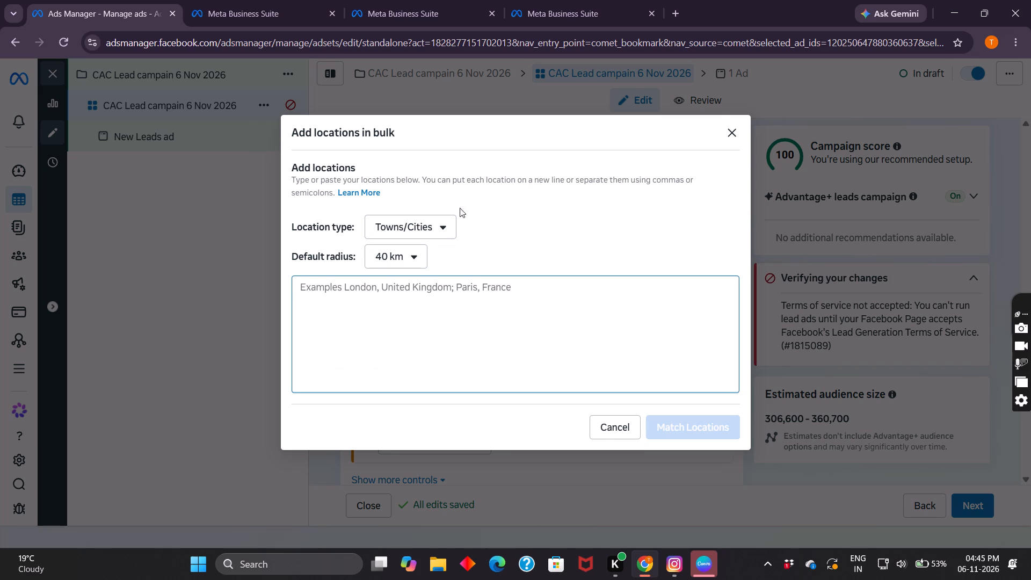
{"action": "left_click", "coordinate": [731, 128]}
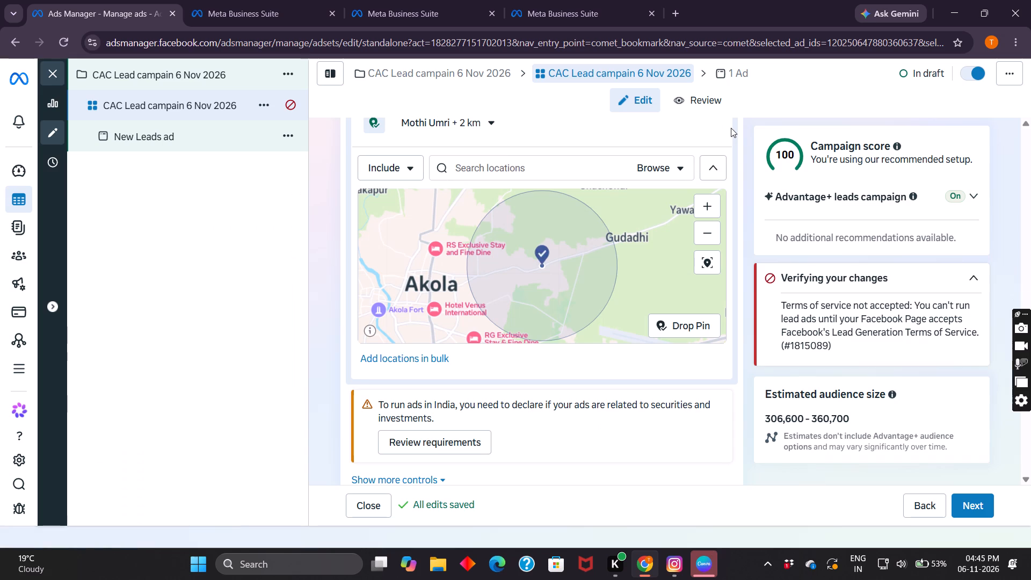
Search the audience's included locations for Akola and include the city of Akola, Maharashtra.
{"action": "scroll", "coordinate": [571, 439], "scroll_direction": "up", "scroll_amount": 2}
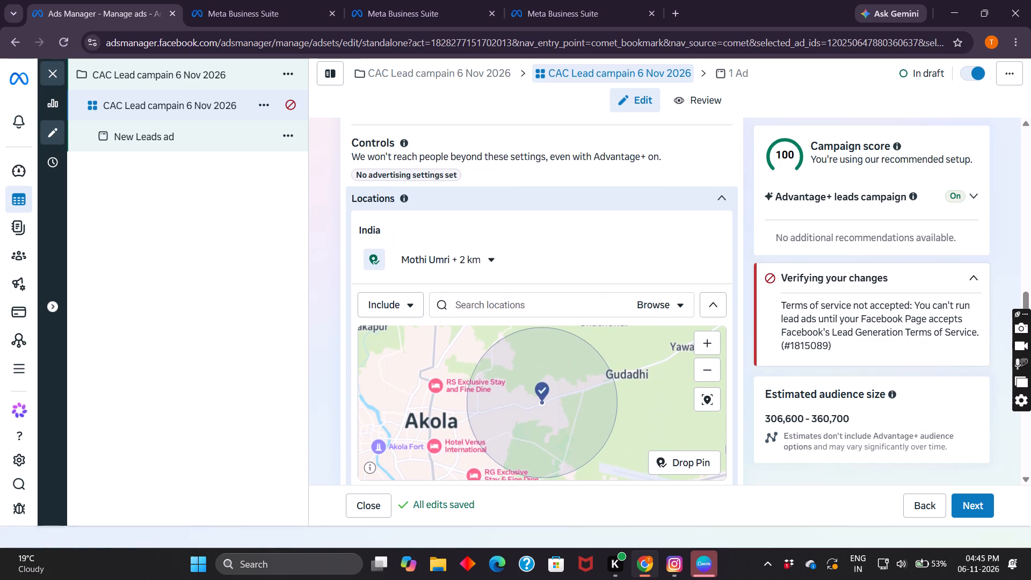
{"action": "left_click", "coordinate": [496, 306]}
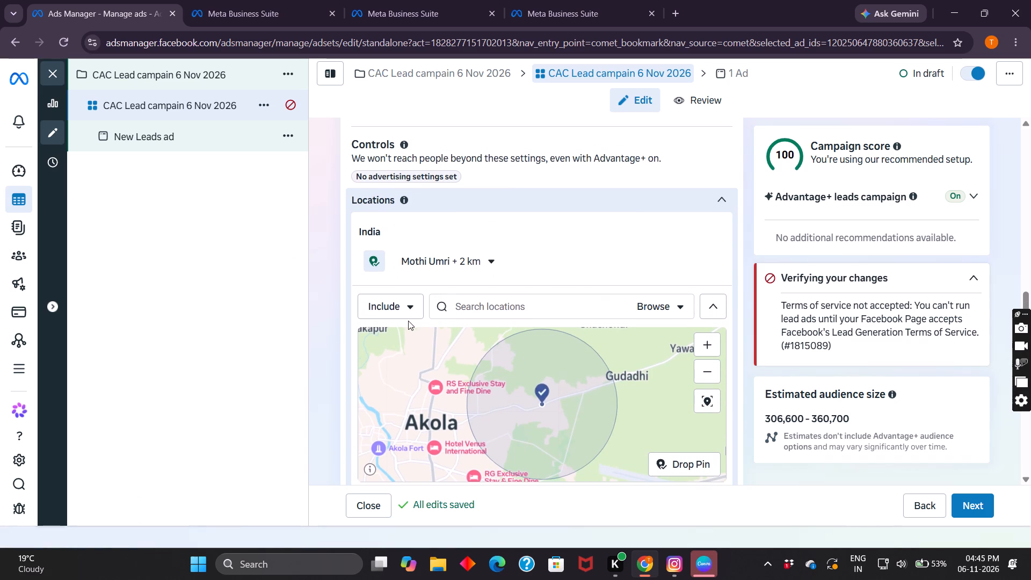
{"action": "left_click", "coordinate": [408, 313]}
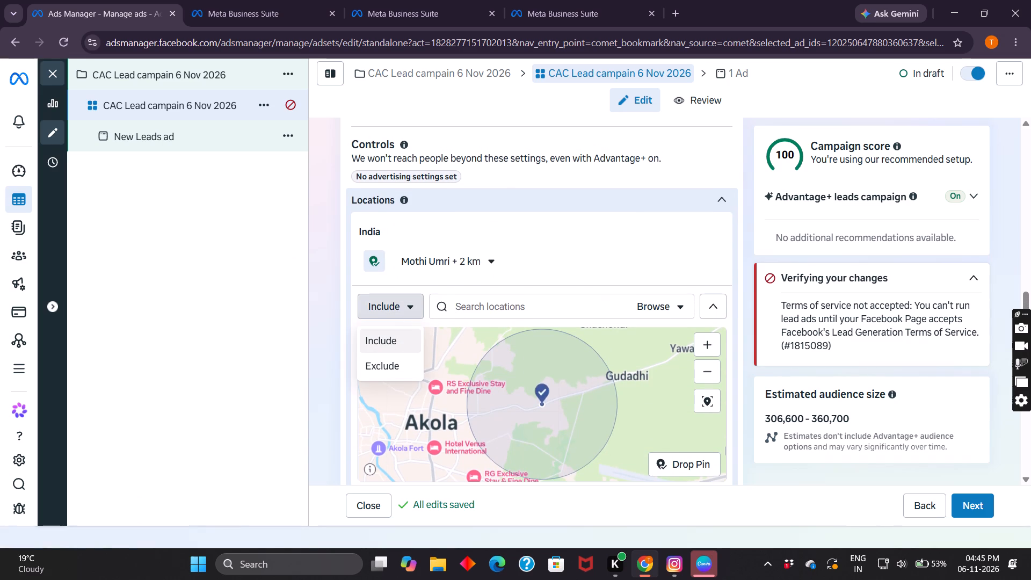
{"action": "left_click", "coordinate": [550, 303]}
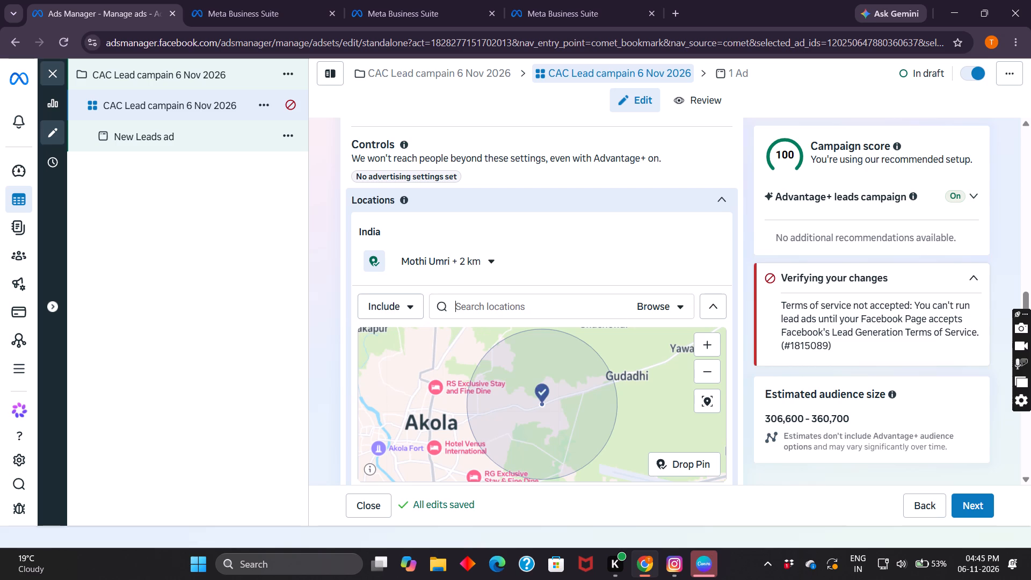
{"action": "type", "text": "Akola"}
Include the city of Akola, Maharashtra in the audience's locations in place of Mothi Umri.
{"action": "left_click", "coordinate": [553, 332]}
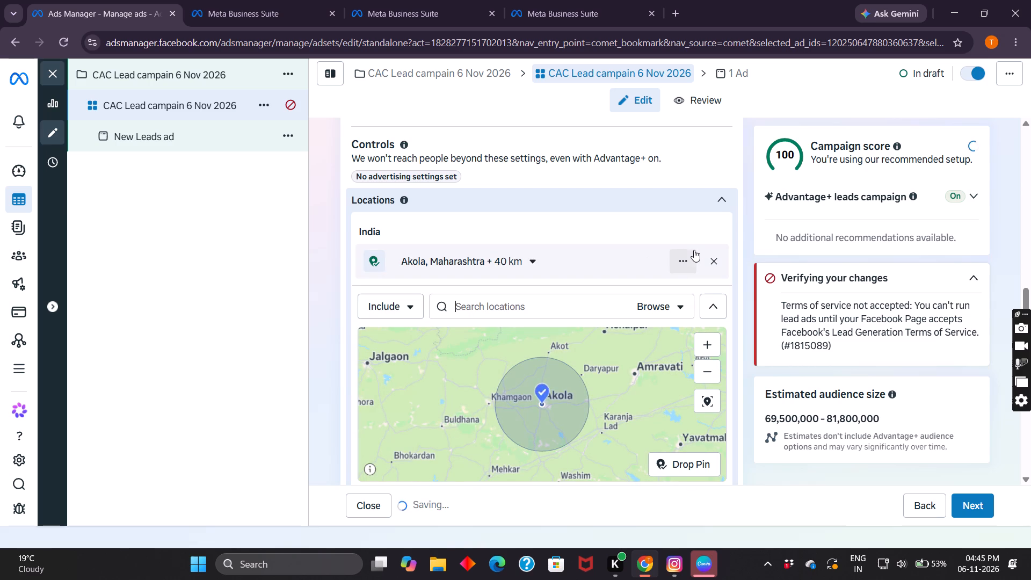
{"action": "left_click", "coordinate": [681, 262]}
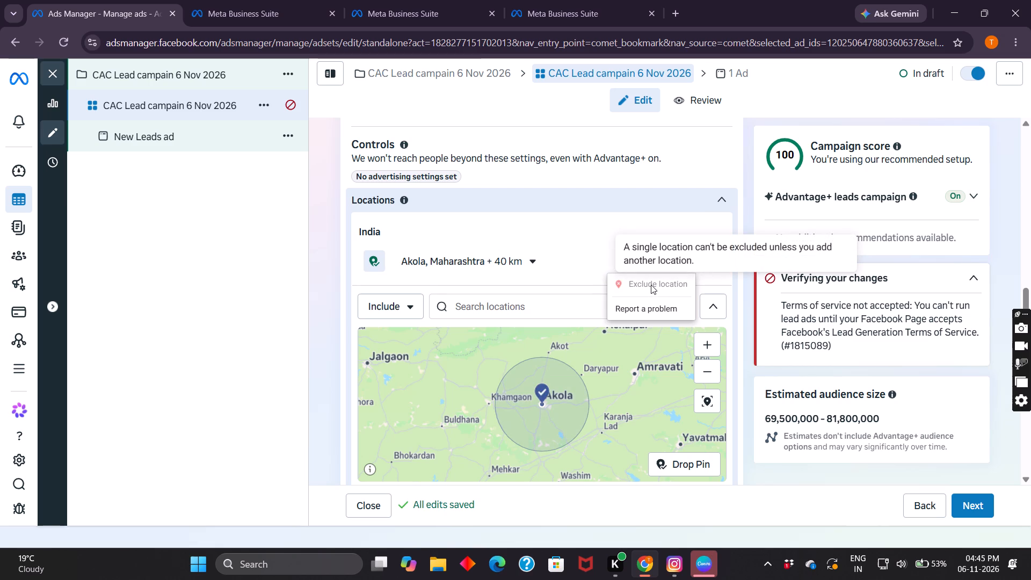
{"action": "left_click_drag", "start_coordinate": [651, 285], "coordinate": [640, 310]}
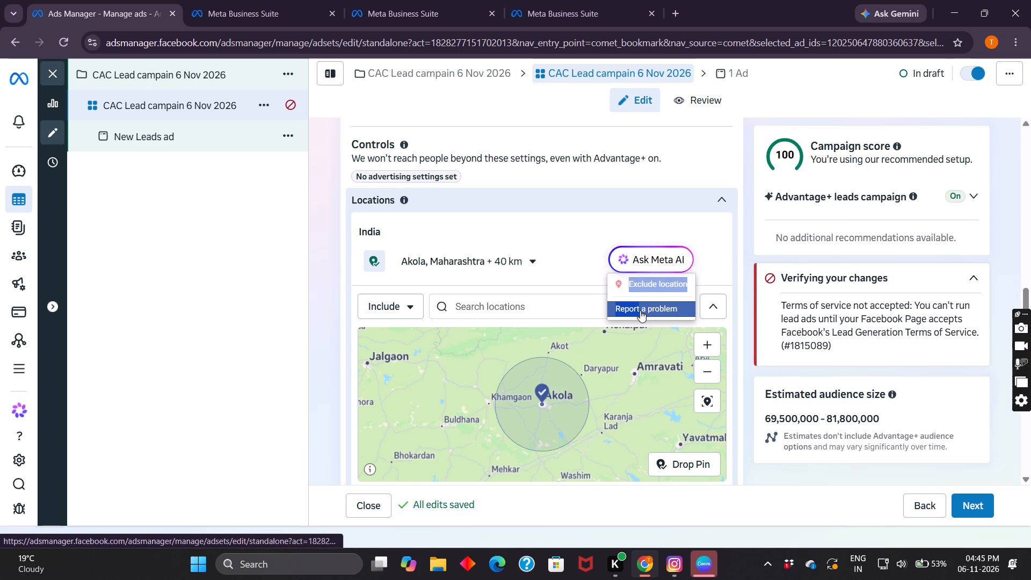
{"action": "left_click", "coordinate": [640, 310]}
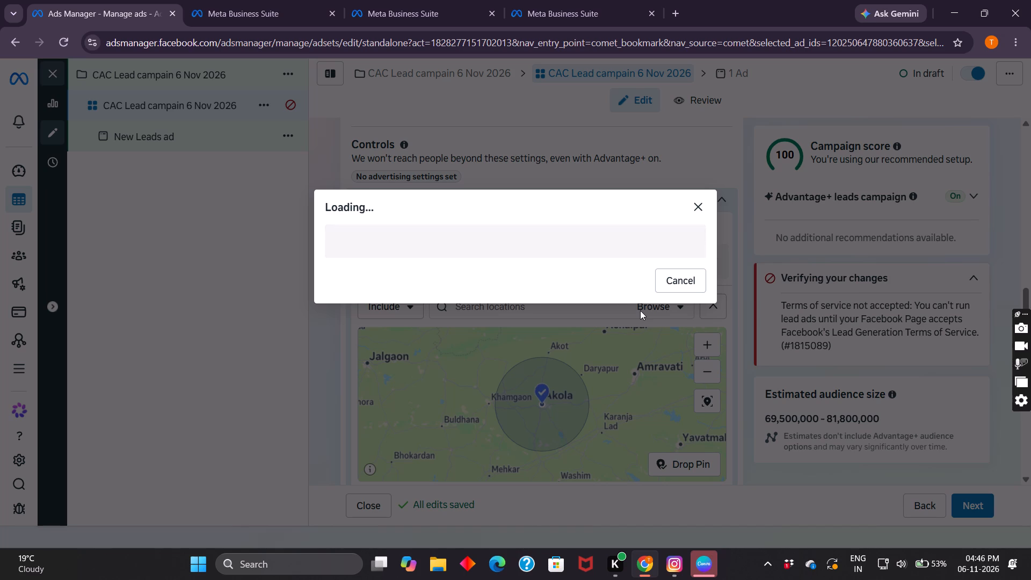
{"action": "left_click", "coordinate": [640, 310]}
Search the audience's locations for Mothi Umri and include the place Mothi Umri, Akola, Maharashtra.
{"action": "left_click", "coordinate": [528, 308]}
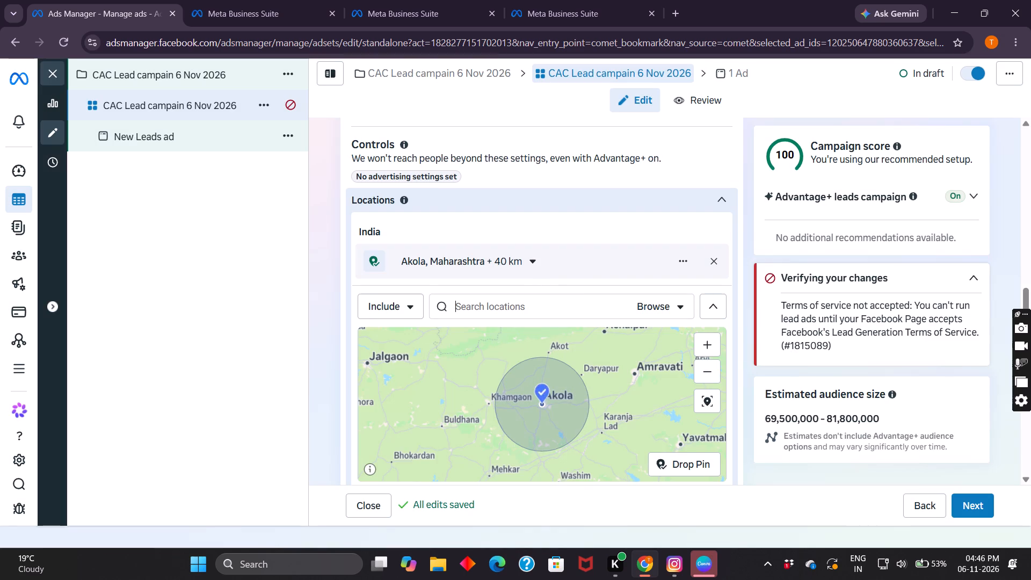
{"action": "type", "text": "Mothi"}
{"action": "key", "text": "space"}
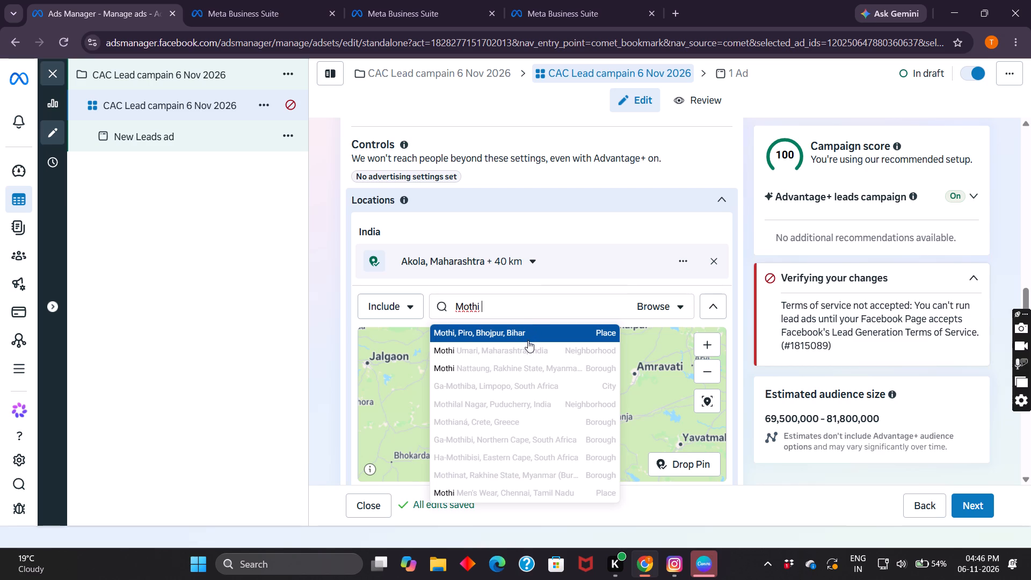
{"action": "key", "text": "shift+u"}
{"action": "type", "text": "mri"}
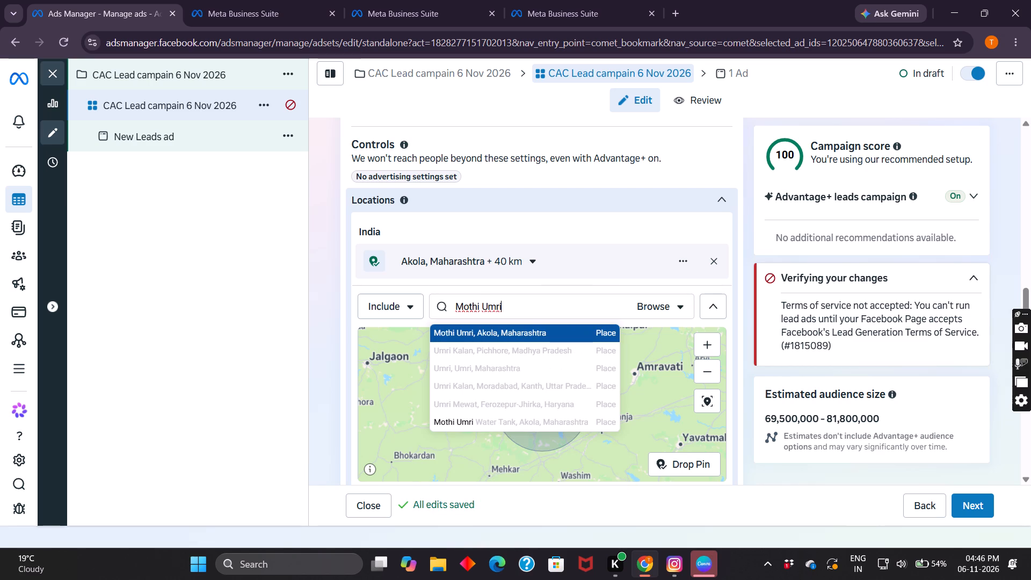
{"action": "left_click", "coordinate": [525, 332]}
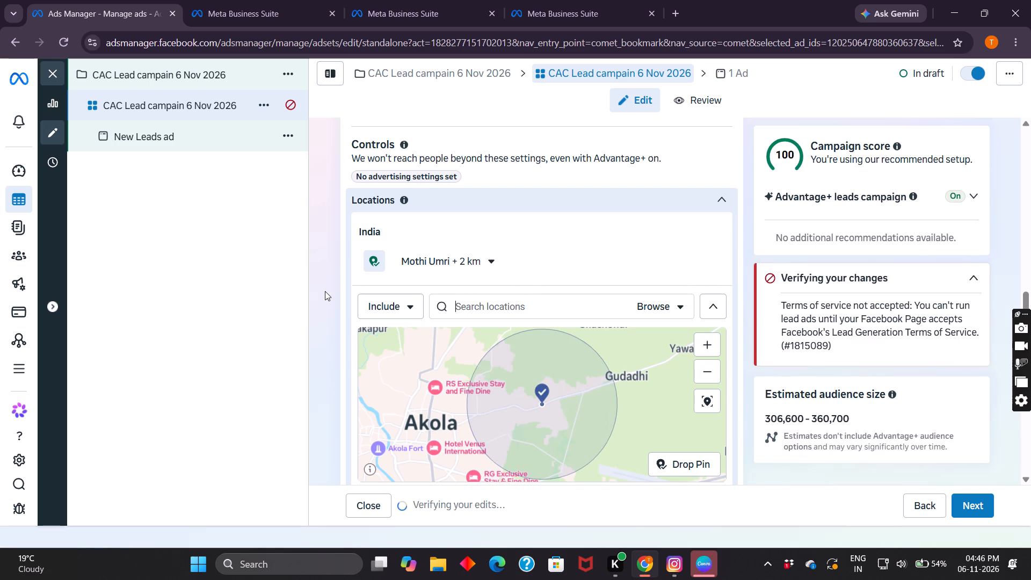
Start another location search in the ad set's audience controls.
{"action": "scroll", "coordinate": [325, 291], "scroll_direction": "down", "scroll_amount": 2}
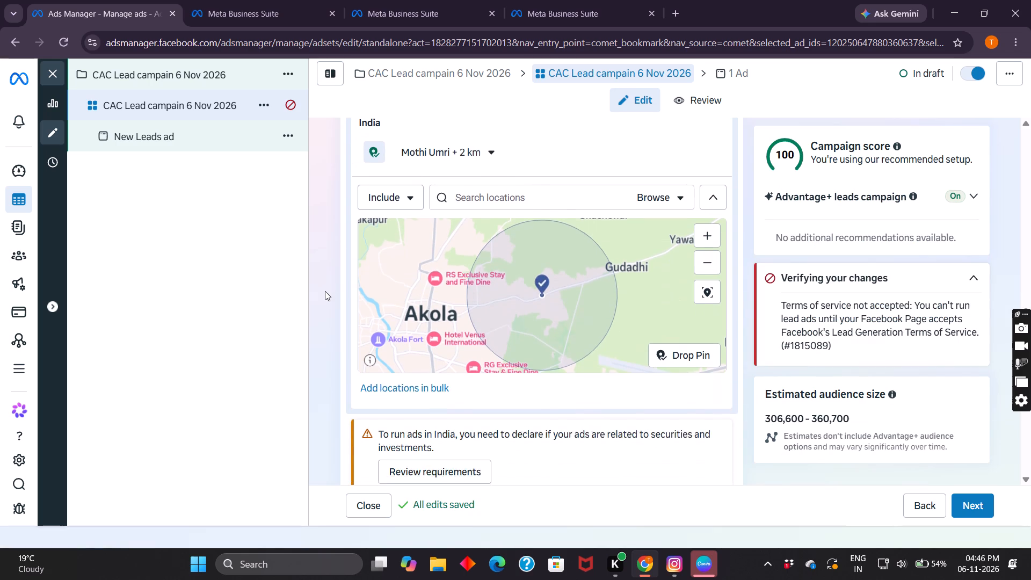
{"action": "scroll", "coordinate": [325, 291], "scroll_direction": "down", "scroll_amount": 3}
{"action": "scroll", "coordinate": [325, 291], "scroll_direction": "up", "scroll_amount": 1}
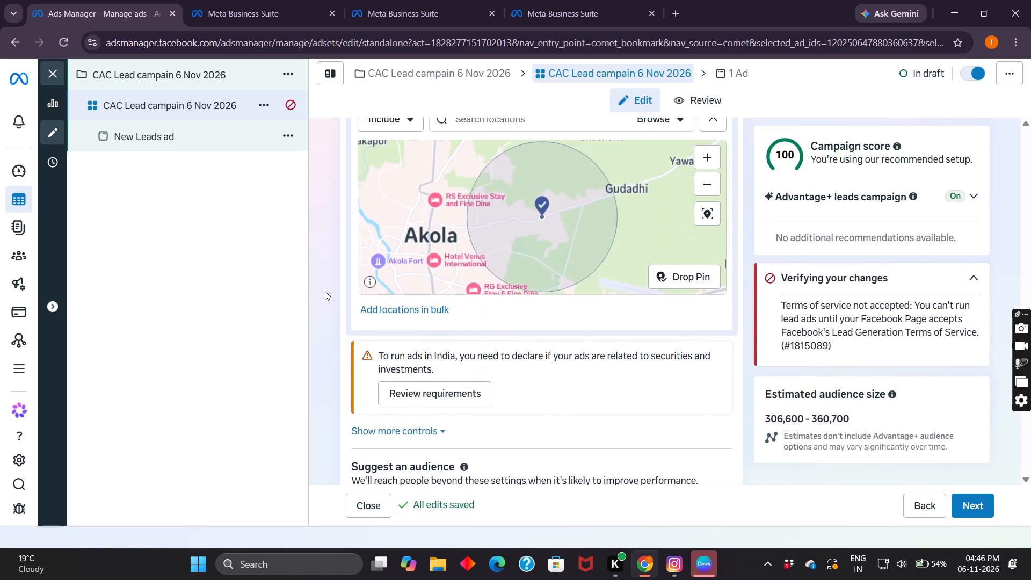
{"action": "scroll", "coordinate": [325, 291], "scroll_direction": "up", "scroll_amount": 3}
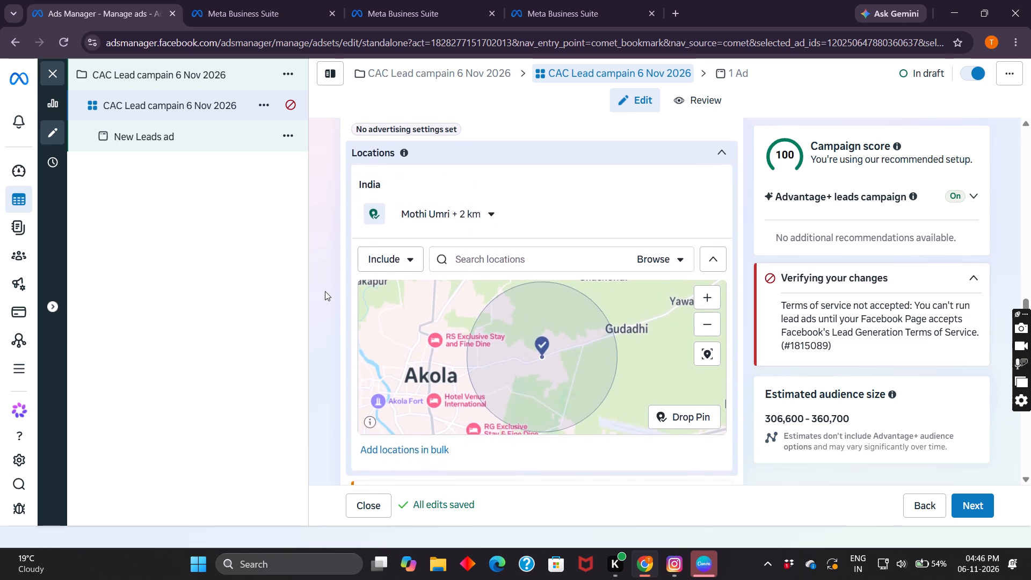
{"action": "scroll", "coordinate": [325, 291], "scroll_direction": "up", "scroll_amount": 1}
{"action": "left_click", "coordinate": [516, 286]}
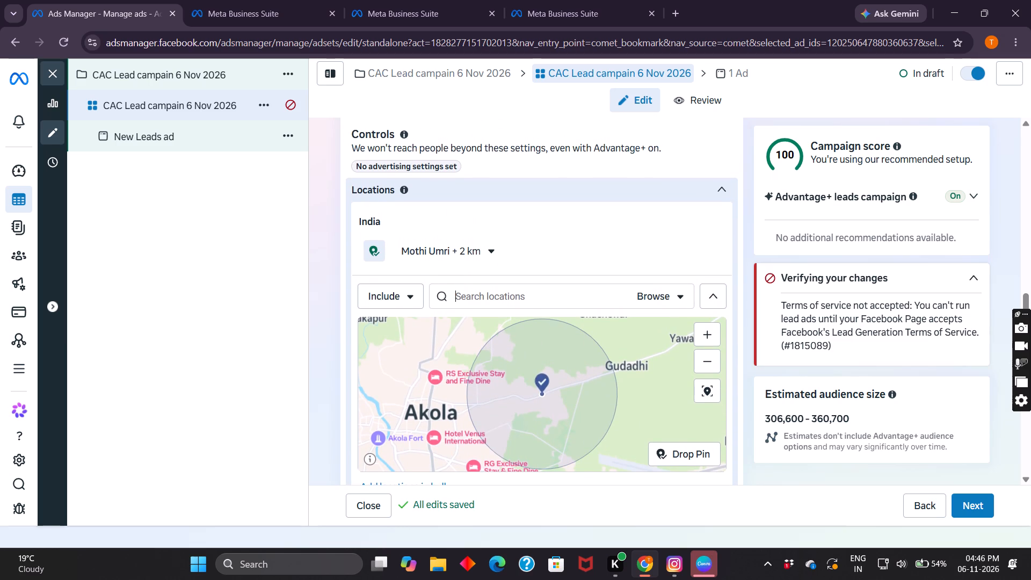
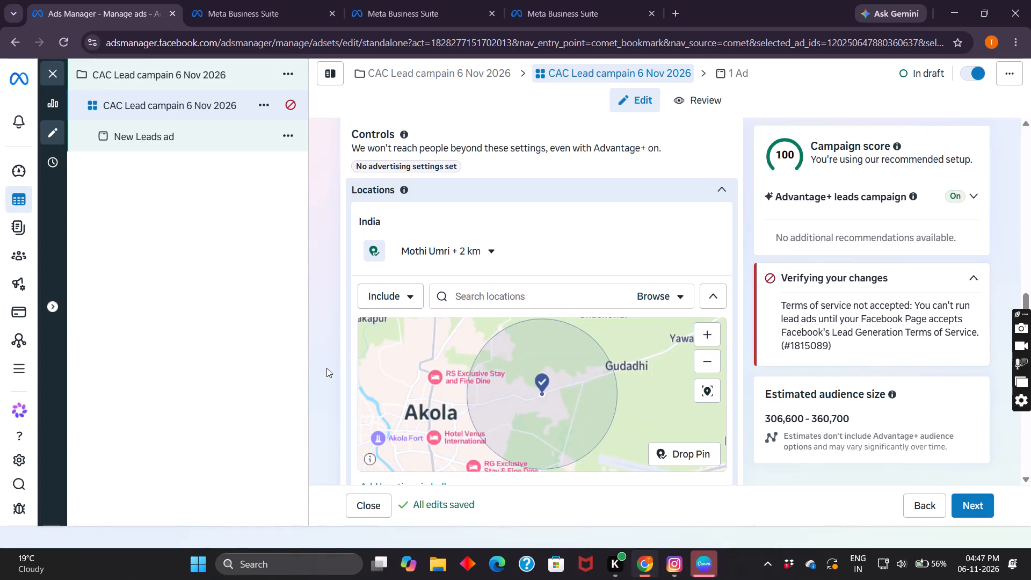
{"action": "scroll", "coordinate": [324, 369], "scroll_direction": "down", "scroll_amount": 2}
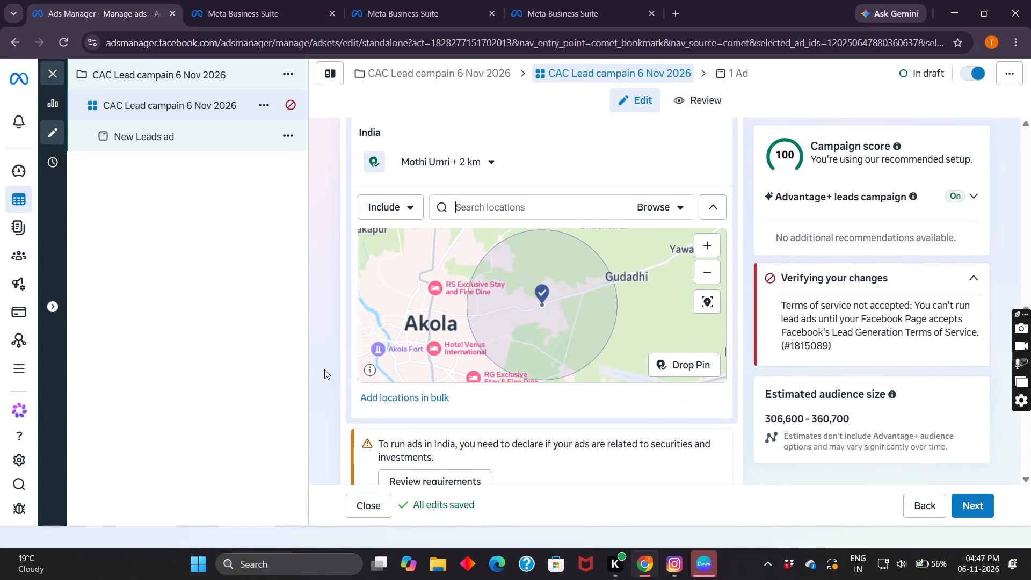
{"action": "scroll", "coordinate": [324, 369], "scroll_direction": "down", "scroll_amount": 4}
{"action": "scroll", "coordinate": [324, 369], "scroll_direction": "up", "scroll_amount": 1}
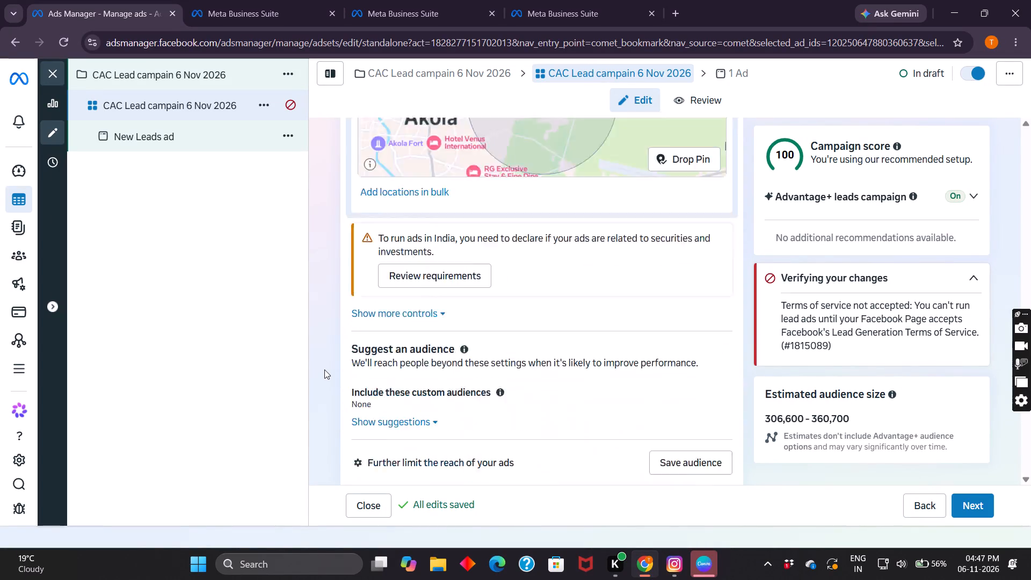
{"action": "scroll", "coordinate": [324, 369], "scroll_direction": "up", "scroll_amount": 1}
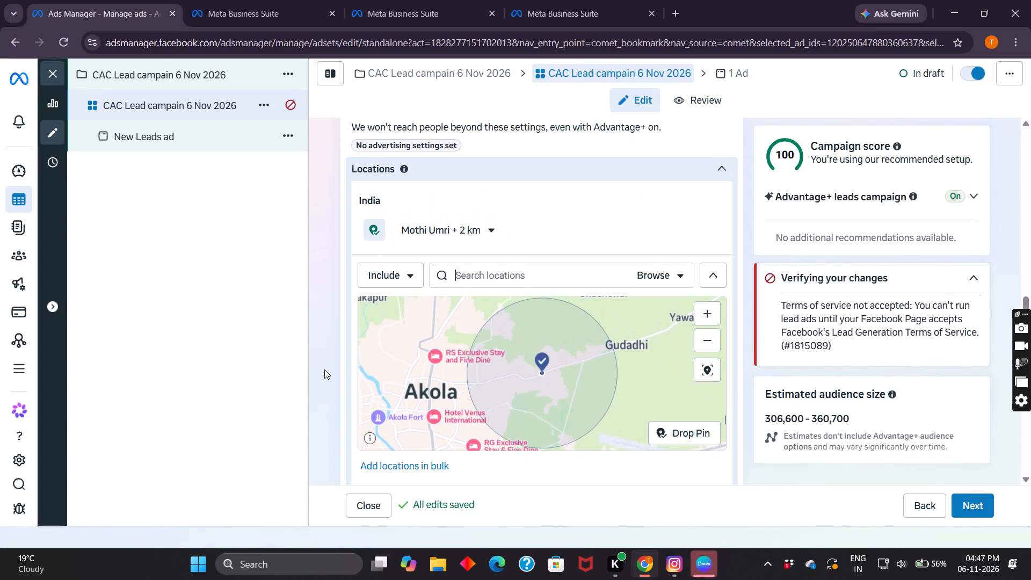
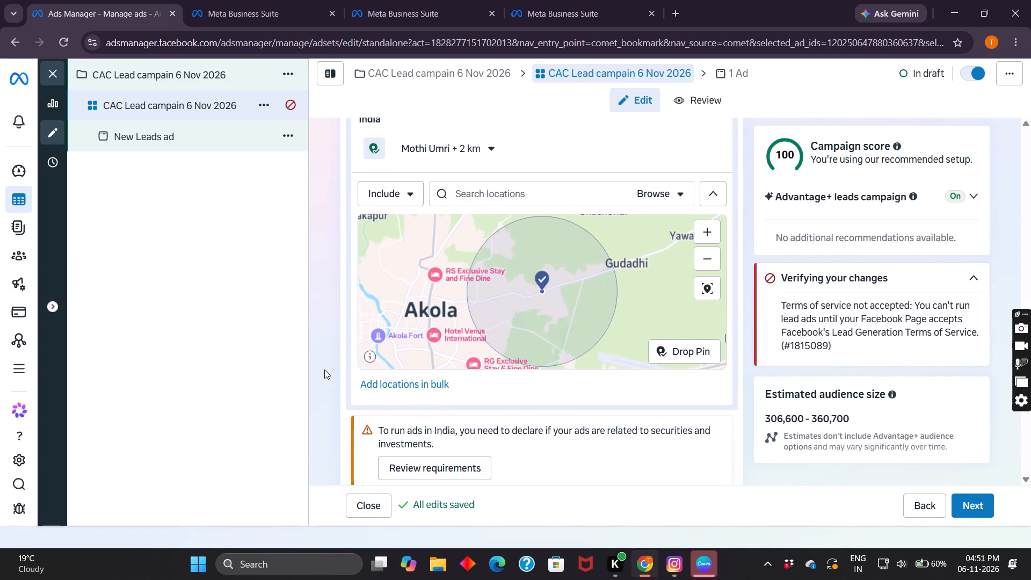
Look over the ad set's audience controls, from the included location and its map to the suggested audience section.
{"action": "scroll", "coordinate": [324, 369], "scroll_direction": "down", "scroll_amount": 1}
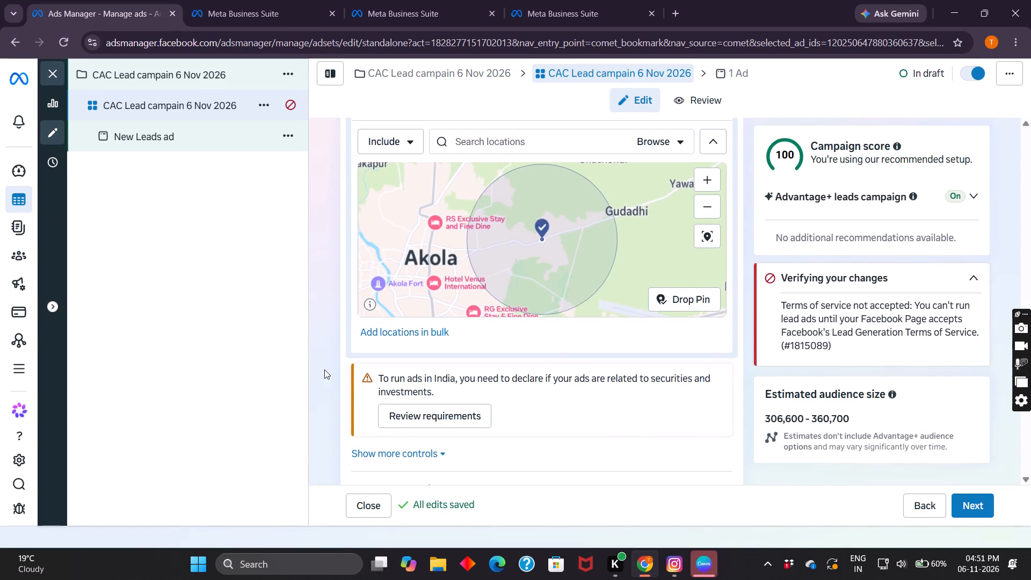
{"action": "scroll", "coordinate": [324, 369], "scroll_direction": "down", "scroll_amount": 1}
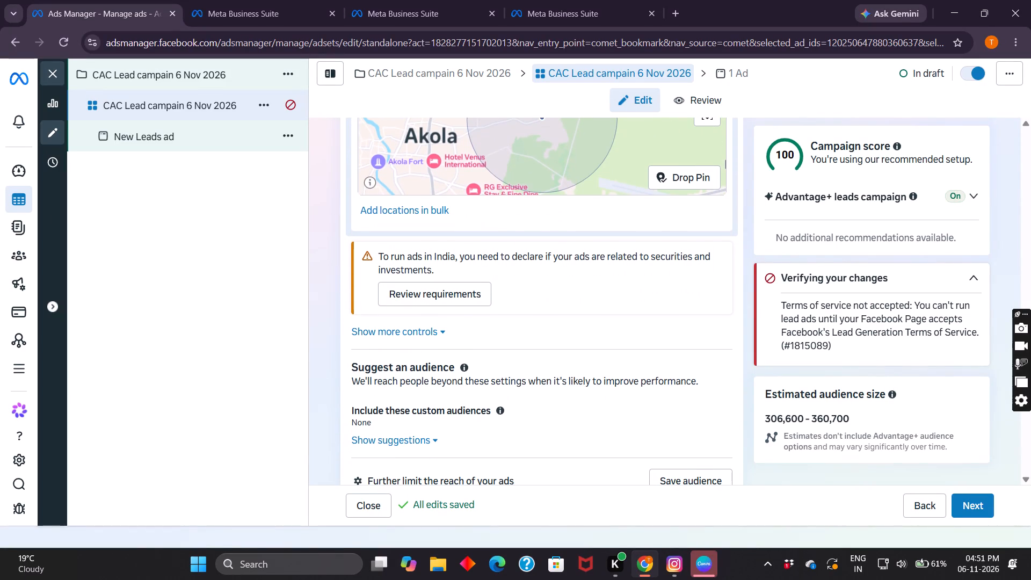
{"action": "scroll", "coordinate": [420, 367], "scroll_direction": "down", "scroll_amount": 1}
{"action": "scroll", "coordinate": [420, 367], "scroll_direction": "up", "scroll_amount": 1}
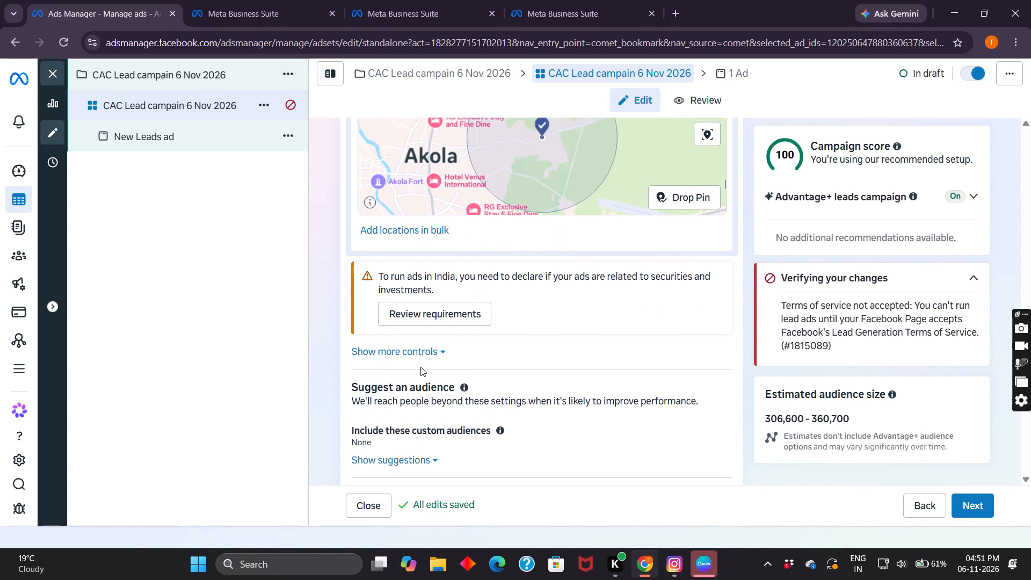
{"action": "scroll", "coordinate": [420, 367], "scroll_direction": "up", "scroll_amount": 2}
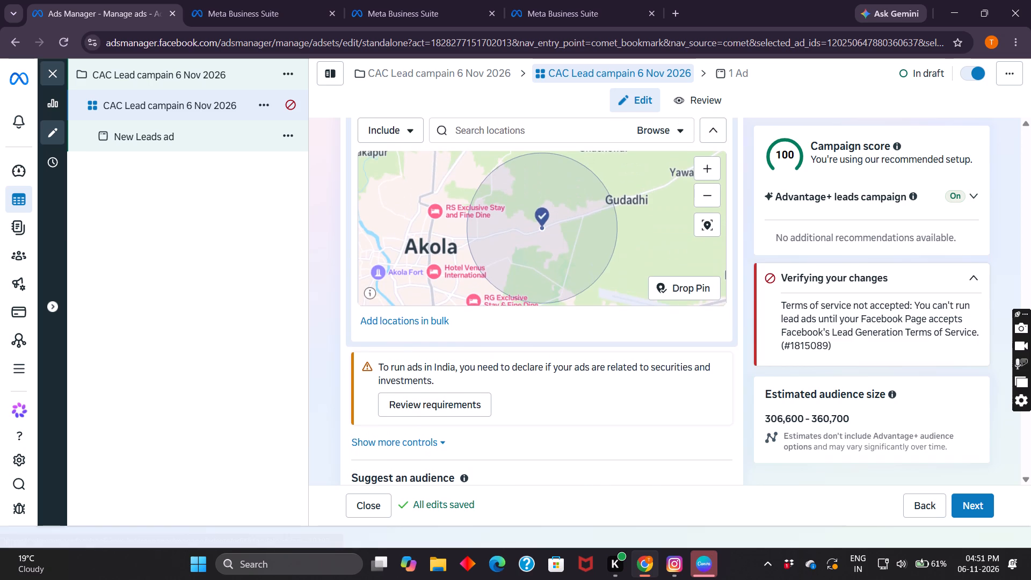
{"action": "scroll", "coordinate": [420, 367], "scroll_direction": "up", "scroll_amount": 3}
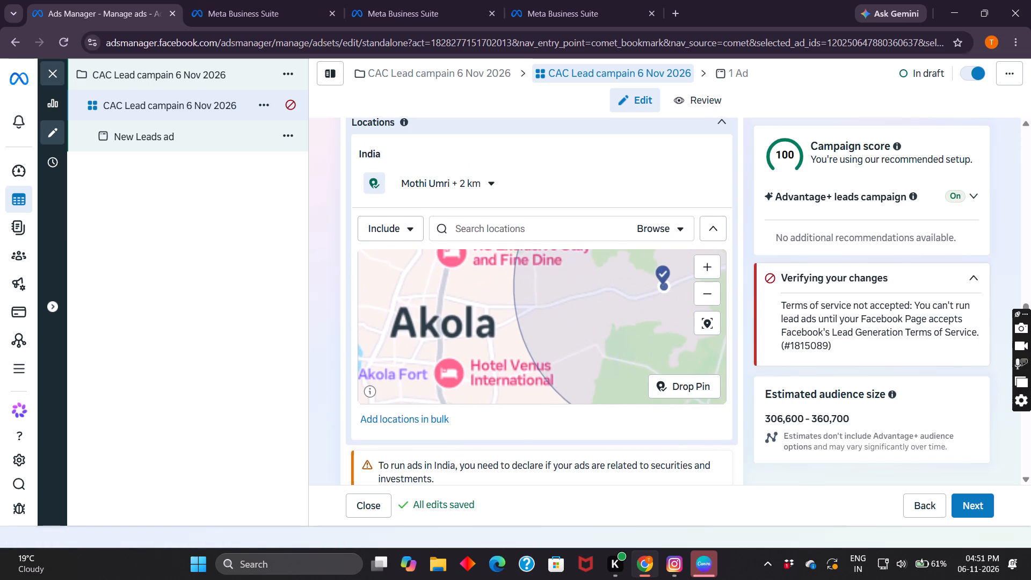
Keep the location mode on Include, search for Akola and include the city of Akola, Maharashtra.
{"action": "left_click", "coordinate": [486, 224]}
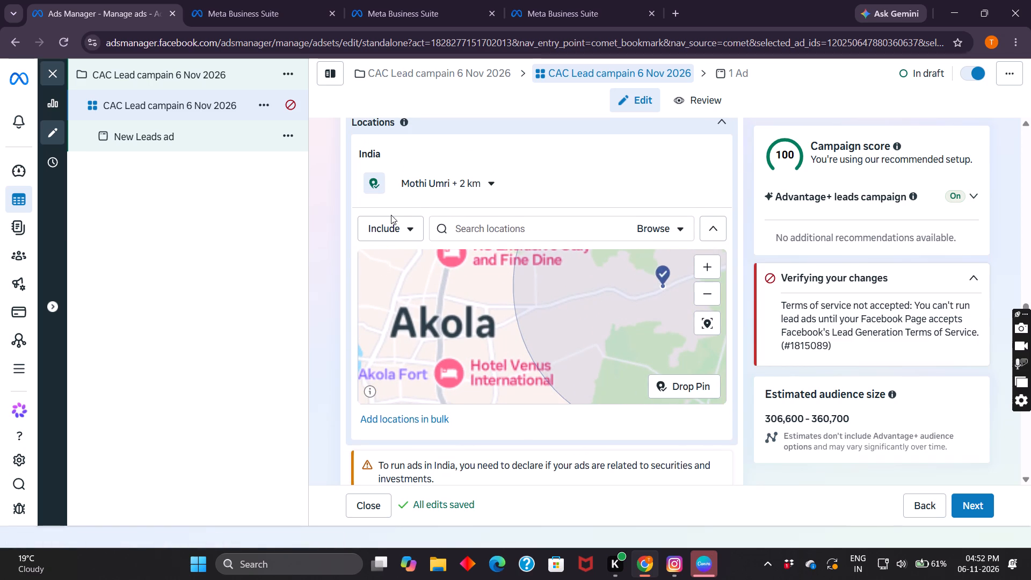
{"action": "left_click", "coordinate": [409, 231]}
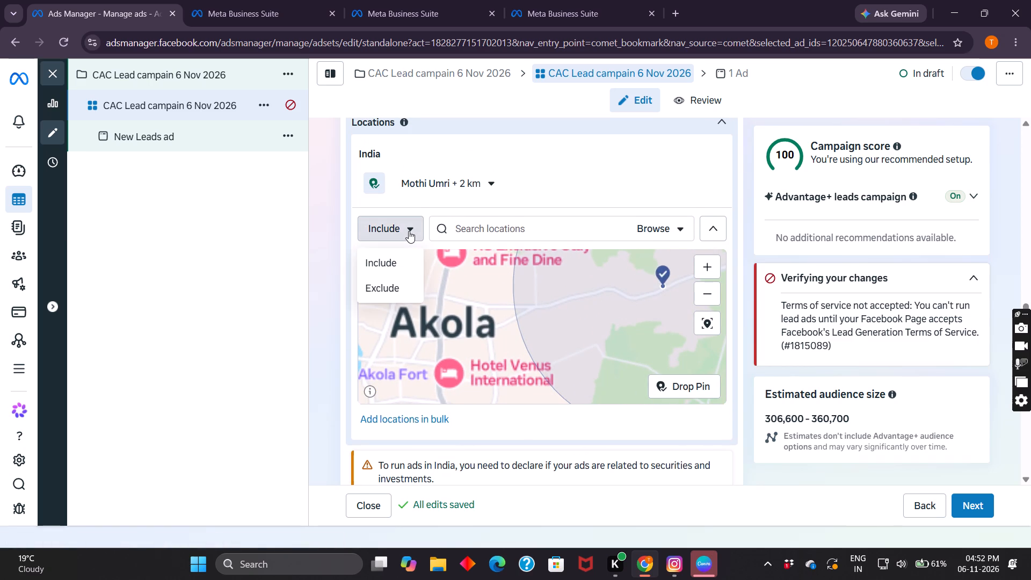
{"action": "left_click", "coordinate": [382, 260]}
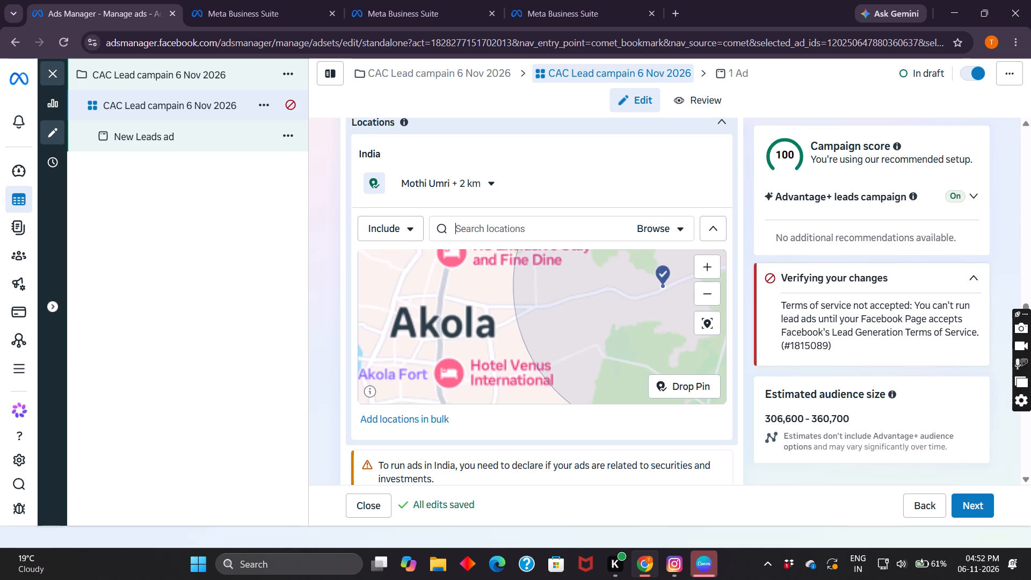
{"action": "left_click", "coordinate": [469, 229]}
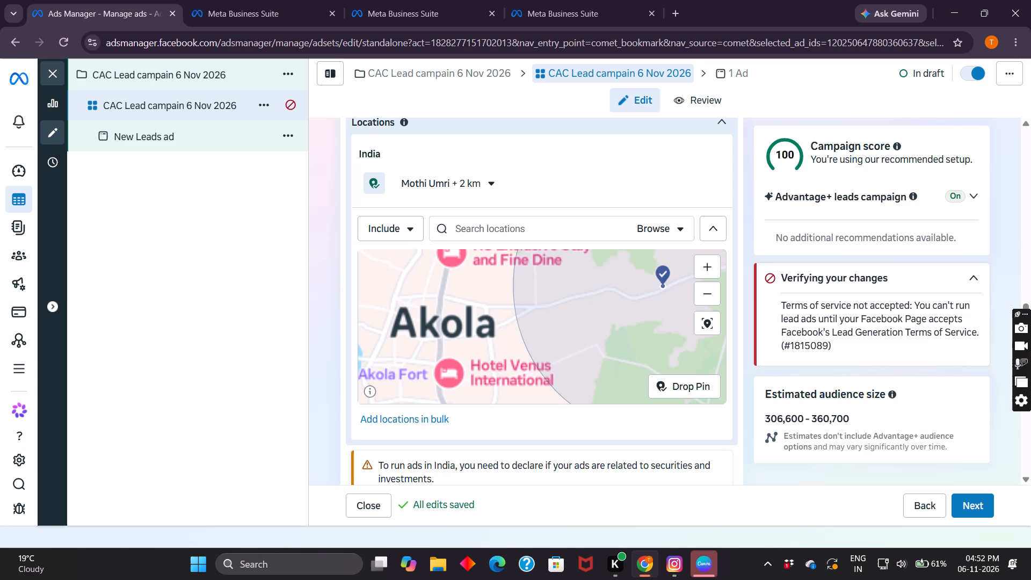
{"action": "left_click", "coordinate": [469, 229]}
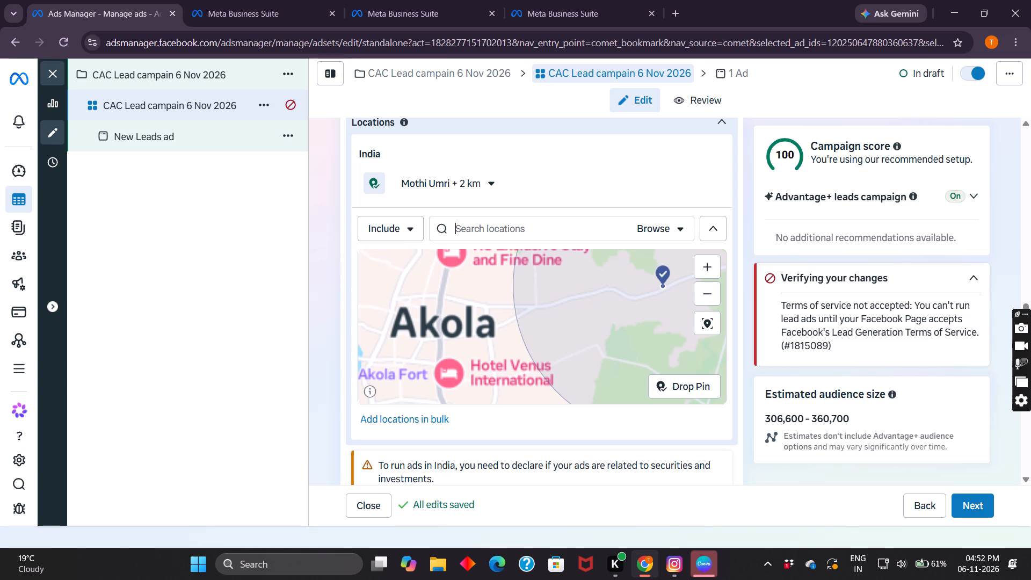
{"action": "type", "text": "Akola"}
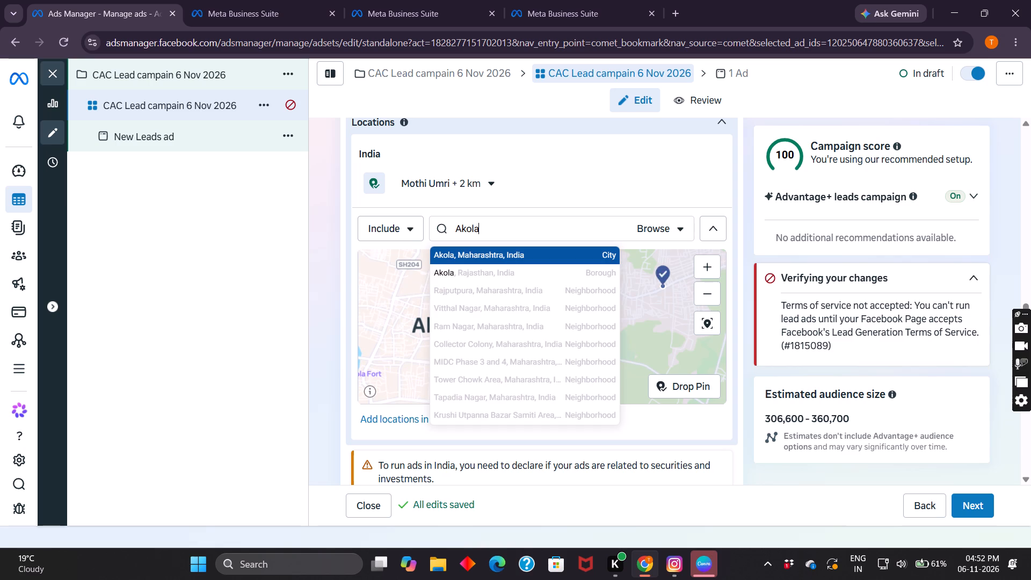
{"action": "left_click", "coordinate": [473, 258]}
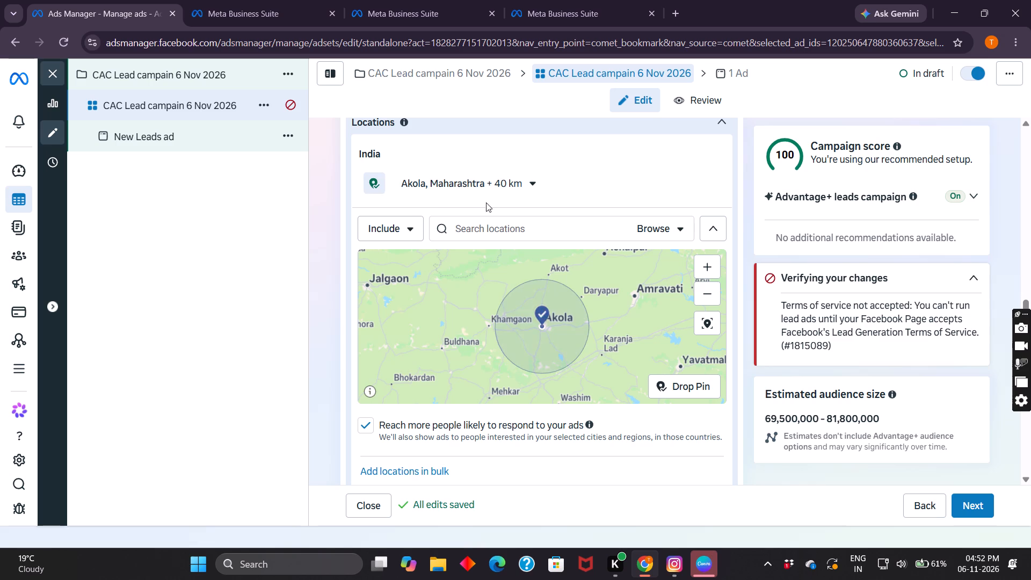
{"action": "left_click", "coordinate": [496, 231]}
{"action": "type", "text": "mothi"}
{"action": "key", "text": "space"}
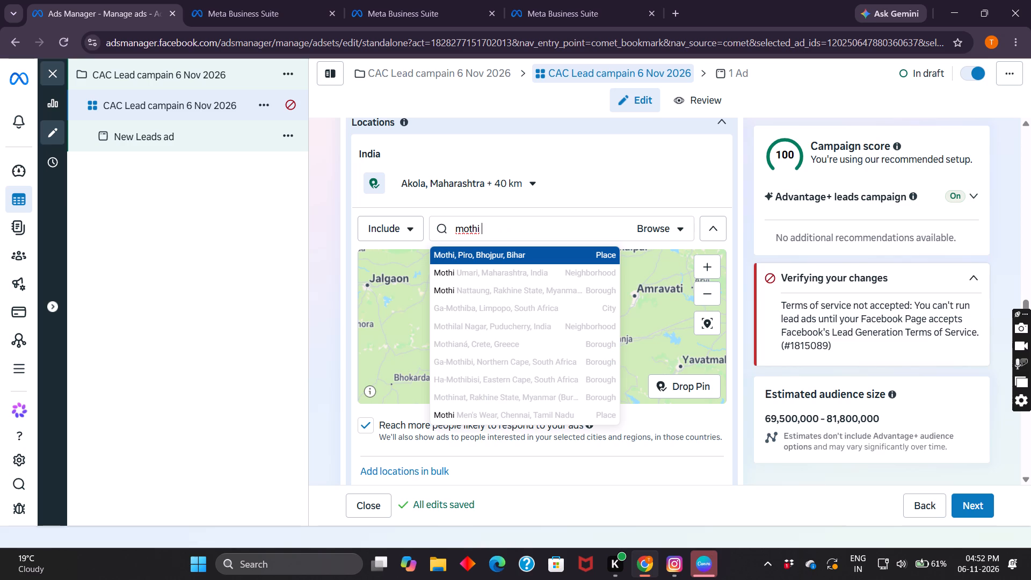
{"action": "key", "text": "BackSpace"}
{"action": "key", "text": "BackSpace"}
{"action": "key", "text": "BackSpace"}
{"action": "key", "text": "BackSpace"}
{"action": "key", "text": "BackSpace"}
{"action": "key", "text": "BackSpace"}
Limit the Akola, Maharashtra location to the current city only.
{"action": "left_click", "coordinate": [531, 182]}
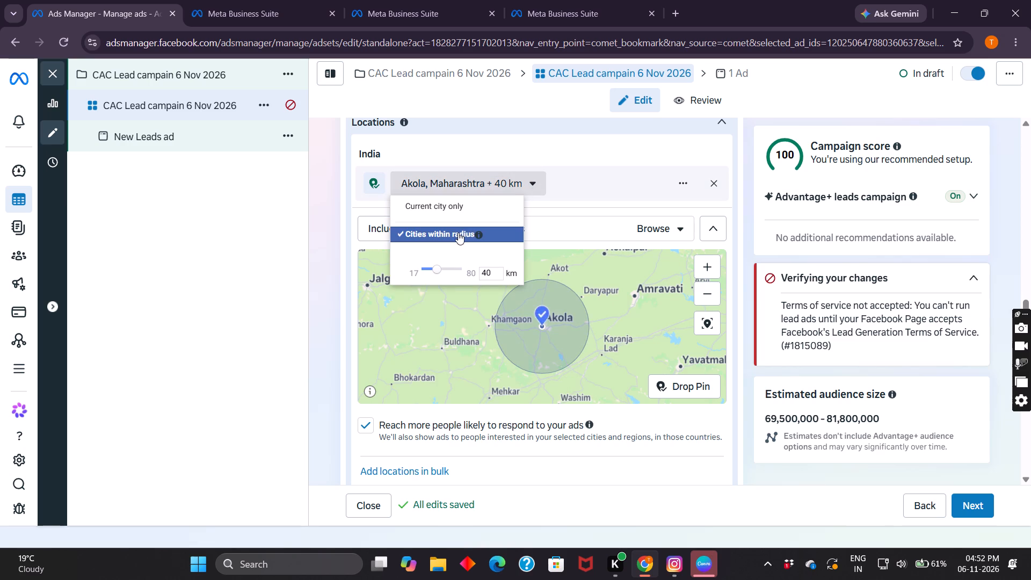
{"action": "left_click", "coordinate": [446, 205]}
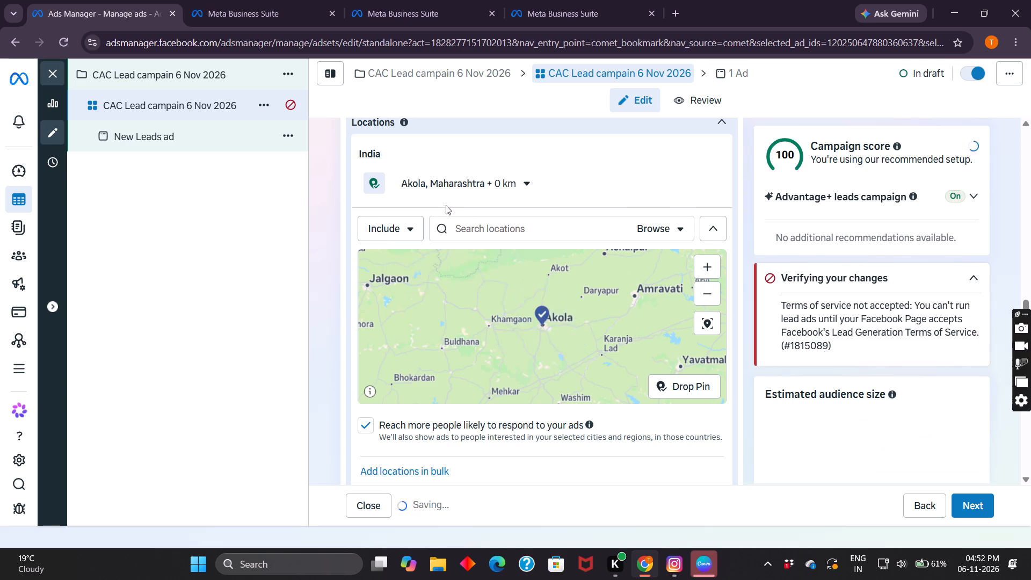
Search the included locations for Mothi Umri and include the place Mothi Umri, Akola, Maharashtra.
{"action": "left_click", "coordinate": [495, 224]}
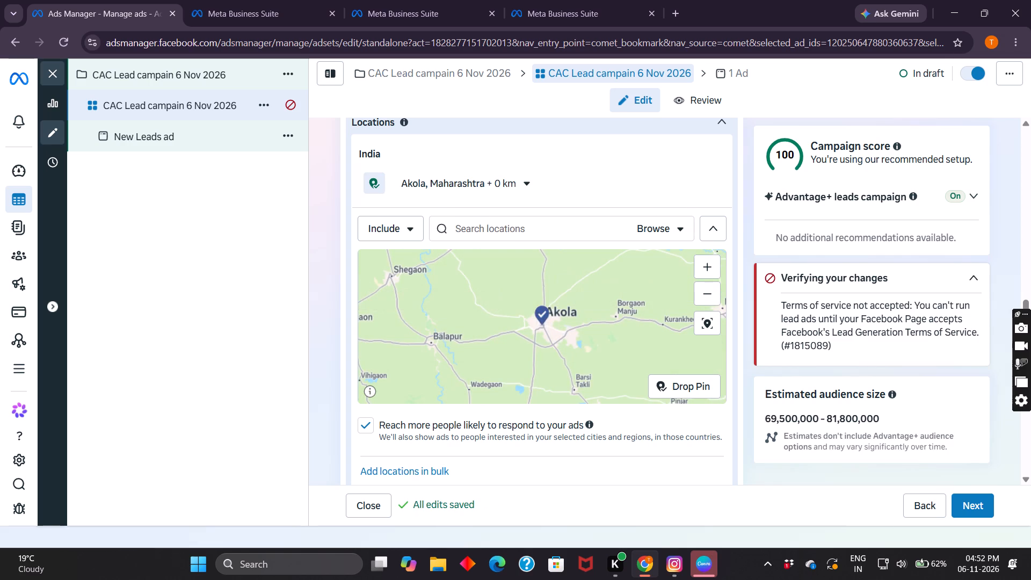
{"action": "type", "text": "mothi"}
{"action": "key", "text": "space"}
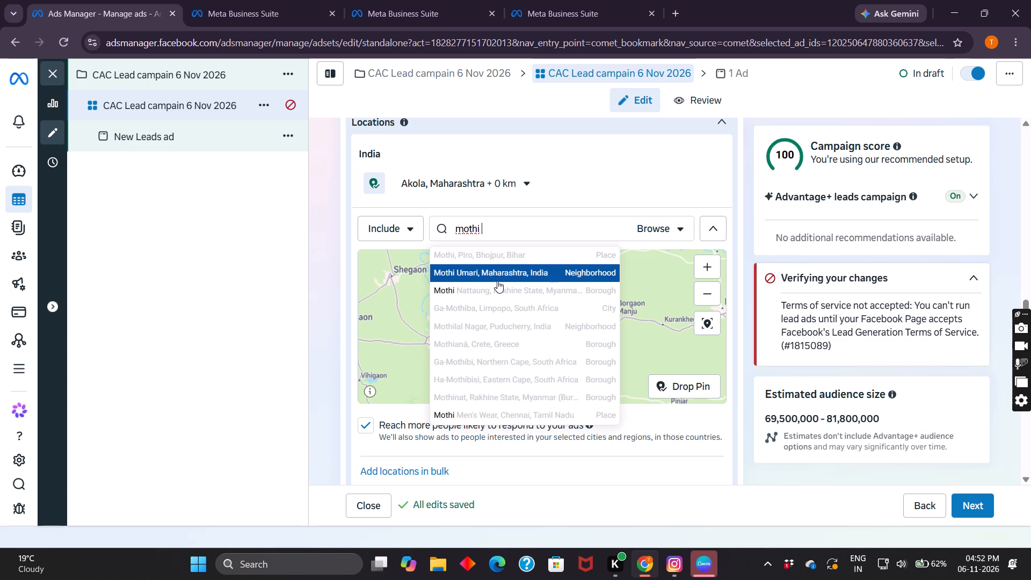
{"action": "type", "text": "um"}
{"action": "type", "text": "ri a"}
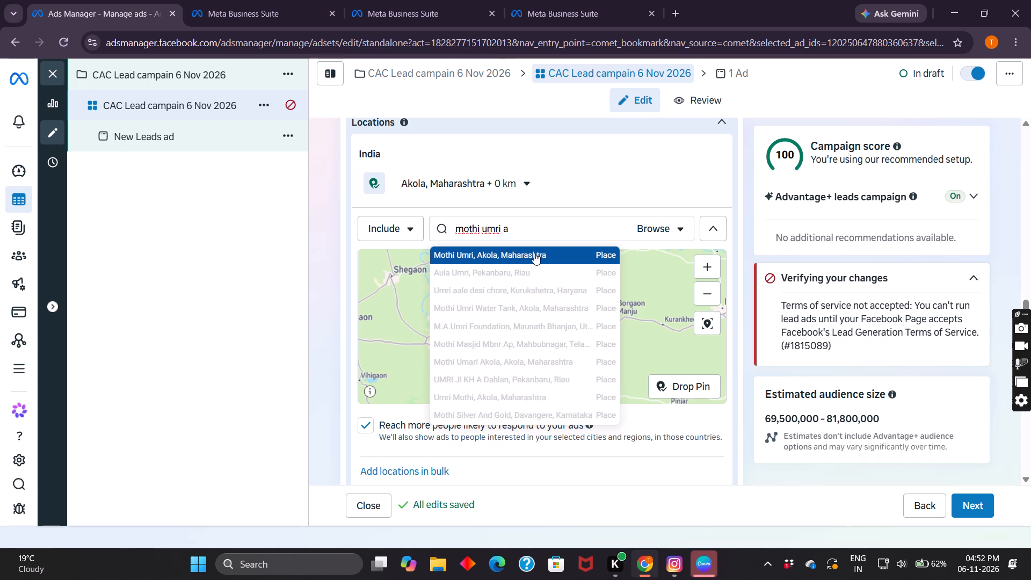
{"action": "left_click", "coordinate": [534, 253]}
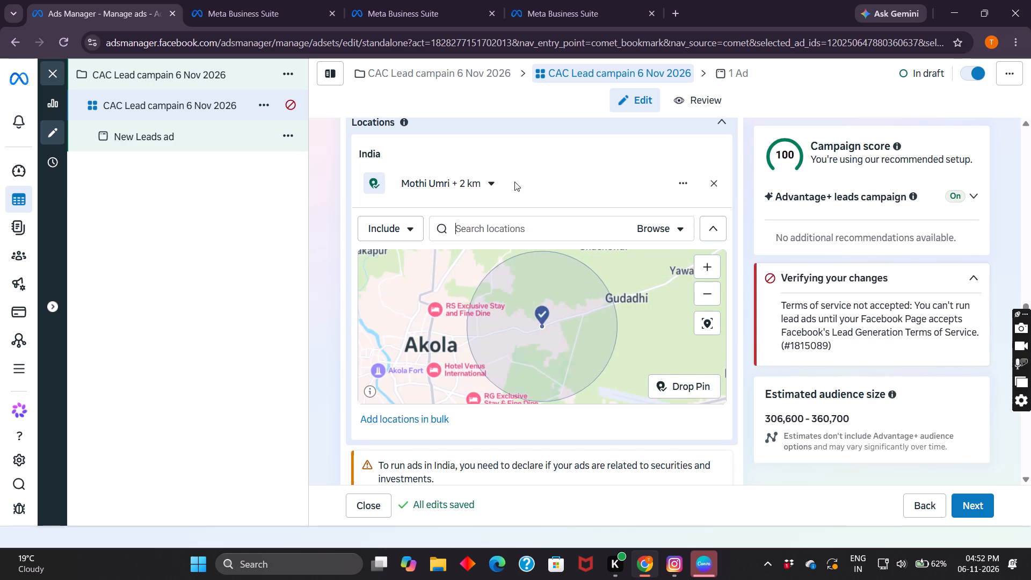
Check the extra options and the radius setting of the included Mothi Umri location.
{"action": "scroll", "coordinate": [514, 182], "scroll_direction": "down", "scroll_amount": 1}
{"action": "scroll", "coordinate": [514, 182], "scroll_direction": "up", "scroll_amount": 1}
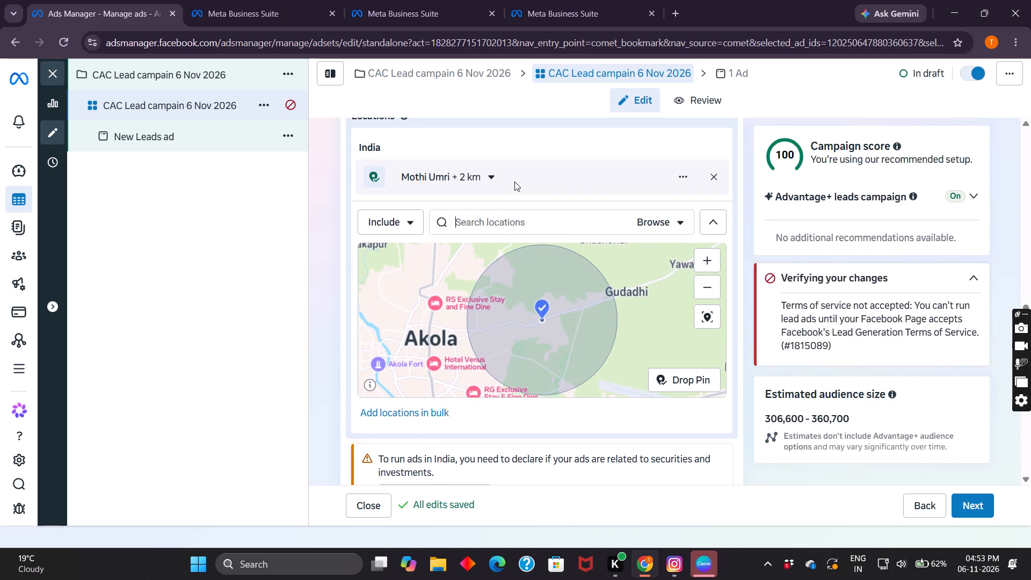
{"action": "scroll", "coordinate": [514, 182], "scroll_direction": "up", "scroll_amount": 1}
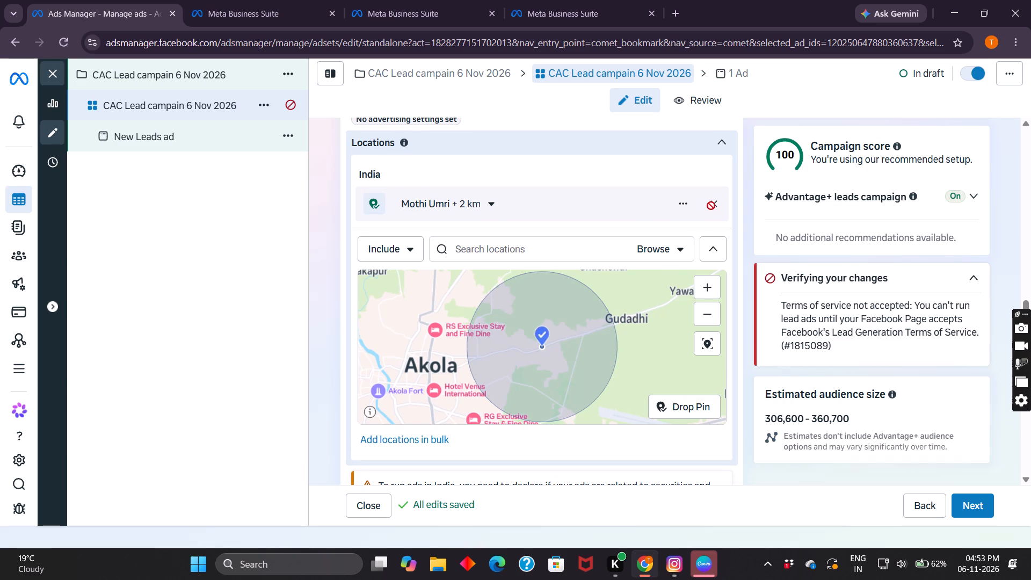
{"action": "left_click", "coordinate": [689, 203]}
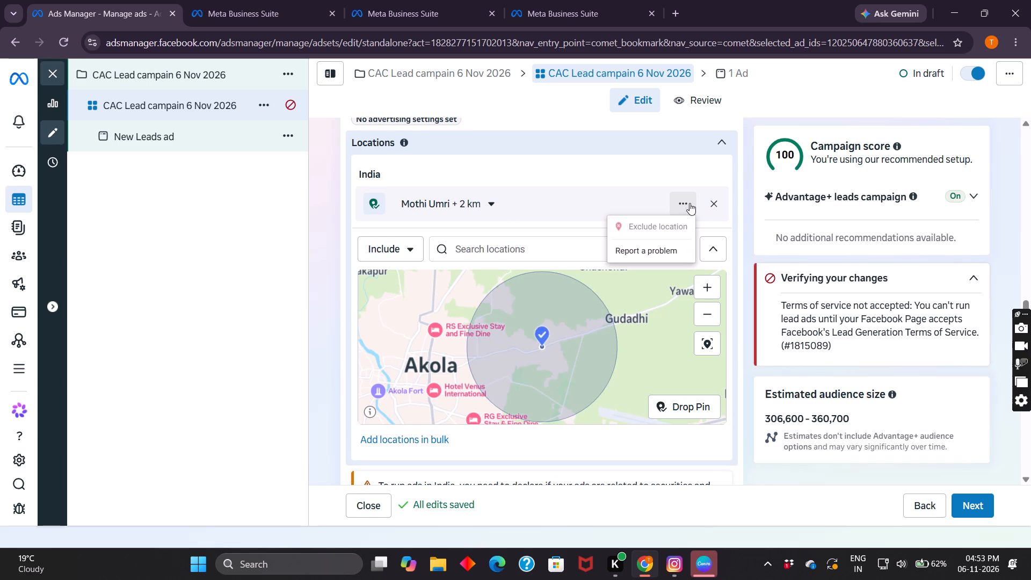
{"action": "scroll", "coordinate": [528, 206], "scroll_direction": "down", "scroll_amount": 1}
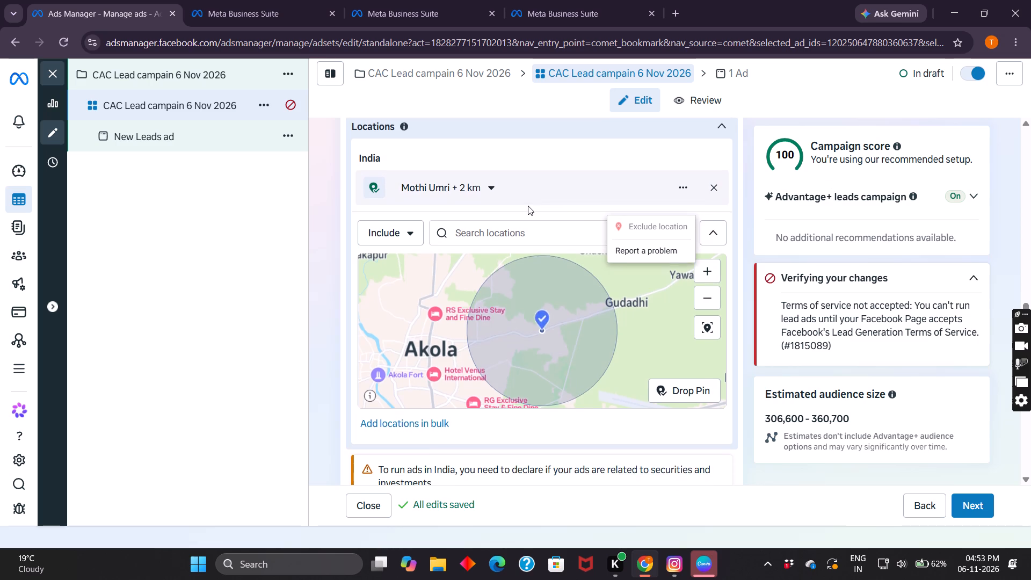
{"action": "scroll", "coordinate": [528, 206], "scroll_direction": "down", "scroll_amount": 1}
{"action": "scroll", "coordinate": [528, 206], "scroll_direction": "up", "scroll_amount": 1}
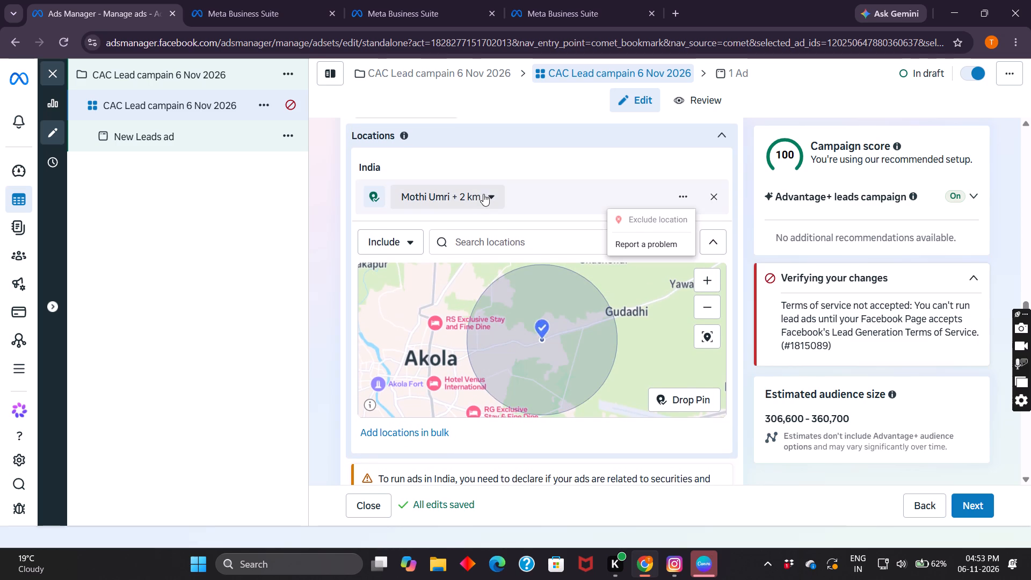
{"action": "left_click", "coordinate": [492, 194]}
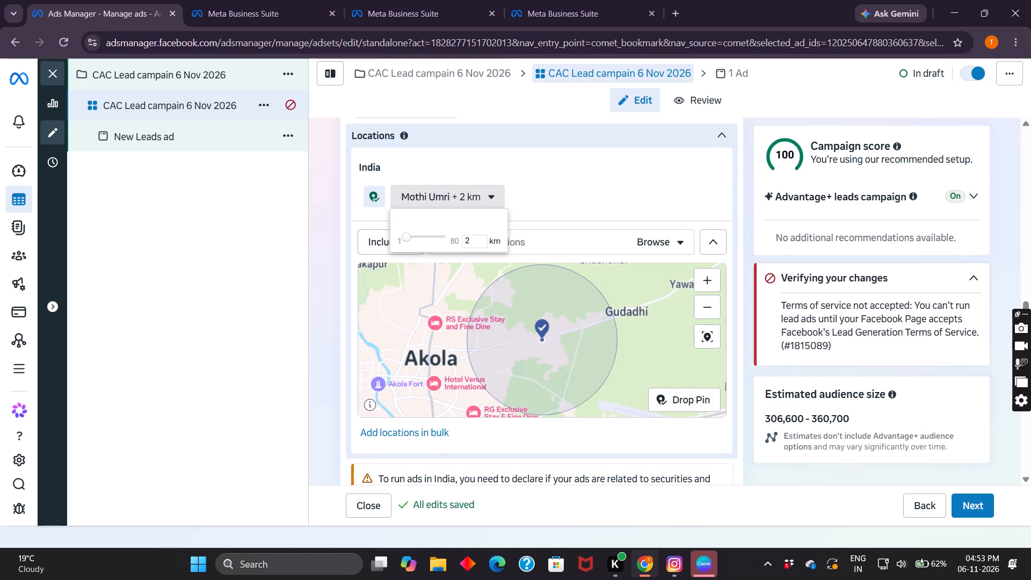
{"action": "left_click", "coordinate": [531, 244]}
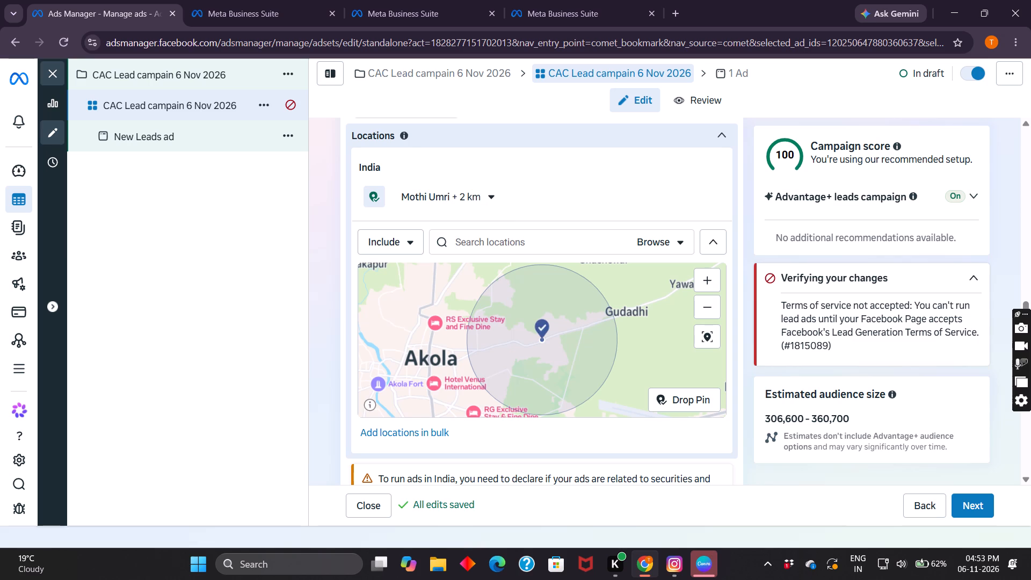
Switch the audience's location search to Exclude.
{"action": "left_click", "coordinate": [417, 245]}
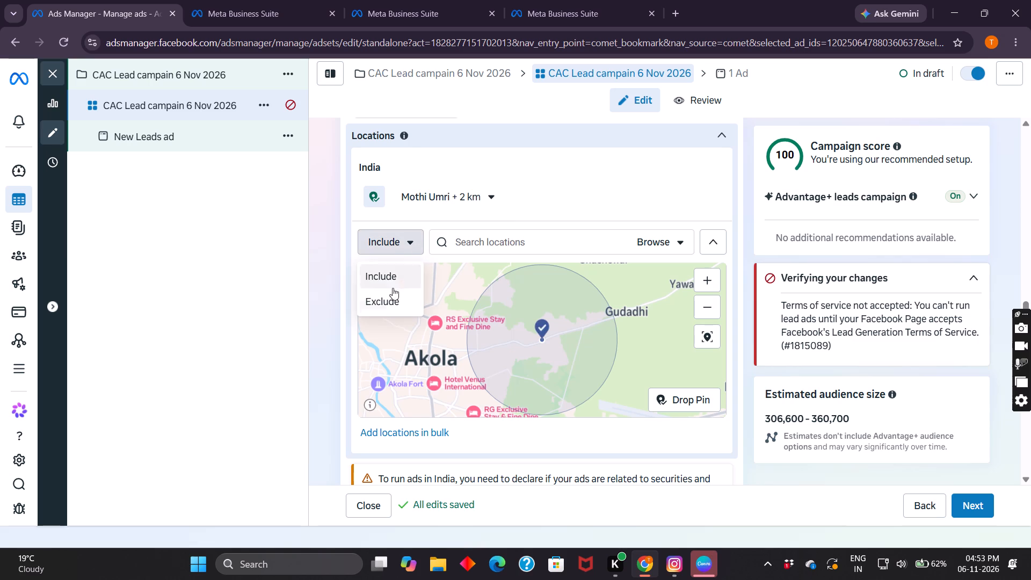
{"action": "left_click", "coordinate": [389, 303]}
{"action": "left_click", "coordinate": [464, 238]}
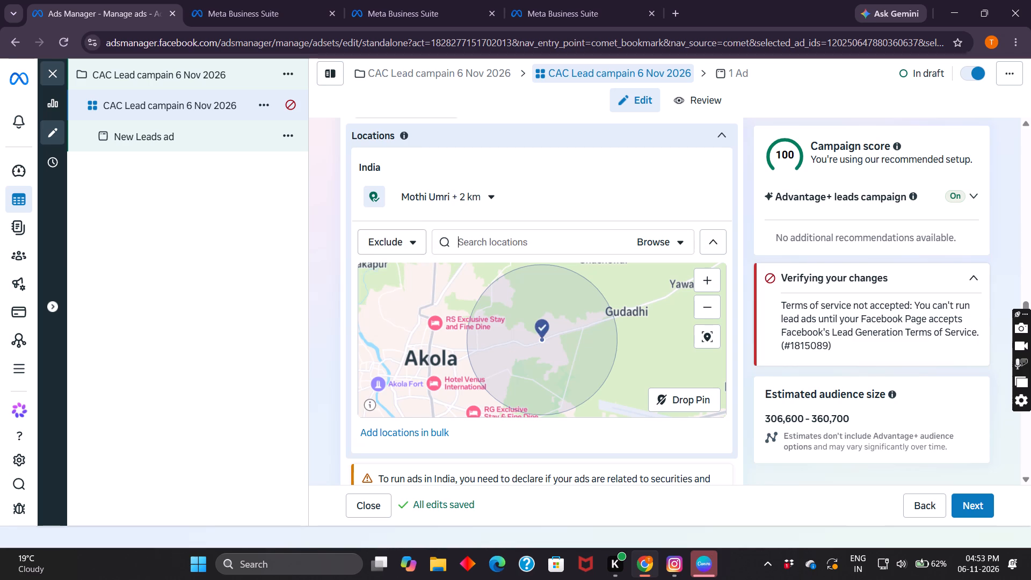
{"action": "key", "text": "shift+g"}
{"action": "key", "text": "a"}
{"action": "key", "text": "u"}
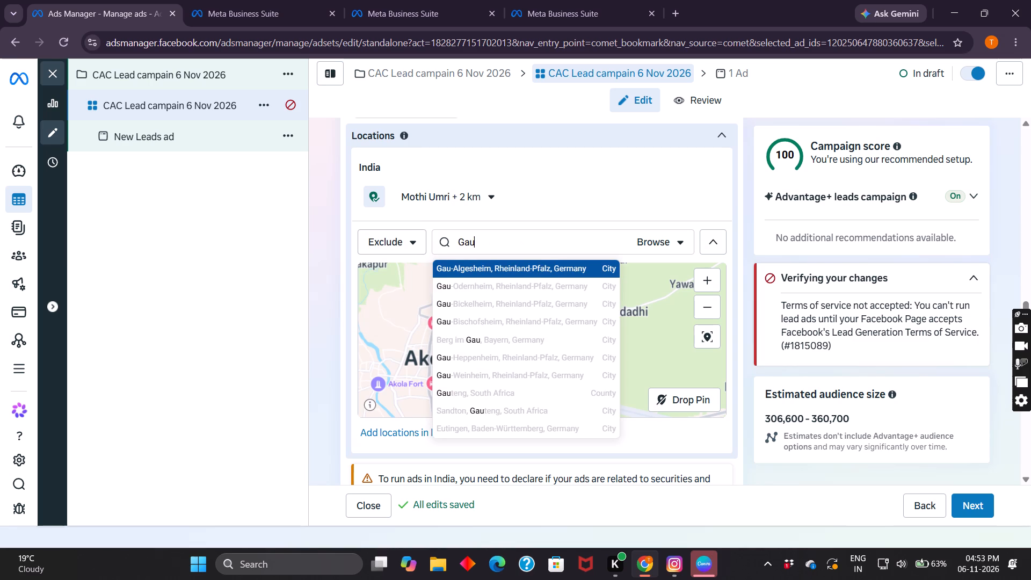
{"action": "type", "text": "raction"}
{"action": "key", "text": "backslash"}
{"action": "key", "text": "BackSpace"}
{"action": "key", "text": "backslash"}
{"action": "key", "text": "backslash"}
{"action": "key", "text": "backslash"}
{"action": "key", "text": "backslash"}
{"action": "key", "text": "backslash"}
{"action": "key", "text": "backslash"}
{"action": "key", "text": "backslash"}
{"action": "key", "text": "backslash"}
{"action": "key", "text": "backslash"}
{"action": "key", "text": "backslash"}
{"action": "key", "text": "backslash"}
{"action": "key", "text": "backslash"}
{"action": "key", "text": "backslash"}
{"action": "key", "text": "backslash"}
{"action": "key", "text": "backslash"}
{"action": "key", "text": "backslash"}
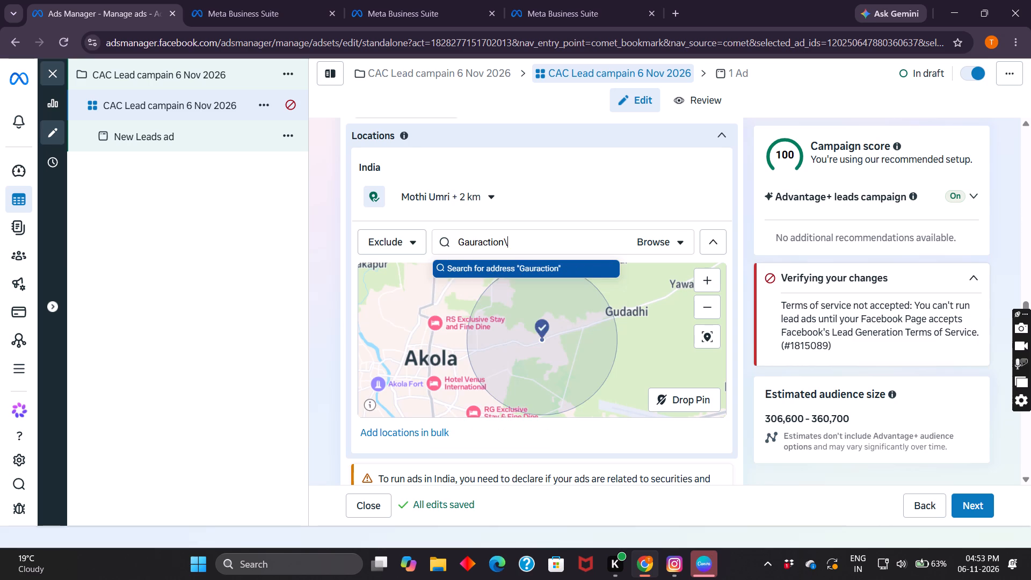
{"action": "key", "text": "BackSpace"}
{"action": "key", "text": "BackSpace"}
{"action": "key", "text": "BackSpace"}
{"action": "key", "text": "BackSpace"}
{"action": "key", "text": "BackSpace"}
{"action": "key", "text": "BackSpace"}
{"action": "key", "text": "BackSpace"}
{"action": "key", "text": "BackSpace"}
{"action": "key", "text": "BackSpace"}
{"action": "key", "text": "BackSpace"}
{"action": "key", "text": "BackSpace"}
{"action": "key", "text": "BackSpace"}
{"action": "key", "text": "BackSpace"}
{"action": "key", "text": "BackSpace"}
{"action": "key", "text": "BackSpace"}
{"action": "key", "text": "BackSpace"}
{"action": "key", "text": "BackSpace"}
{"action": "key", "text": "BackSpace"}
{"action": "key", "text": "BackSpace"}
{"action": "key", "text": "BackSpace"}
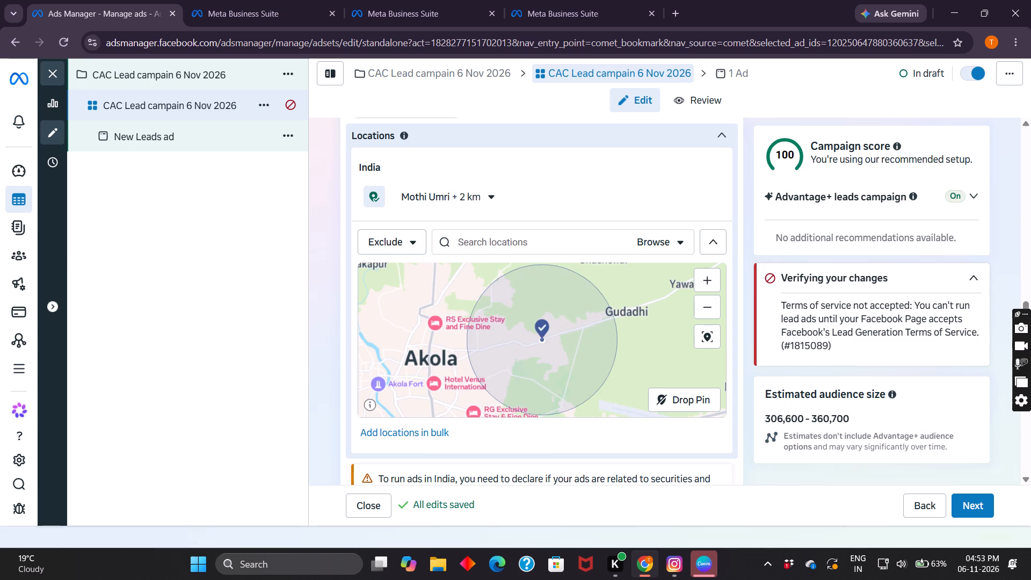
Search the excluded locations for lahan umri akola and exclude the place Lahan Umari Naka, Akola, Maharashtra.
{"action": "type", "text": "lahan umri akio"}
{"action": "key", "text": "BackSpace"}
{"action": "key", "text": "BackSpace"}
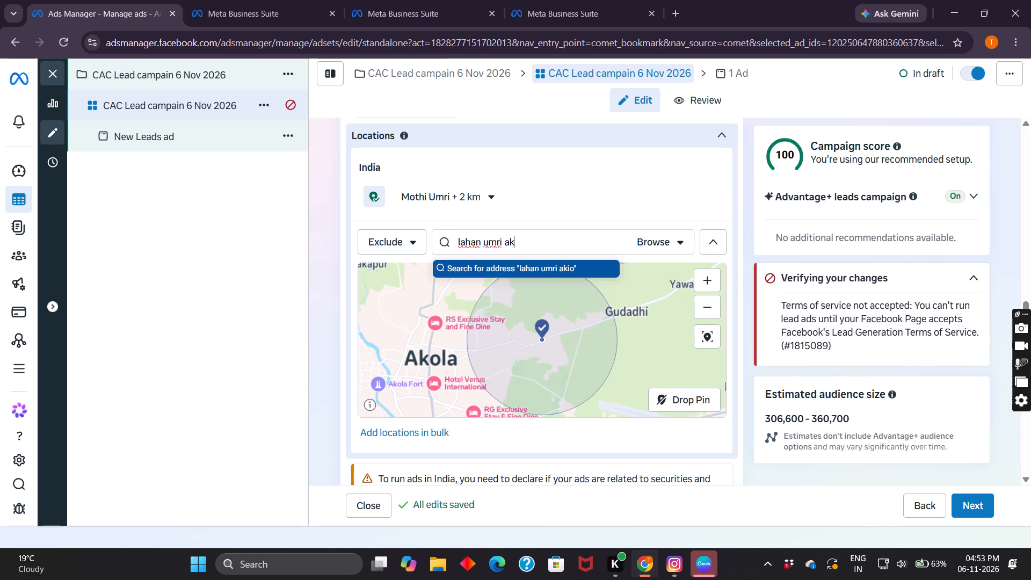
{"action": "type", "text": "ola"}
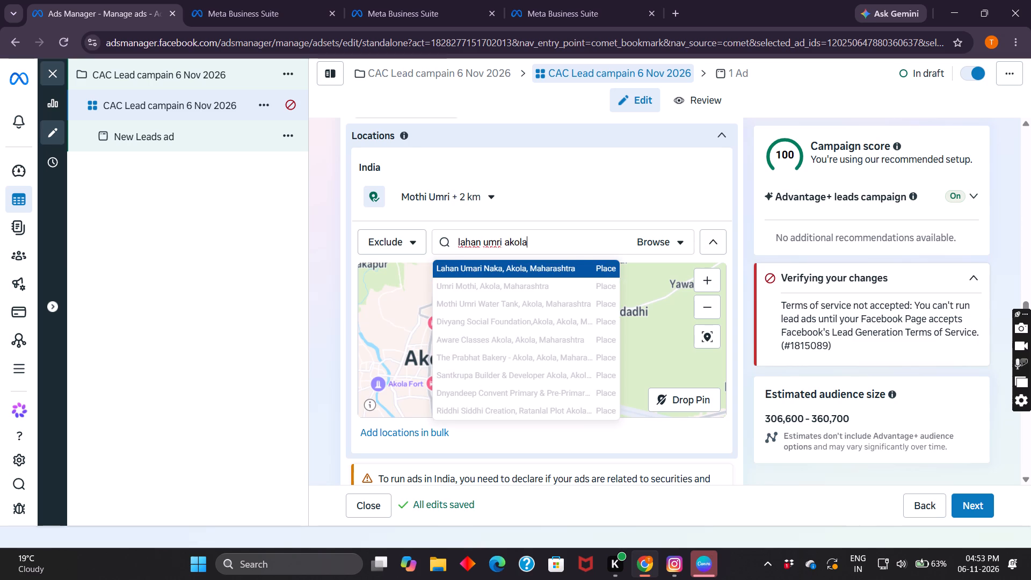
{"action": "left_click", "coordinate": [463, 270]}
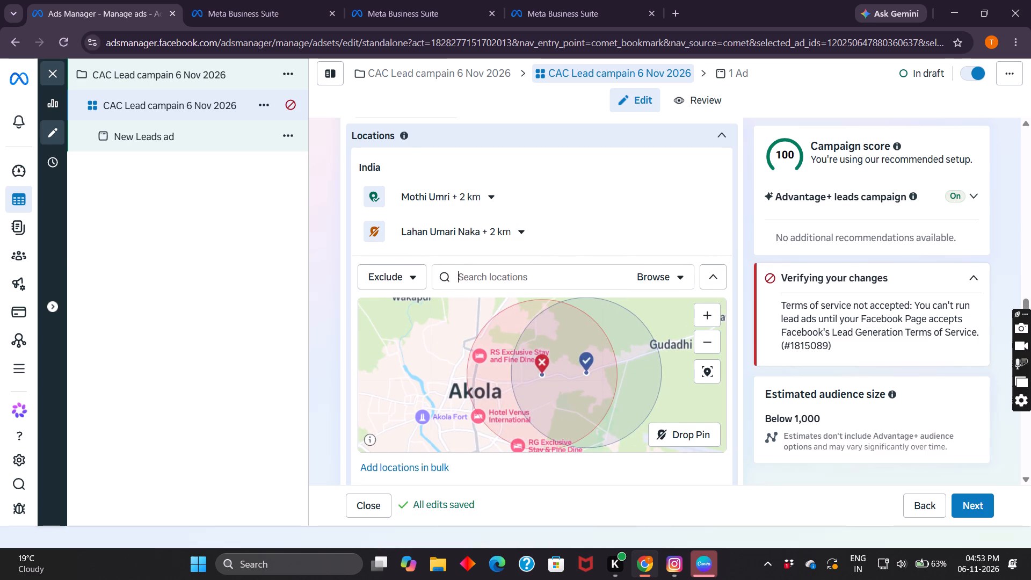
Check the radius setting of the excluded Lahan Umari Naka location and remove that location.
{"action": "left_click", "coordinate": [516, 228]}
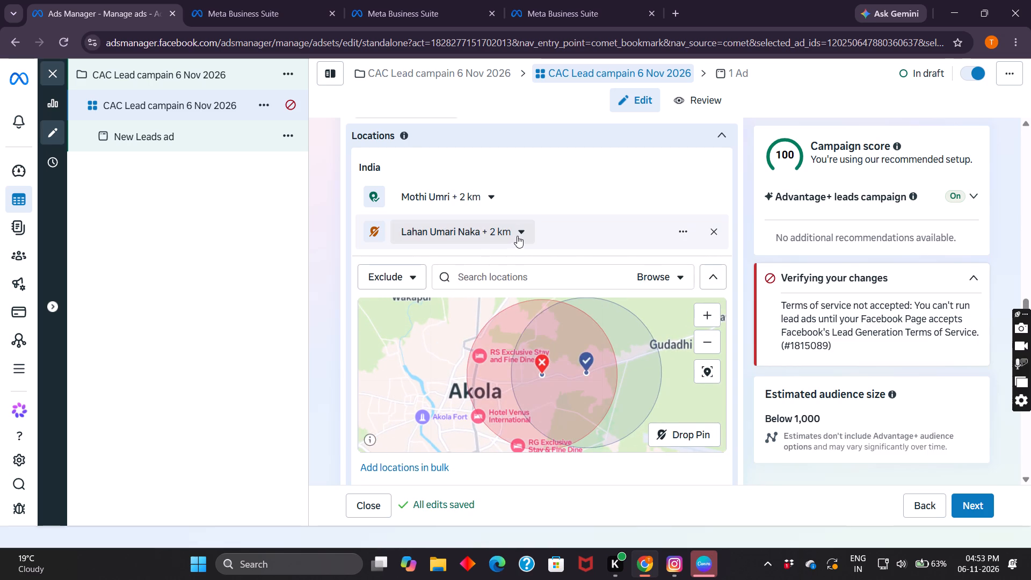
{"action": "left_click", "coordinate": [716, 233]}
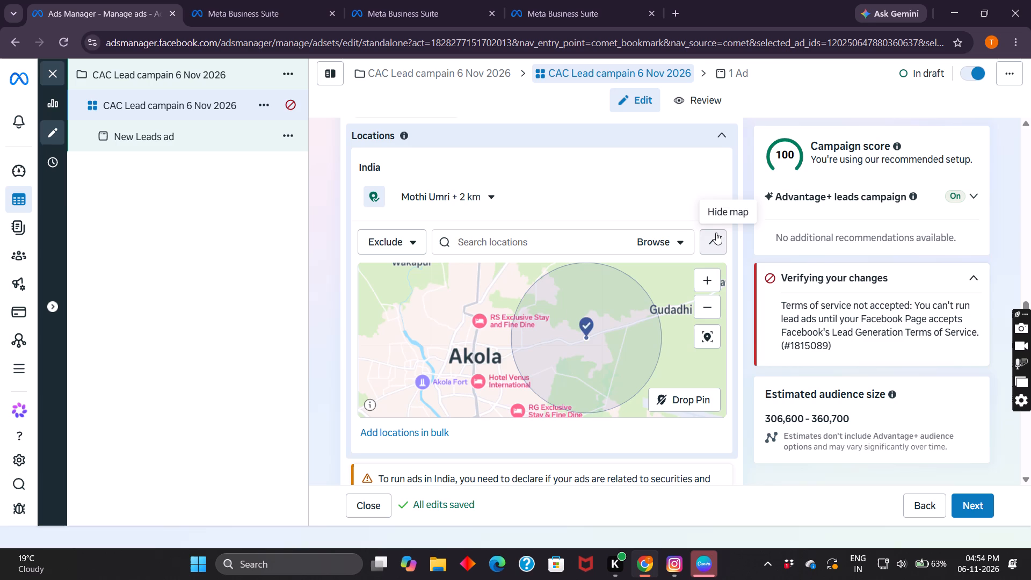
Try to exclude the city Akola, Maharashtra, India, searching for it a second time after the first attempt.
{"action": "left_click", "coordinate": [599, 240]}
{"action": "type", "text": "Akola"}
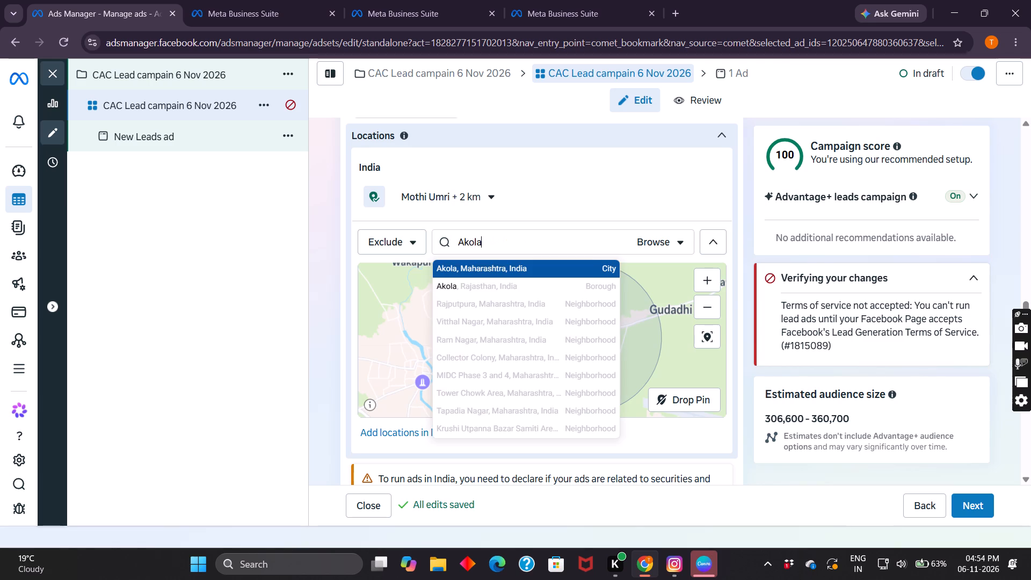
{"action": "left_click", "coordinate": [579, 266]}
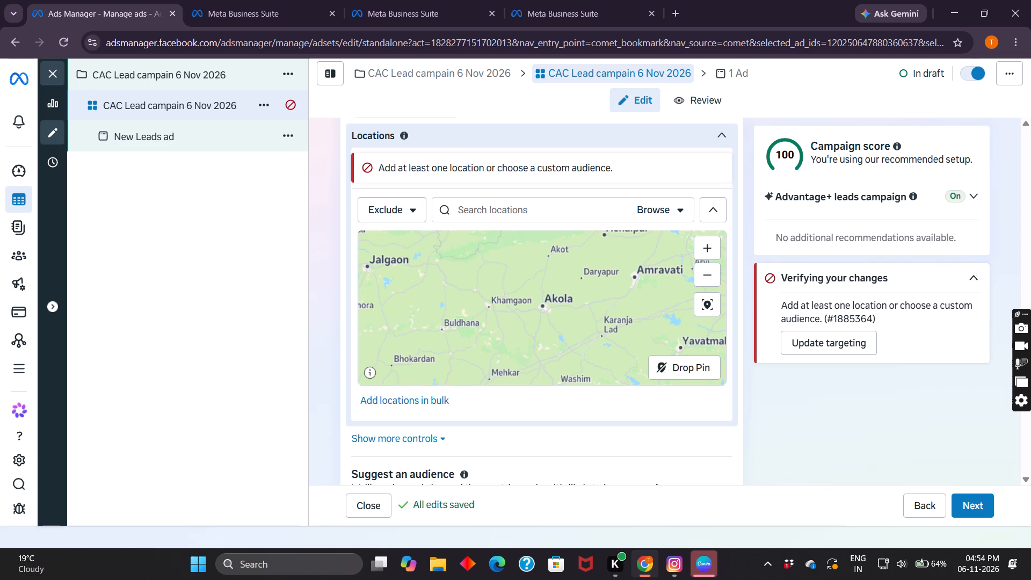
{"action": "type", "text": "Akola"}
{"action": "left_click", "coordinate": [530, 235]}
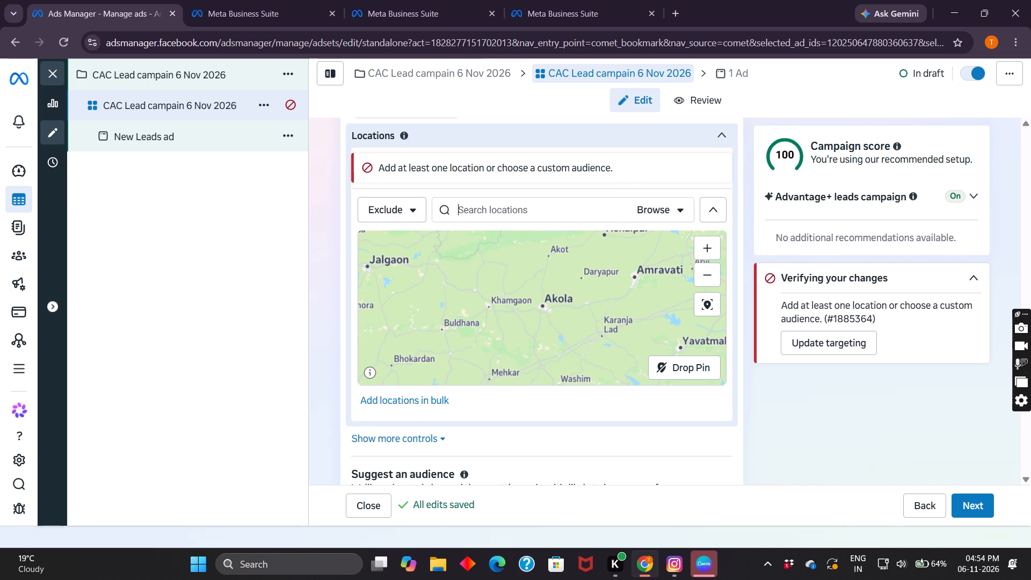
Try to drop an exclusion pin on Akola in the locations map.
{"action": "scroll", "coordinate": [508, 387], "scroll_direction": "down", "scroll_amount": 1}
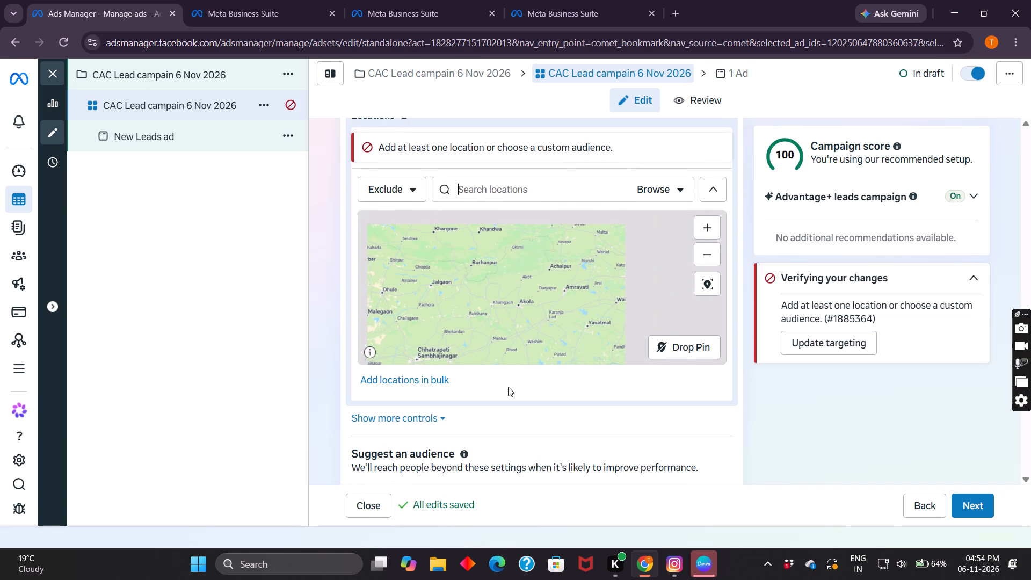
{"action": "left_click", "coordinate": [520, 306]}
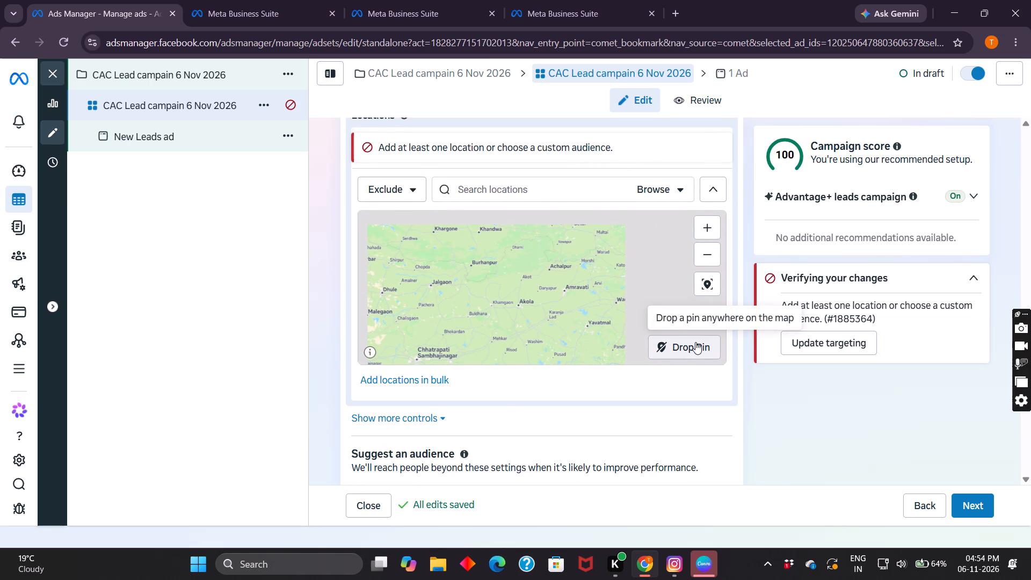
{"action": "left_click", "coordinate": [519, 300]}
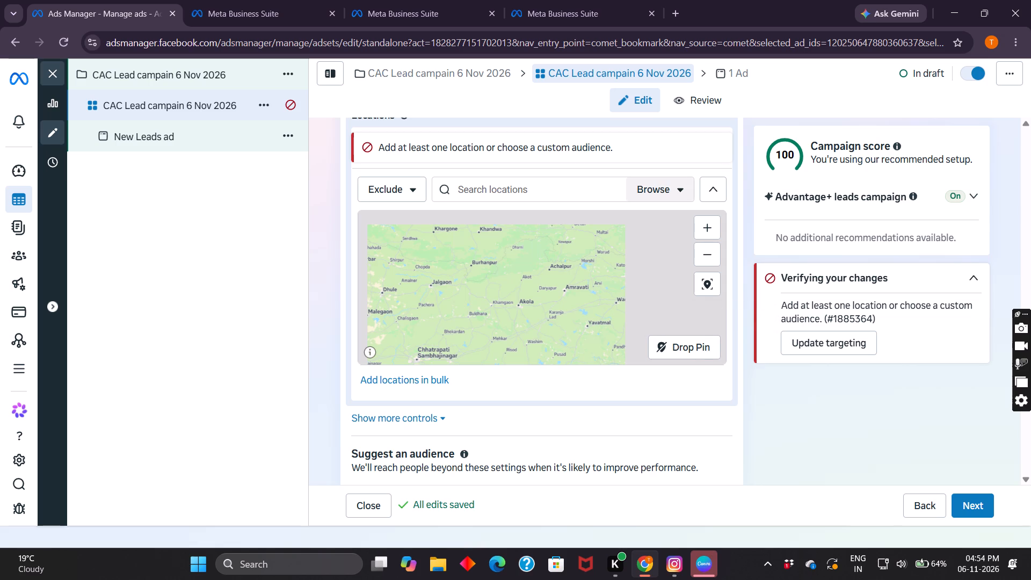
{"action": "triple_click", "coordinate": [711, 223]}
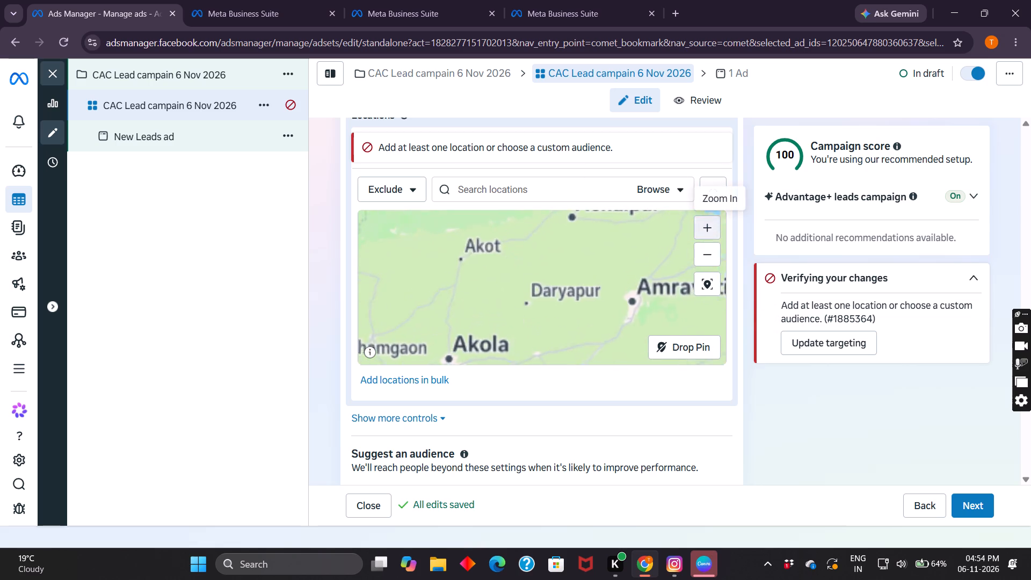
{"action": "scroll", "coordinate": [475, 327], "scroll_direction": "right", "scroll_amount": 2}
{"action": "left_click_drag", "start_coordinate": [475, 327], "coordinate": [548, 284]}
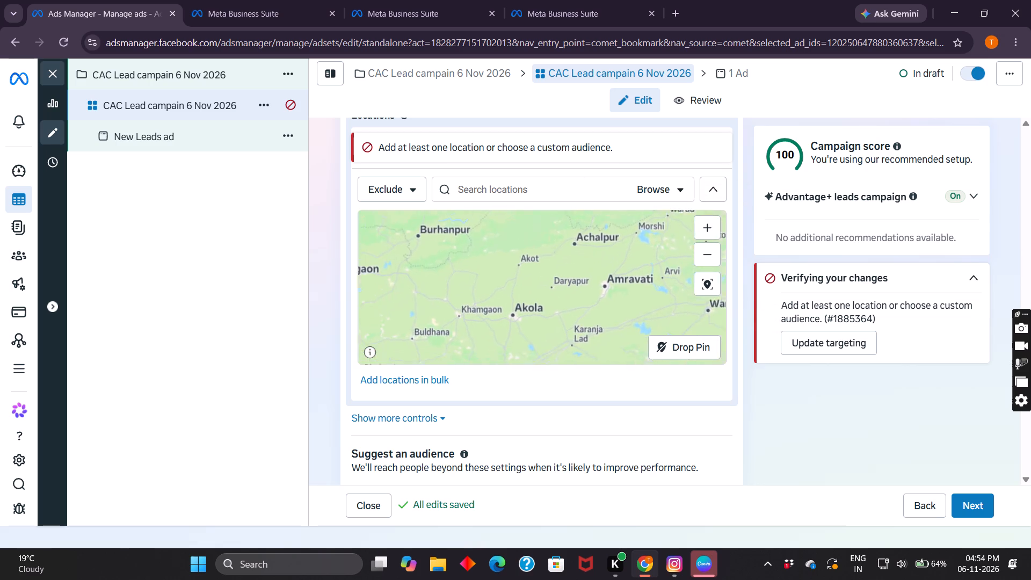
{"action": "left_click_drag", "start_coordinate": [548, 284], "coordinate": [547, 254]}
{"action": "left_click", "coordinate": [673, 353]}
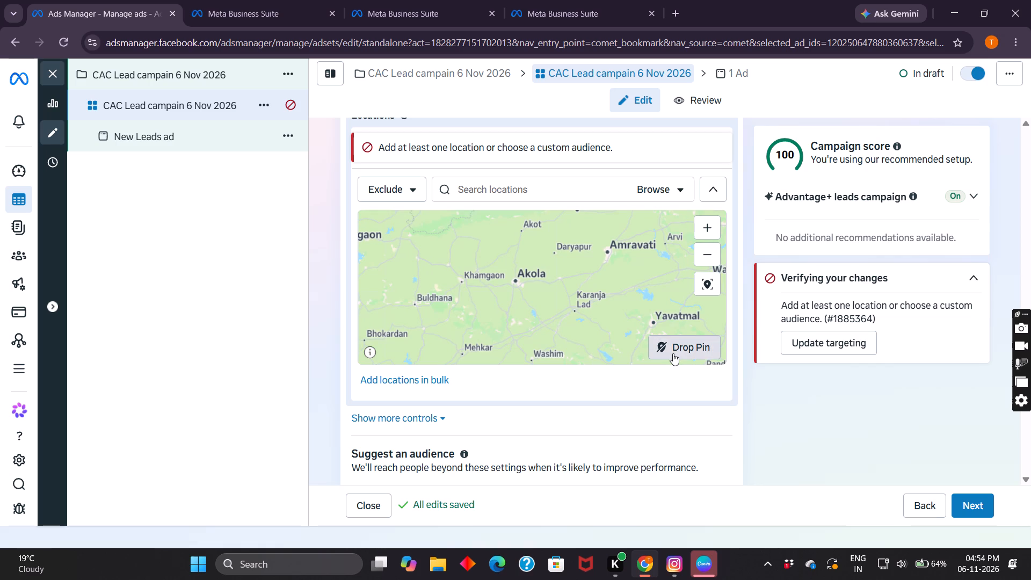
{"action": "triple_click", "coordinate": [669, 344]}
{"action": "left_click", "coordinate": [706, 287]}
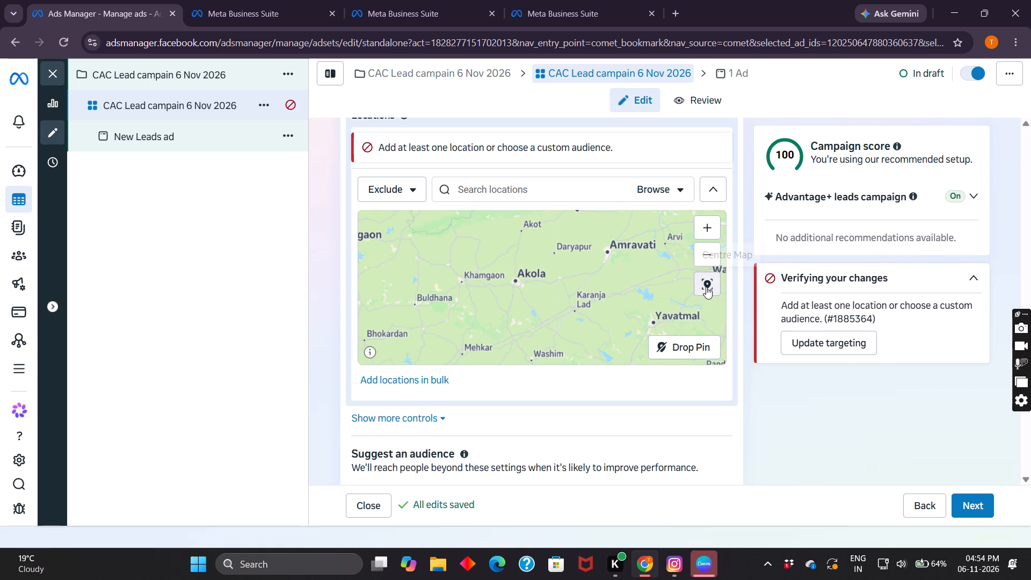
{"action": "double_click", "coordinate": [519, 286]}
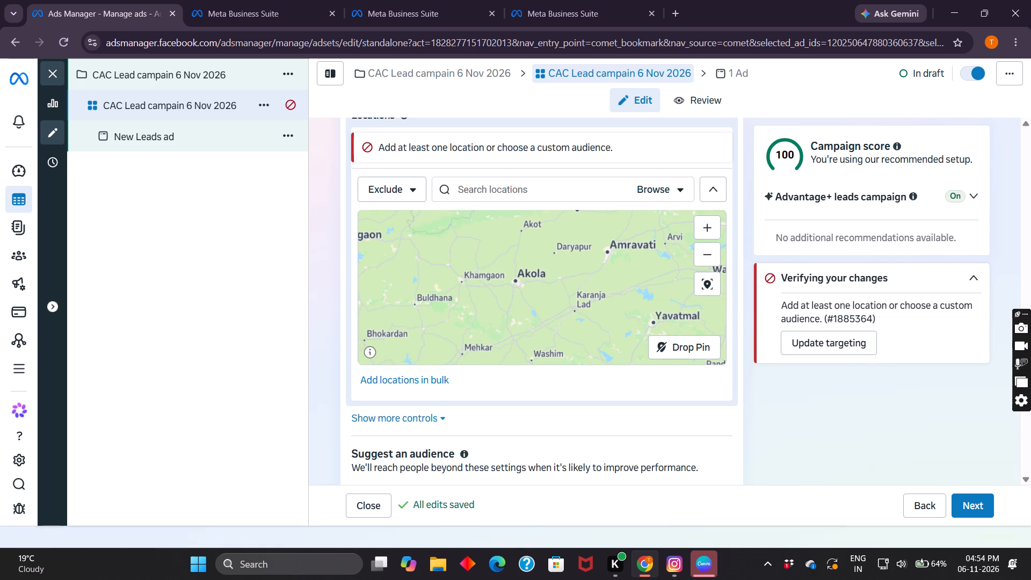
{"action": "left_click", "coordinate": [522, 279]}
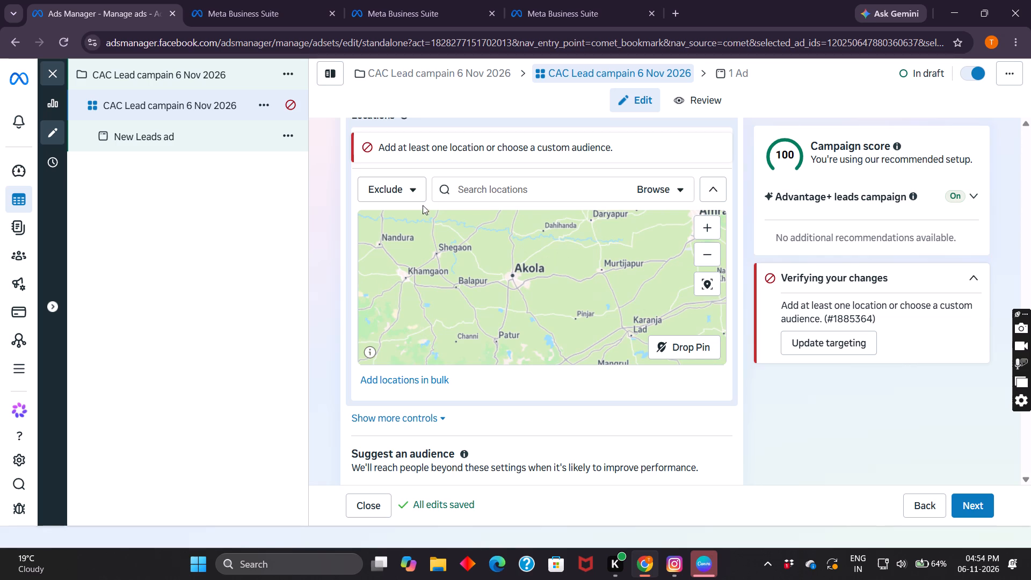
Switch the audience's location search to Include.
{"action": "left_click_drag", "start_coordinate": [486, 179], "coordinate": [409, 196]}
{"action": "left_click", "coordinate": [409, 196]}
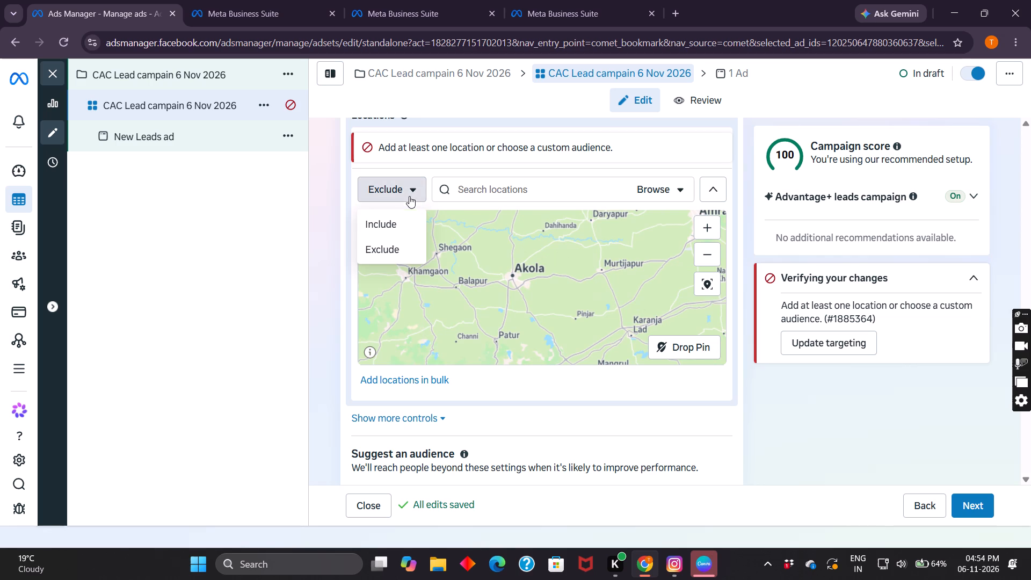
{"action": "left_click", "coordinate": [389, 233]}
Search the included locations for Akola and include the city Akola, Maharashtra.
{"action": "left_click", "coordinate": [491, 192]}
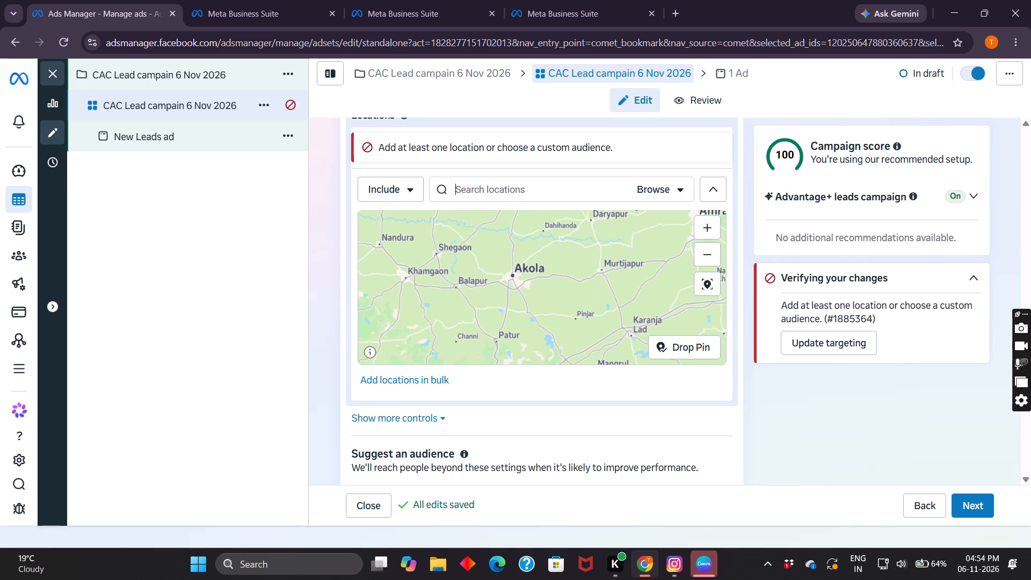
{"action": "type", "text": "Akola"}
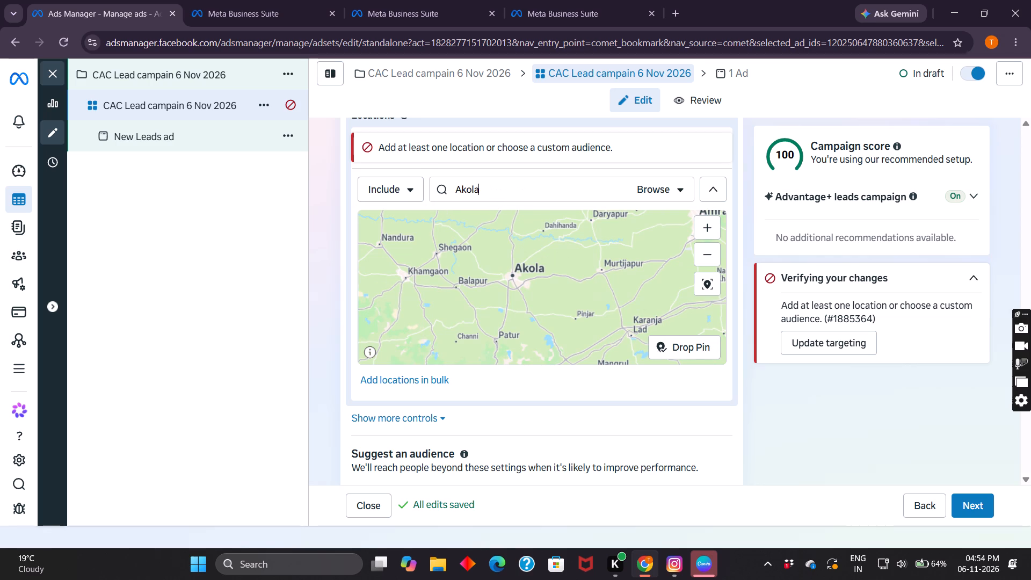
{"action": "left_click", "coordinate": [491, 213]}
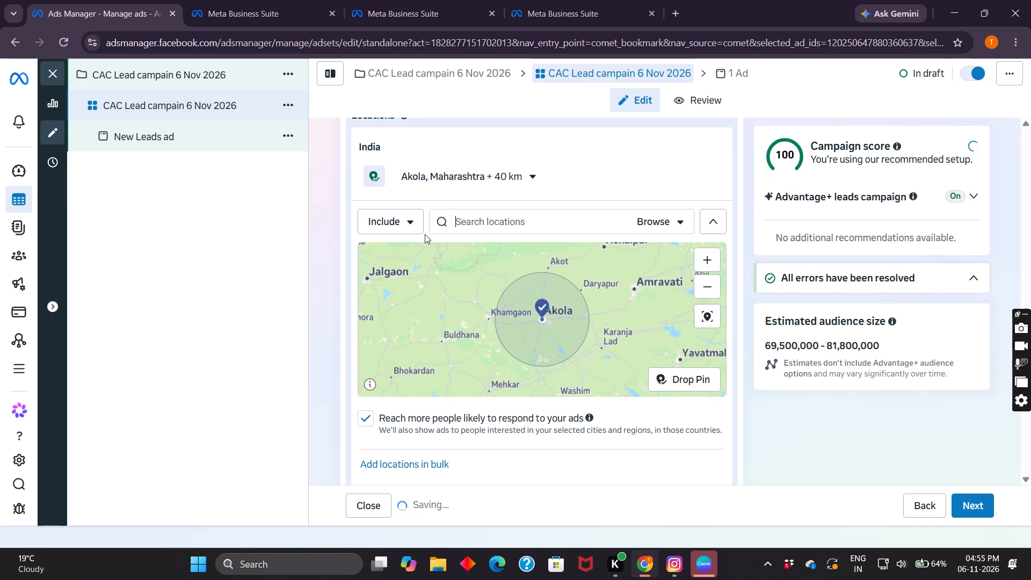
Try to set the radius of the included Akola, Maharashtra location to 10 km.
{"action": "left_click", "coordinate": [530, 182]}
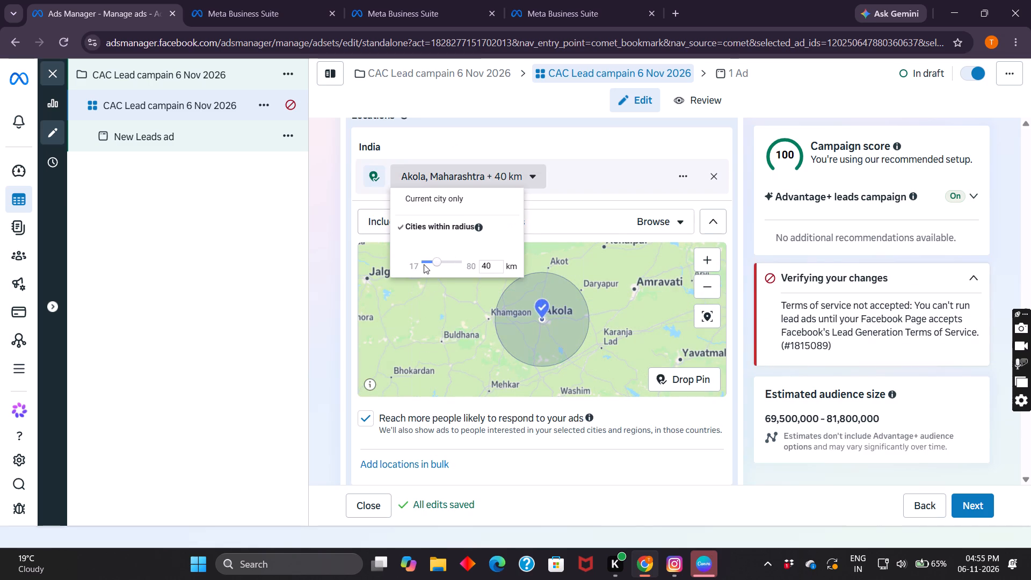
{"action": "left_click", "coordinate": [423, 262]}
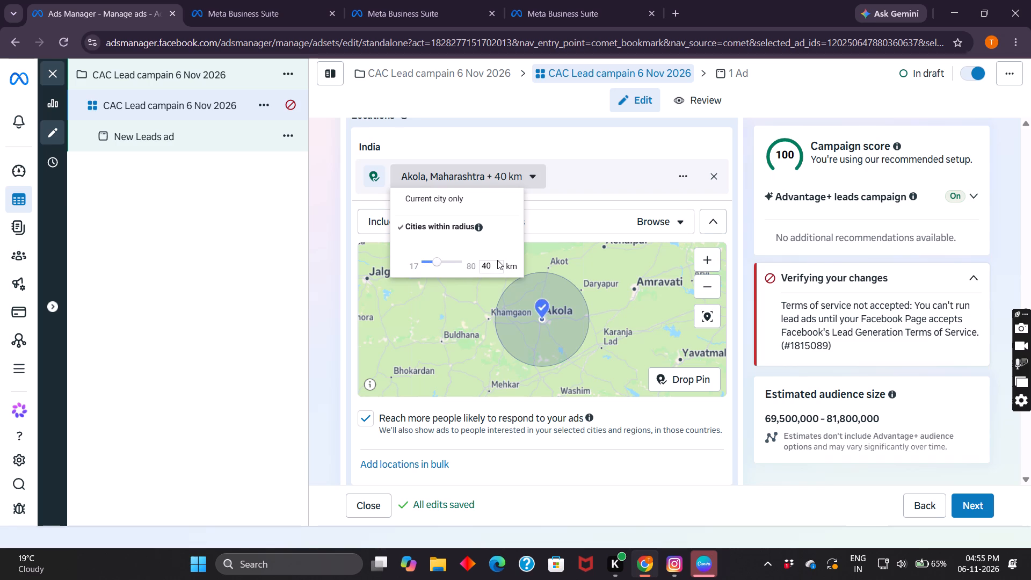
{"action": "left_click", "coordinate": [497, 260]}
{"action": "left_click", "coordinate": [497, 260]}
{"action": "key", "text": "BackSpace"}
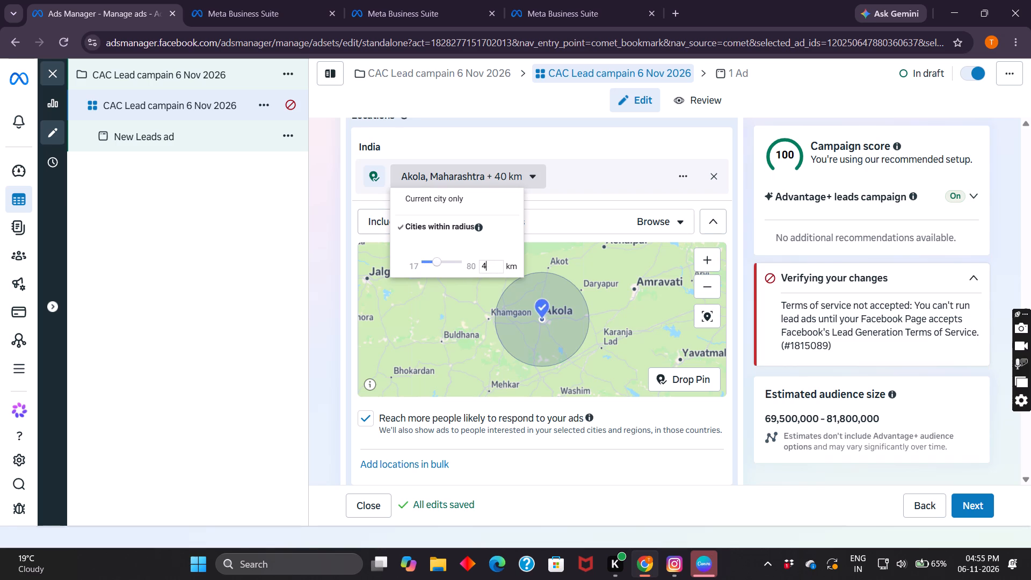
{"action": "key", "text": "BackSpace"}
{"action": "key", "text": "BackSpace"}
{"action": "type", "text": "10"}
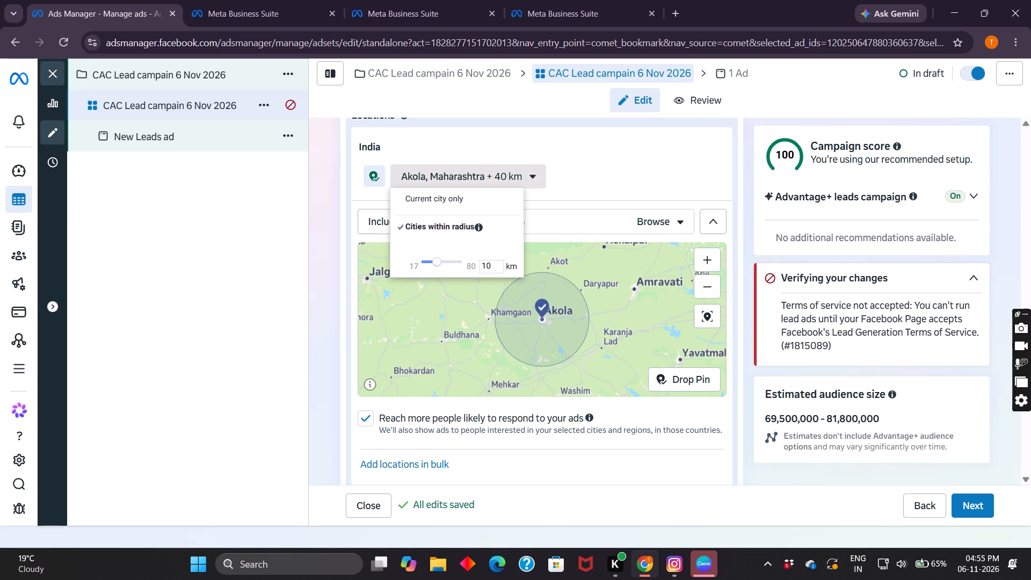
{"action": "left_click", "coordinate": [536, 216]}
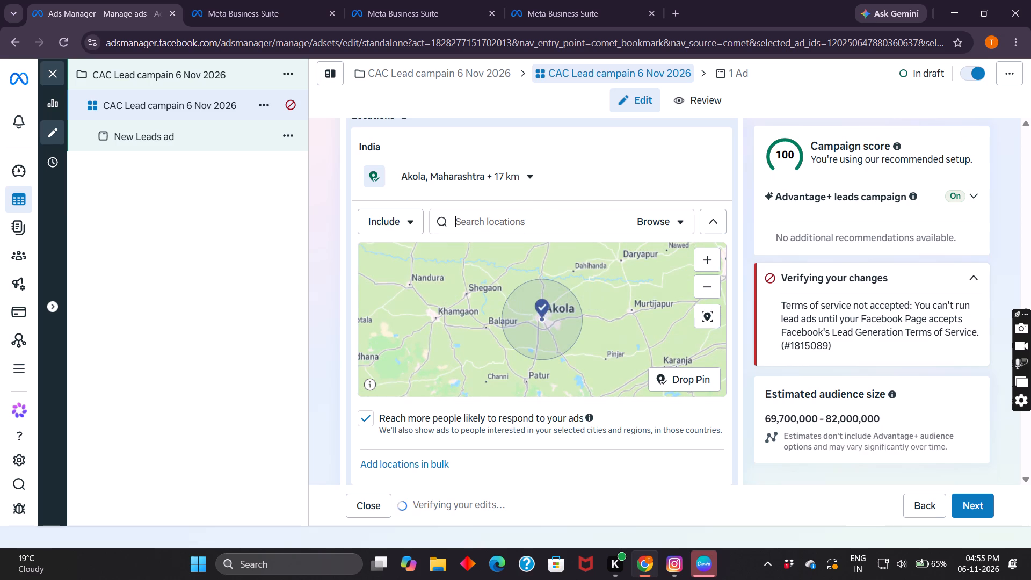
Search the included locations for mothi umri akola and include the place Mothi Umri, Akola, Maharashtra.
{"action": "left_click", "coordinate": [505, 233]}
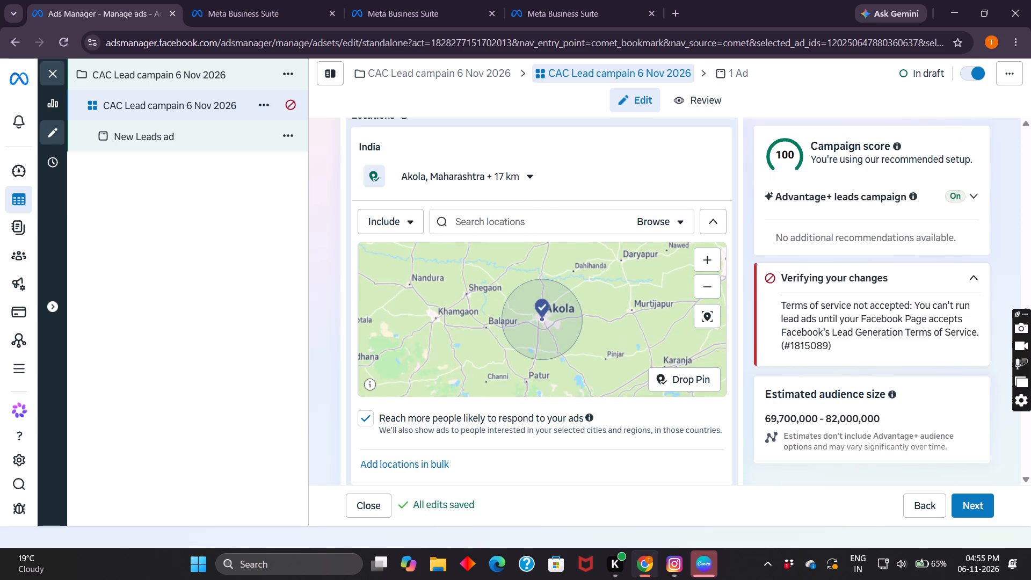
{"action": "type", "text": "mothi"}
{"action": "key", "text": "space"}
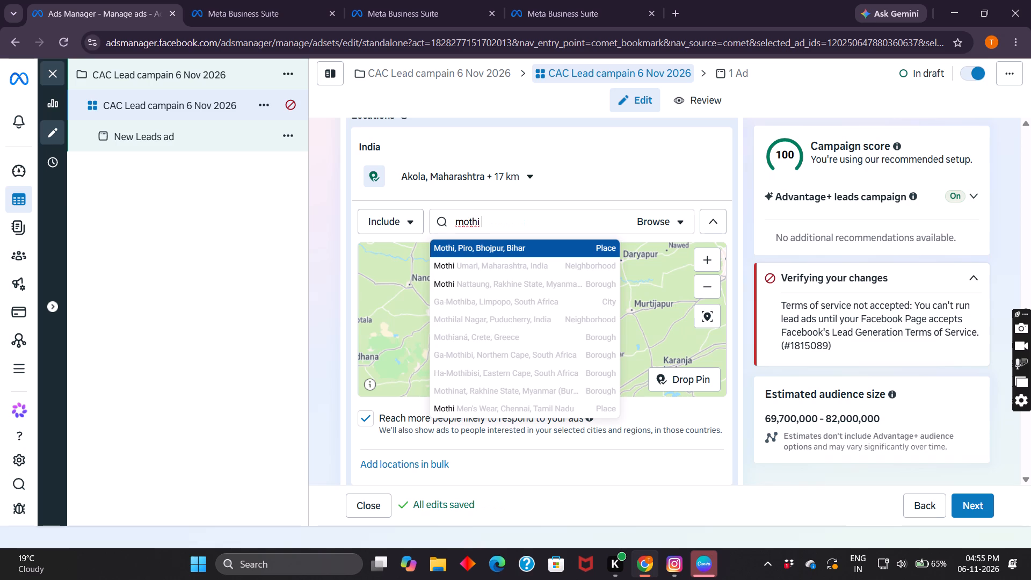
{"action": "type", "text": "um"}
{"action": "type", "text": "ri akola"}
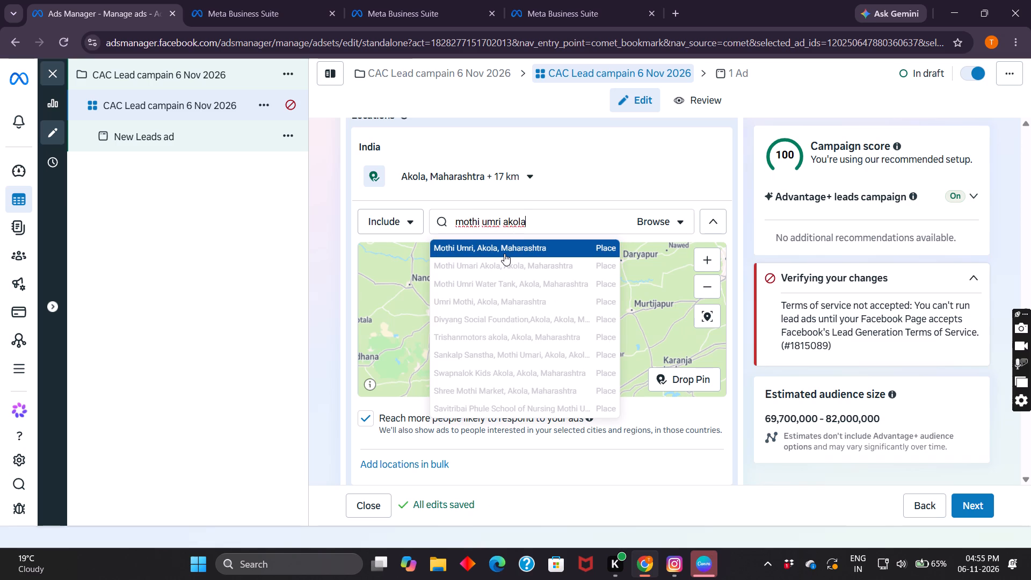
{"action": "left_click", "coordinate": [504, 253]}
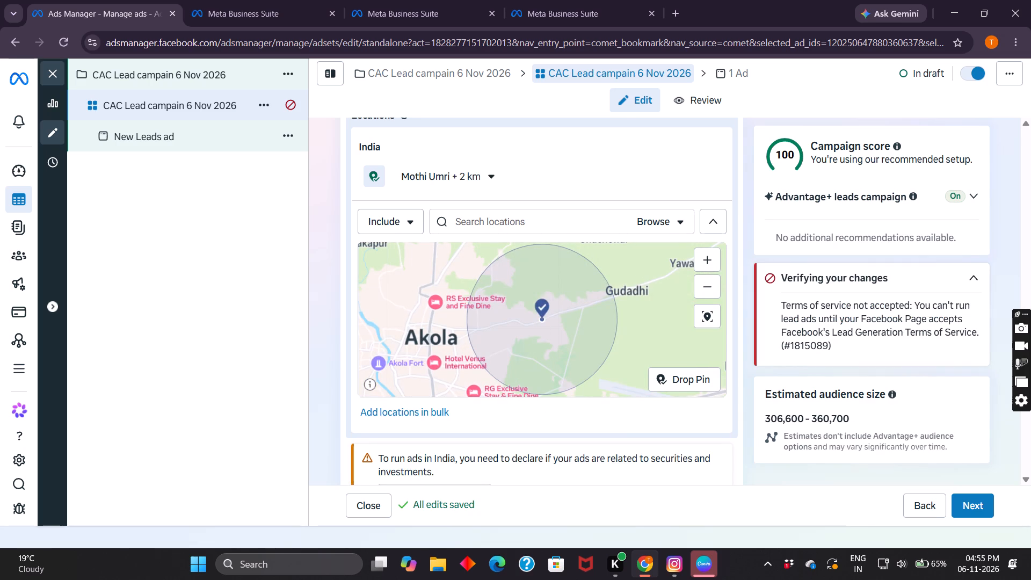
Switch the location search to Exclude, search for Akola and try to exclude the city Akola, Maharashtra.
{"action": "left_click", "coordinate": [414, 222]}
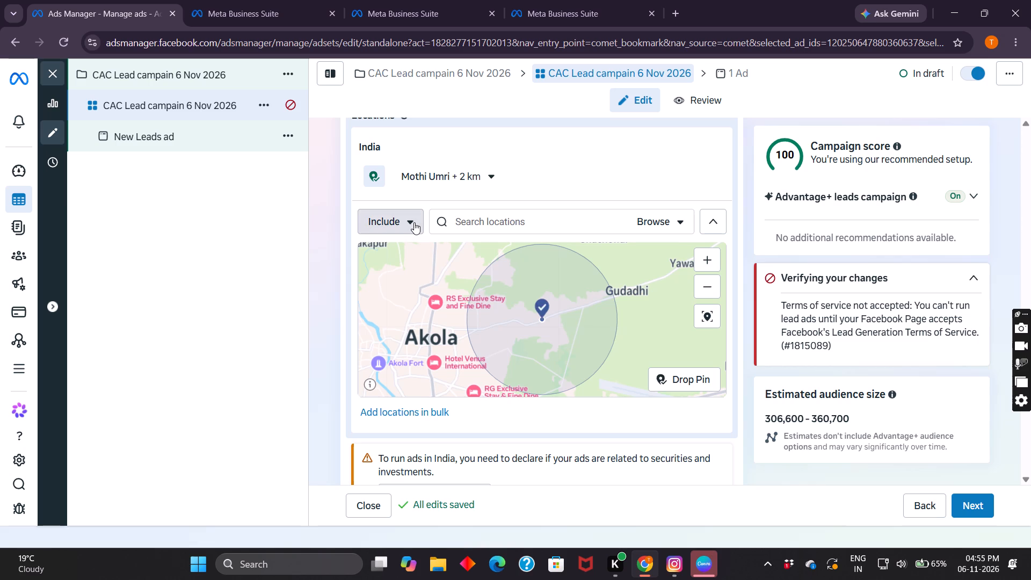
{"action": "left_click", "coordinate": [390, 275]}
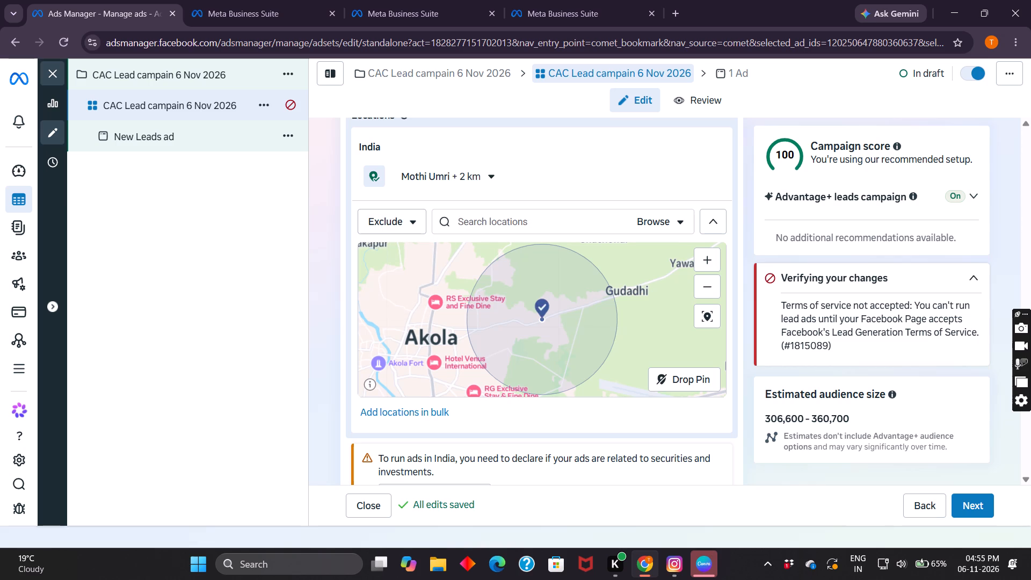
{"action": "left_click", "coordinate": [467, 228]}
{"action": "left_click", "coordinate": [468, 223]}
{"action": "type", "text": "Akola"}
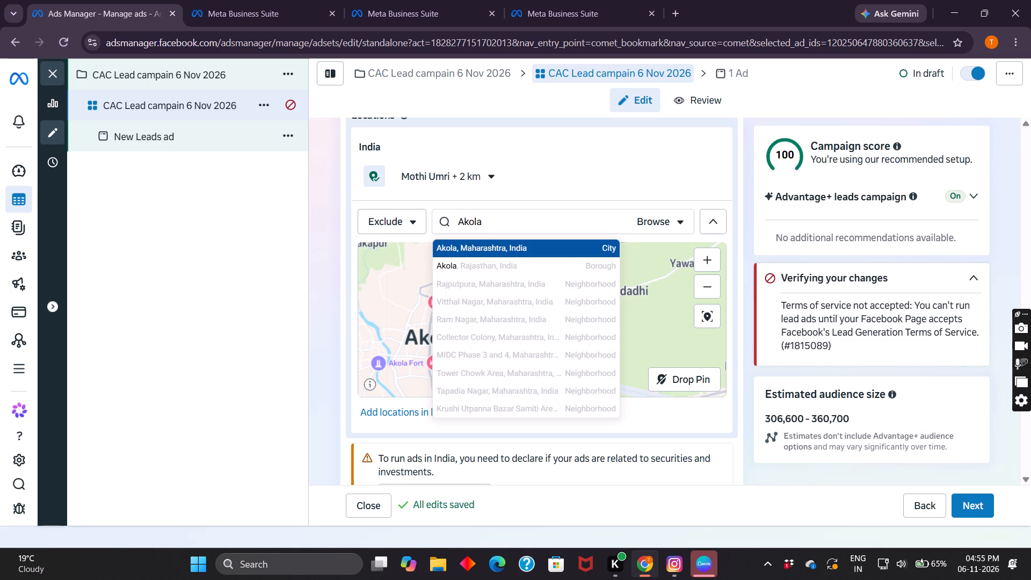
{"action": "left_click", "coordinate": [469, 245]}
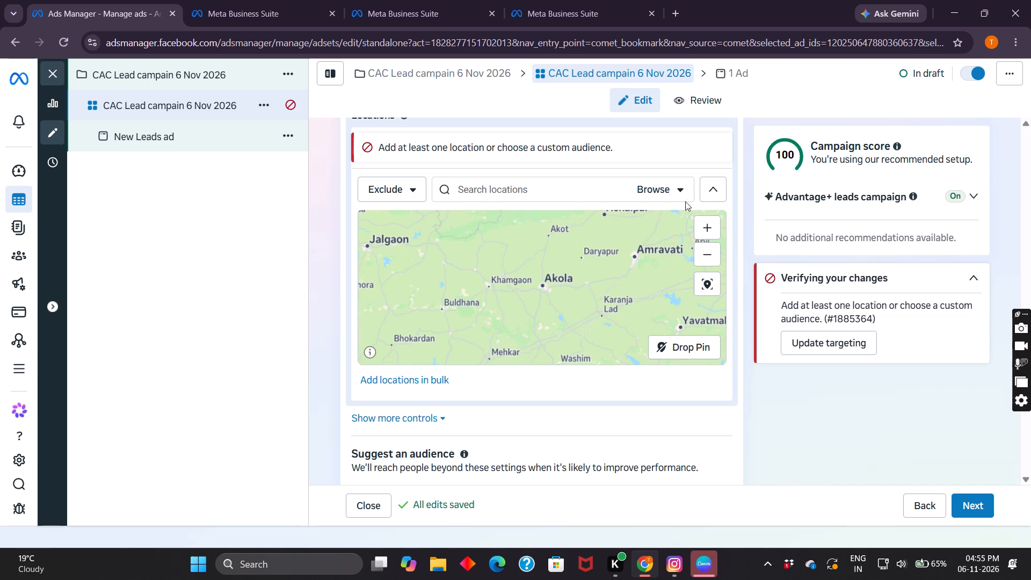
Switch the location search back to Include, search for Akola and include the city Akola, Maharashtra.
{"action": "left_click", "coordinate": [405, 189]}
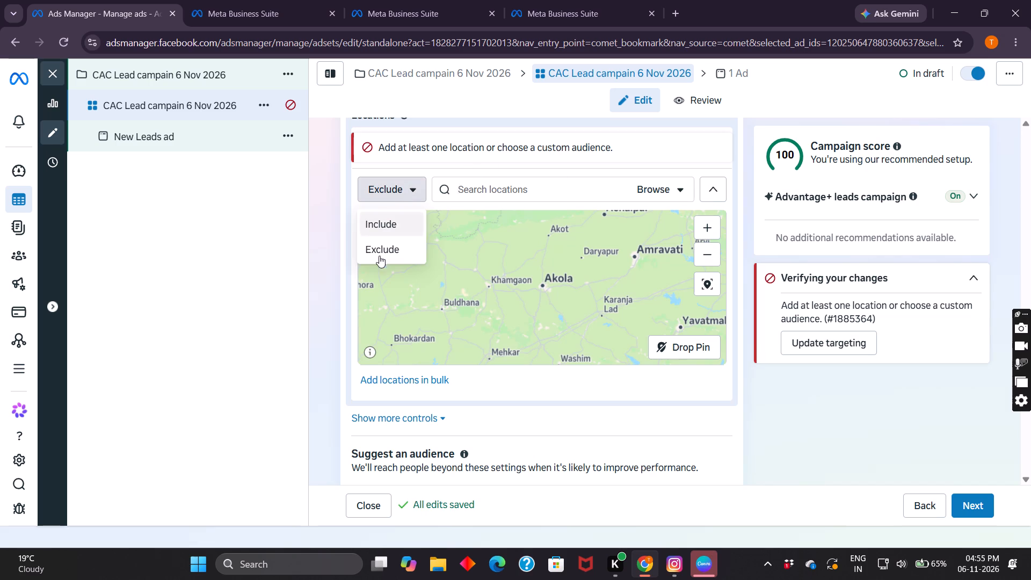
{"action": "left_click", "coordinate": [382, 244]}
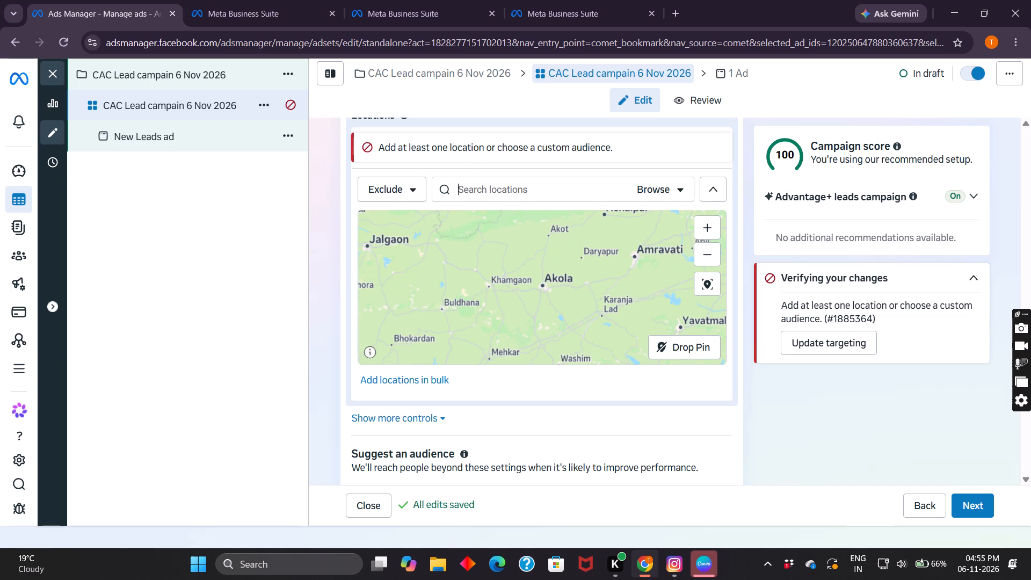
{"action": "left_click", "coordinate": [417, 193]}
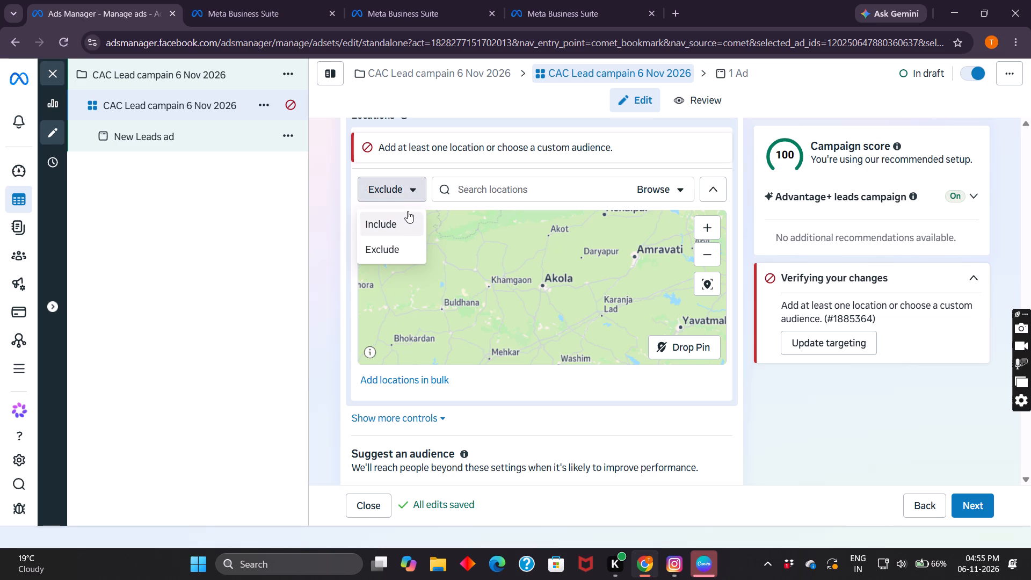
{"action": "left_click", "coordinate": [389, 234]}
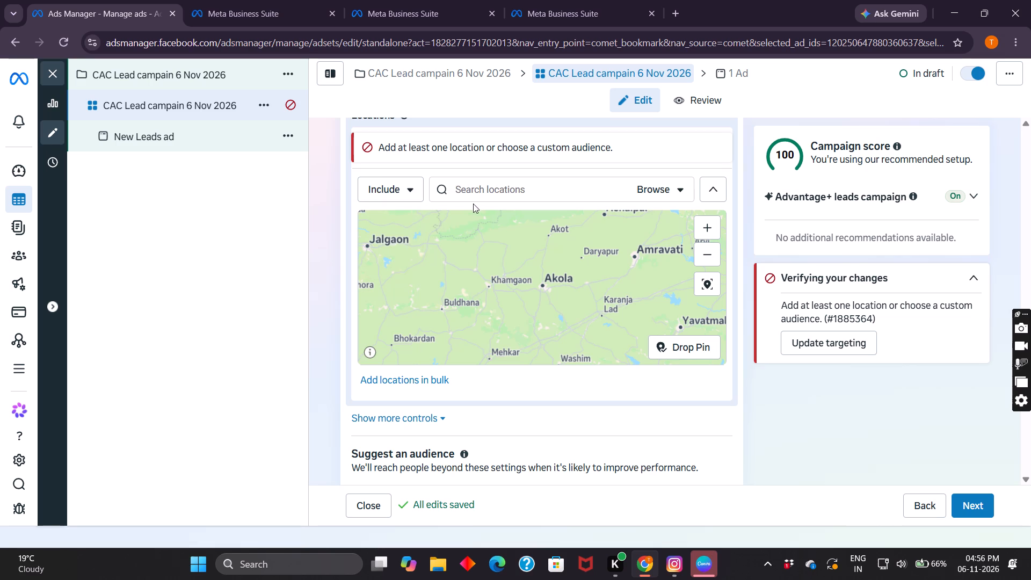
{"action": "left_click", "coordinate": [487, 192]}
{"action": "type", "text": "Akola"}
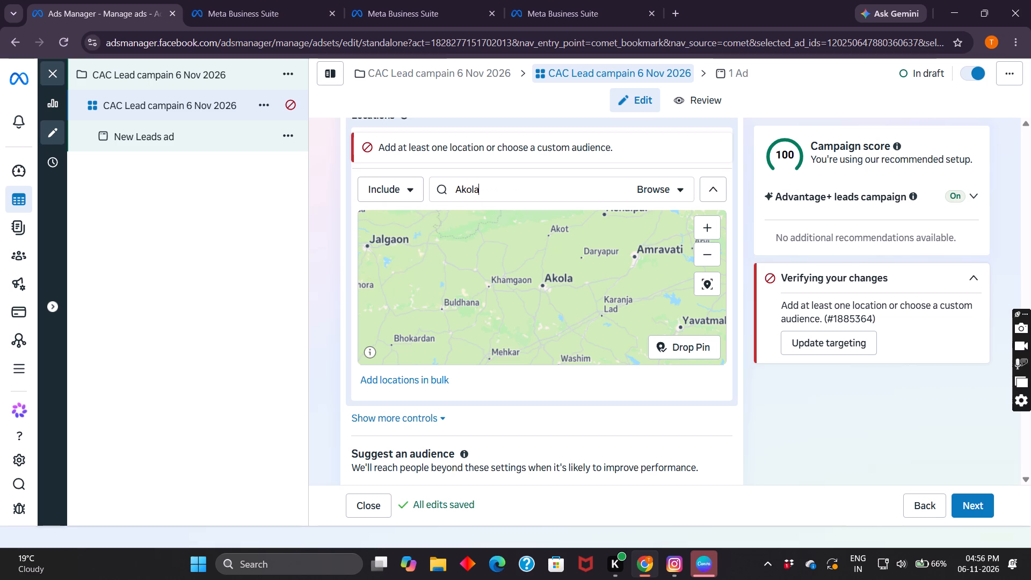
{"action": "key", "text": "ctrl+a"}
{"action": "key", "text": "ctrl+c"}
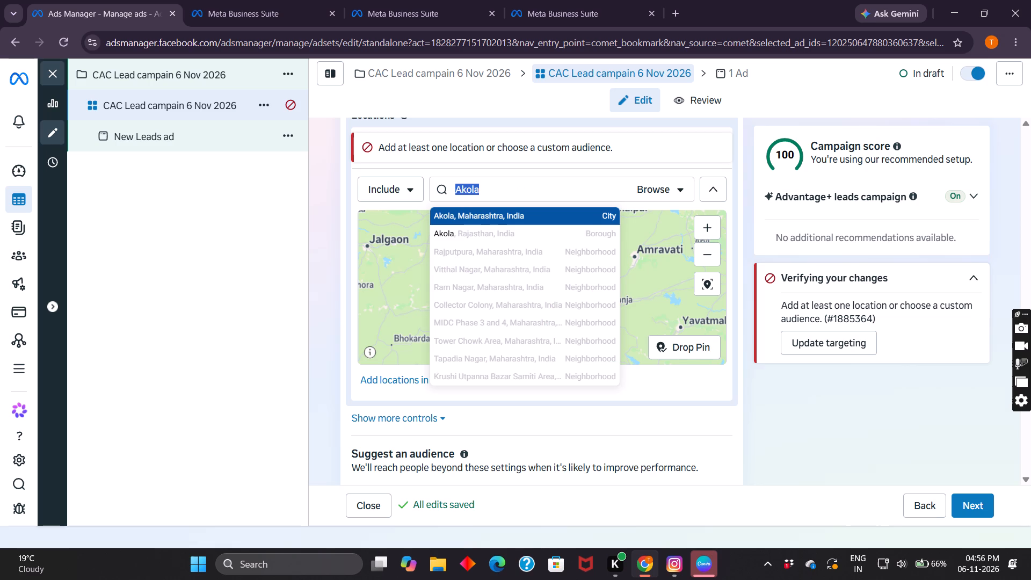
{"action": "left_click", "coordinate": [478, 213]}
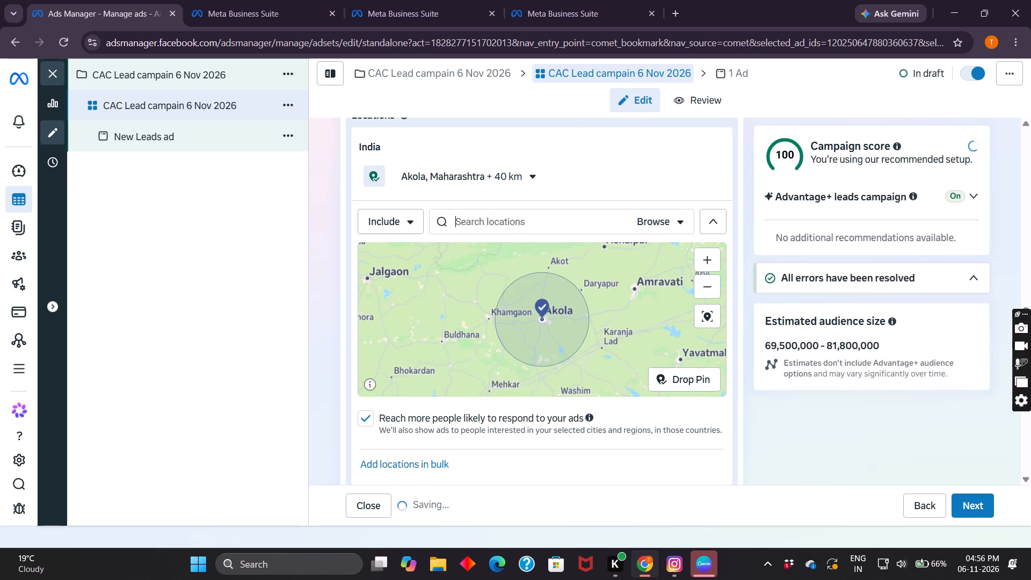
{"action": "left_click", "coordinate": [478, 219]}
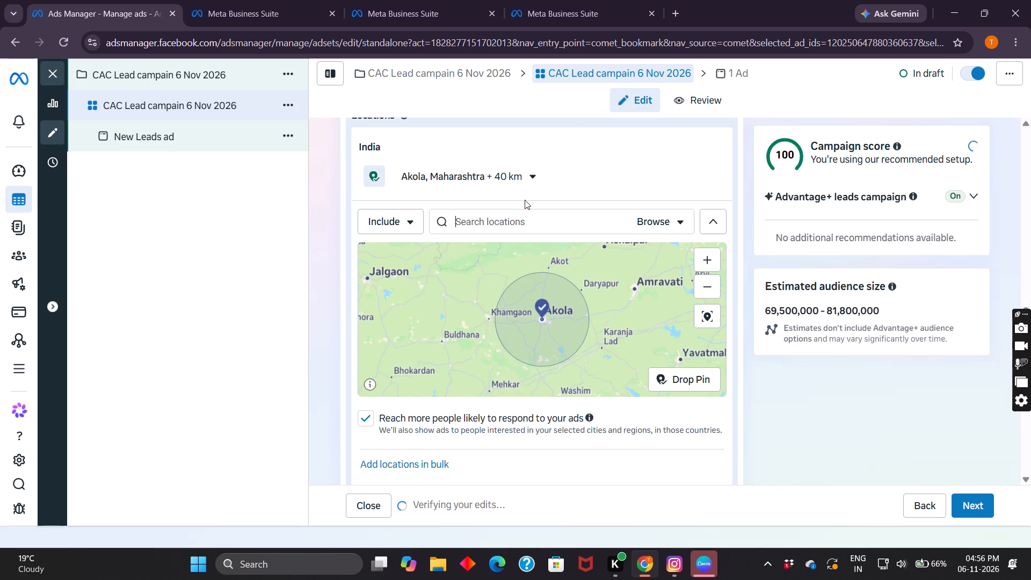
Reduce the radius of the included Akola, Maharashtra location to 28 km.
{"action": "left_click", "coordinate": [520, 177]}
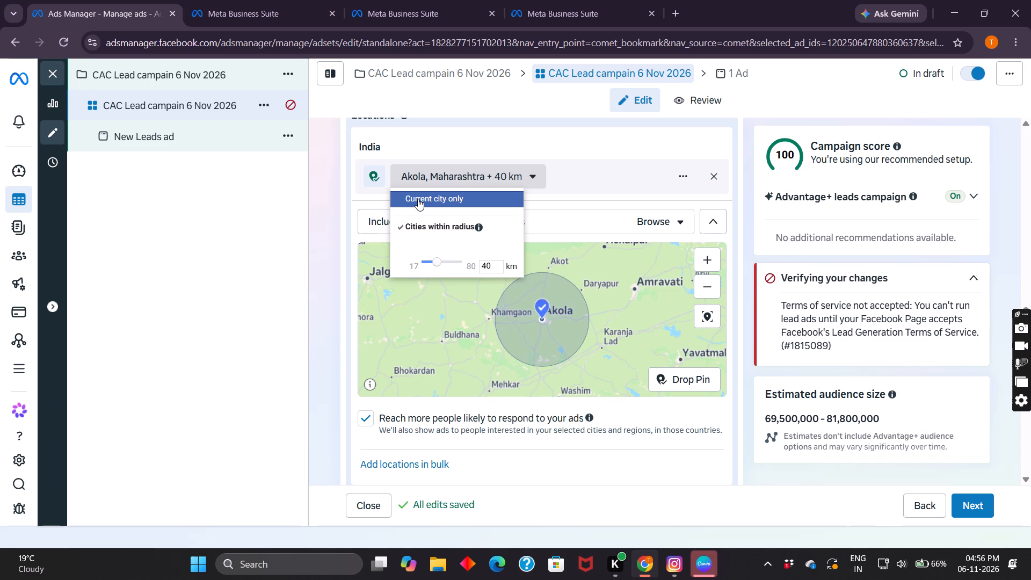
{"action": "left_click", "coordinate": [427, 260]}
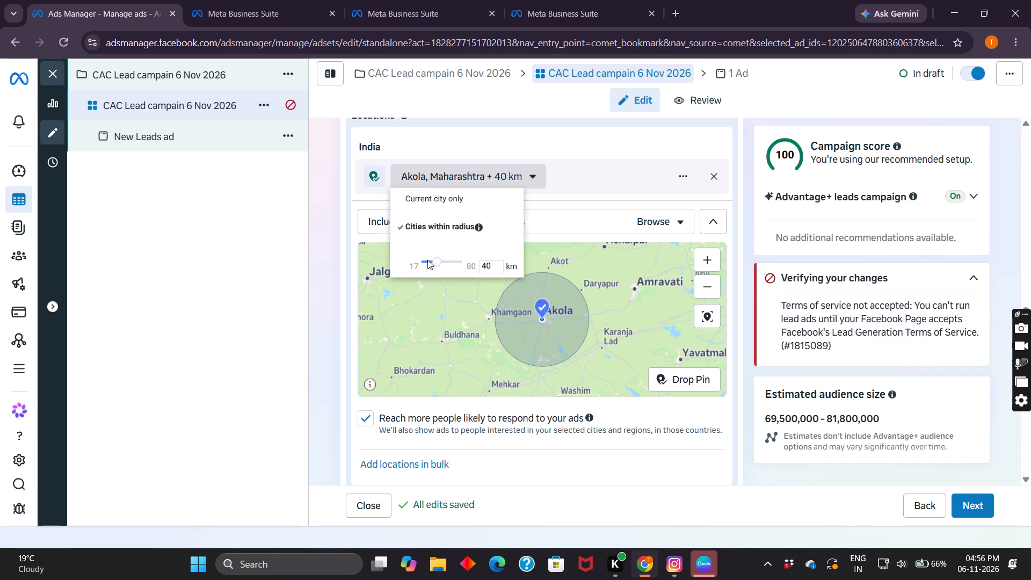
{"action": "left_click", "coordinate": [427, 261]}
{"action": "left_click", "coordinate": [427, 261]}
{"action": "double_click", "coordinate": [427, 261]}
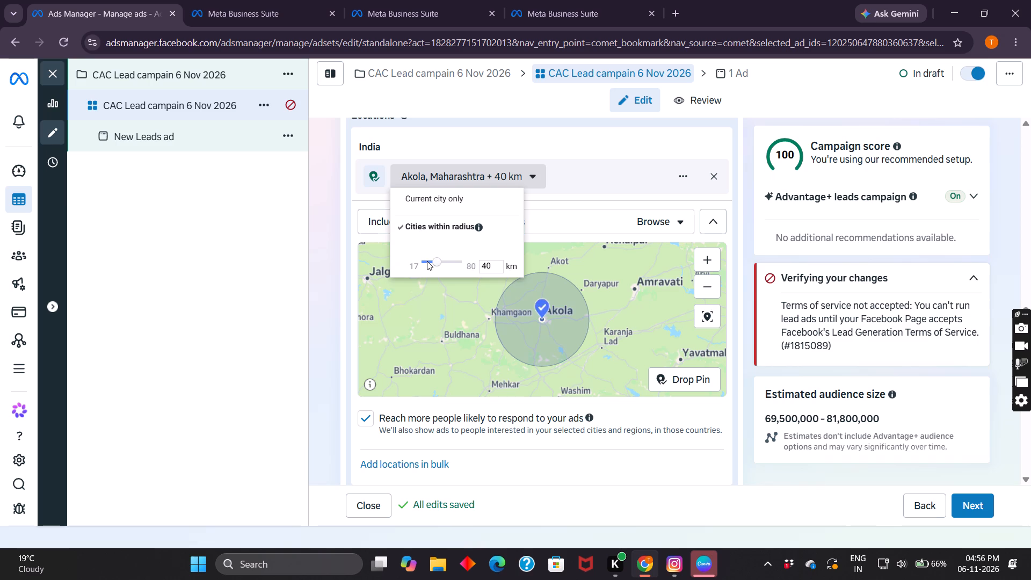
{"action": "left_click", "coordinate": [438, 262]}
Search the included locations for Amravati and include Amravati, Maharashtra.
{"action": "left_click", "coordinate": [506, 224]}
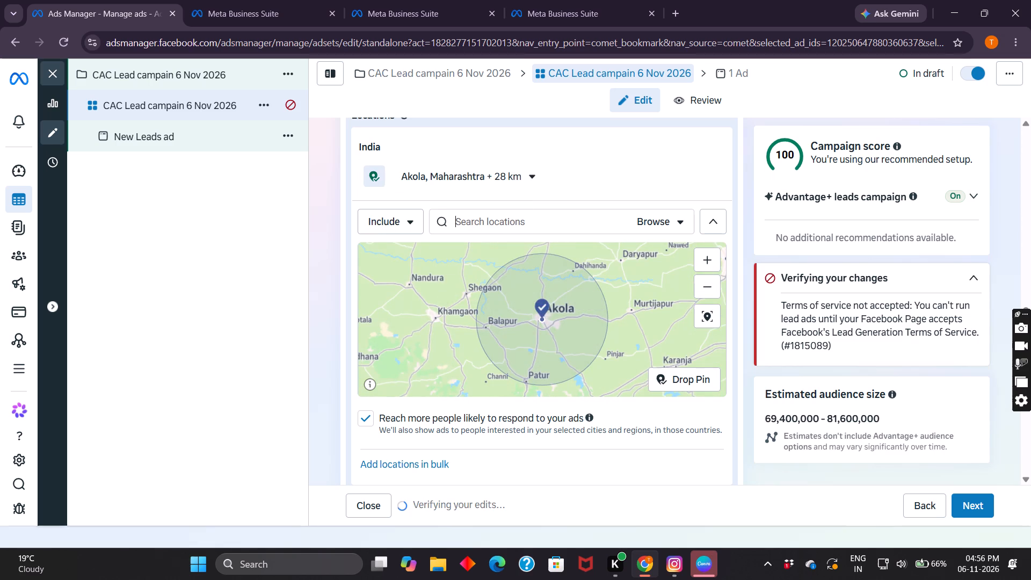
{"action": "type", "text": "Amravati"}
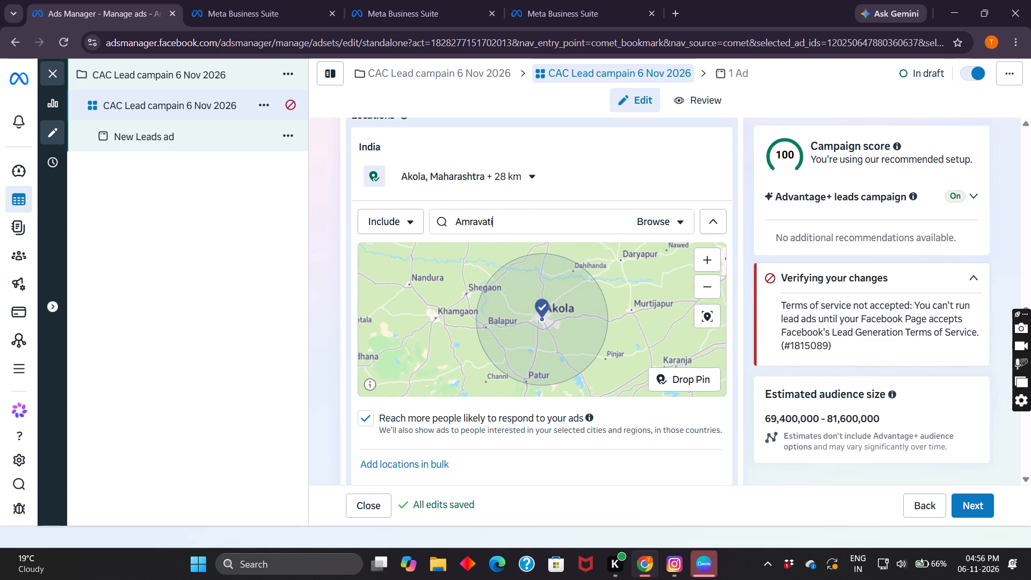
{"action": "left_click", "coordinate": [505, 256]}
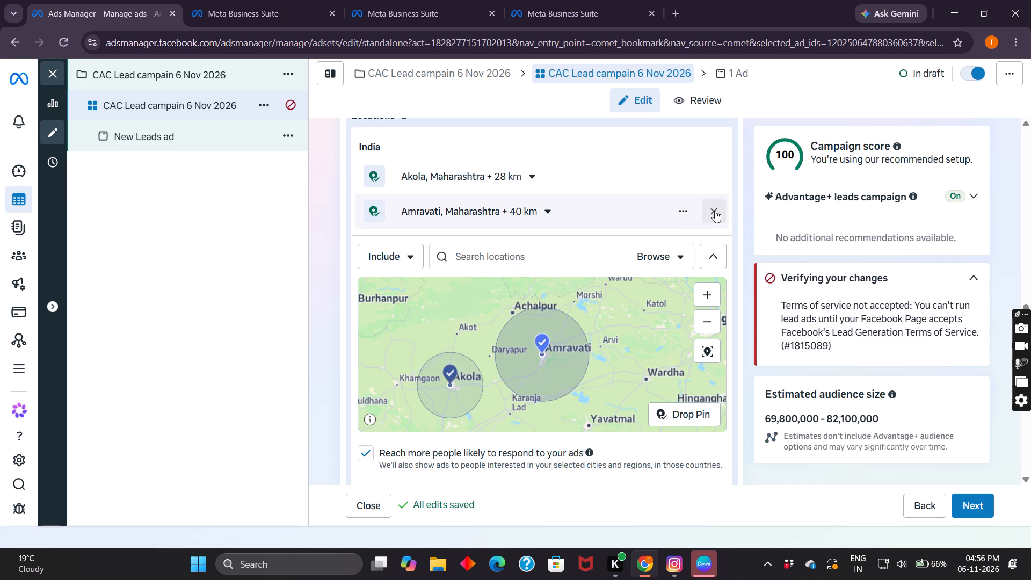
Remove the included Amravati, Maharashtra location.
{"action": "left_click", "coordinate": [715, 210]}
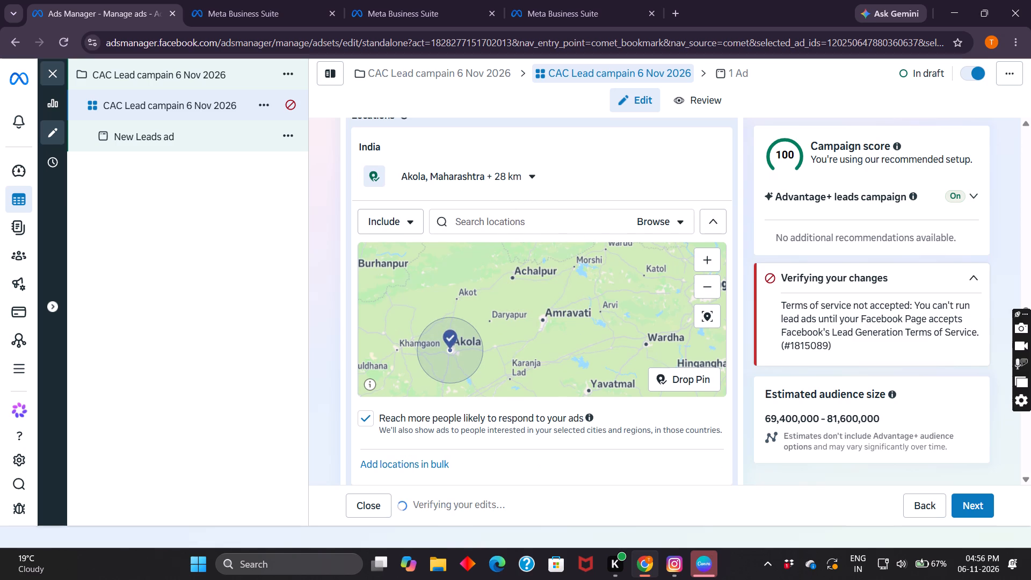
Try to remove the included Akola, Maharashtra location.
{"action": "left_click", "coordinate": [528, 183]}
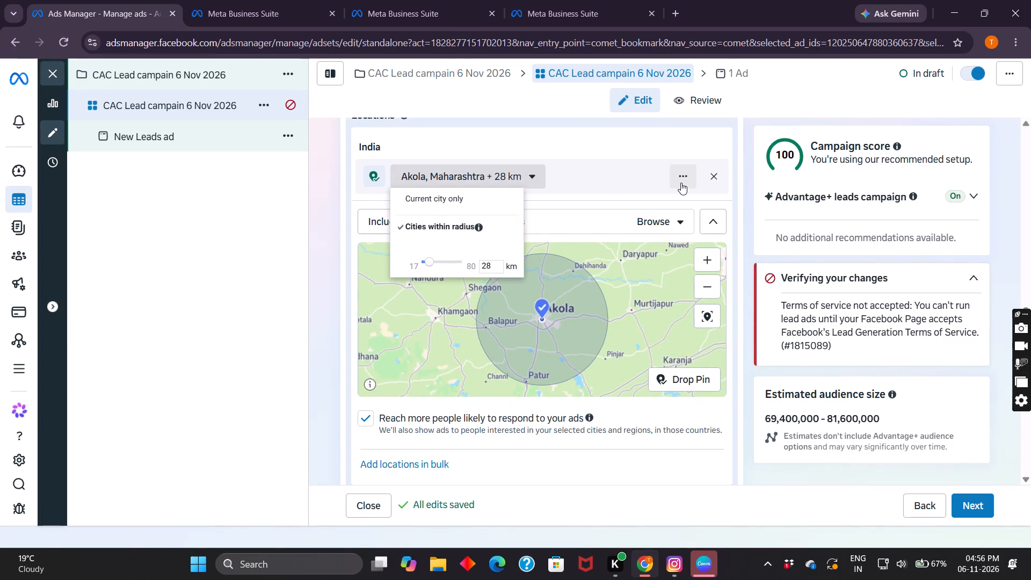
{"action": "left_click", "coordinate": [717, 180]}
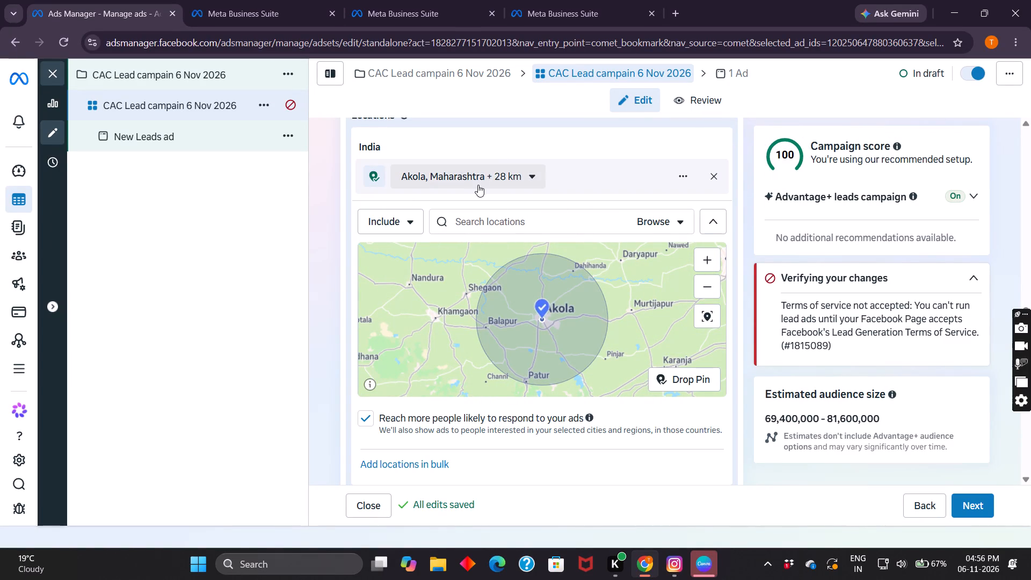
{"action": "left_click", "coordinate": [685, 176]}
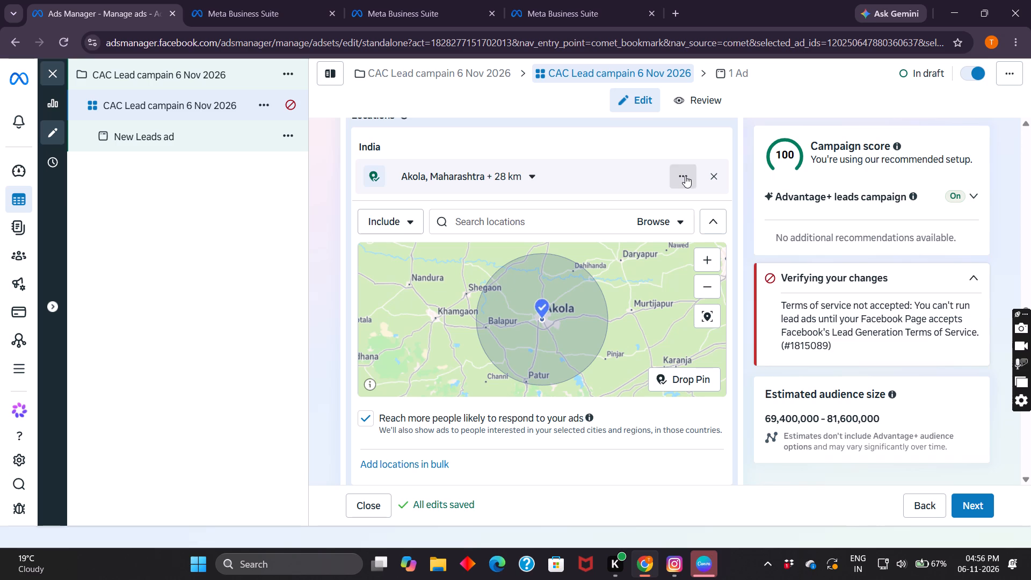
Search the included locations for mothi umri and include the place Mothi Umri, Akola, Maharashtra.
{"action": "left_click", "coordinate": [529, 225]}
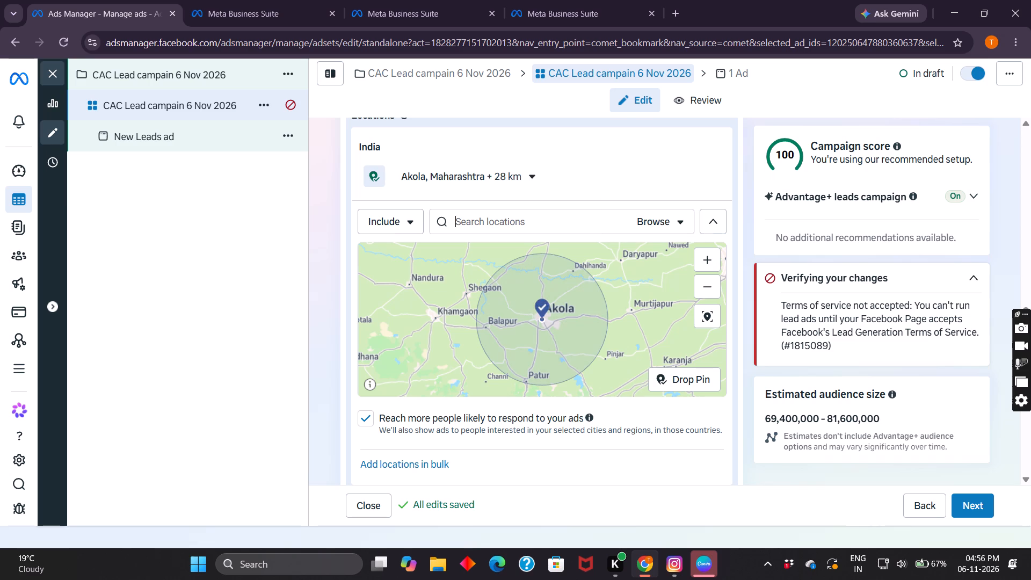
{"action": "type", "text": "mothi"}
{"action": "key", "text": "space"}
{"action": "type", "text": "umri"}
{"action": "key", "text": "space"}
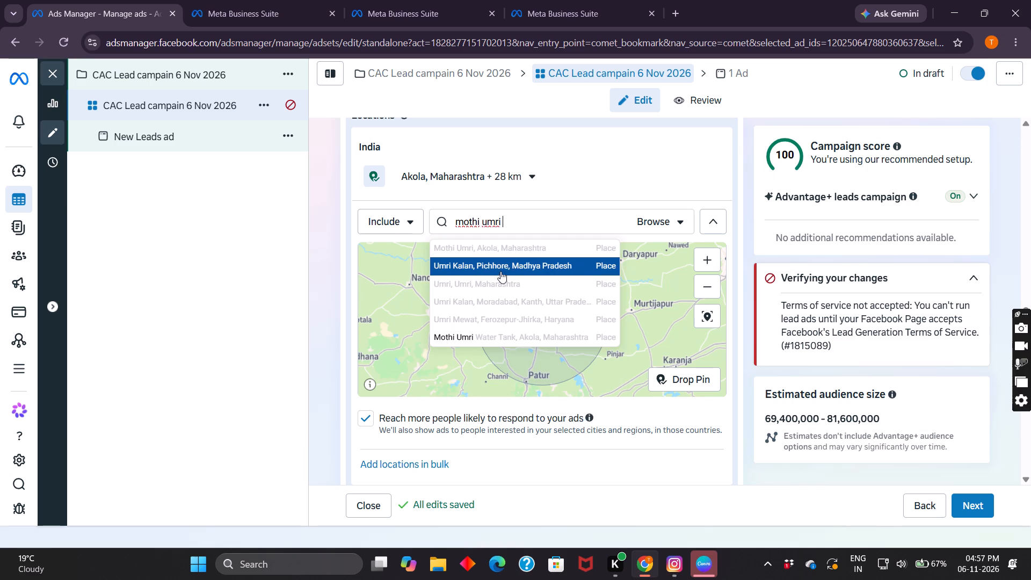
{"action": "left_click", "coordinate": [509, 253]}
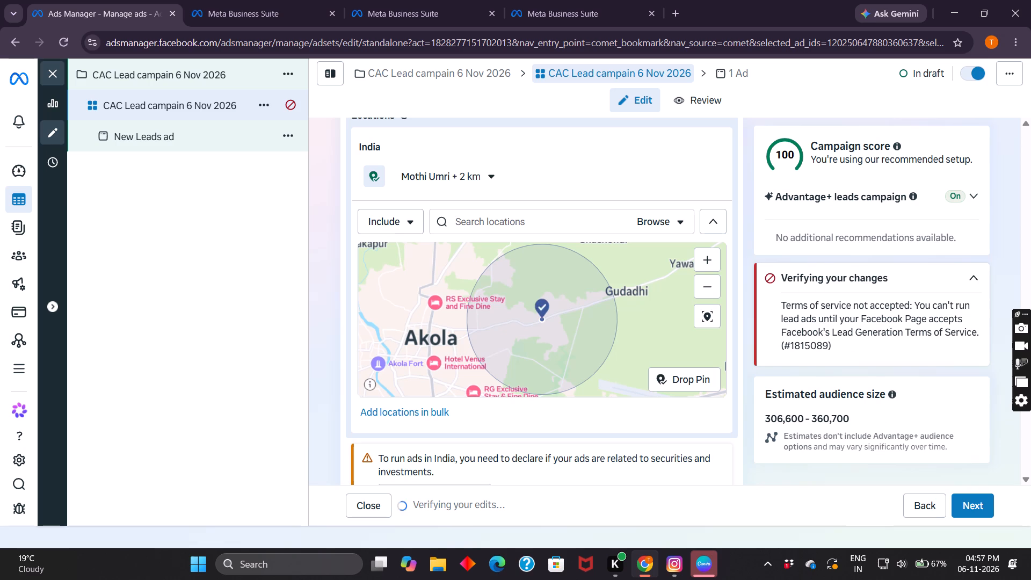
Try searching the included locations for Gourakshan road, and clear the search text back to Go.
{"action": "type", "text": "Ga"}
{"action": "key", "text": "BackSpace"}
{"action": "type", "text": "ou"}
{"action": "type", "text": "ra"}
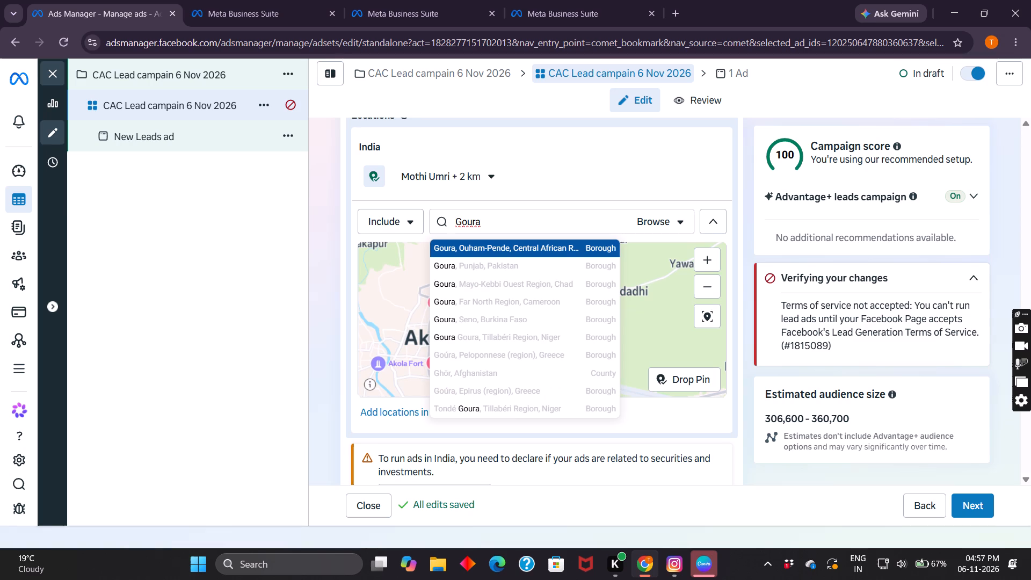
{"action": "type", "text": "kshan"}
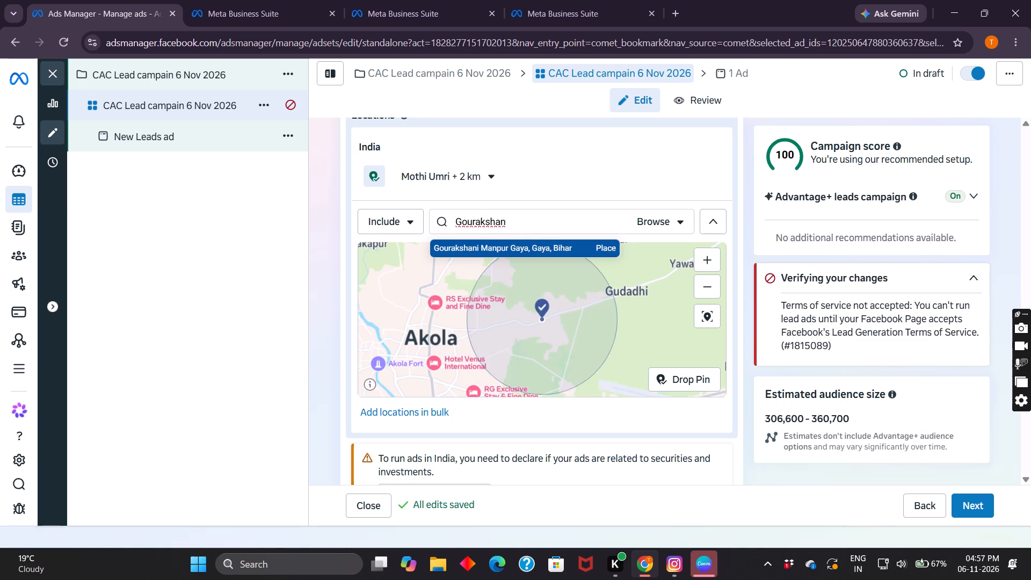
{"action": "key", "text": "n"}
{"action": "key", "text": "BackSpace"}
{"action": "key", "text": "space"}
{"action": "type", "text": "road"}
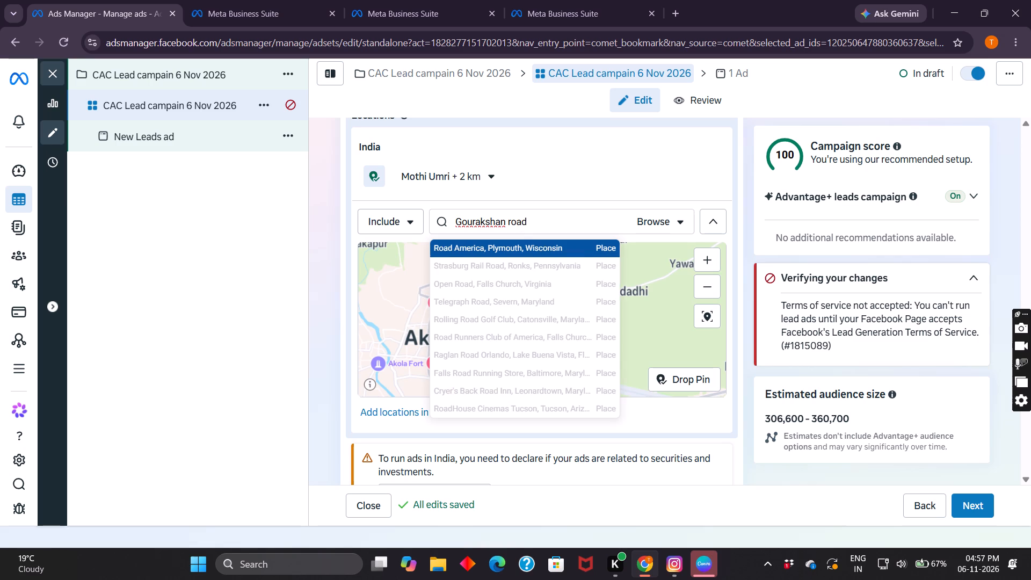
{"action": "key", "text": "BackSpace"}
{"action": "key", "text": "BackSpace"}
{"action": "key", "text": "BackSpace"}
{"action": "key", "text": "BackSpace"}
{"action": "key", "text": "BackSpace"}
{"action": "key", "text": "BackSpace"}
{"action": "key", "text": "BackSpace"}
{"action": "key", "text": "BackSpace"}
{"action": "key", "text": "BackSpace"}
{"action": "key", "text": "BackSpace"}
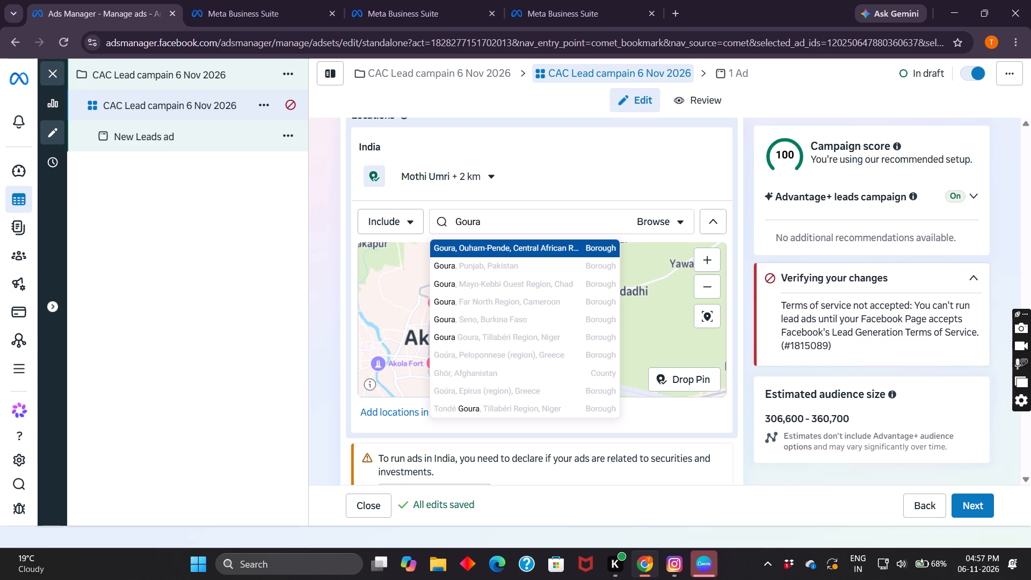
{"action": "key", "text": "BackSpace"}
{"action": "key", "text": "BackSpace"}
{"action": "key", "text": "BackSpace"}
Search the included locations for Gorakshan road akola and include the place Gorakshan Road Akola, Akola, Maharashtra.
{"action": "type", "text": "rakshan"}
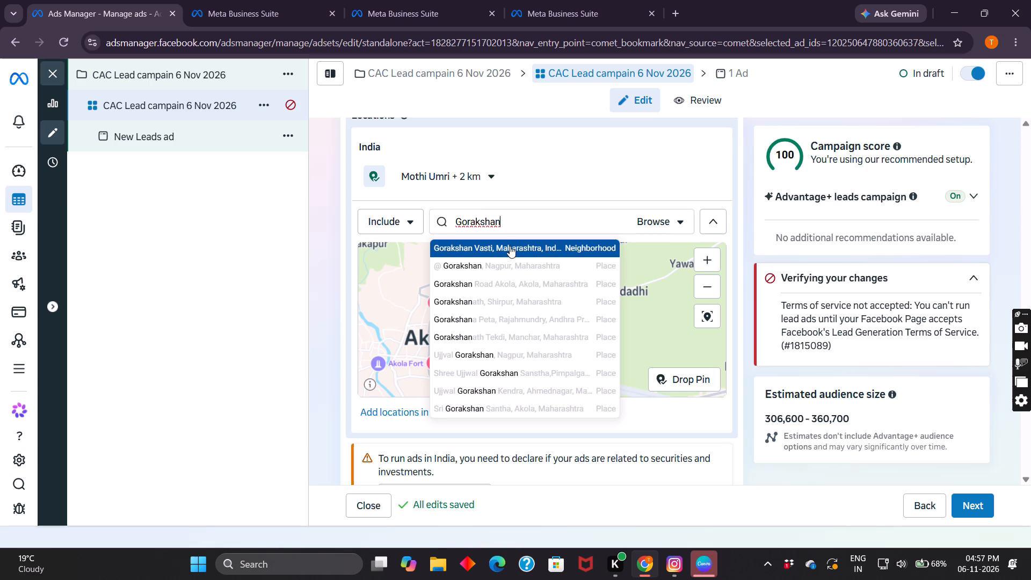
{"action": "key", "text": "space"}
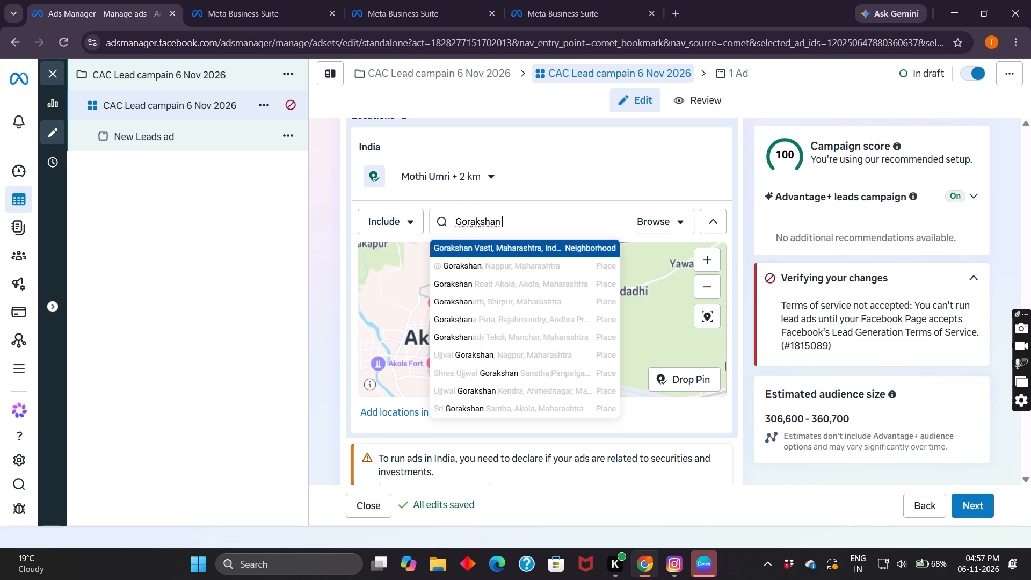
{"action": "key", "text": "r"}
{"action": "type", "text": "oad akola"}
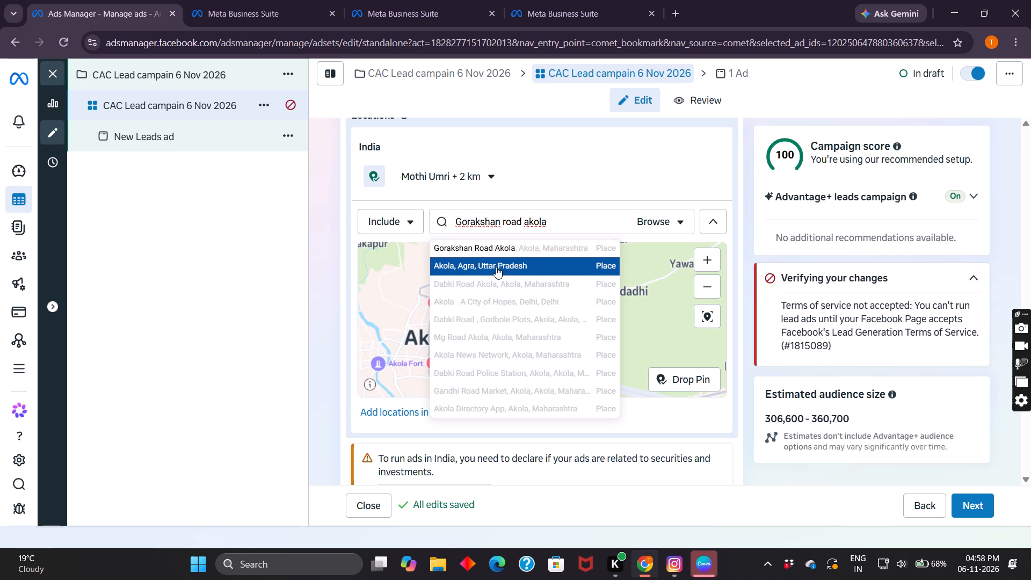
{"action": "left_click", "coordinate": [507, 245]}
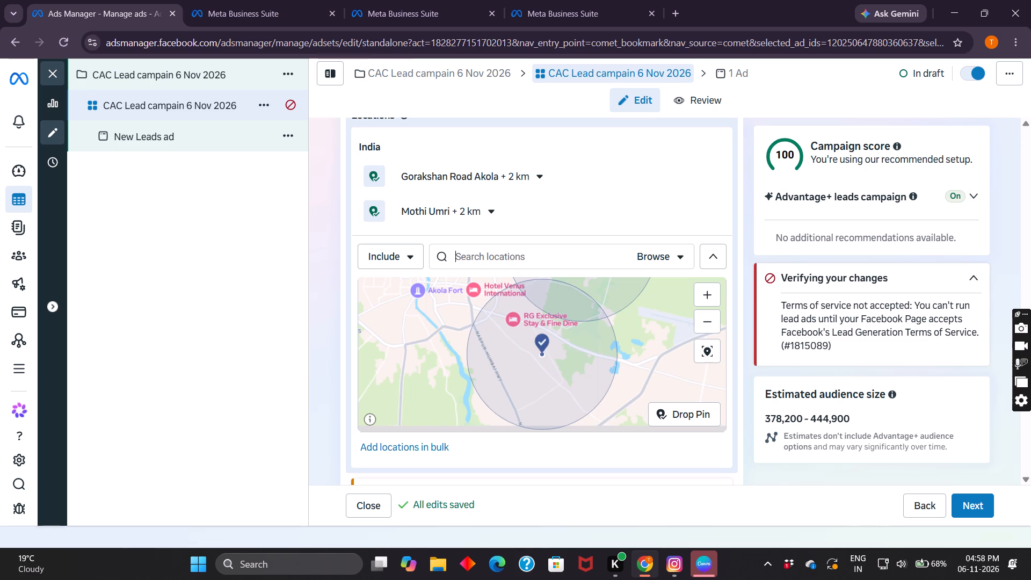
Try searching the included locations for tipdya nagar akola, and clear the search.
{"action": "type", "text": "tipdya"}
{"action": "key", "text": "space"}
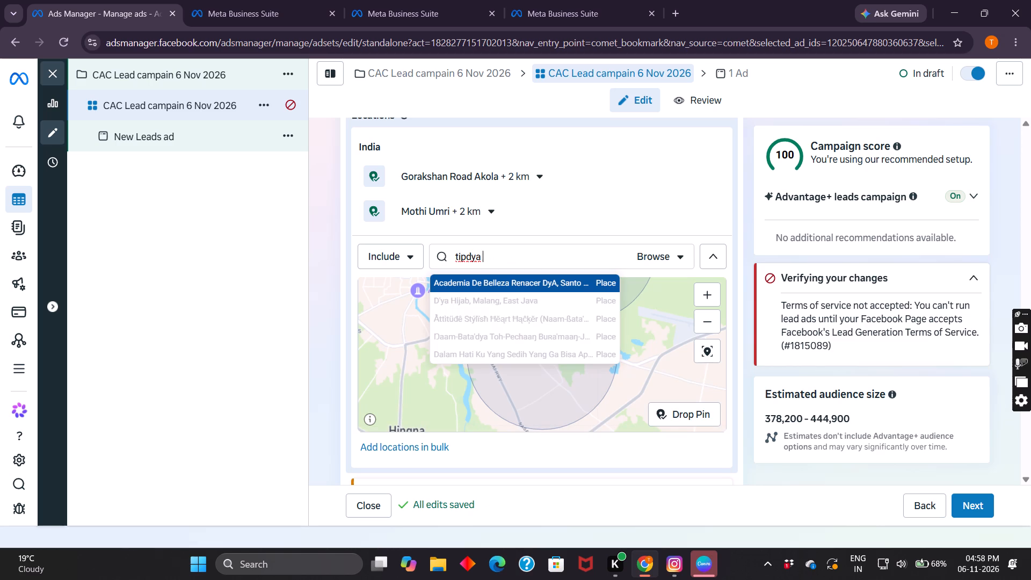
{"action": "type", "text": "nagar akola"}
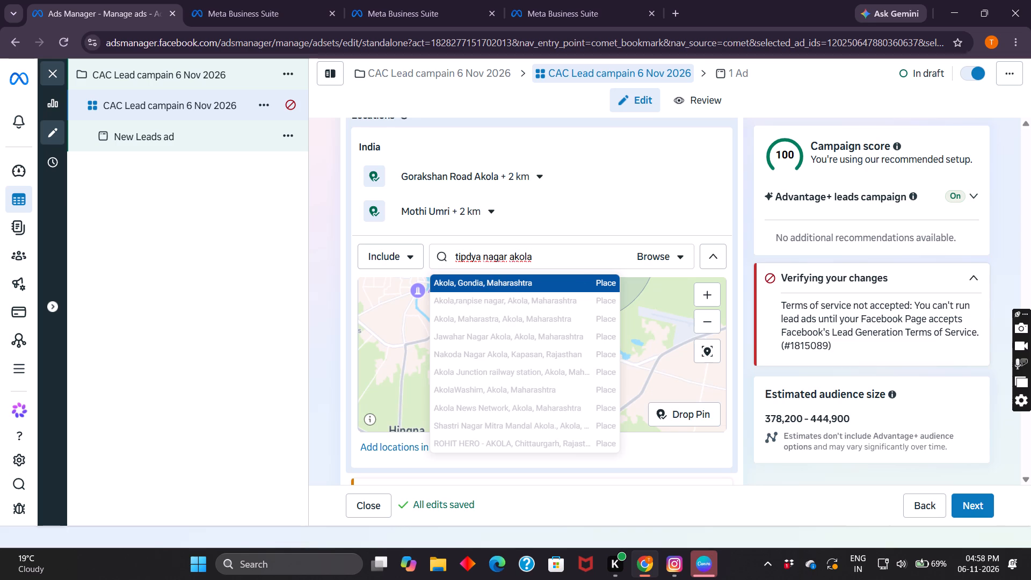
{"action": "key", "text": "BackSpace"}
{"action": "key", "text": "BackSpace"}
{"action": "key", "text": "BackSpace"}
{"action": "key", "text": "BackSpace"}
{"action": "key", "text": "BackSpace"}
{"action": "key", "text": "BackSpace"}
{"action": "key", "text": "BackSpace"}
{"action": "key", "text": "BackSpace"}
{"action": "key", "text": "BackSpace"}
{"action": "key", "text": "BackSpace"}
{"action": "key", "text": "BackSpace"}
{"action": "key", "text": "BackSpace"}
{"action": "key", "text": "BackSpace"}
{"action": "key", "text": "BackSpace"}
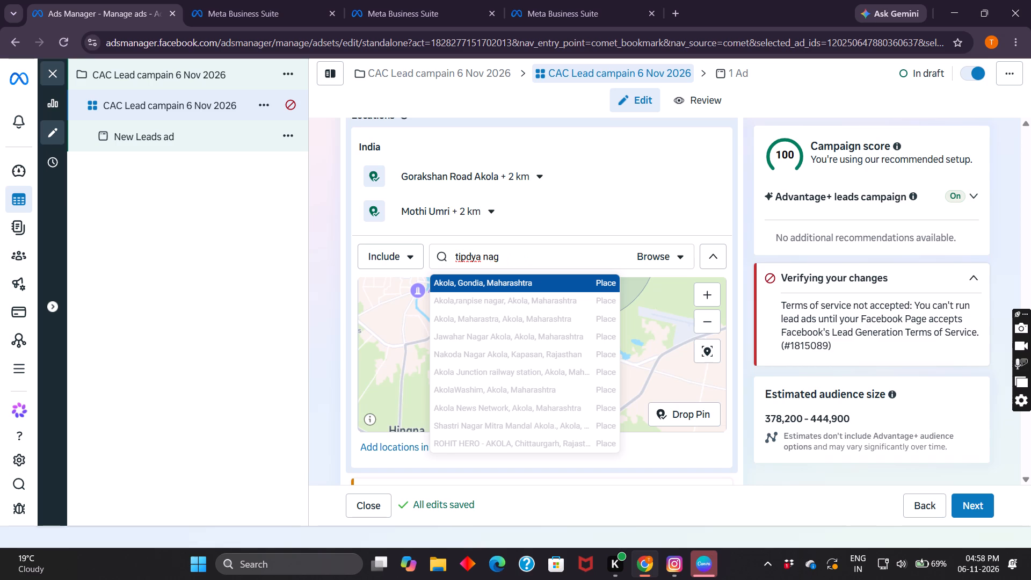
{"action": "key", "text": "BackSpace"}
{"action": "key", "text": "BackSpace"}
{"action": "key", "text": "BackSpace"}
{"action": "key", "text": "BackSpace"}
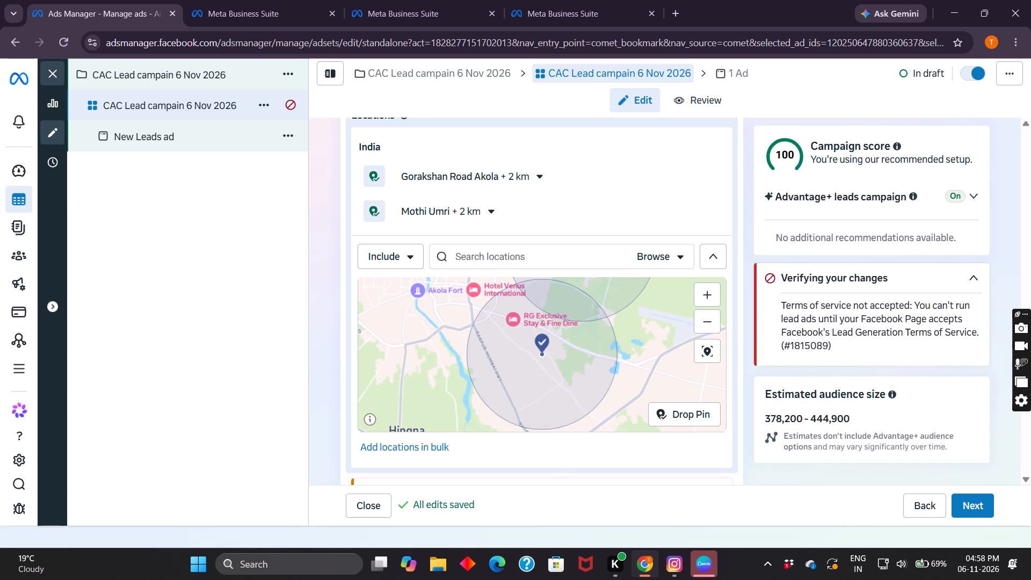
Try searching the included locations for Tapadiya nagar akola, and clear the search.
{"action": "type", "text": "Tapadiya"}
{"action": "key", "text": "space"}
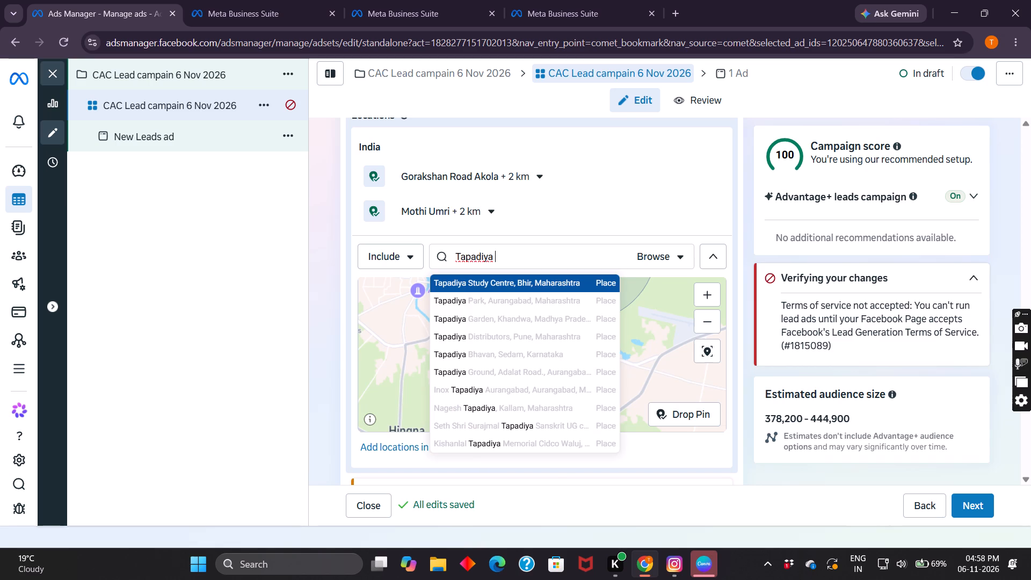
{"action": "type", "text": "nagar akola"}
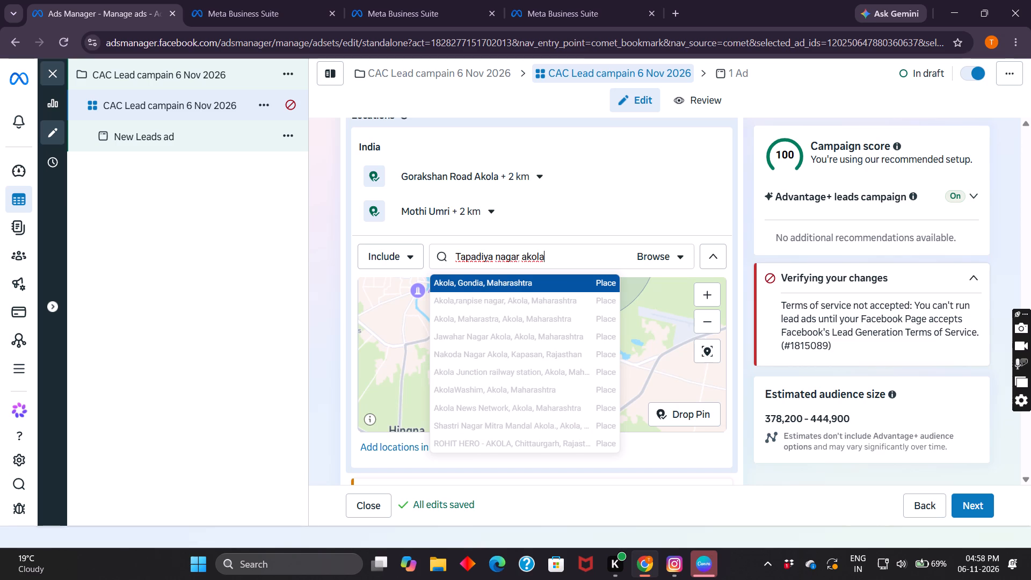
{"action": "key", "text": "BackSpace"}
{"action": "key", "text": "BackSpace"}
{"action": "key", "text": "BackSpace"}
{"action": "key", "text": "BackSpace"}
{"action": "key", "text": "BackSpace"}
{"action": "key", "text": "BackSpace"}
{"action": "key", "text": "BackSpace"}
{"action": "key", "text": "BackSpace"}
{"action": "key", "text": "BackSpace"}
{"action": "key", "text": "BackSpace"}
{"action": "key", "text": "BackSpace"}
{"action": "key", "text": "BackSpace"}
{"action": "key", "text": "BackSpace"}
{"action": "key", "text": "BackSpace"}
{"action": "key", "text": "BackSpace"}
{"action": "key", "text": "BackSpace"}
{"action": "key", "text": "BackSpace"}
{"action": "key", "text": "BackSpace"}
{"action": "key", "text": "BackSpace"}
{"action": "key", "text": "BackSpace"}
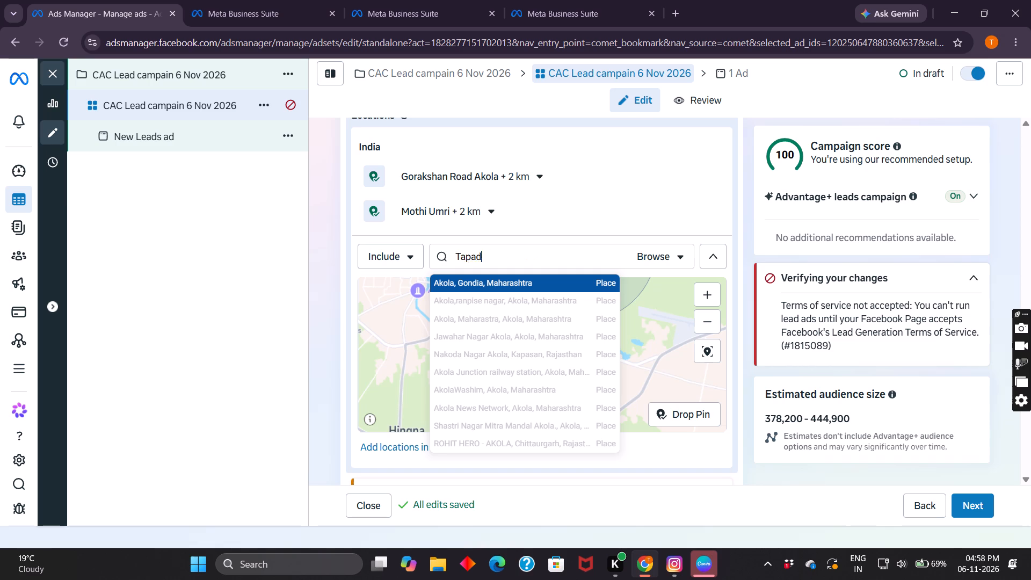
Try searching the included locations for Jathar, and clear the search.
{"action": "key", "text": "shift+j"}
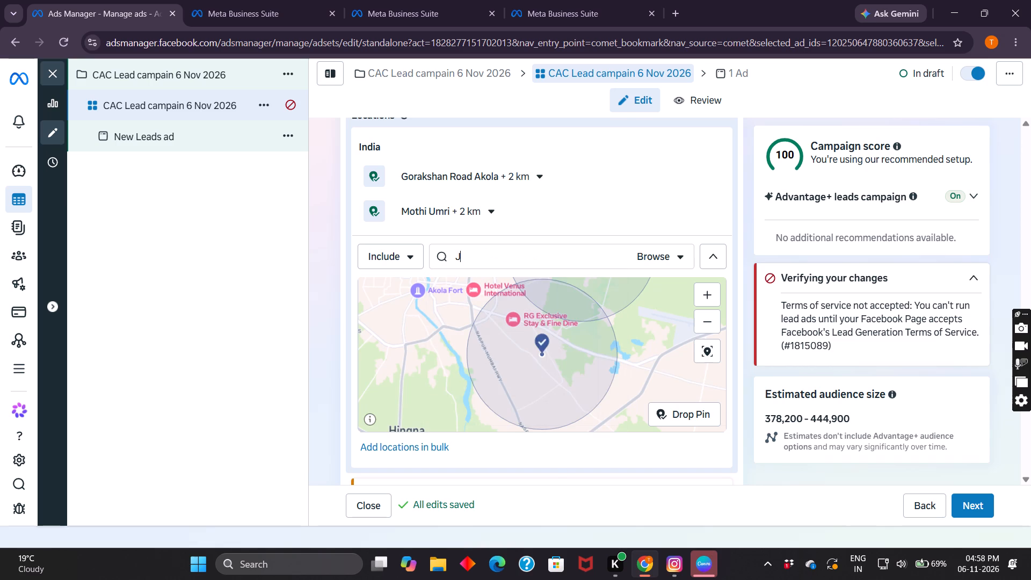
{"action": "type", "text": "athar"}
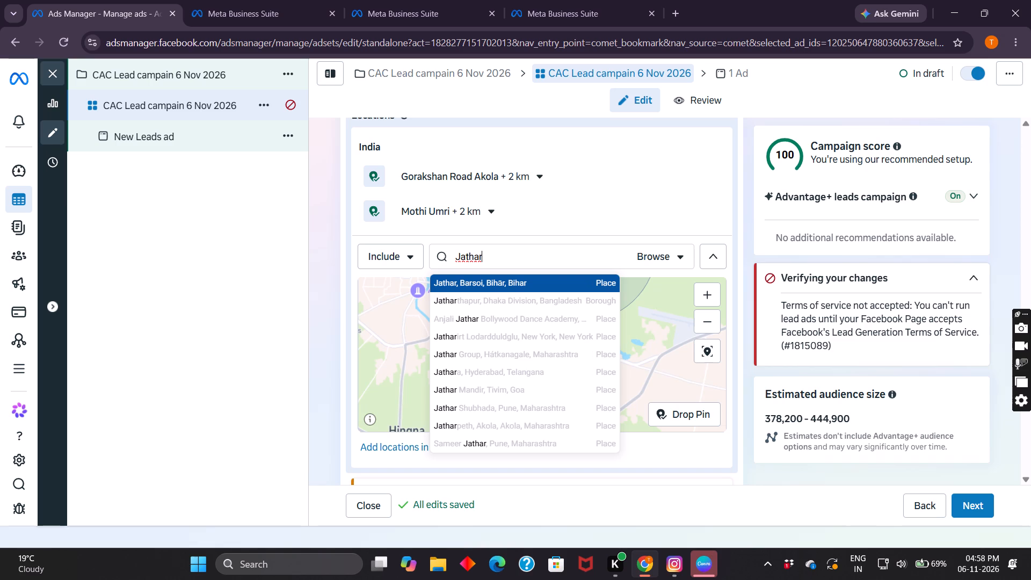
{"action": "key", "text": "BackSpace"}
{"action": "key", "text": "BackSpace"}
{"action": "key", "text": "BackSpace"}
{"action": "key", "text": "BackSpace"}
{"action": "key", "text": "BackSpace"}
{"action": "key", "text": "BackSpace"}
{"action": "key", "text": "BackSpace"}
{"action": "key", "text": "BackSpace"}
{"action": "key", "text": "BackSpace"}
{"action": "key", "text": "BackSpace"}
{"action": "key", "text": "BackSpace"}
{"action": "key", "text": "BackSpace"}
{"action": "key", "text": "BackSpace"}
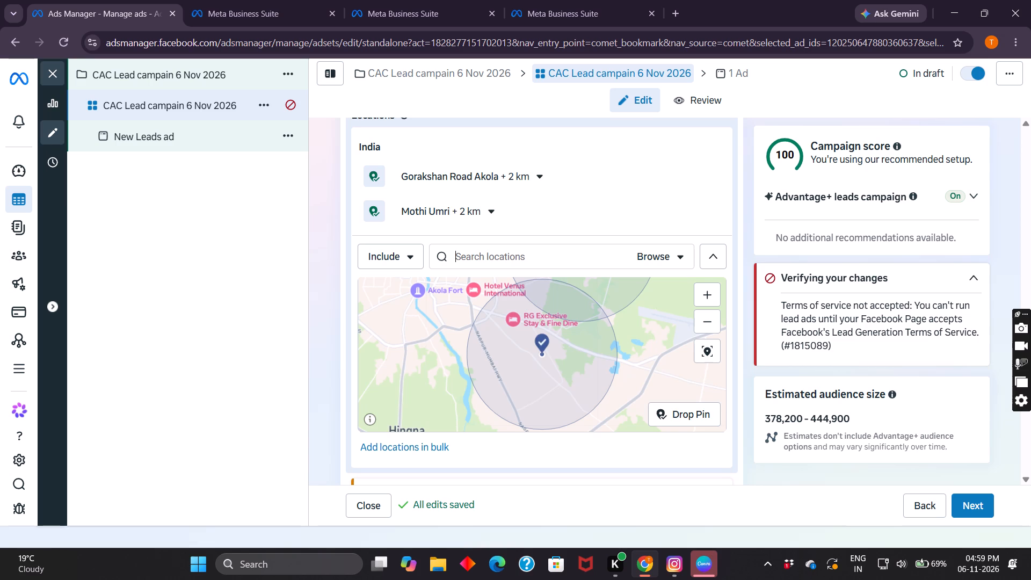
Search the included locations for Jatharpeth road akola and include the place Jatharpeth, Akola, Akola, Maharashtra.
{"action": "type", "text": "Jatha"}
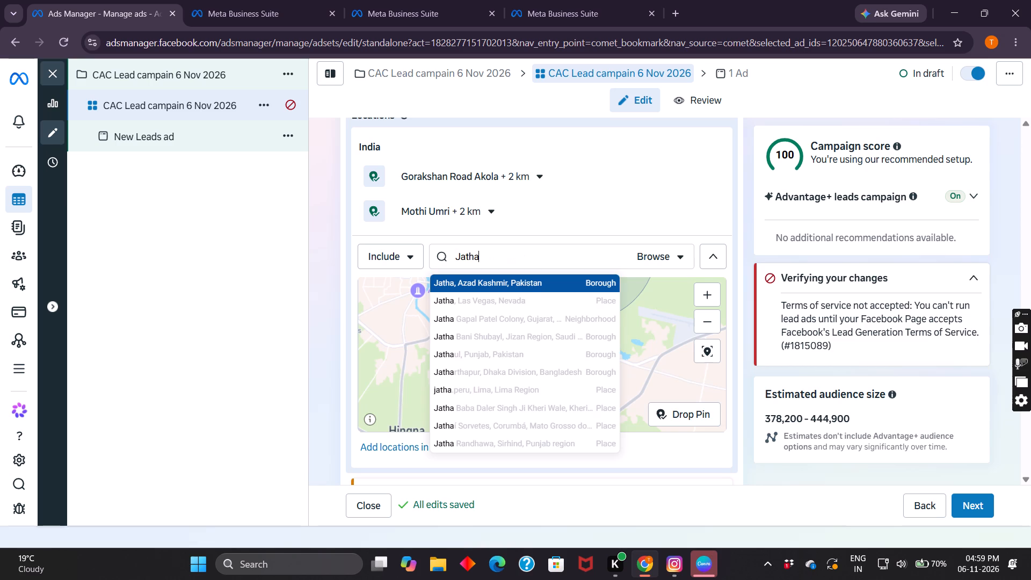
{"action": "key", "text": "r"}
{"action": "type", "text": "peth road akola"}
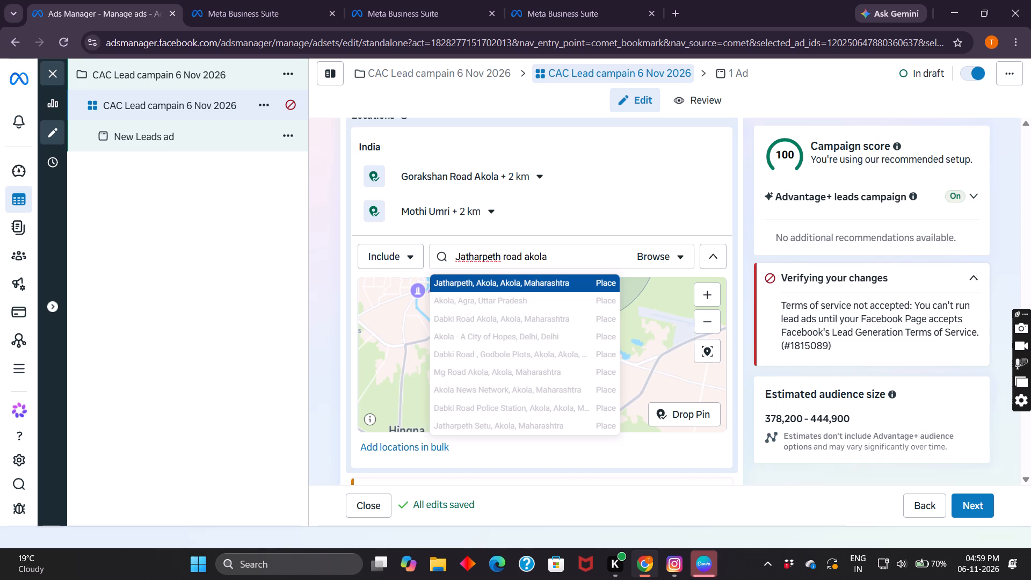
{"action": "left_click", "coordinate": [482, 282]}
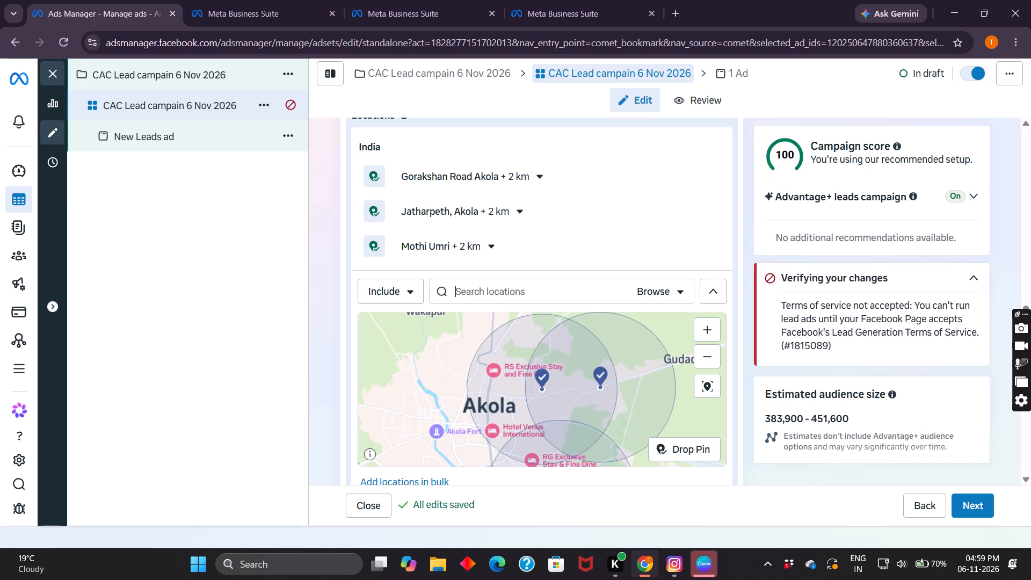
Search the included locations for Khadki akola and include the Khadki place in Akola, Maharashtra.
{"action": "left_click", "coordinate": [467, 294]}
{"action": "type", "text": "Khadki akola"}
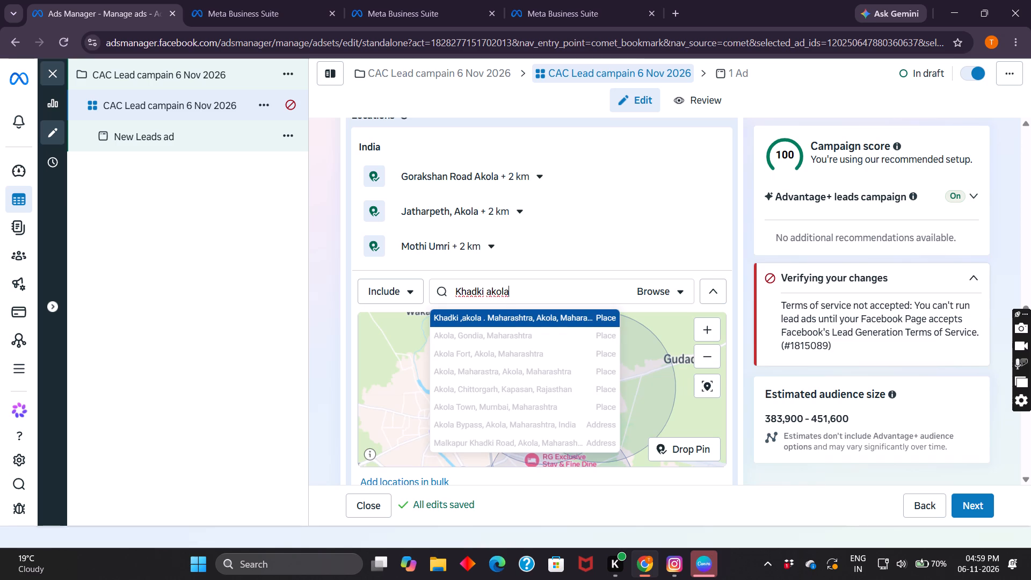
{"action": "left_click", "coordinate": [477, 315]}
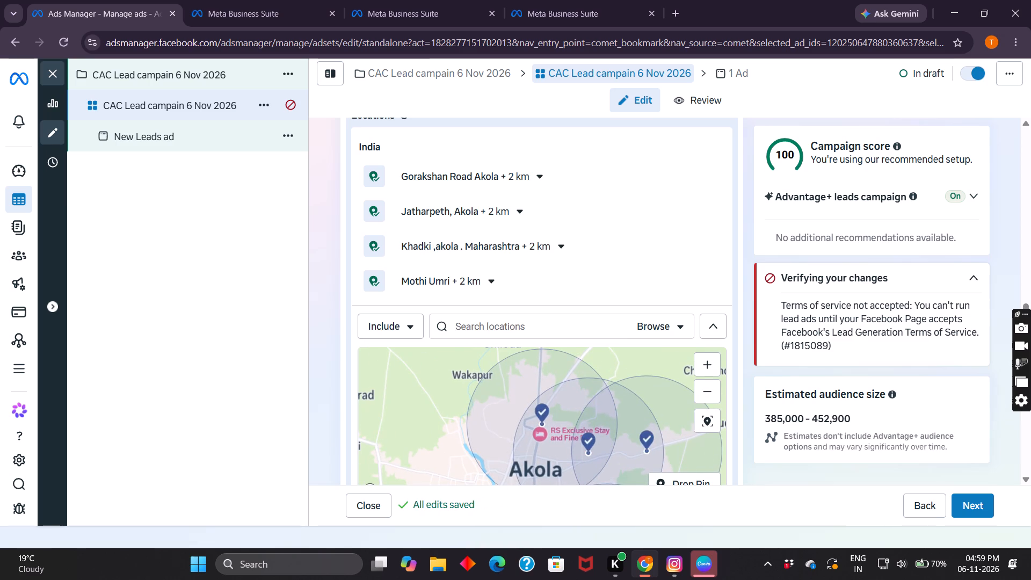
Examine on the locations map how the radius circles of the included places cover Akola.
{"action": "left_click", "coordinate": [711, 365]}
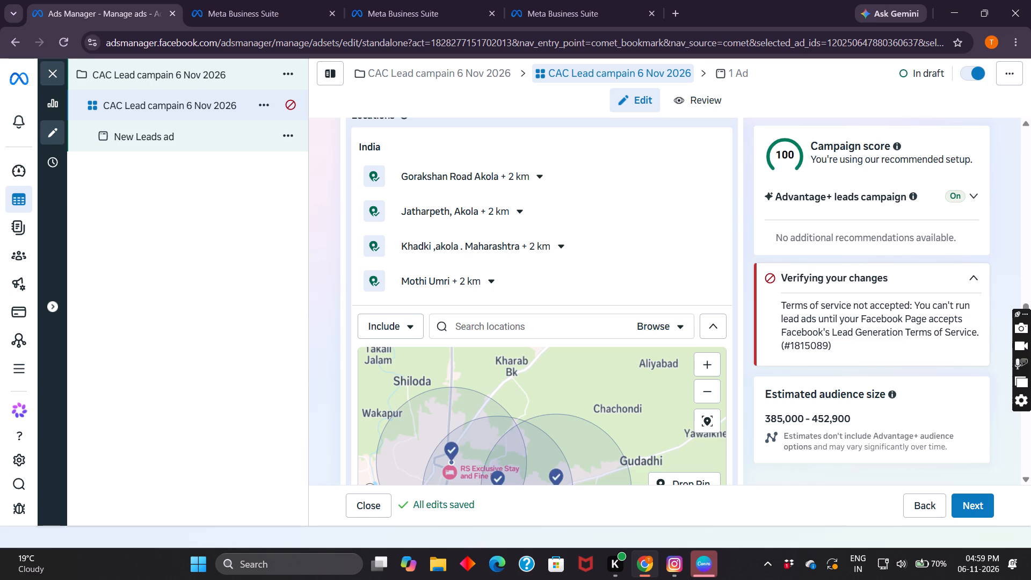
{"action": "left_click", "coordinate": [710, 373]}
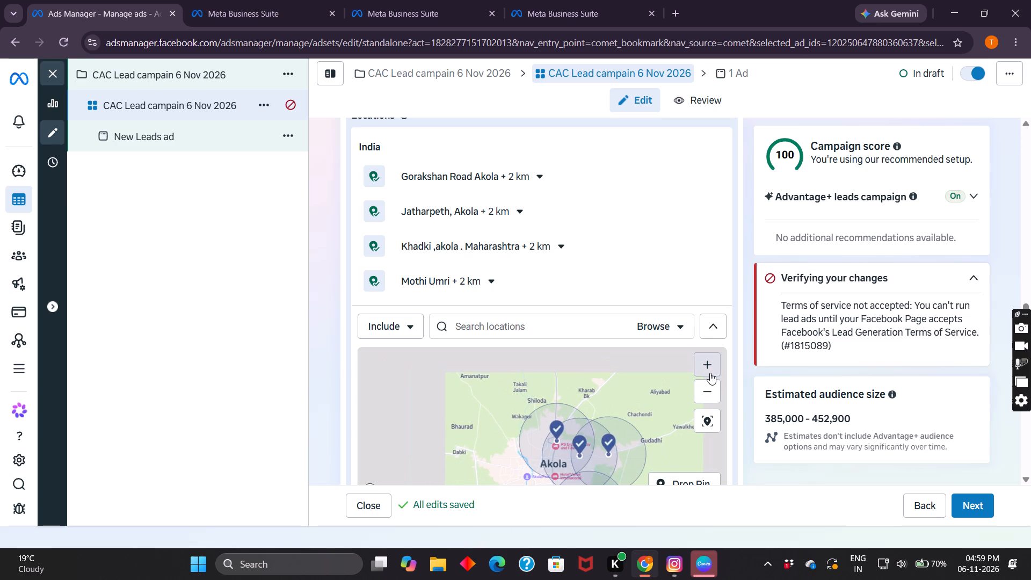
{"action": "left_click", "coordinate": [711, 381]}
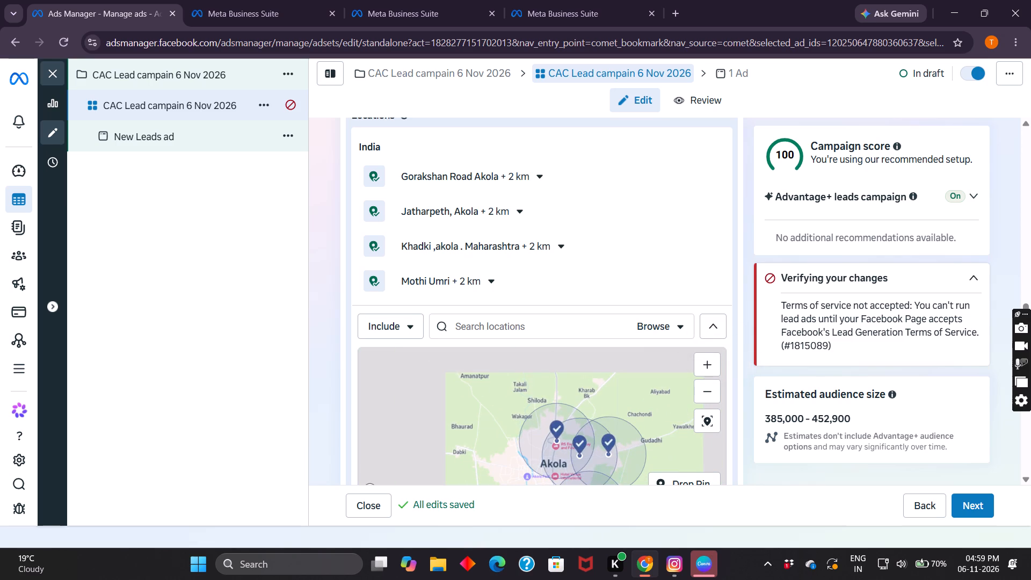
{"action": "scroll", "coordinate": [725, 463], "scroll_direction": "down", "scroll_amount": 1}
{"action": "scroll", "coordinate": [766, 447], "scroll_direction": "down", "scroll_amount": 1}
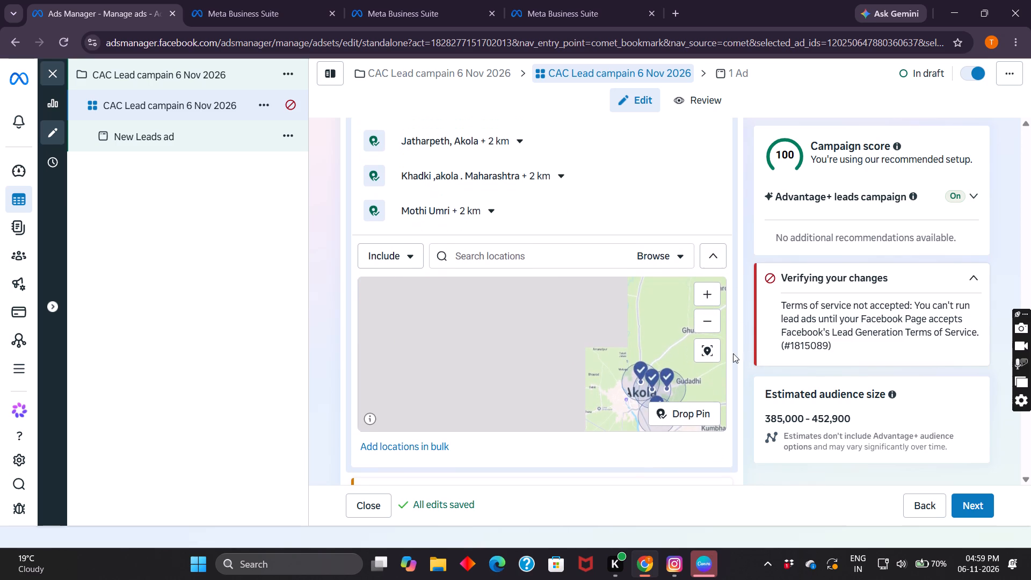
{"action": "left_click", "coordinate": [709, 291]}
{"action": "left_click", "coordinate": [709, 291]}
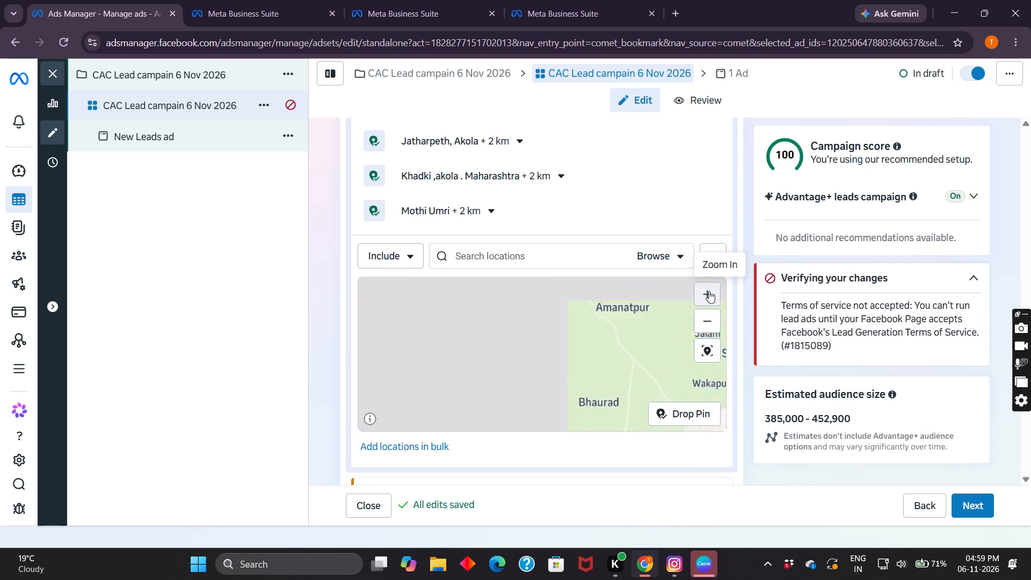
{"action": "left_click_drag", "start_coordinate": [612, 383], "coordinate": [287, 267]}
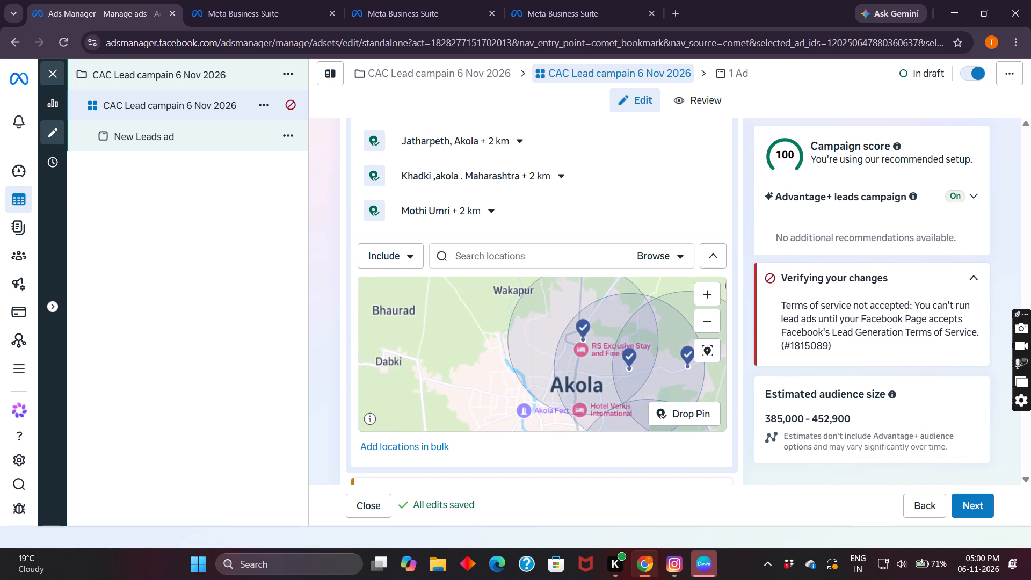
{"action": "left_click_drag", "start_coordinate": [519, 423], "coordinate": [426, 350]}
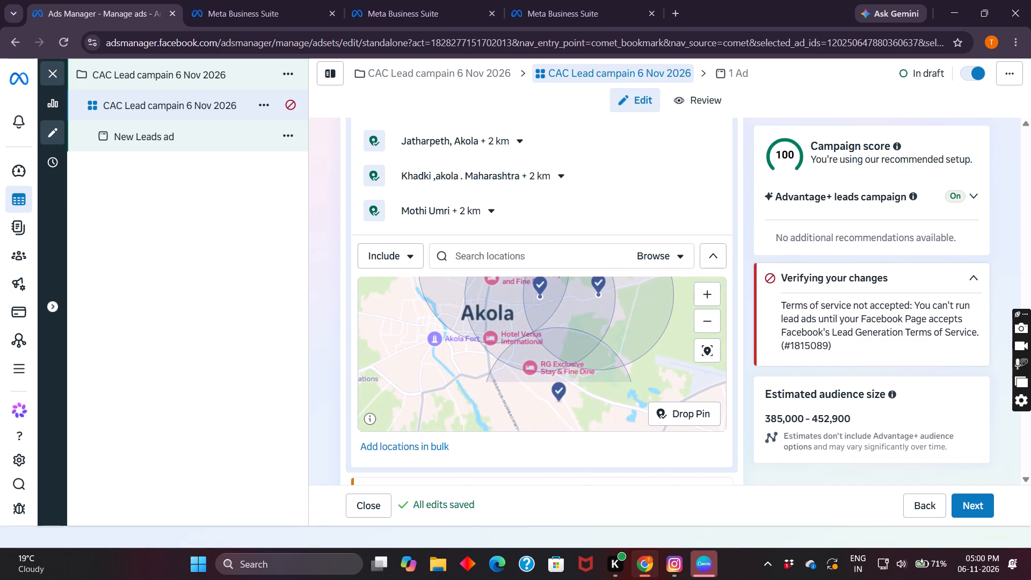
{"action": "left_click_drag", "start_coordinate": [426, 350], "coordinate": [443, 386]}
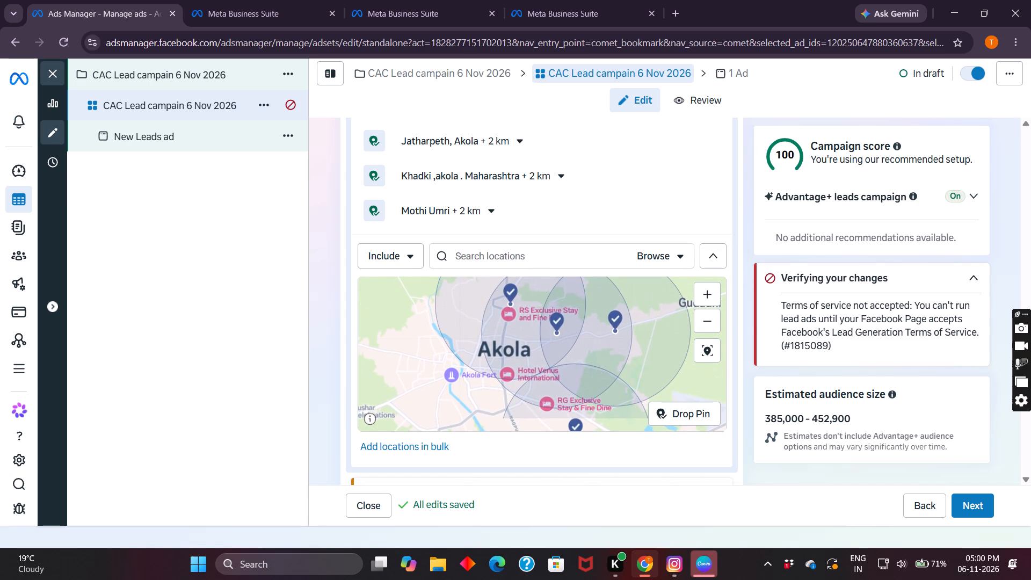
{"action": "left_click_drag", "start_coordinate": [443, 386], "coordinate": [446, 386]}
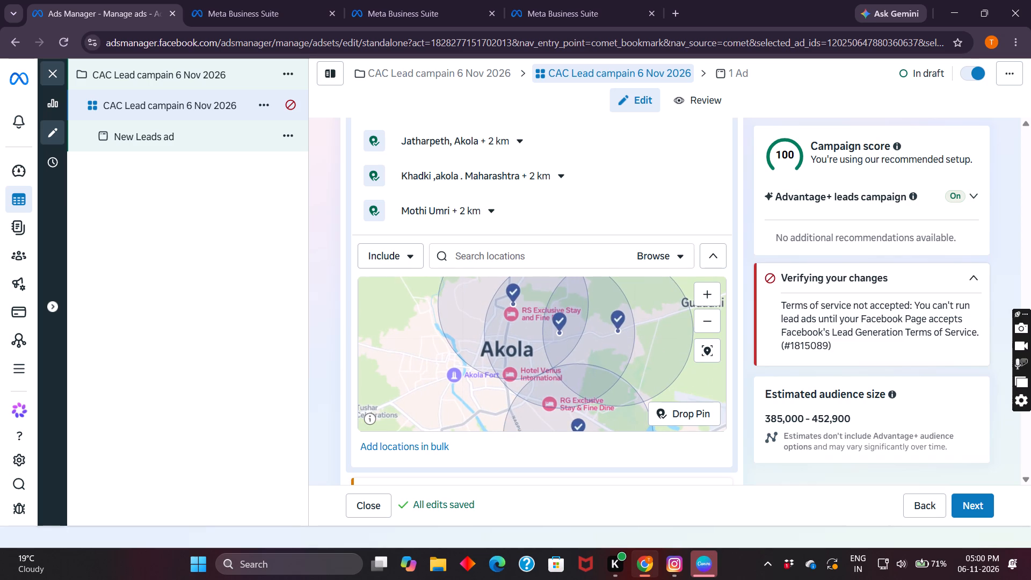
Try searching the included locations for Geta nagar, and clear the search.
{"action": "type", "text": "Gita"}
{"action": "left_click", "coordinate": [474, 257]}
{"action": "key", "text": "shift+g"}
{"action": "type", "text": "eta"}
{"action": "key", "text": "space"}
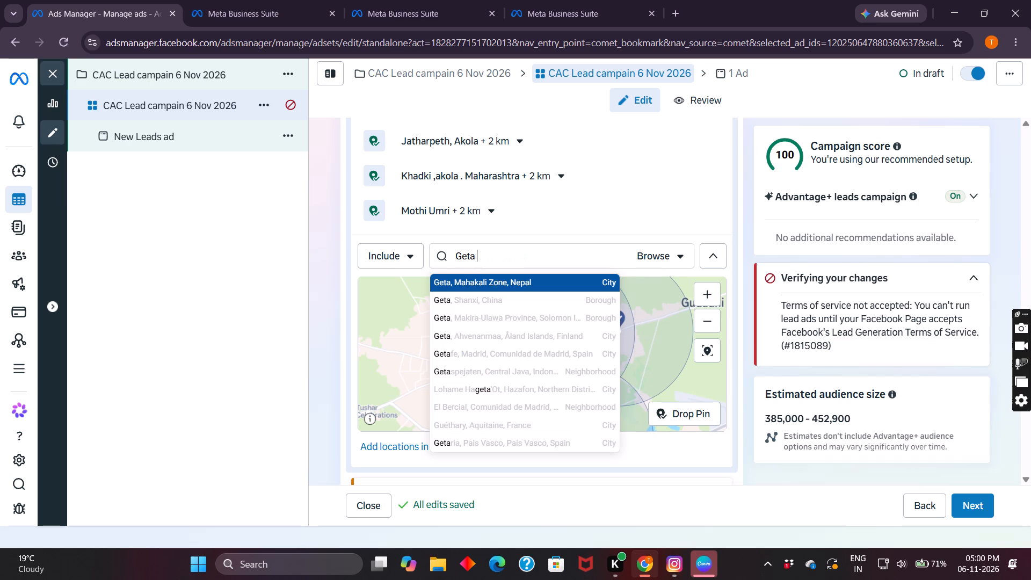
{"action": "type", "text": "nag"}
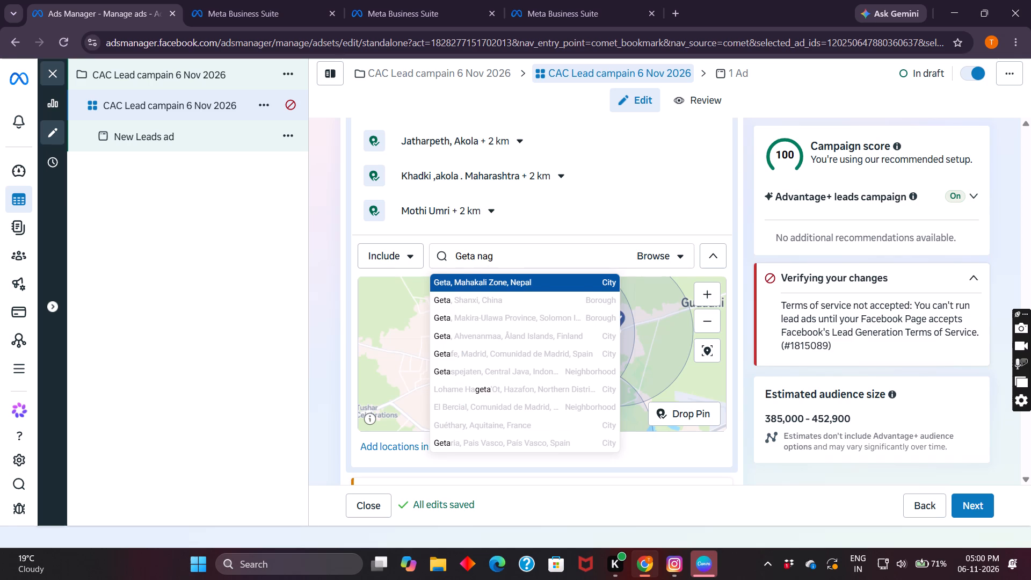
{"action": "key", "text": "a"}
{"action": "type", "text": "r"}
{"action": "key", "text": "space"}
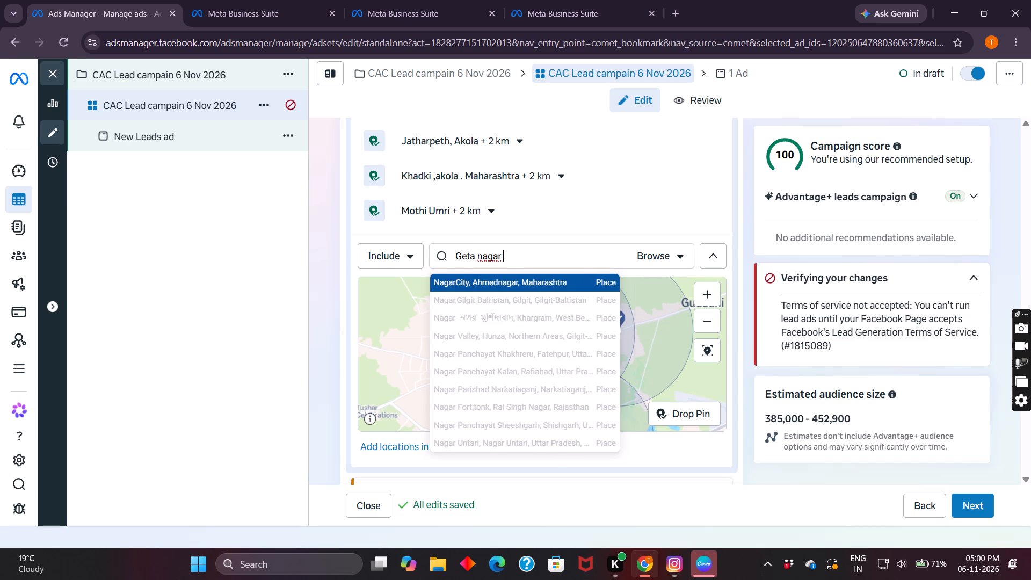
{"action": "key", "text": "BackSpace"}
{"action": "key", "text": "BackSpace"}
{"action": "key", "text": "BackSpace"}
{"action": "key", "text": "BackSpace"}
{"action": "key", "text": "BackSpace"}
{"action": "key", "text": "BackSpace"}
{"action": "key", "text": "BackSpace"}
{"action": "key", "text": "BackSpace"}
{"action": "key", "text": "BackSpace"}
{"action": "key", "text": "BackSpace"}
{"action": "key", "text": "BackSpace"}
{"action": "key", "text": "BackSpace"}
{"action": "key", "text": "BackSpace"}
Search the included locations for Geeta nagar akola, and clear the search.
{"action": "type", "text": "Geeta nagar akola"}
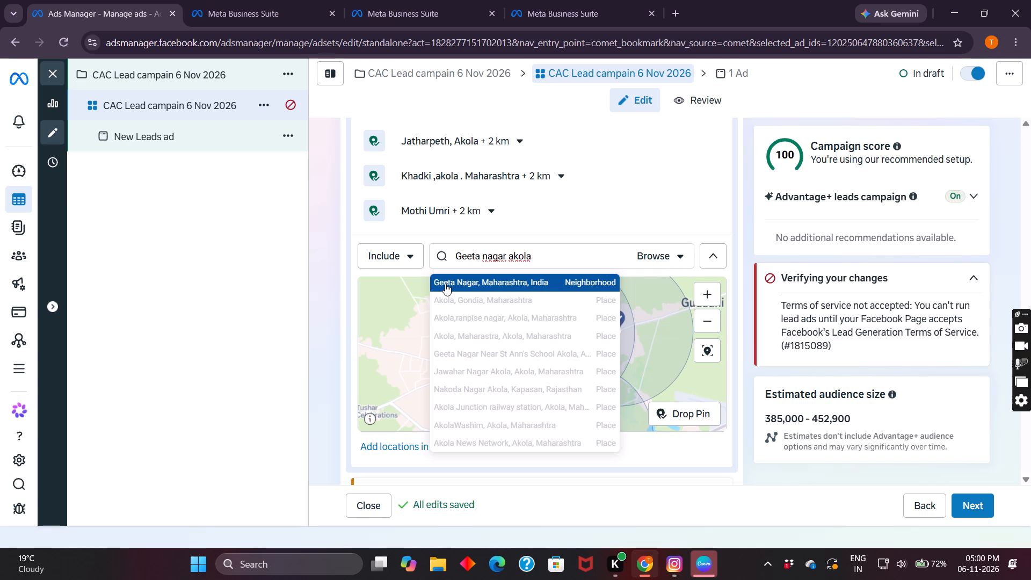
{"action": "left_click", "coordinate": [553, 250]}
{"action": "key", "text": "BackSpace"}
{"action": "key", "text": "BackSpace"}
{"action": "key", "text": "BackSpace"}
{"action": "key", "text": "BackSpace"}
{"action": "key", "text": "BackSpace"}
{"action": "key", "text": "BackSpace"}
{"action": "key", "text": "BackSpace"}
{"action": "key", "text": "BackSpace"}
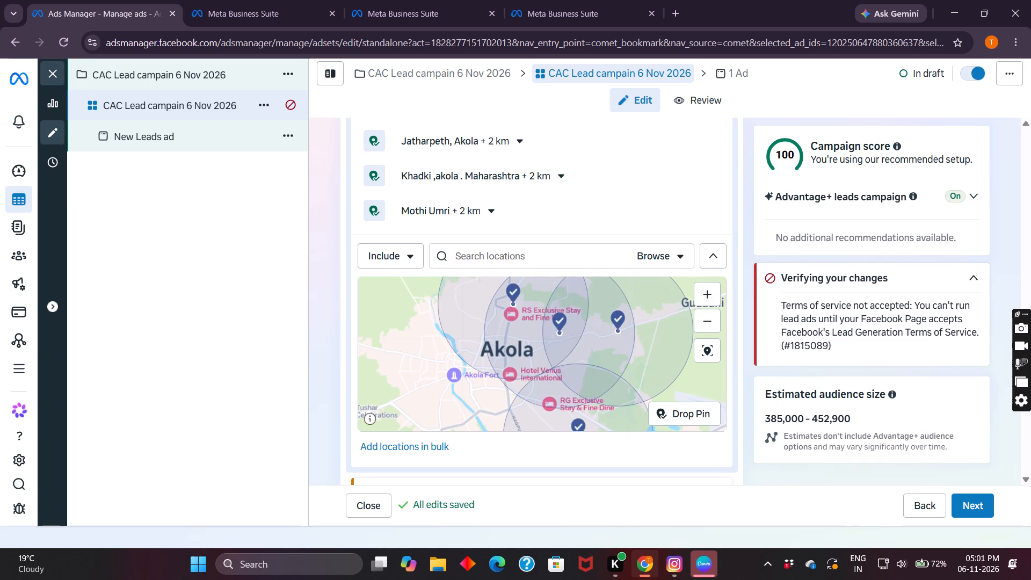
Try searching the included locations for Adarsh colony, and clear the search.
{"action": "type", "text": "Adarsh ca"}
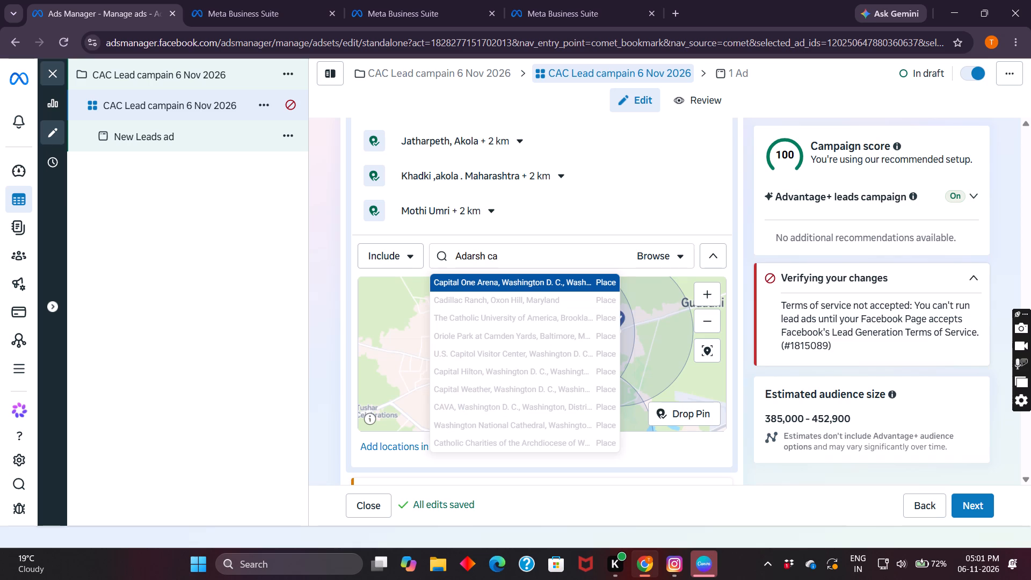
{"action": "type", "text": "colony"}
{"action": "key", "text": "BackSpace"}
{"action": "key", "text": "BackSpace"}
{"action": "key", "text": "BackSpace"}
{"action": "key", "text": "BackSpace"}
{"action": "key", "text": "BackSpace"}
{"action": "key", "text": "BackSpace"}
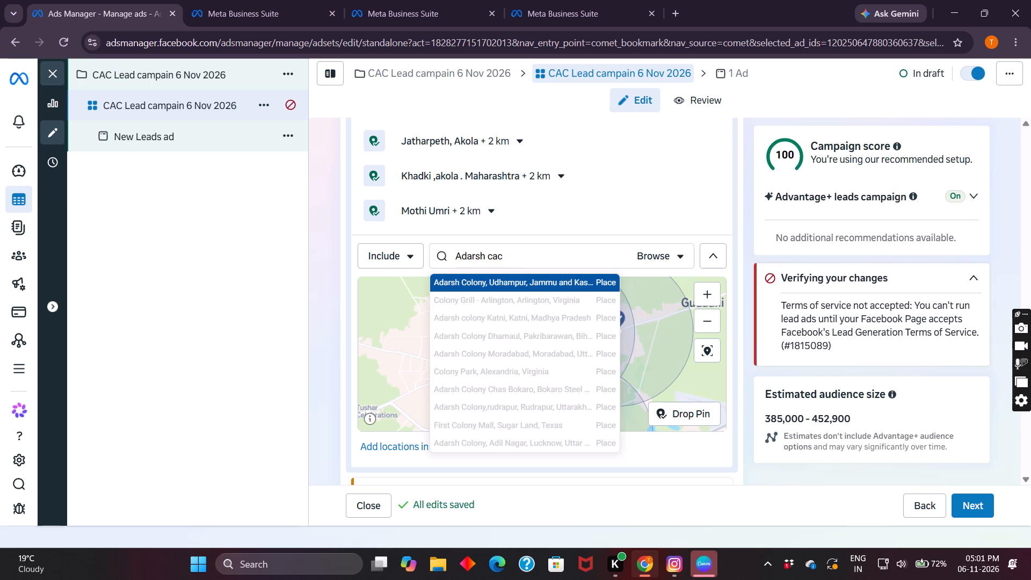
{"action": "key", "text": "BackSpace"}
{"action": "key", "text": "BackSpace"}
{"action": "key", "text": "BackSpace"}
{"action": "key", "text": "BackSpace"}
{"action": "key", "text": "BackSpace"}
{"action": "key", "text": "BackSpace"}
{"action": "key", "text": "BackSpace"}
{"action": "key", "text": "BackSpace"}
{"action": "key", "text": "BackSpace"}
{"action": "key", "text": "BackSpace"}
Search the included locations for Aadarsh colony akola, and clear the search.
{"action": "type", "text": "AA"}
{"action": "key", "text": "BackSpace"}
{"action": "type", "text": "ads"}
{"action": "key", "text": "BackSpace"}
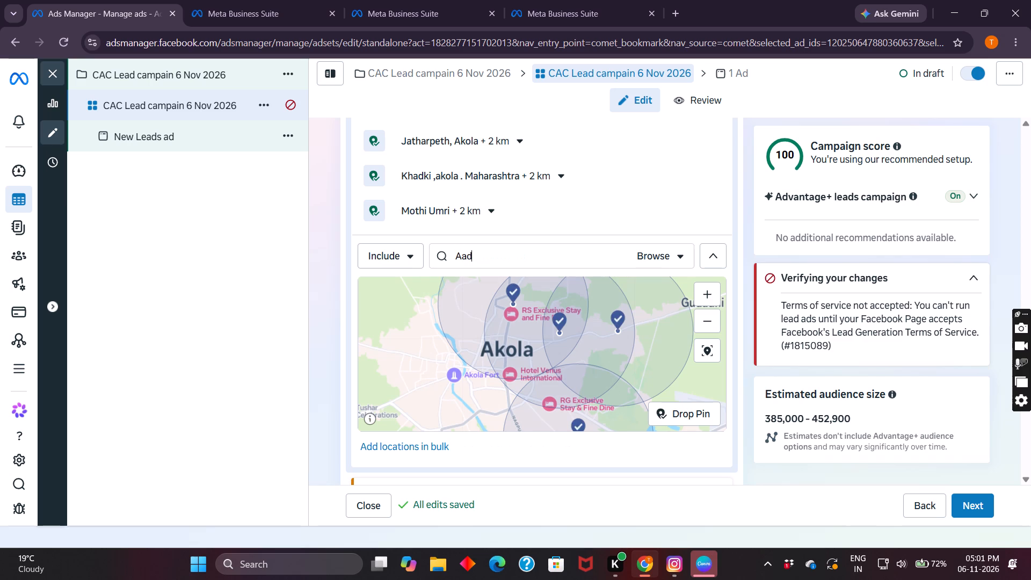
{"action": "key", "text": "a"}
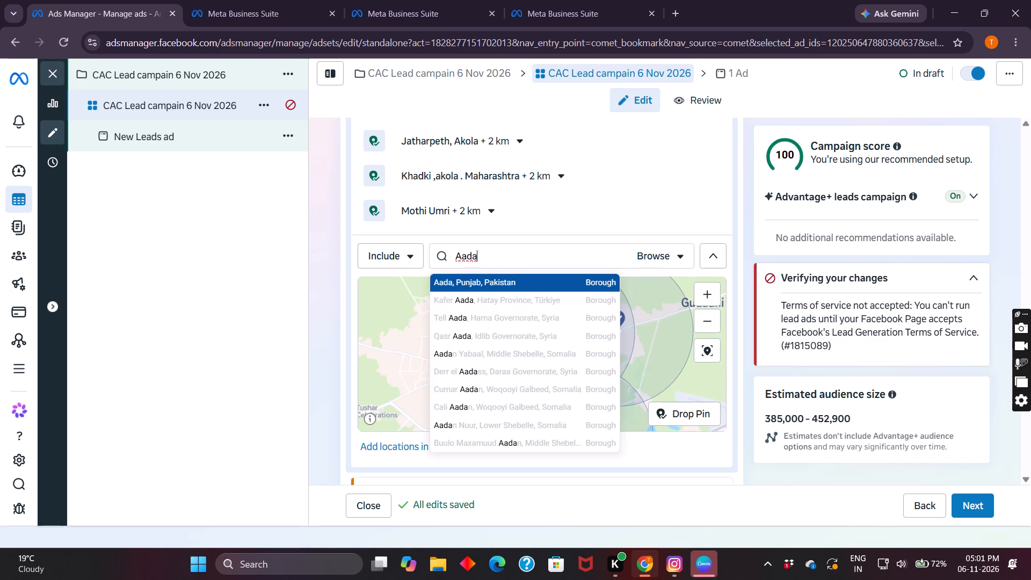
{"action": "type", "text": "rsh"}
{"action": "key", "text": "space"}
{"action": "type", "text": "colony"}
{"action": "key", "text": "space"}
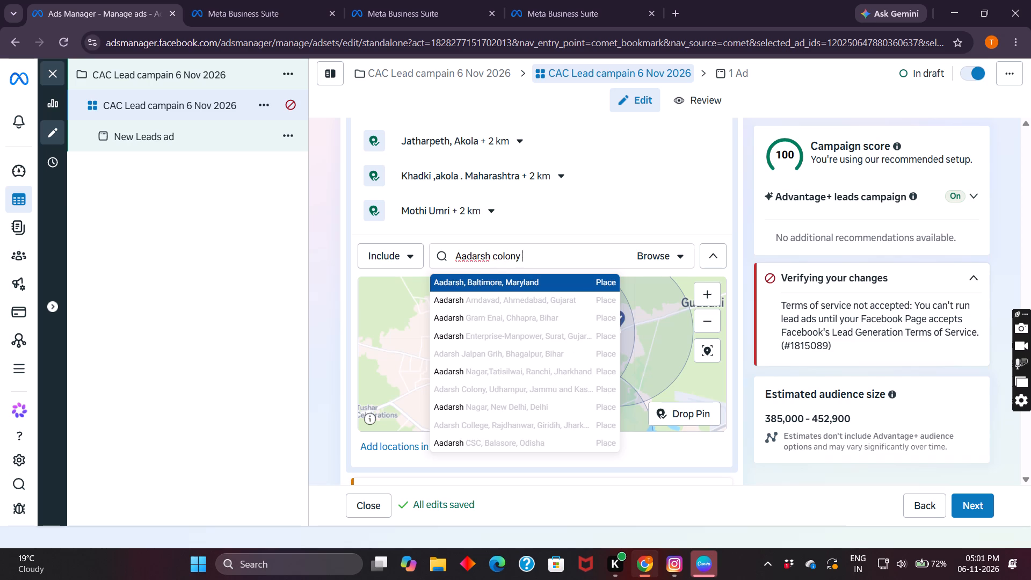
{"action": "type", "text": "akola"}
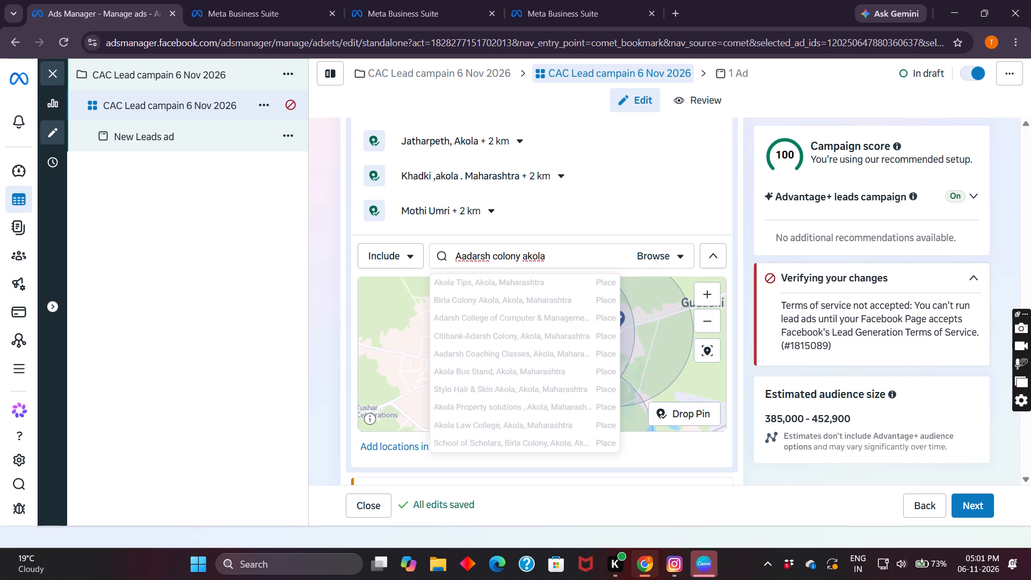
{"action": "key", "text": "BackSpace"}
{"action": "key", "text": "BackSpace"}
{"action": "key", "text": "BackSpace"}
{"action": "key", "text": "BackSpace"}
{"action": "key", "text": "BackSpace"}
{"action": "key", "text": "BackSpace"}
{"action": "key", "text": "BackSpace"}
{"action": "key", "text": "BackSpace"}
{"action": "key", "text": "BackSpace"}
{"action": "key", "text": "BackSpace"}
{"action": "key", "text": "BackSpace"}
{"action": "key", "text": "BackSpace"}
{"action": "key", "text": "BackSpace"}
{"action": "key", "text": "BackSpace"}
{"action": "key", "text": "BackSpace"}
{"action": "key", "text": "BackSpace"}
{"action": "key", "text": "BackSpace"}
{"action": "key", "text": "BackSpace"}
{"action": "key", "text": "BackSpace"}
{"action": "key", "text": "BackSpace"}
Search the included locations for Ramdaspeth akola, and clear the search.
{"action": "type", "text": "Ramb"}
{"action": "key", "text": "BackSpace"}
{"action": "type", "text": "das"}
{"action": "key", "text": "space"}
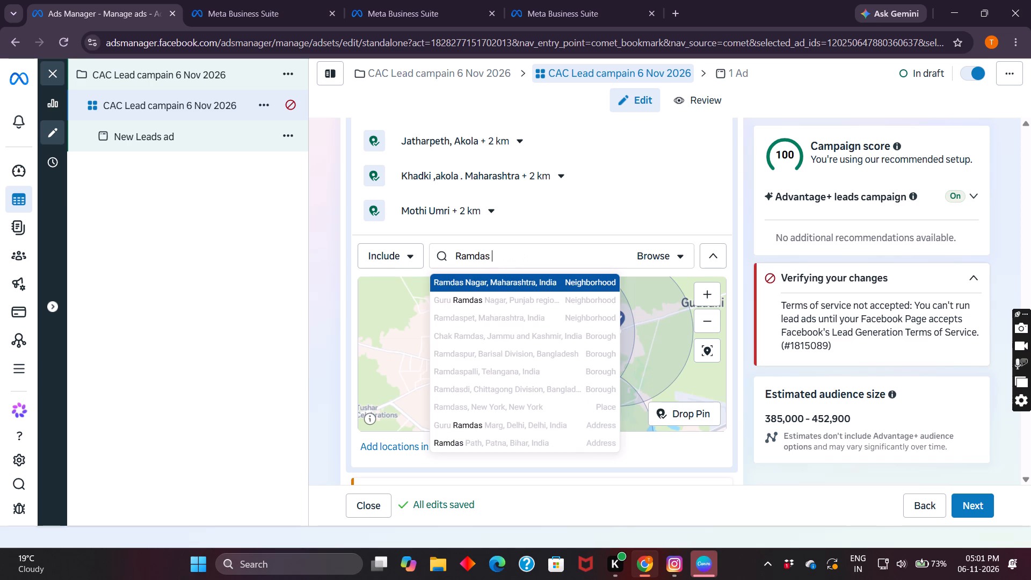
{"action": "key", "text": "BackSpace"}
{"action": "type", "text": "peth"}
{"action": "key", "text": "space"}
{"action": "type", "text": "akola"}
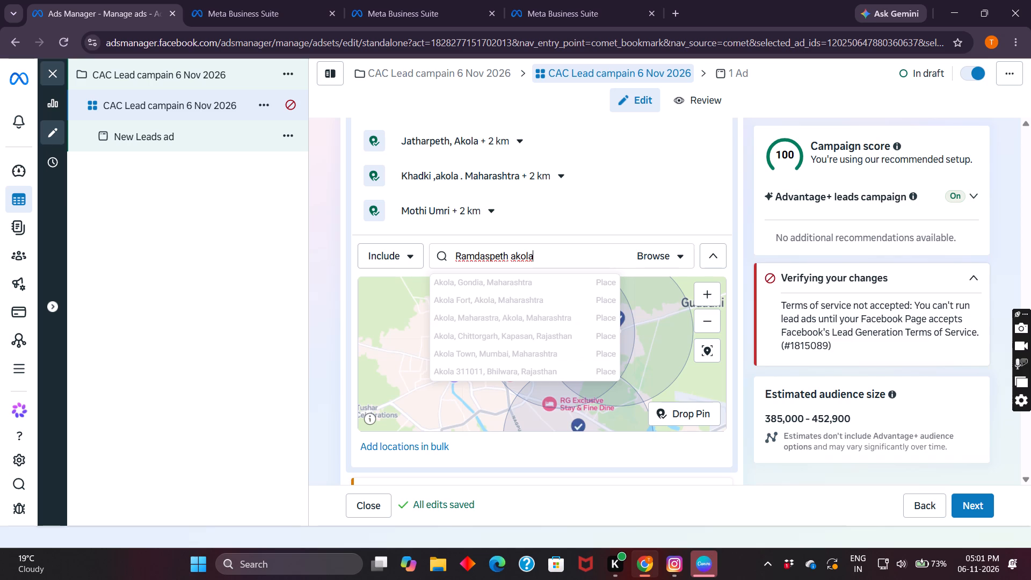
{"action": "left_click", "coordinate": [533, 258]}
{"action": "key", "text": "BackSpace"}
{"action": "key", "text": "BackSpace"}
{"action": "key", "text": "BackSpace"}
{"action": "key", "text": "BackSpace"}
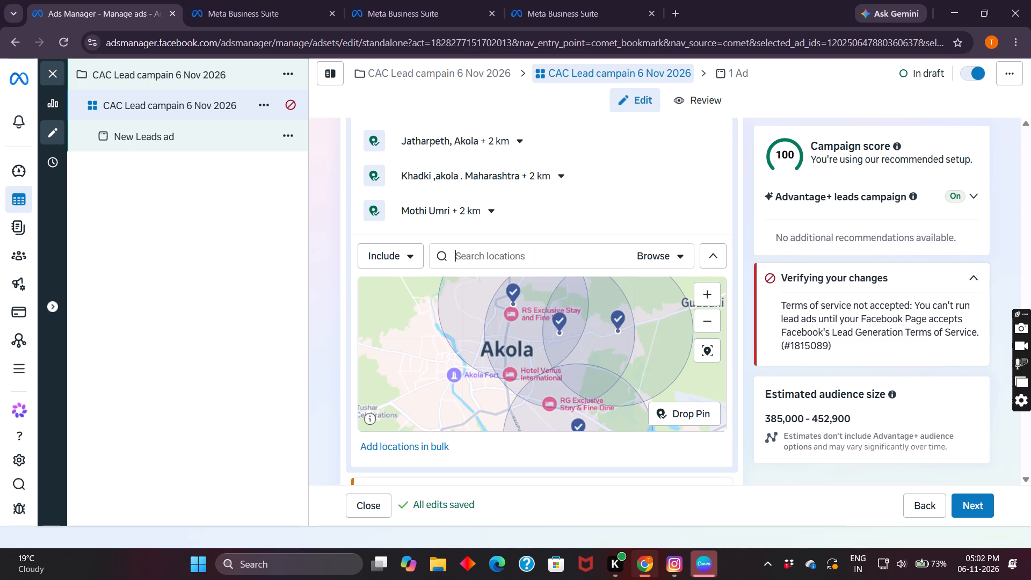
Search the included locations again for Ramdaspeth, extending the query to Ramdaspeth akola.
{"action": "type", "text": "Ramdas"}
{"action": "type", "text": "peth"}
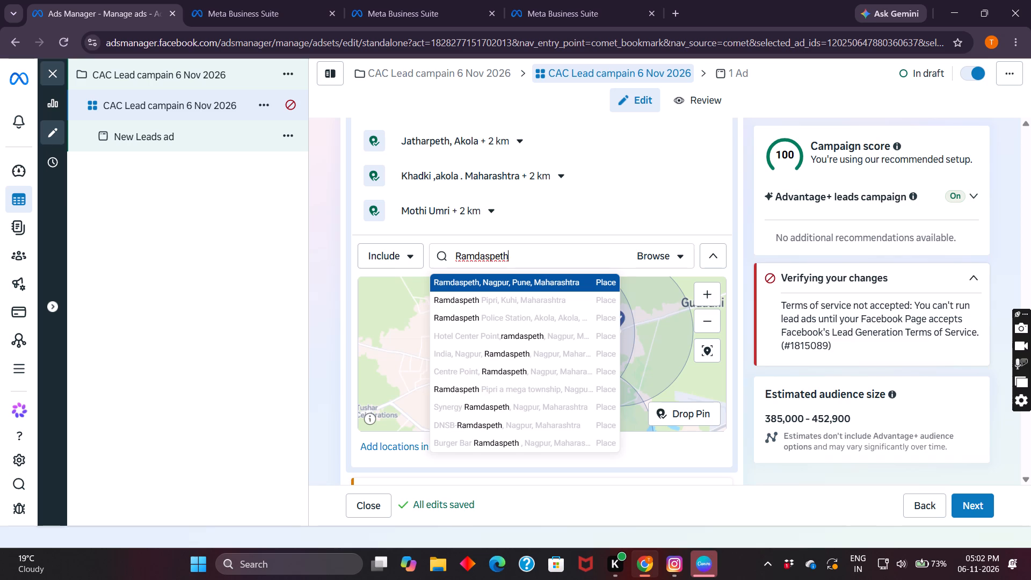
{"action": "key", "text": "space"}
{"action": "type", "text": "akola"}
Change the included-locations search to Ramdaspeth nagar akola, and clear the search.
{"action": "key", "text": "BackSpace"}
{"action": "key", "text": "BackSpace"}
{"action": "key", "text": "BackSpace"}
{"action": "key", "text": "BackSpace"}
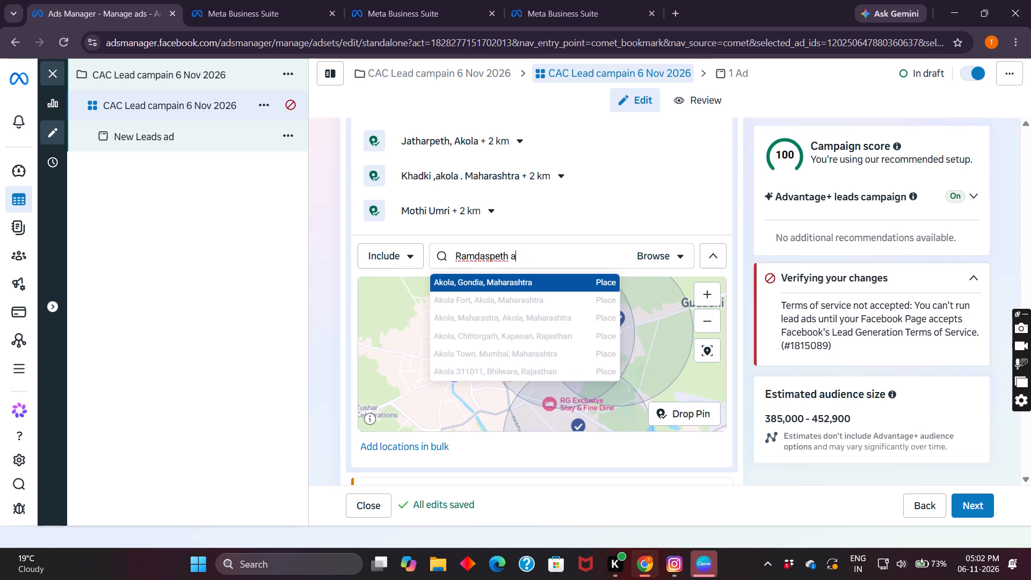
{"action": "key", "text": "BackSpace"}
{"action": "type", "text": "nagar"}
{"action": "key", "text": "space"}
{"action": "type", "text": "akola"}
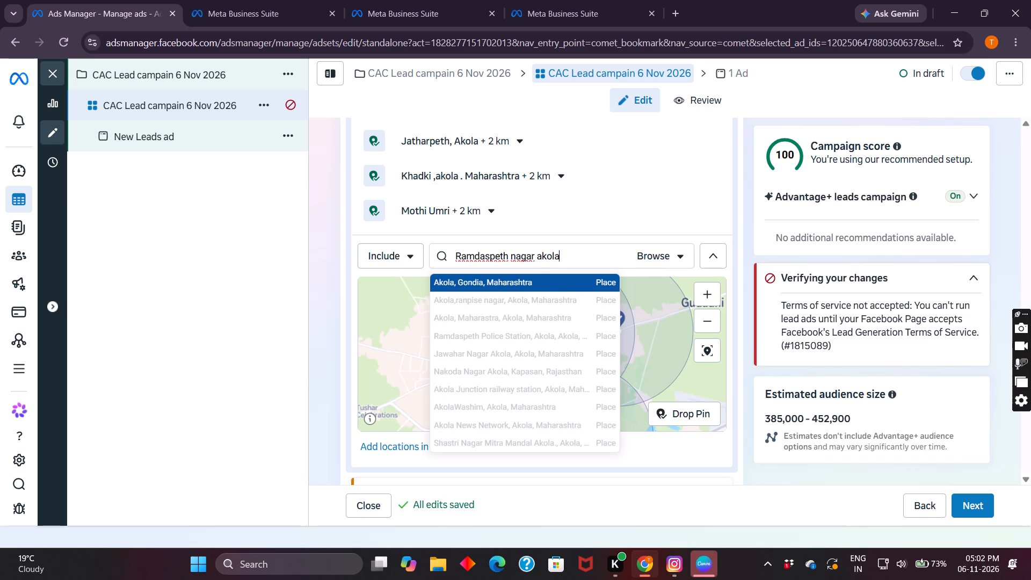
{"action": "key", "text": "BackSpace"}
{"action": "key", "text": "BackSpace"}
{"action": "key", "text": "BackSpace"}
{"action": "key", "text": "BackSpace"}
{"action": "key", "text": "BackSpace"}
{"action": "key", "text": "BackSpace"}
{"action": "key", "text": "BackSpace"}
{"action": "key", "text": "BackSpace"}
{"action": "key", "text": "BackSpace"}
{"action": "key", "text": "BackSpace"}
{"action": "key", "text": "BackSpace"}
{"action": "key", "text": "BackSpace"}
{"action": "key", "text": "BackSpace"}
{"action": "key", "text": "BackSpace"}
{"action": "key", "text": "BackSpace"}
{"action": "key", "text": "BackSpace"}
{"action": "key", "text": "BackSpace"}
{"action": "key", "text": "BackSpace"}
{"action": "key", "text": "BackSpace"}
{"action": "key", "text": "BackSpace"}
{"action": "key", "text": "BackSpace"}
{"action": "key", "text": "BackSpace"}
{"action": "key", "text": "BackSpace"}
{"action": "key", "text": "BackSpace"}
{"action": "key", "text": "BackSpace"}
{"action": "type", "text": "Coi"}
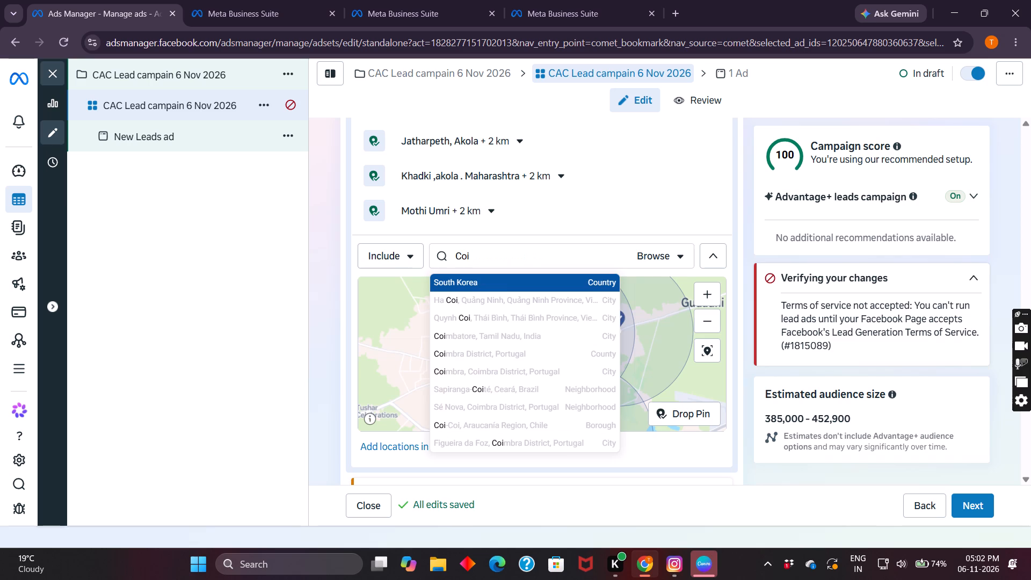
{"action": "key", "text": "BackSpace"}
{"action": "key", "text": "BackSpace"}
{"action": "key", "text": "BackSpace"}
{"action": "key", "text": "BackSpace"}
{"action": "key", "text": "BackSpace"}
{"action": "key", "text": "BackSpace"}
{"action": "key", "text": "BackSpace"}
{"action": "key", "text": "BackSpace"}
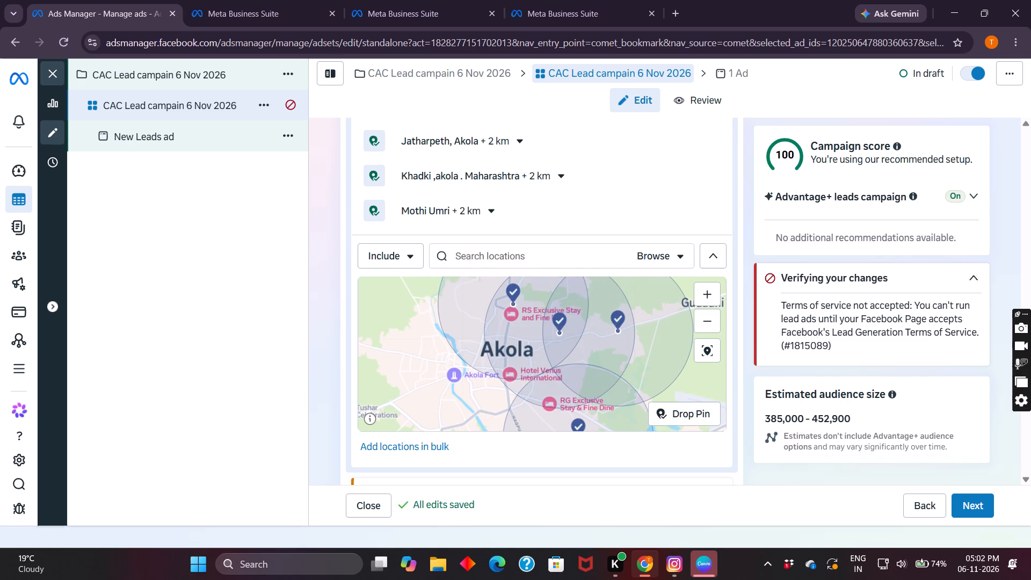
Search the included locations for Toshniwal layout akola and include the place Toshniwal Lay Out, Akola, Maharashtra.
{"action": "type", "text": "Toshni"}
{"action": "type", "text": "wal"}
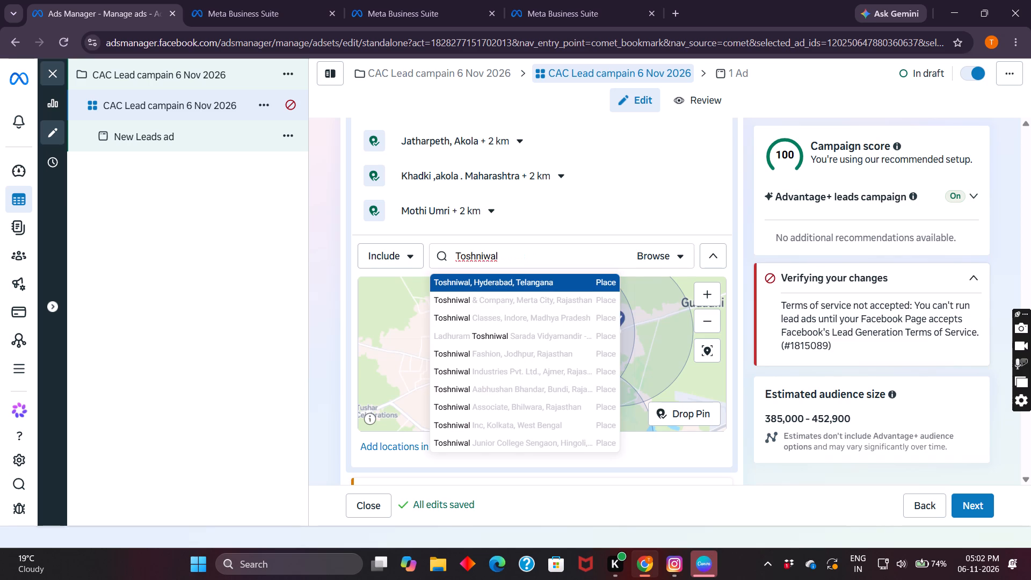
{"action": "key", "text": "space"}
{"action": "type", "text": "la"}
{"action": "type", "text": "yout"}
{"action": "key", "text": "space"}
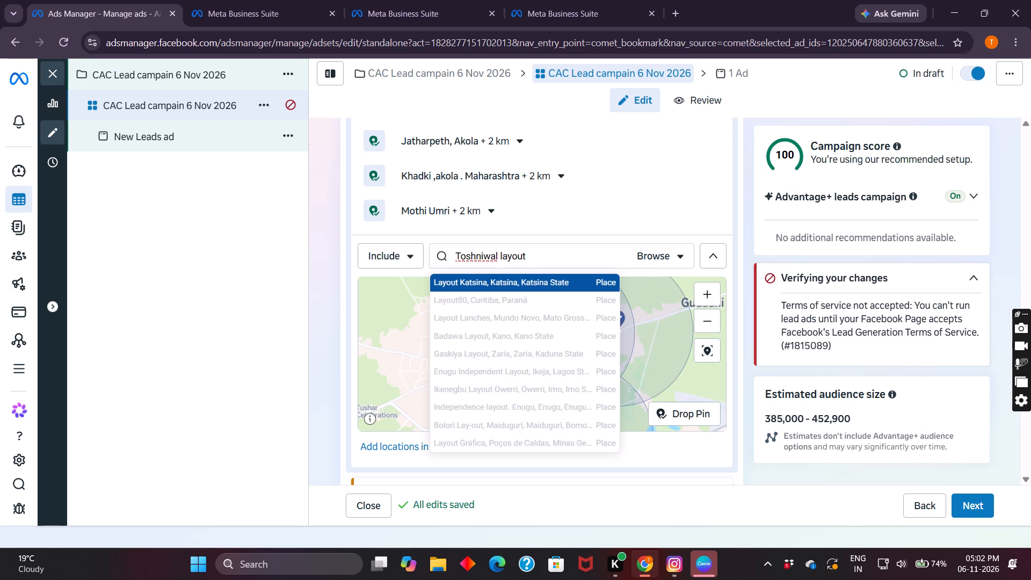
{"action": "type", "text": "akola"}
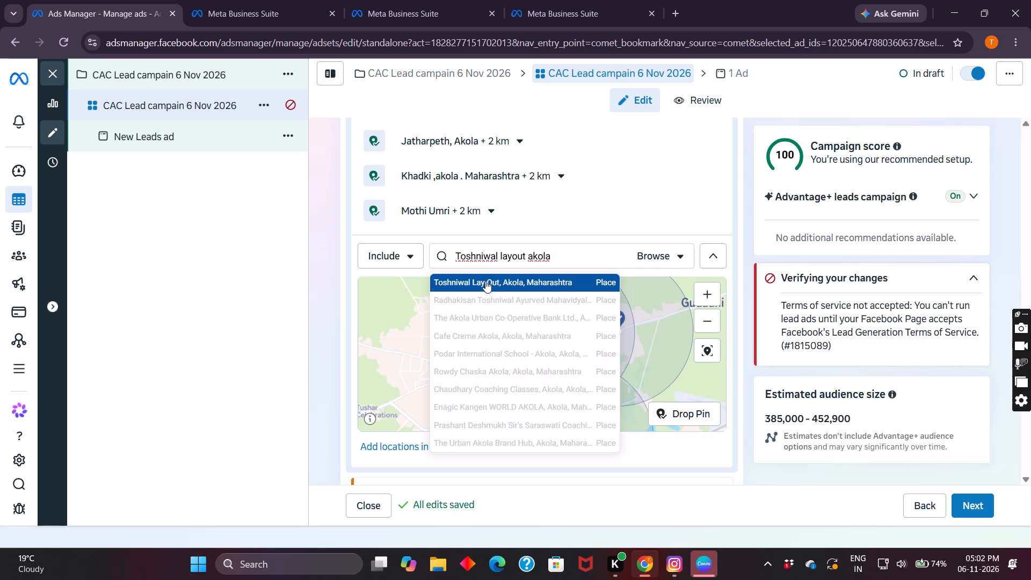
{"action": "left_click", "coordinate": [507, 280]}
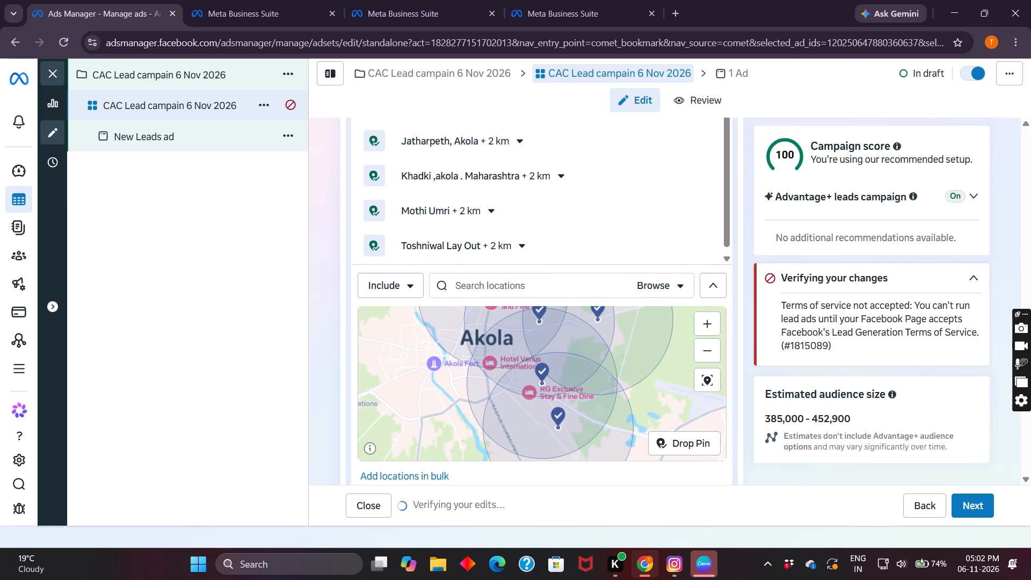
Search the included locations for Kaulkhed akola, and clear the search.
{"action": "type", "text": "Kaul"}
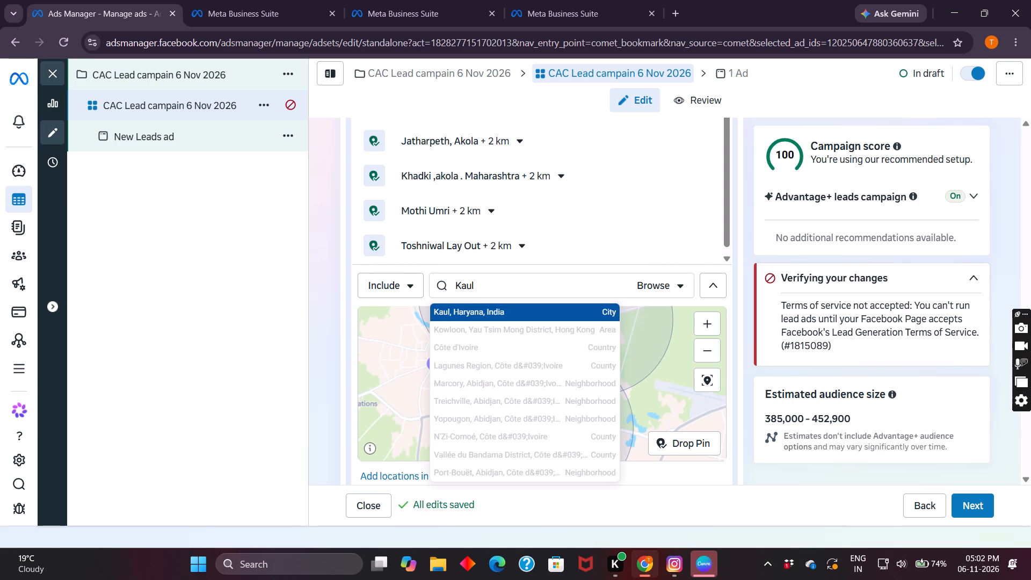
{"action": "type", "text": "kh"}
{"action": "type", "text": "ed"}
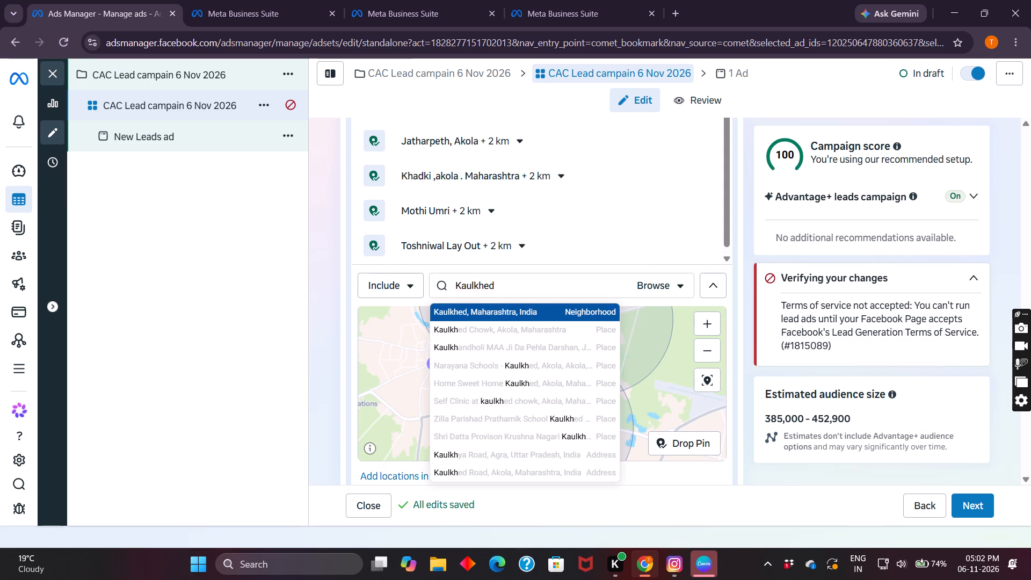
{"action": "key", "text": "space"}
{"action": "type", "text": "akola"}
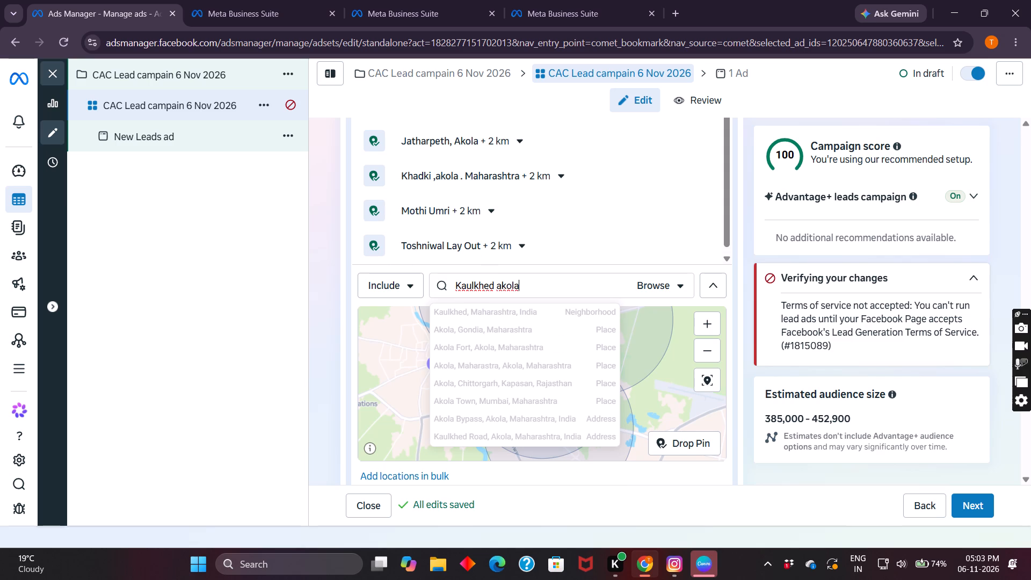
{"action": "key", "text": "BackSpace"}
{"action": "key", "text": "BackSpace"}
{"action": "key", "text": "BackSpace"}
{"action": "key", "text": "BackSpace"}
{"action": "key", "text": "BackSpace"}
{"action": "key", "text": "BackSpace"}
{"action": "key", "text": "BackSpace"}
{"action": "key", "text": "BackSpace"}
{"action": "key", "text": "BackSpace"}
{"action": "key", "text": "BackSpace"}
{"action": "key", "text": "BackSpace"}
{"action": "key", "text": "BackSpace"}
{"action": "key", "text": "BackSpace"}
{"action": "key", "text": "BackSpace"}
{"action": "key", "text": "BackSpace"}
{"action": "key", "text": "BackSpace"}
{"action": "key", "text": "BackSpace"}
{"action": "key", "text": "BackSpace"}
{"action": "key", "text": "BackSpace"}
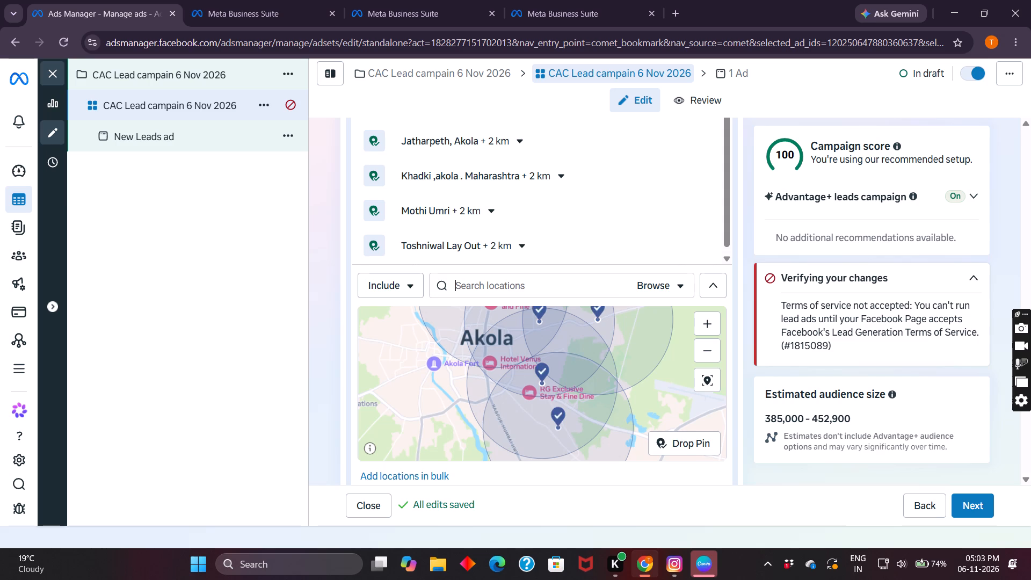
Search the included locations for Civil line akola and include the place Civil Line Police Station Akola, Akola, Maharashtra.
{"action": "type", "text": "Civi"}
{"action": "key", "text": "l"}
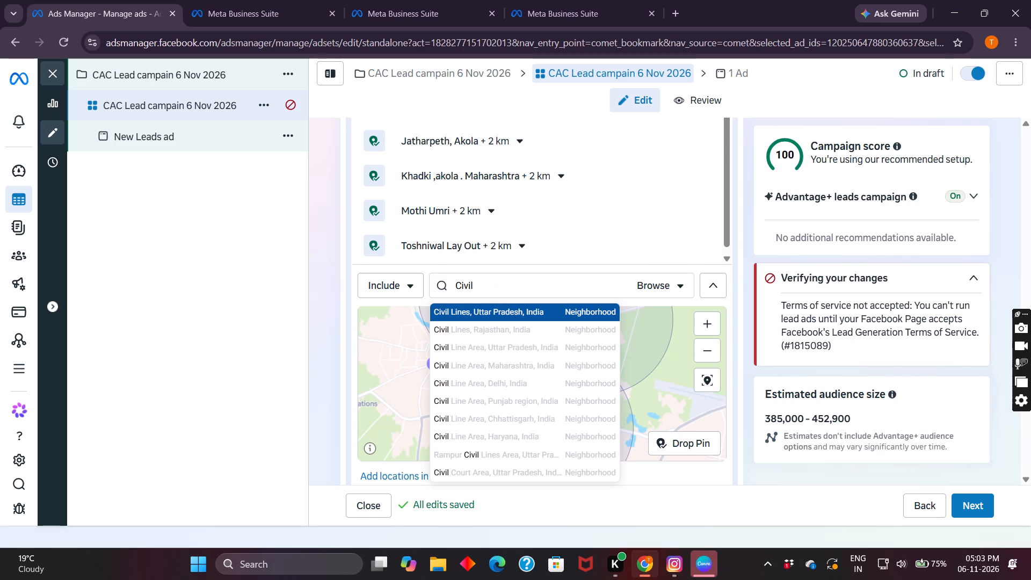
{"action": "key", "text": "space"}
{"action": "type", "text": "line"}
{"action": "key", "text": "space"}
{"action": "type", "text": "akola"}
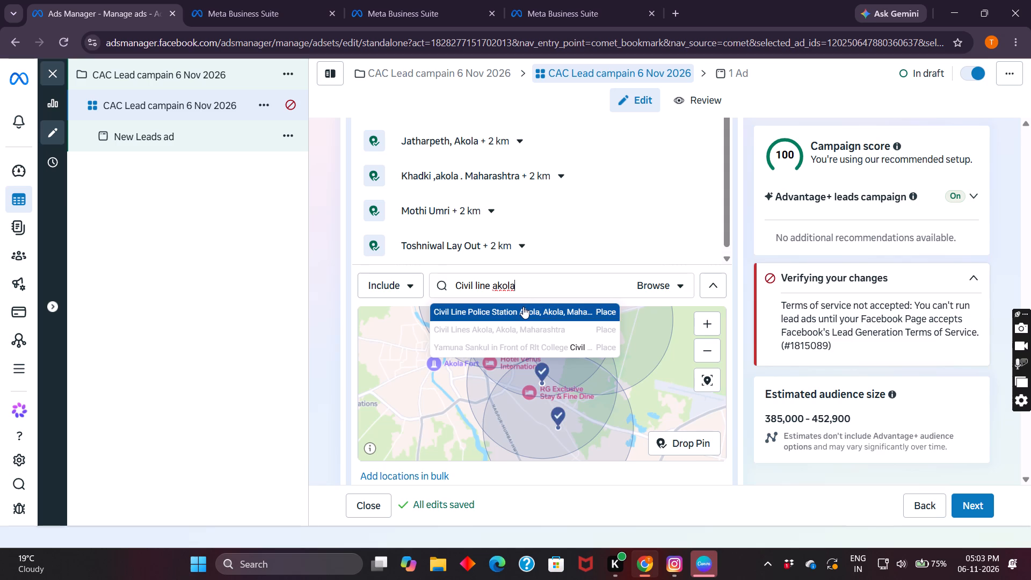
{"action": "left_click", "coordinate": [523, 307]}
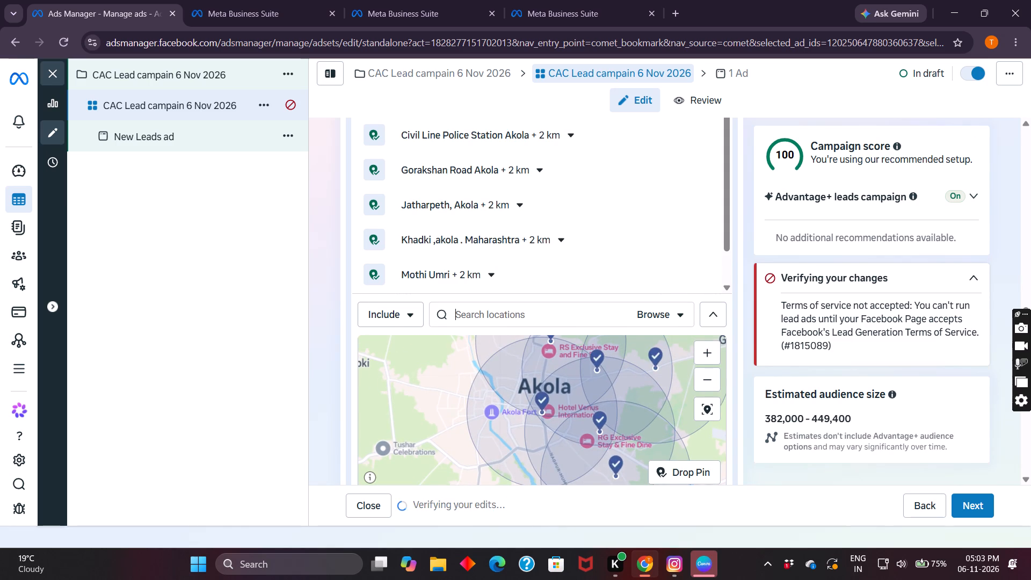
Check the included Akola locations on the list and map, and open the radius setting of Civil Line Police Station Akola.
{"action": "scroll", "coordinate": [326, 348], "scroll_direction": "down", "scroll_amount": 1}
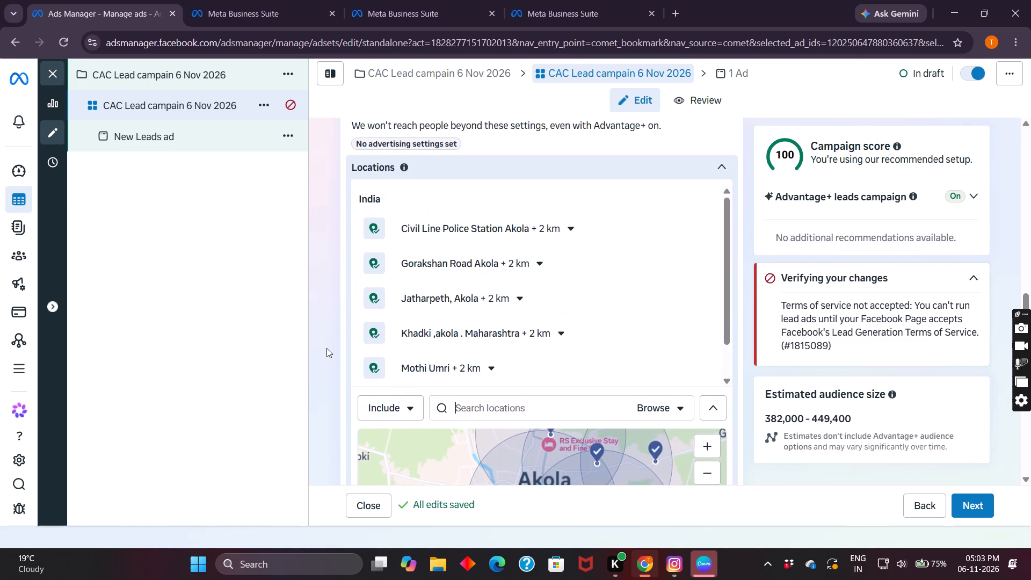
{"action": "scroll", "coordinate": [326, 348], "scroll_direction": "down", "scroll_amount": 1}
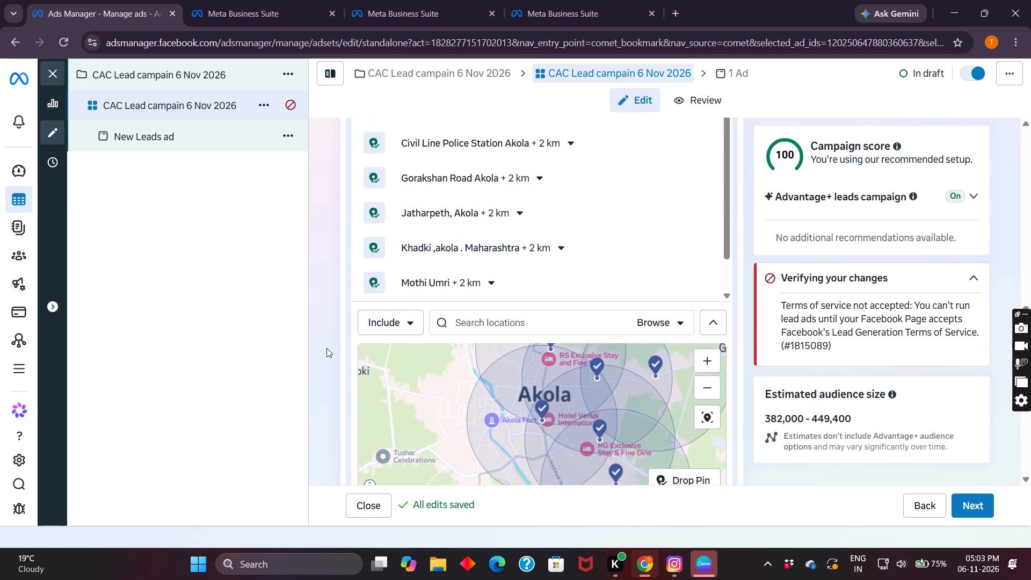
{"action": "scroll", "coordinate": [326, 348], "scroll_direction": "down", "scroll_amount": 1}
{"action": "scroll", "coordinate": [326, 348], "scroll_direction": "up", "scroll_amount": 1}
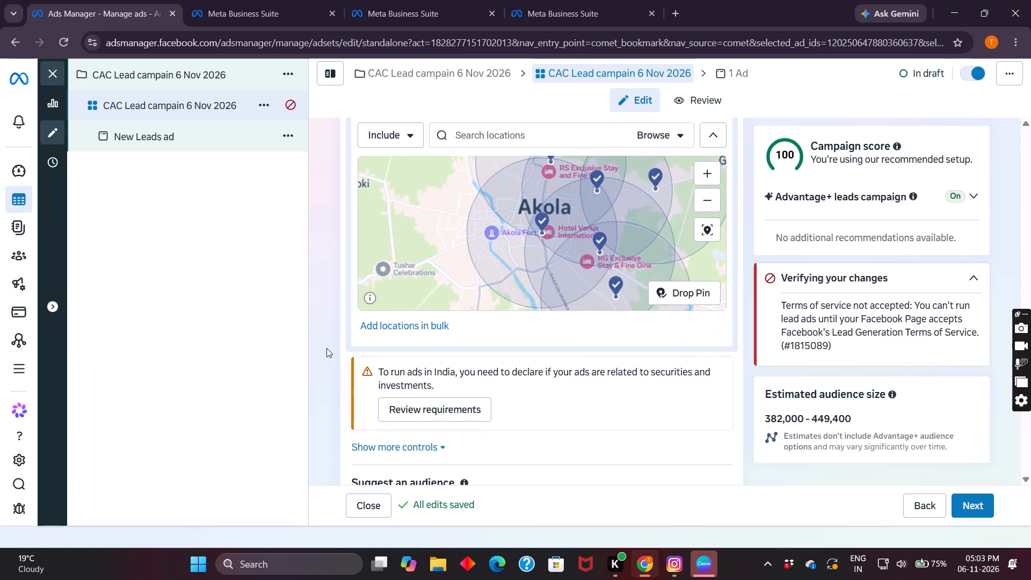
{"action": "scroll", "coordinate": [326, 348], "scroll_direction": "up", "scroll_amount": 3}
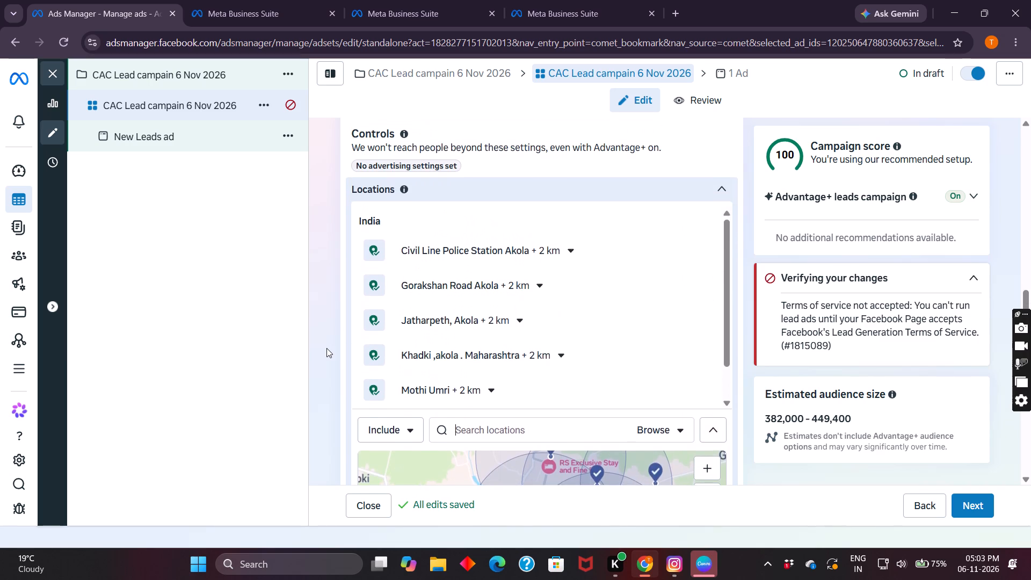
{"action": "scroll", "coordinate": [326, 348], "scroll_direction": "up", "scroll_amount": 1}
{"action": "left_click", "coordinate": [573, 299]}
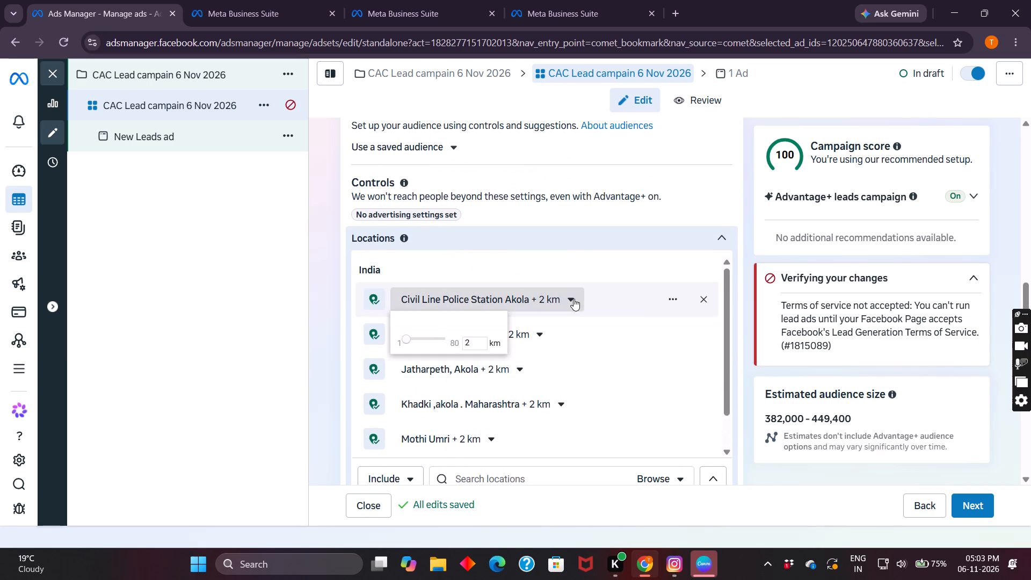
{"action": "left_click", "coordinate": [338, 314]}
Review the rest of the ad set, from suggested audience and India policy requirements to placements and brand safety.
{"action": "scroll", "coordinate": [338, 314], "scroll_direction": "down", "scroll_amount": 4}
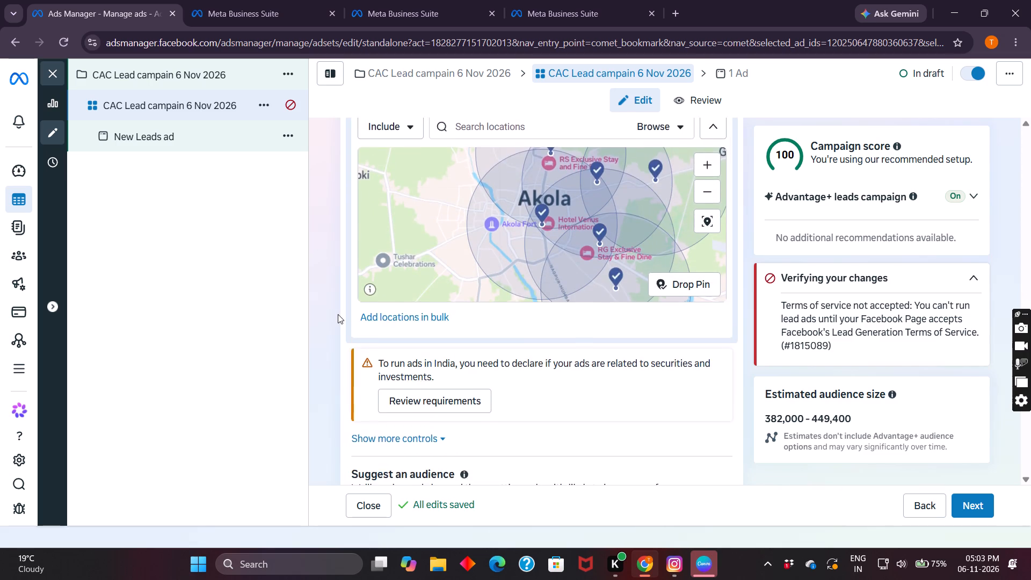
{"action": "scroll", "coordinate": [338, 314], "scroll_direction": "down", "scroll_amount": 4}
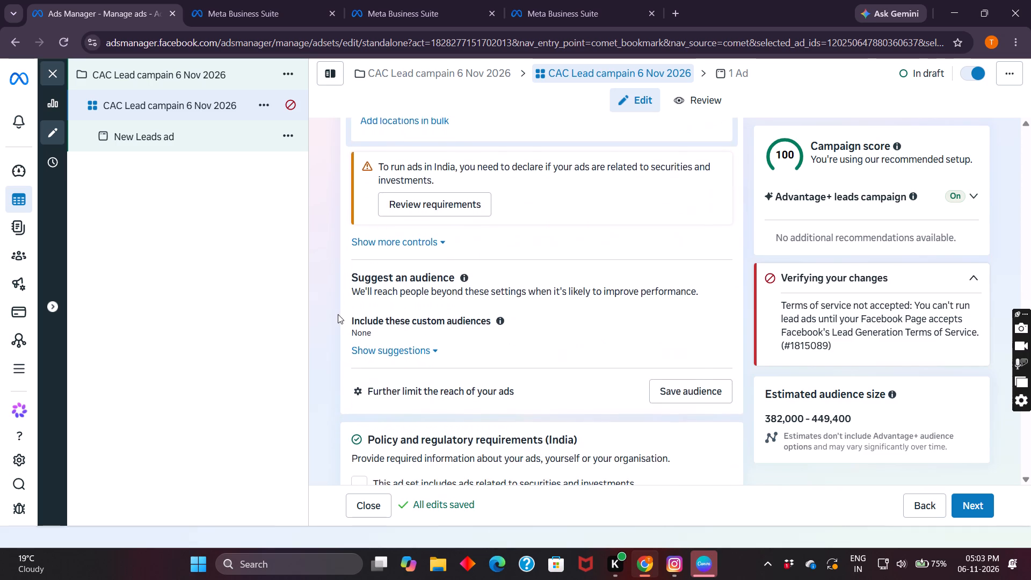
{"action": "scroll", "coordinate": [338, 314], "scroll_direction": "down", "scroll_amount": 4}
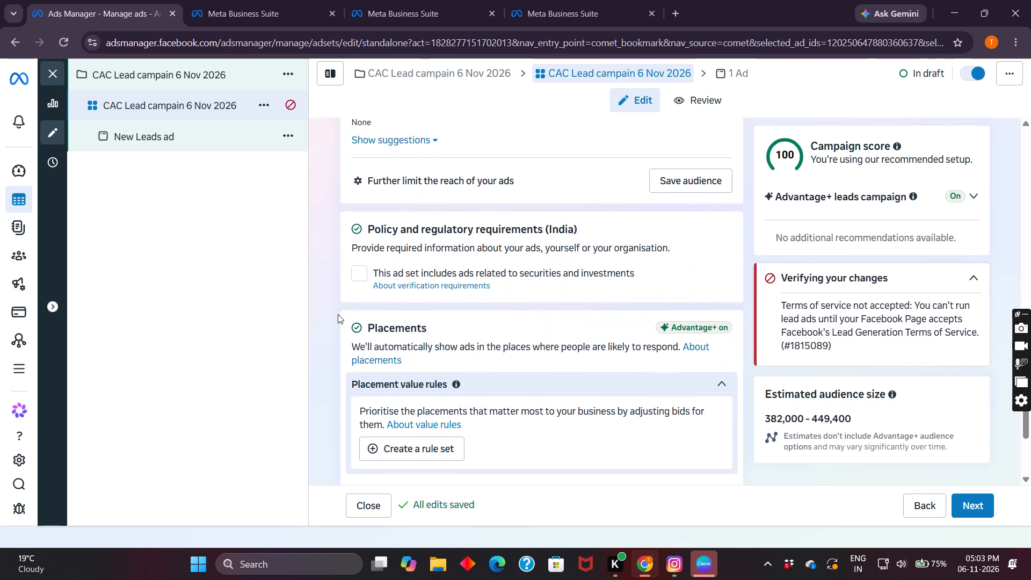
{"action": "scroll", "coordinate": [338, 314], "scroll_direction": "down", "scroll_amount": 6}
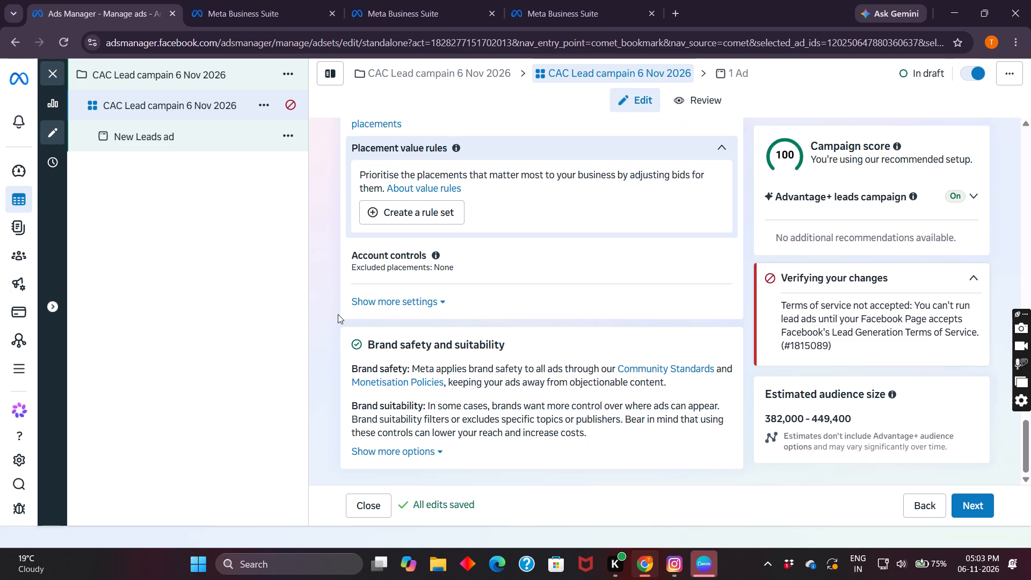
Review the ad set again from its name through the dynamic creative, spending limits, schedule and audience settings.
{"action": "scroll", "coordinate": [338, 314], "scroll_direction": "up", "scroll_amount": 4}
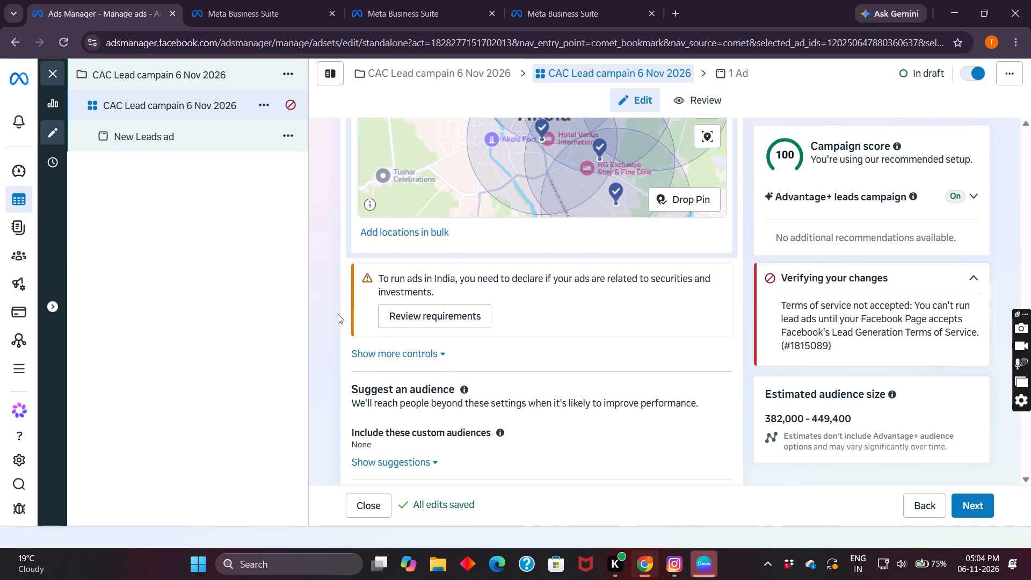
{"action": "scroll", "coordinate": [338, 314], "scroll_direction": "up", "scroll_amount": 3}
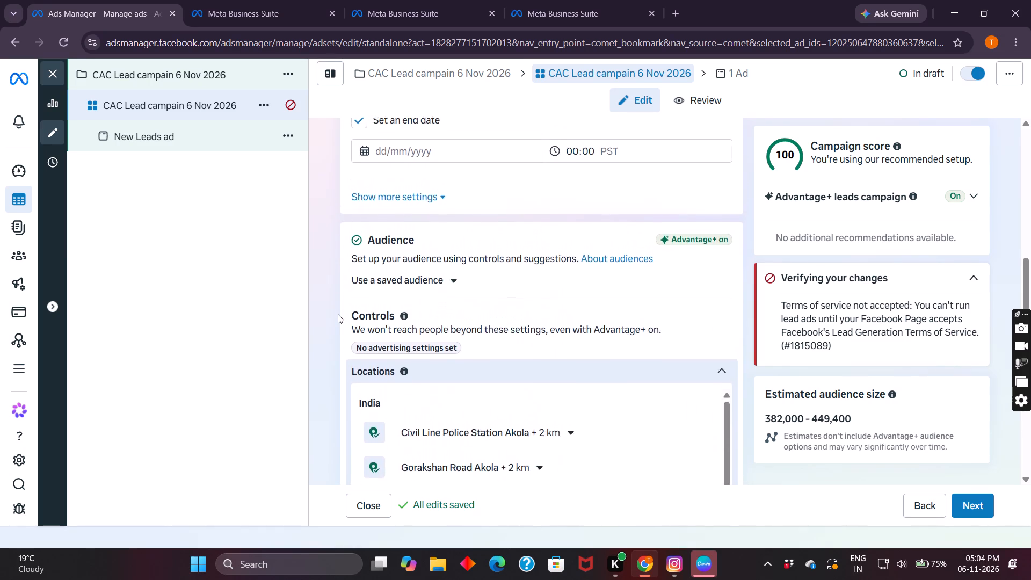
{"action": "scroll", "coordinate": [338, 314], "scroll_direction": "up", "scroll_amount": 5}
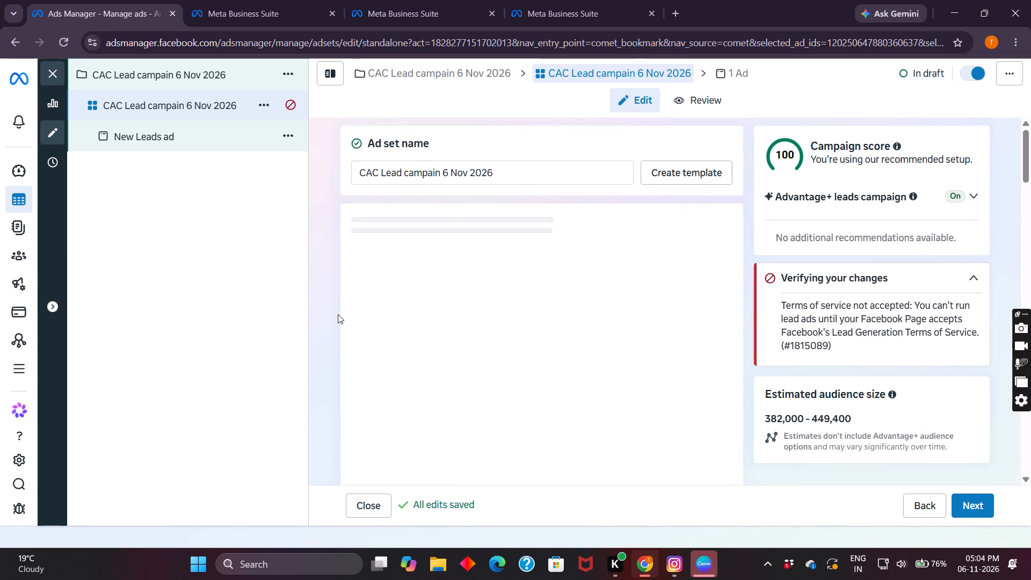
{"action": "scroll", "coordinate": [338, 314], "scroll_direction": "down", "scroll_amount": 6}
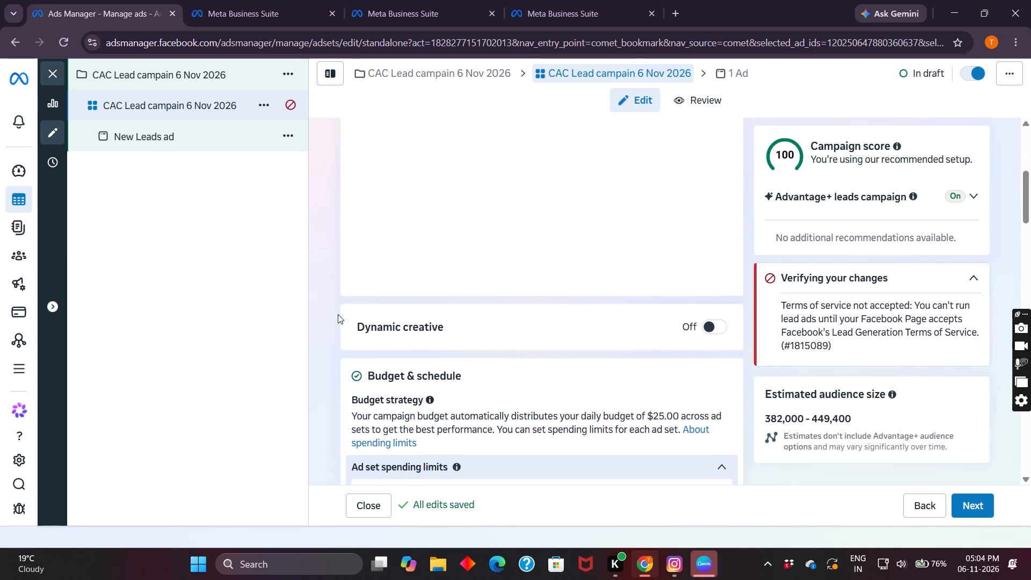
{"action": "scroll", "coordinate": [338, 314], "scroll_direction": "down", "scroll_amount": 3}
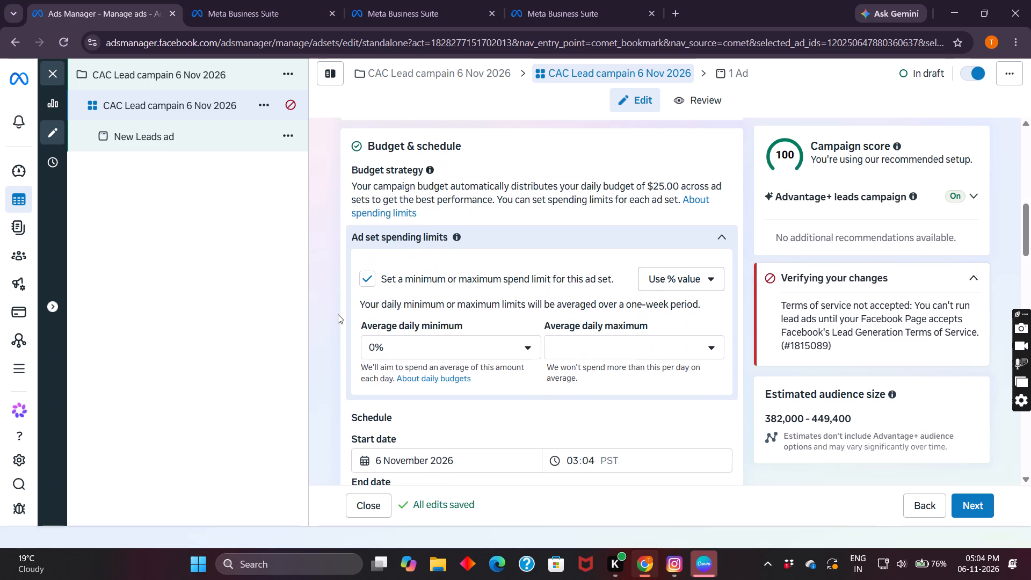
{"action": "scroll", "coordinate": [338, 314], "scroll_direction": "down", "scroll_amount": 3}
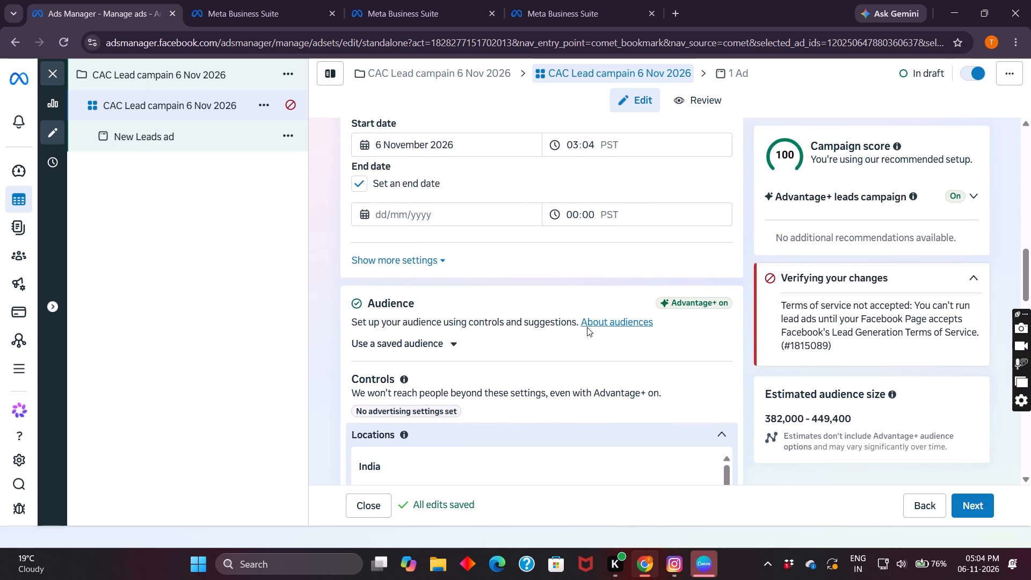
Open the About audiences help article from the Audience section.
{"action": "left_click", "coordinate": [621, 321]}
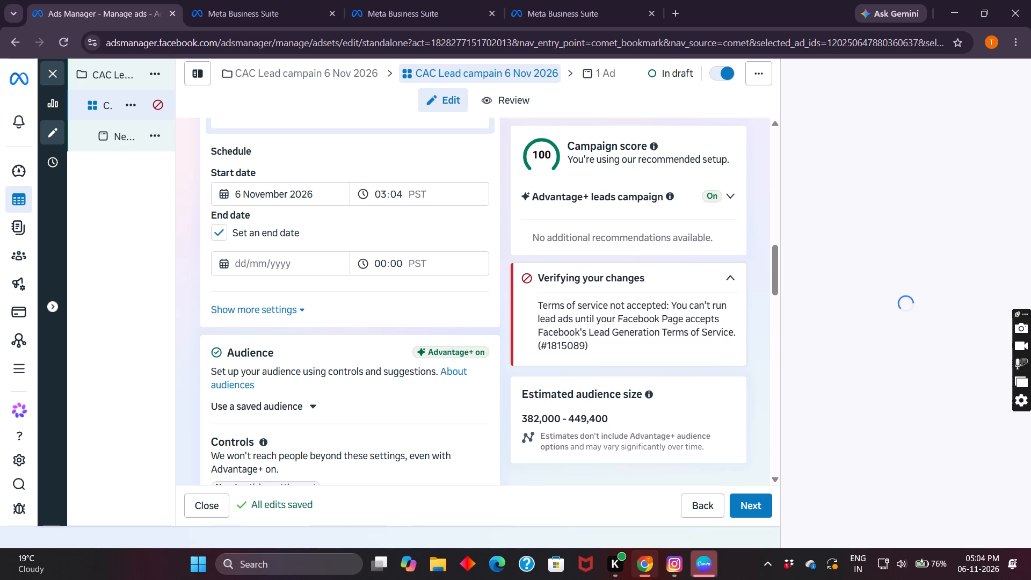
Check the list of saved audiences offered in the ad set's Audience section, and close it.
{"action": "scroll", "coordinate": [403, 411], "scroll_direction": "down", "scroll_amount": 1}
{"action": "left_click", "coordinate": [311, 378]}
{"action": "scroll", "coordinate": [311, 378], "scroll_direction": "down", "scroll_amount": 2}
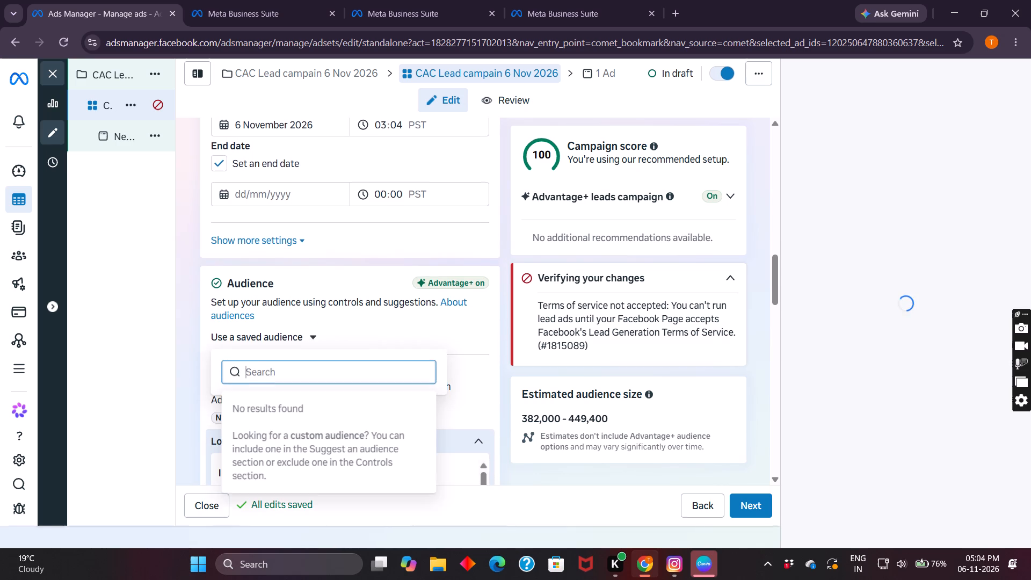
{"action": "scroll", "coordinate": [311, 378], "scroll_direction": "down", "scroll_amount": 1}
{"action": "left_click", "coordinate": [193, 380]}
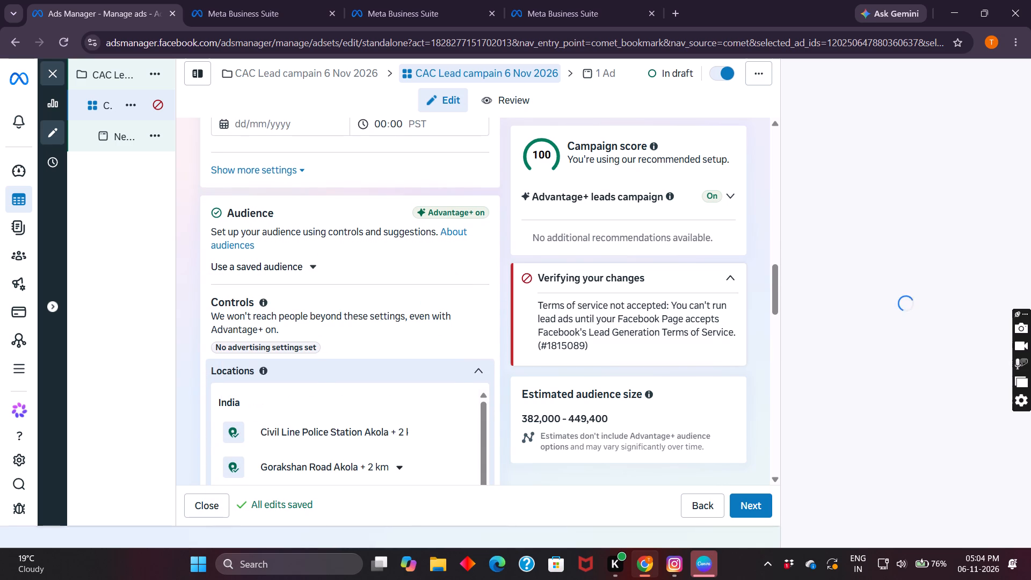
Look through the ad set's locations and placements, and show more options under Brand safety and suitability.
{"action": "scroll", "coordinate": [329, 335], "scroll_direction": "down", "scroll_amount": 4}
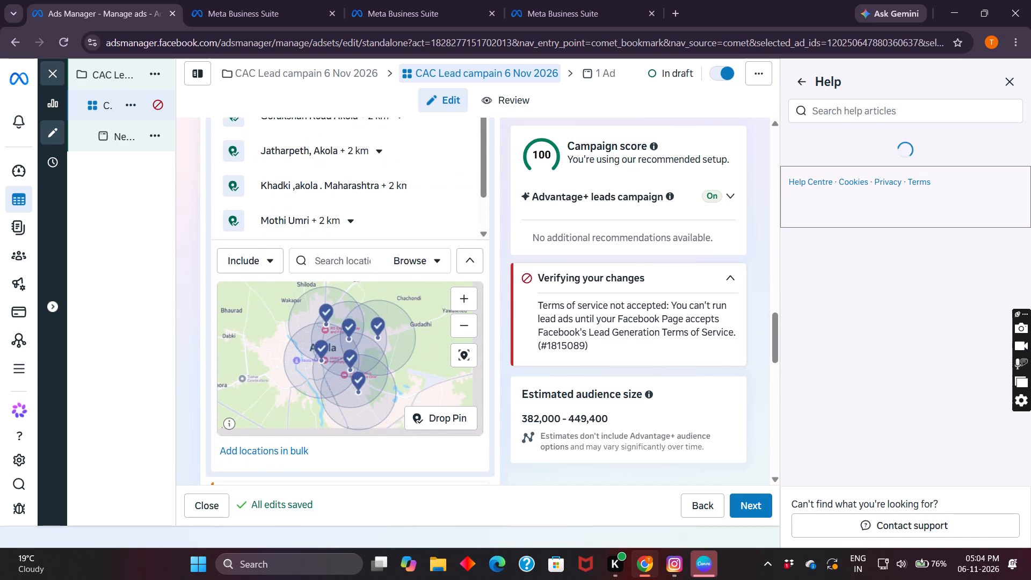
{"action": "scroll", "coordinate": [194, 316], "scroll_direction": "down", "scroll_amount": 6}
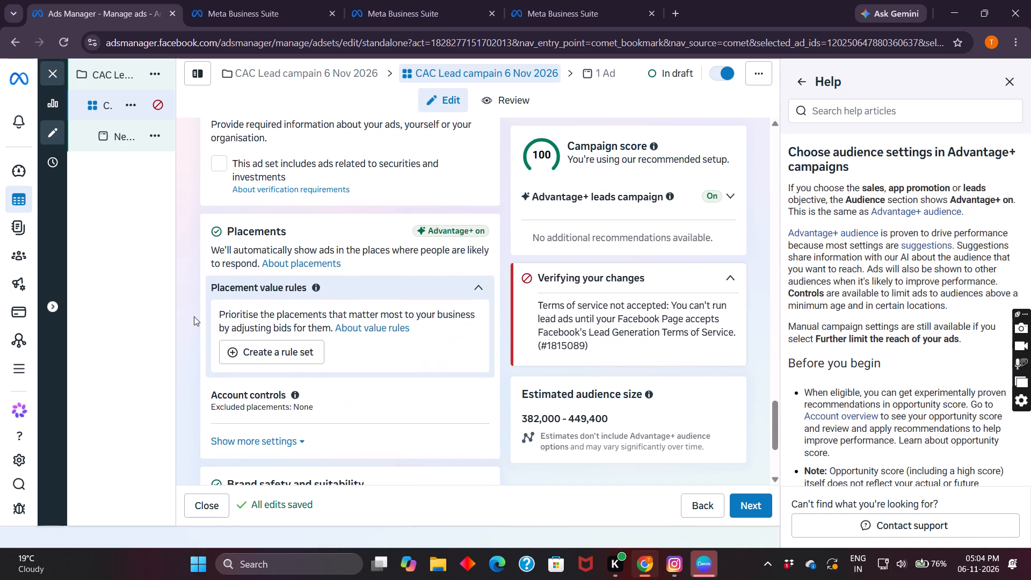
{"action": "scroll", "coordinate": [194, 316], "scroll_direction": "down", "scroll_amount": 1}
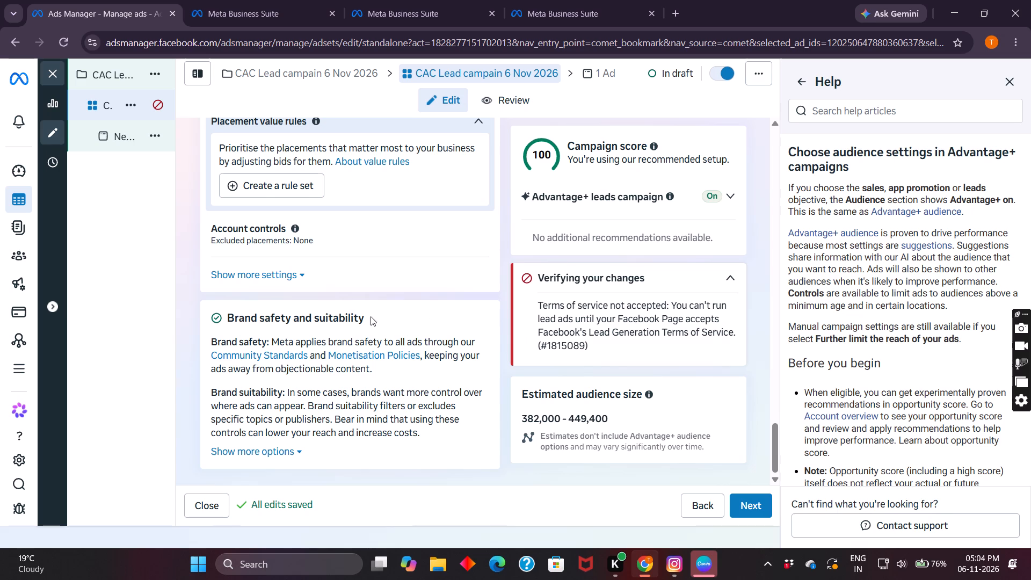
{"action": "scroll", "coordinate": [179, 291], "scroll_direction": "up", "scroll_amount": 1}
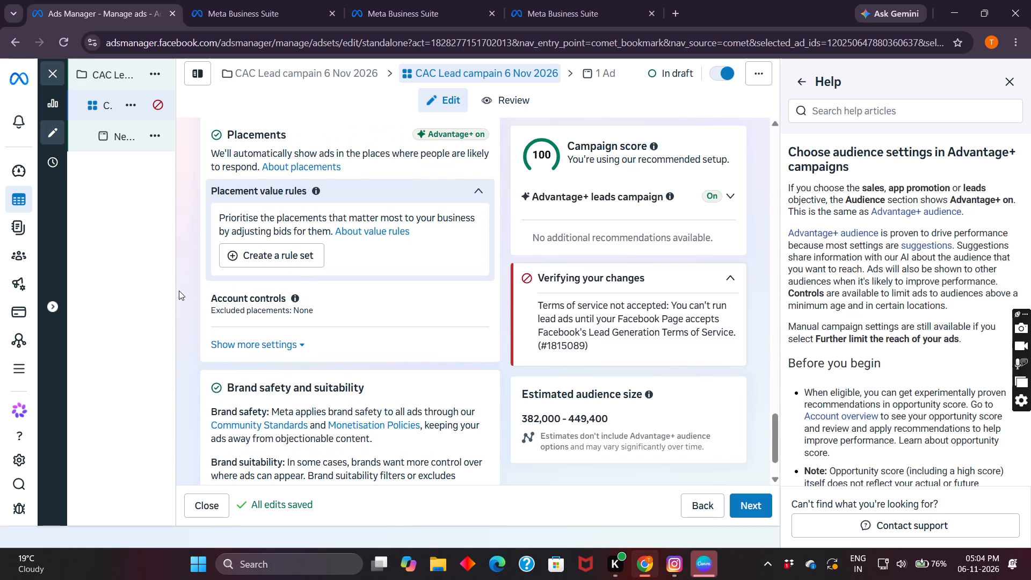
{"action": "scroll", "coordinate": [179, 291], "scroll_direction": "down", "scroll_amount": 3}
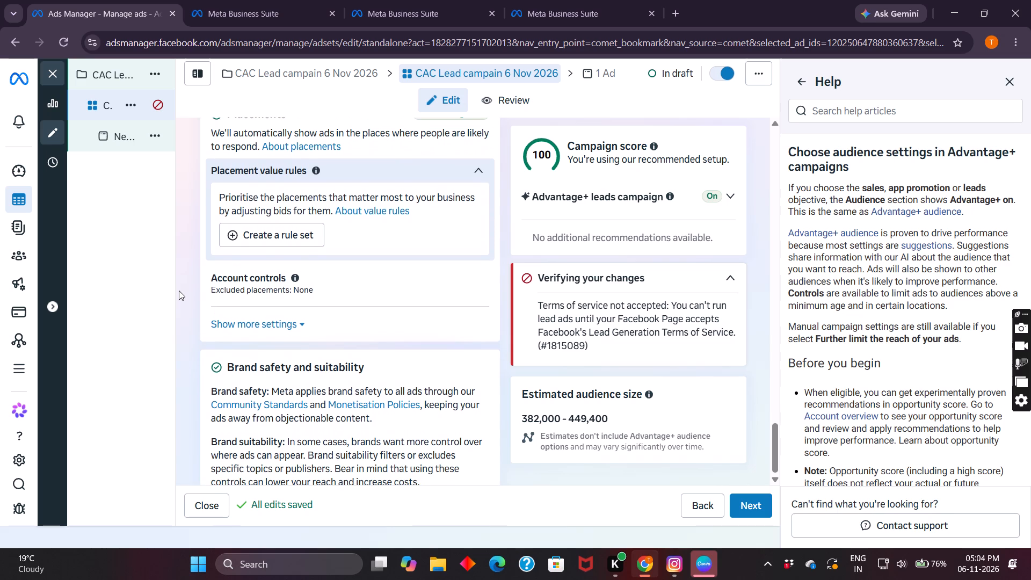
{"action": "scroll", "coordinate": [179, 291], "scroll_direction": "down", "scroll_amount": 1}
{"action": "left_click", "coordinate": [296, 448]}
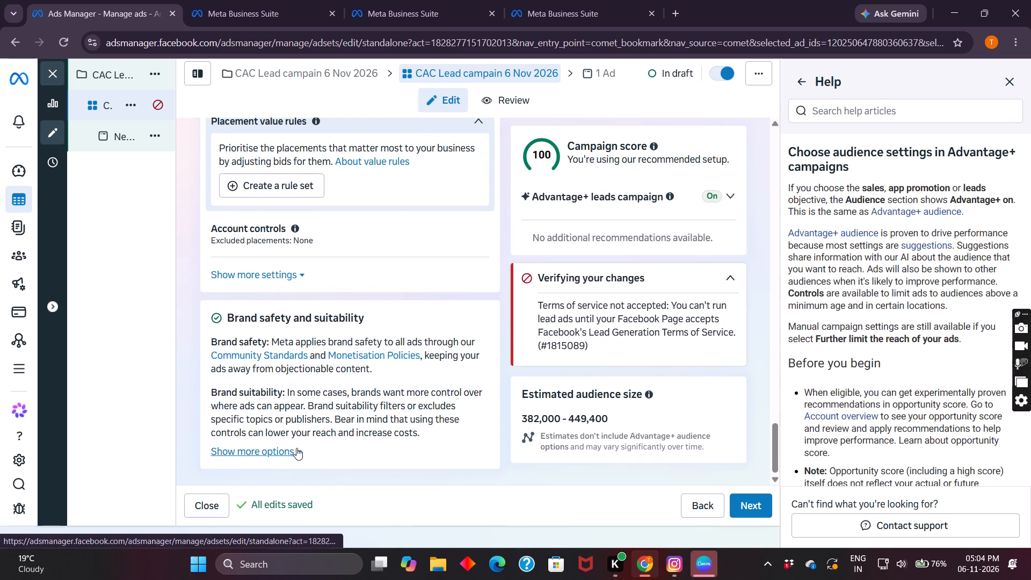
{"action": "scroll", "coordinate": [296, 448], "scroll_direction": "down", "scroll_amount": 4}
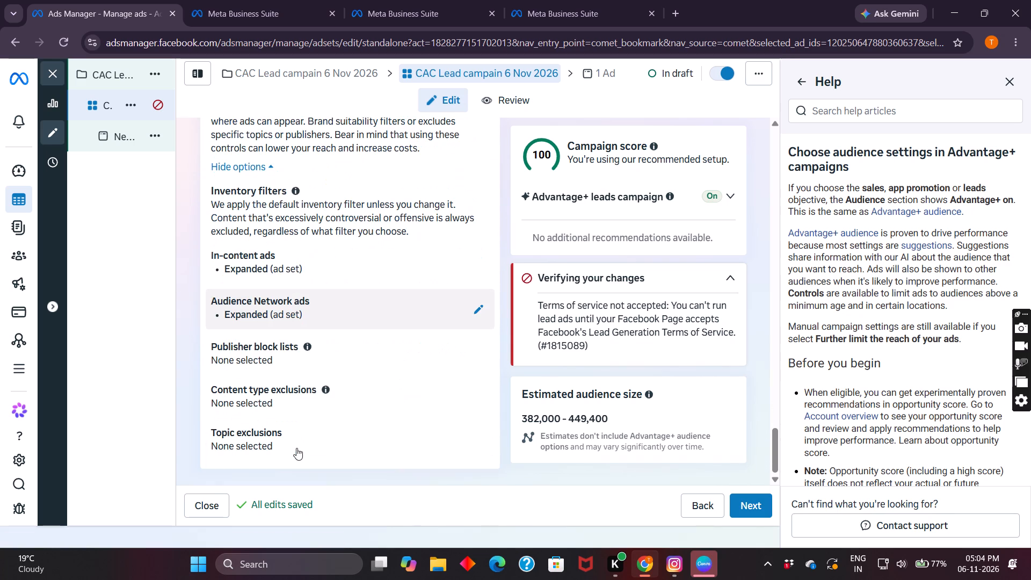
Examine the inventory filter choices for Audience Network ads, and collapse them.
{"action": "left_click", "coordinate": [473, 309]}
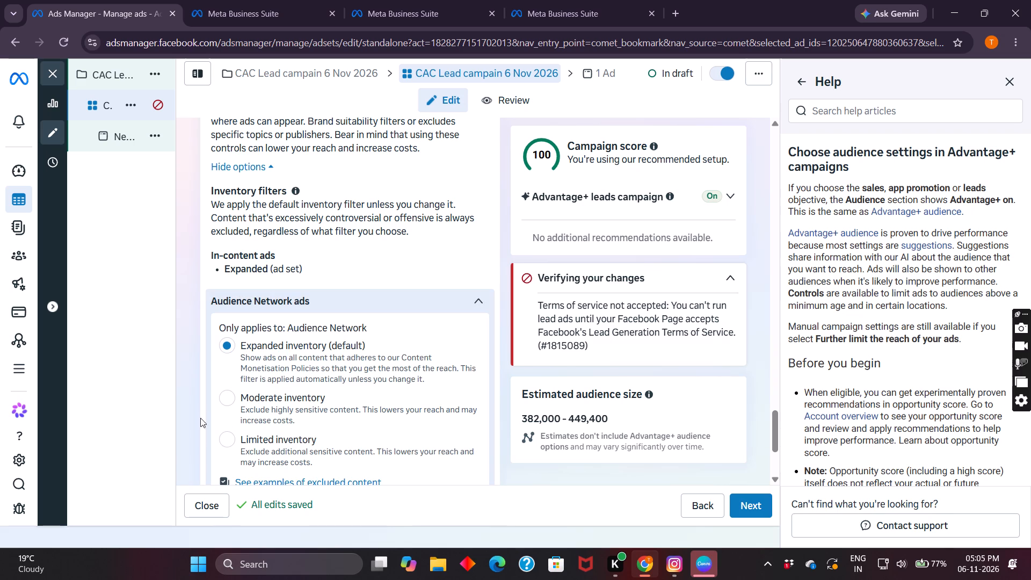
{"action": "scroll", "coordinate": [197, 447], "scroll_direction": "down", "scroll_amount": 2}
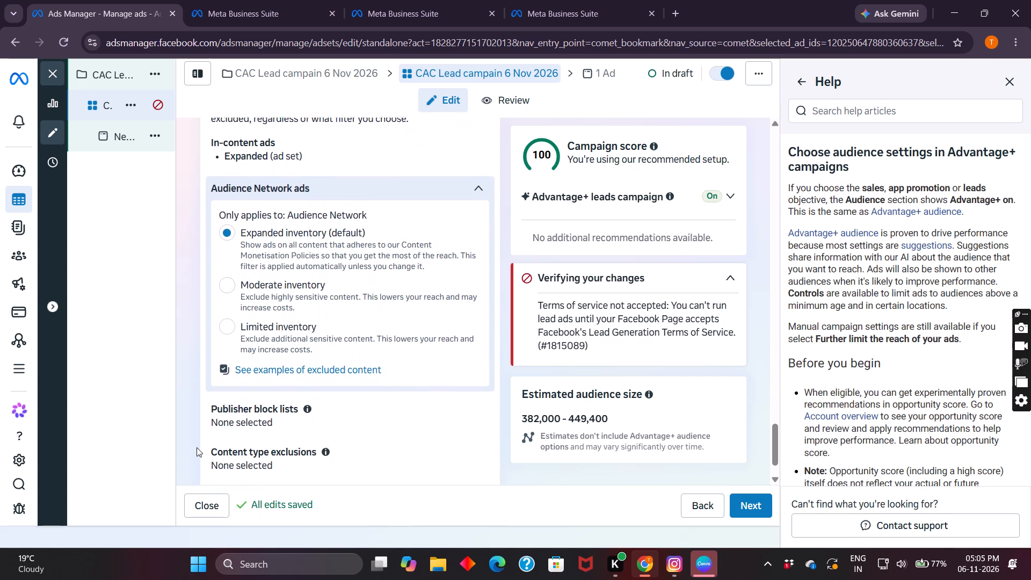
{"action": "scroll", "coordinate": [197, 447], "scroll_direction": "down", "scroll_amount": 1}
{"action": "scroll", "coordinate": [197, 447], "scroll_direction": "up", "scroll_amount": 1}
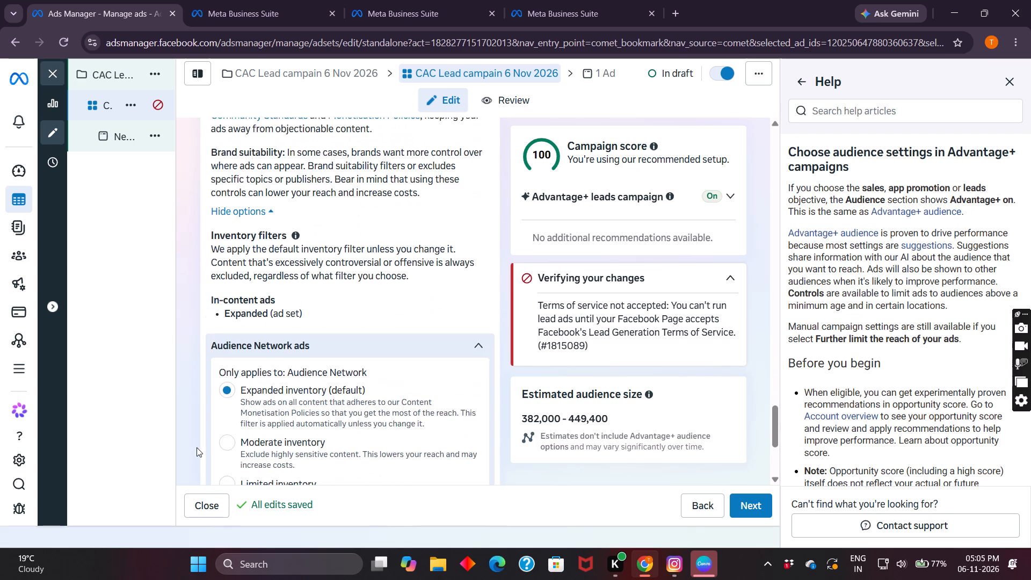
{"action": "scroll", "coordinate": [197, 447], "scroll_direction": "up", "scroll_amount": 1}
{"action": "left_click", "coordinate": [475, 386]}
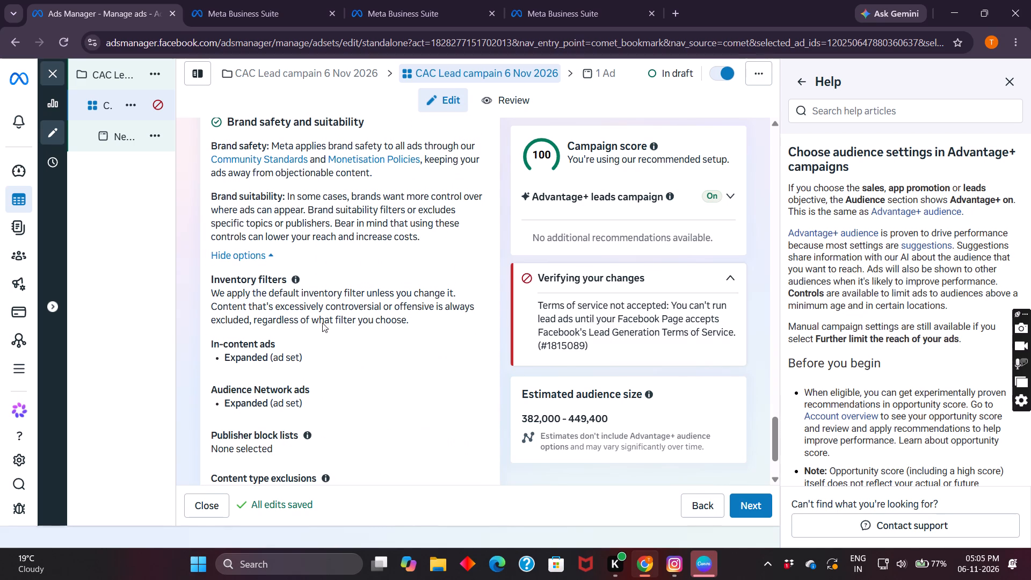
Show more Placements settings and review the devices, platforms, placements and brand suitability settings, returning to the Schedule and Audience sections.
{"action": "scroll", "coordinate": [173, 285], "scroll_direction": "up", "scroll_amount": 1}
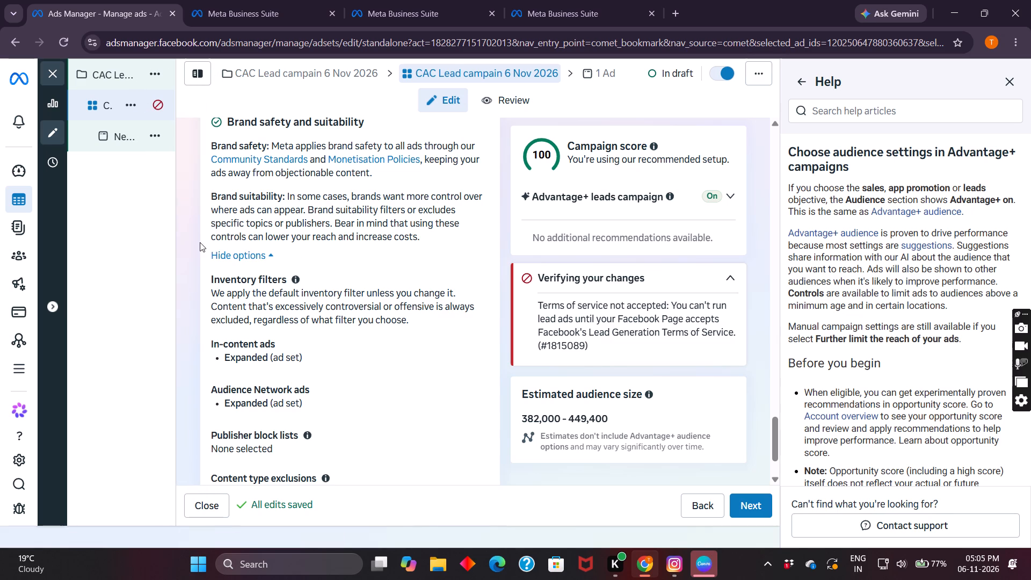
{"action": "scroll", "coordinate": [184, 233], "scroll_direction": "up", "scroll_amount": 3}
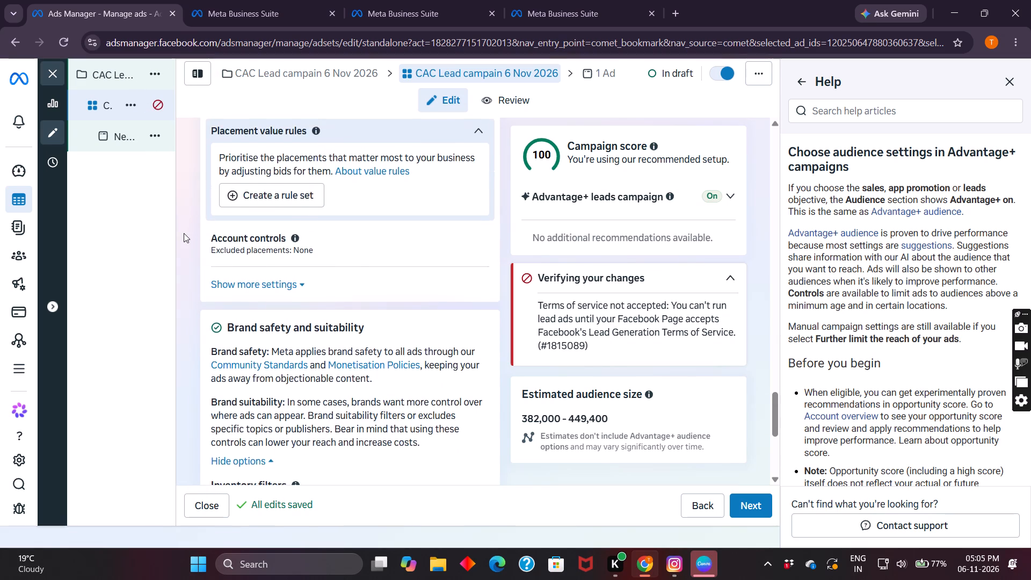
{"action": "scroll", "coordinate": [184, 233], "scroll_direction": "up", "scroll_amount": 2}
{"action": "left_click", "coordinate": [272, 361]}
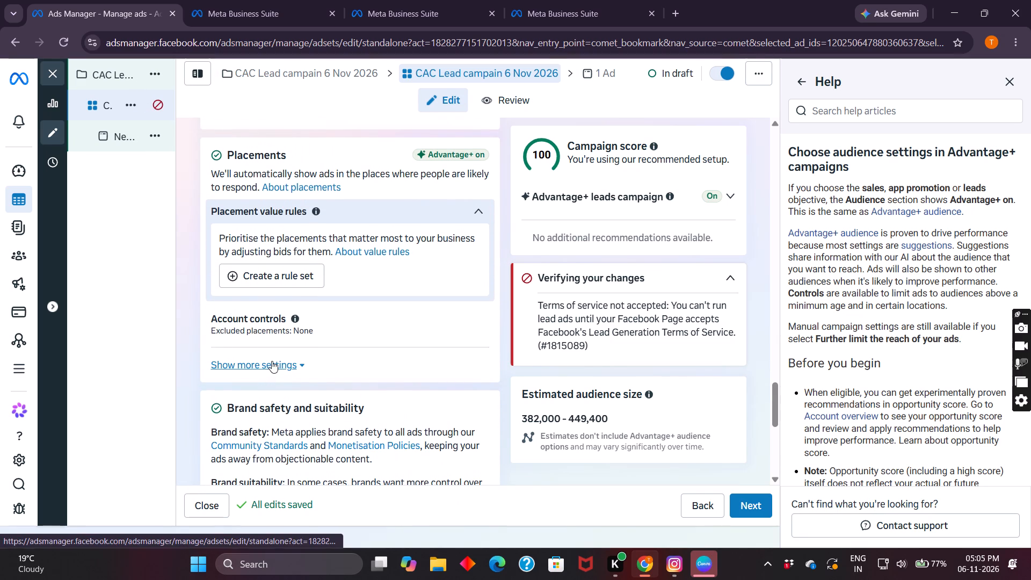
{"action": "scroll", "coordinate": [272, 361], "scroll_direction": "down", "scroll_amount": 2}
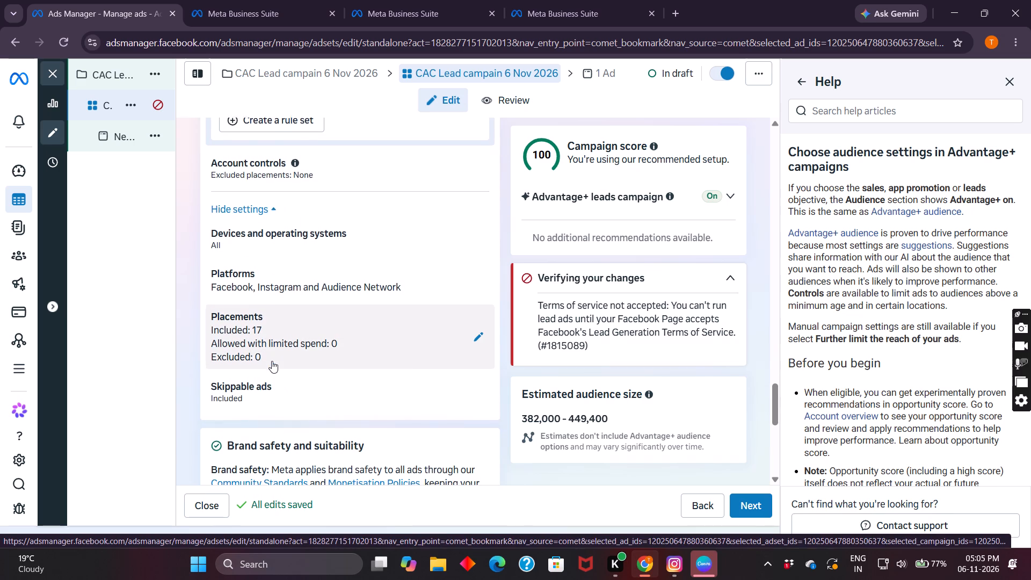
{"action": "scroll", "coordinate": [272, 361], "scroll_direction": "down", "scroll_amount": 2}
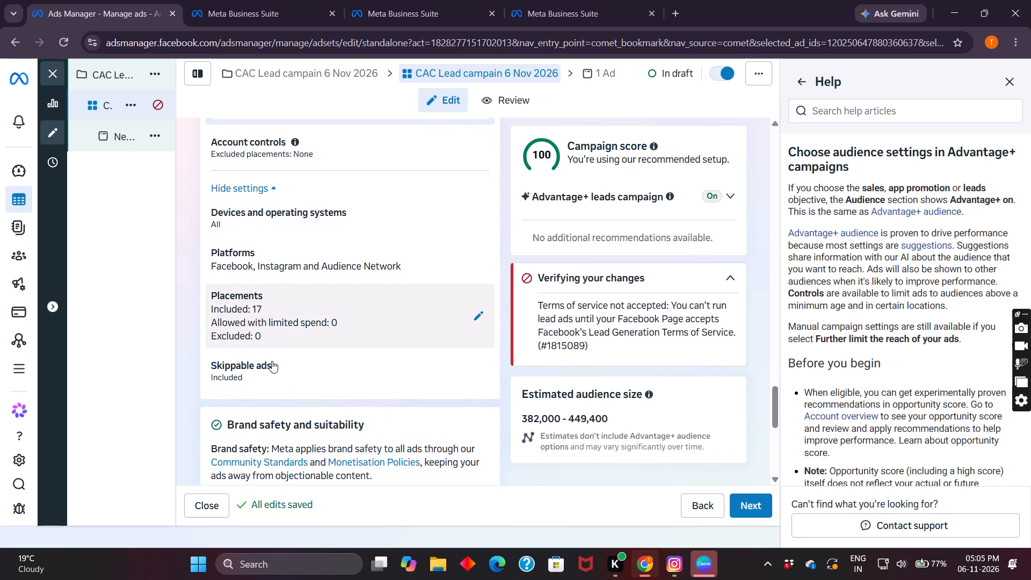
{"action": "scroll", "coordinate": [272, 361], "scroll_direction": "down", "scroll_amount": 4}
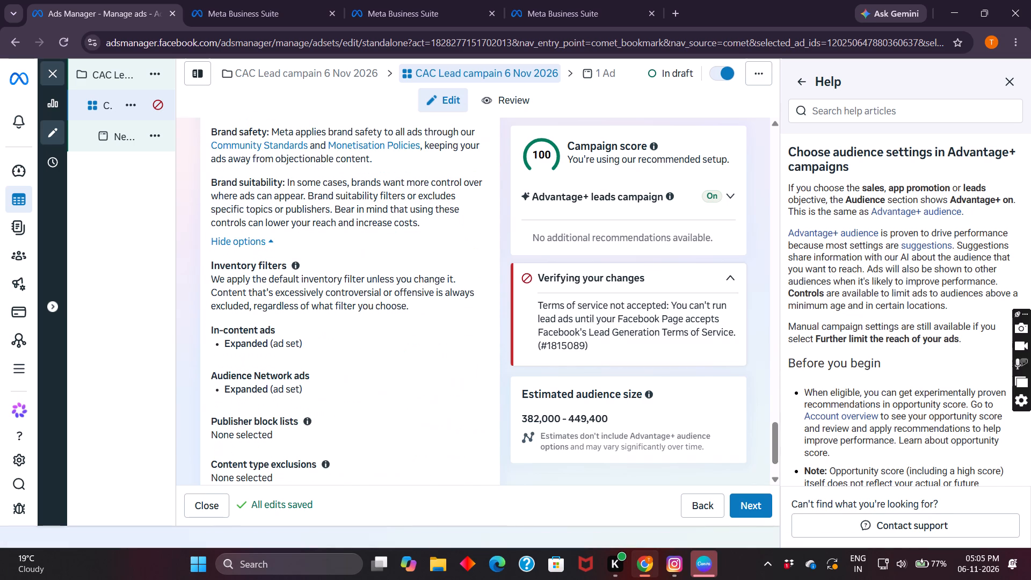
{"action": "scroll", "coordinate": [272, 361], "scroll_direction": "down", "scroll_amount": 1}
{"action": "scroll", "coordinate": [272, 361], "scroll_direction": "up", "scroll_amount": 3}
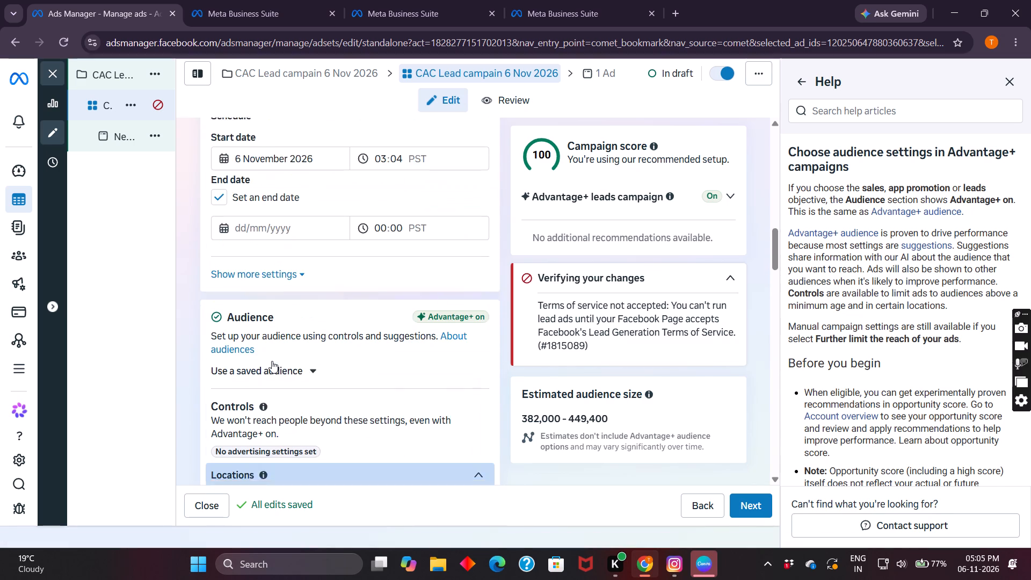
{"action": "scroll", "coordinate": [272, 361], "scroll_direction": "up", "scroll_amount": 4}
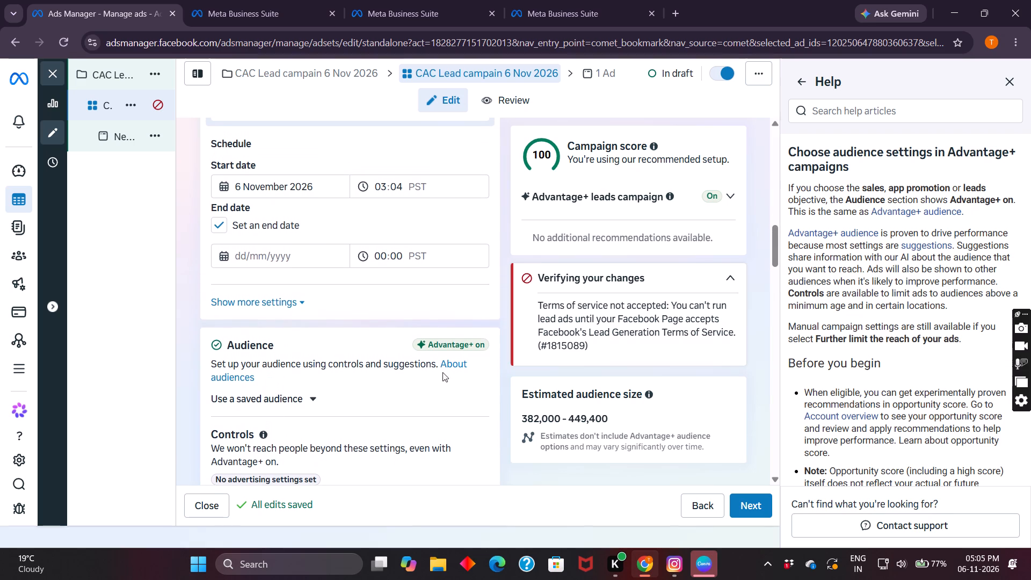
Read the help article on choosing audience settings in Advantage+ campaigns and play its instructional video.
{"action": "left_click", "coordinate": [468, 342]}
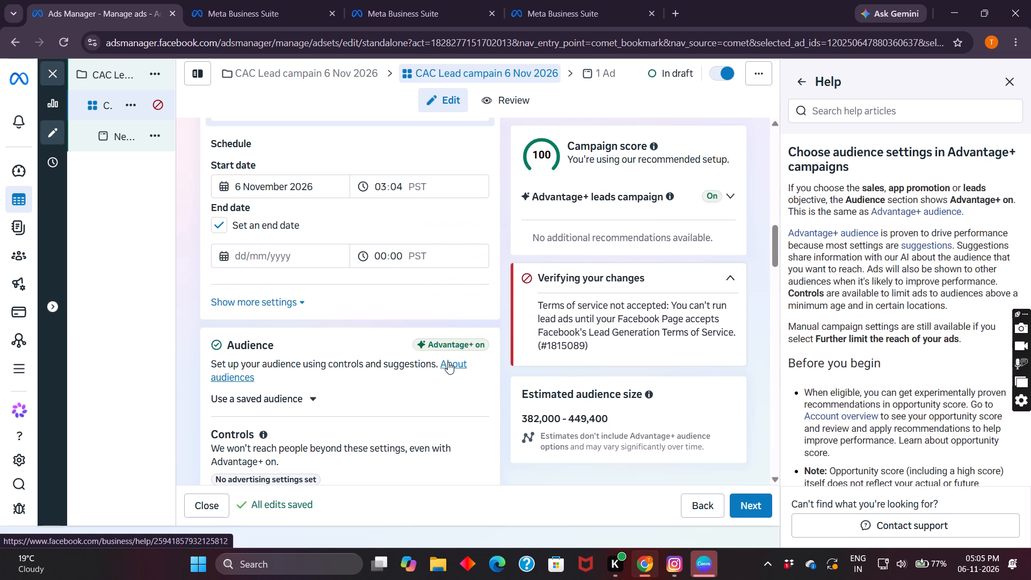
{"action": "left_click", "coordinate": [448, 362]}
{"action": "scroll", "coordinate": [818, 452], "scroll_direction": "down", "scroll_amount": 5}
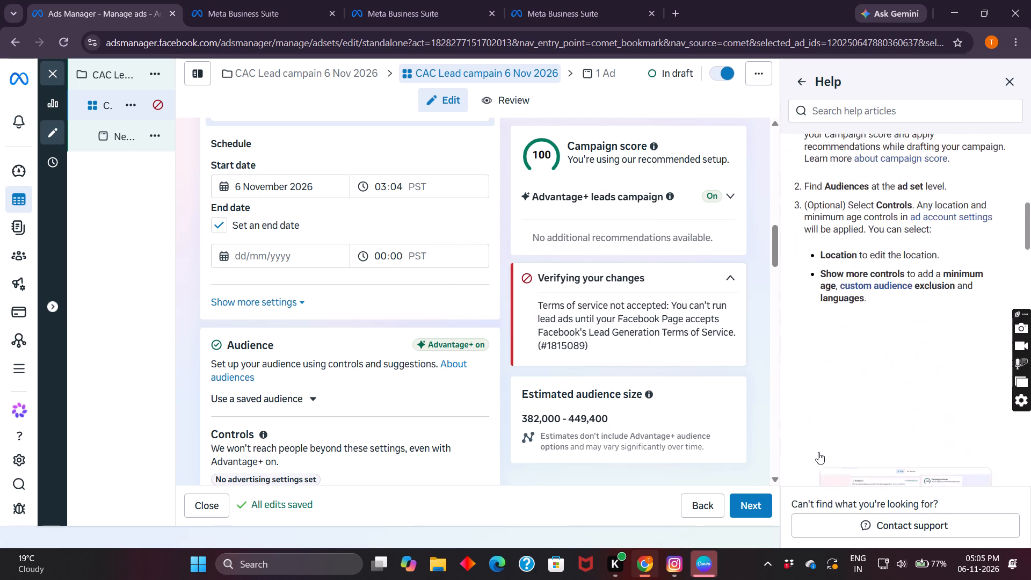
{"action": "scroll", "coordinate": [818, 452], "scroll_direction": "down", "scroll_amount": 3}
{"action": "scroll", "coordinate": [818, 452], "scroll_direction": "up", "scroll_amount": 4}
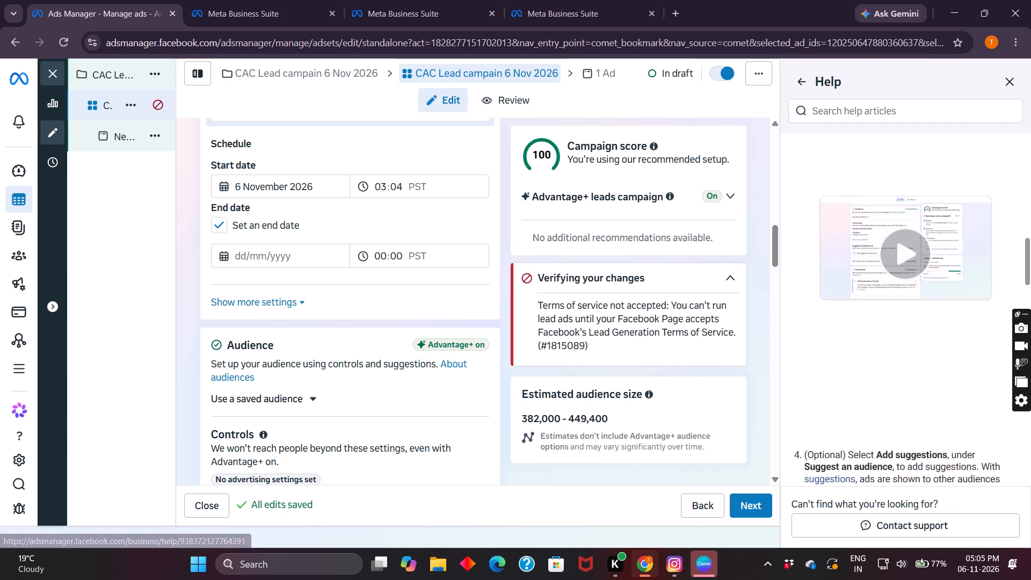
{"action": "scroll", "coordinate": [818, 452], "scroll_direction": "up", "scroll_amount": 1}
{"action": "left_click", "coordinate": [910, 331]}
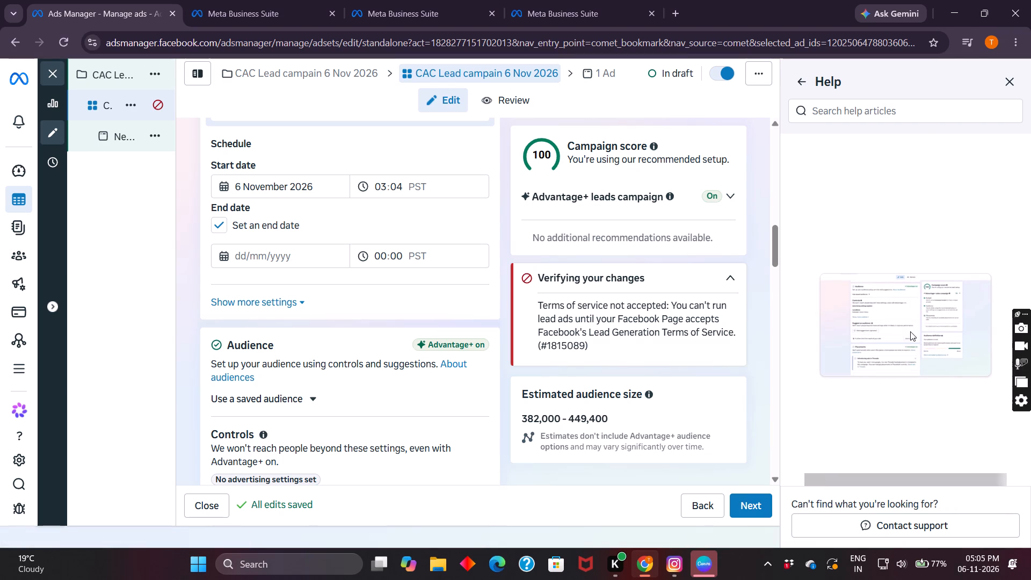
{"action": "scroll", "coordinate": [910, 331], "scroll_direction": "down", "scroll_amount": 3}
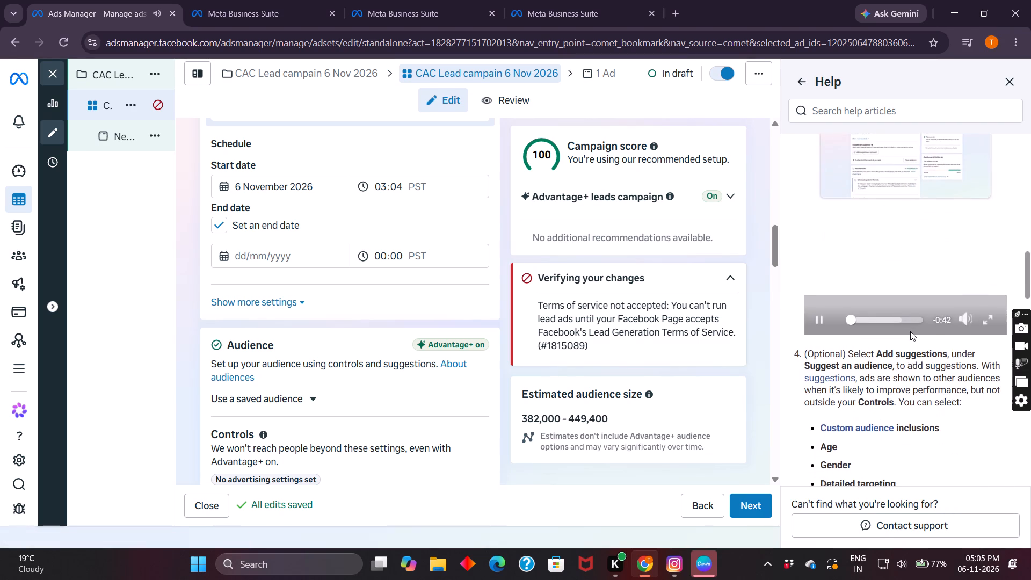
{"action": "scroll", "coordinate": [910, 331], "scroll_direction": "up", "scroll_amount": 2}
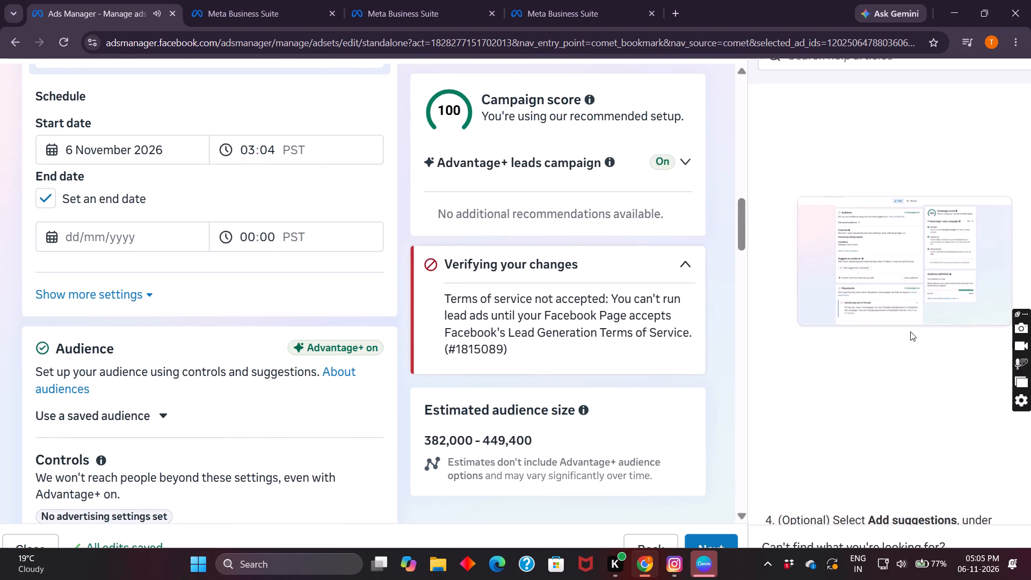
{"action": "scroll", "coordinate": [910, 331], "scroll_direction": "up", "scroll_amount": 1}
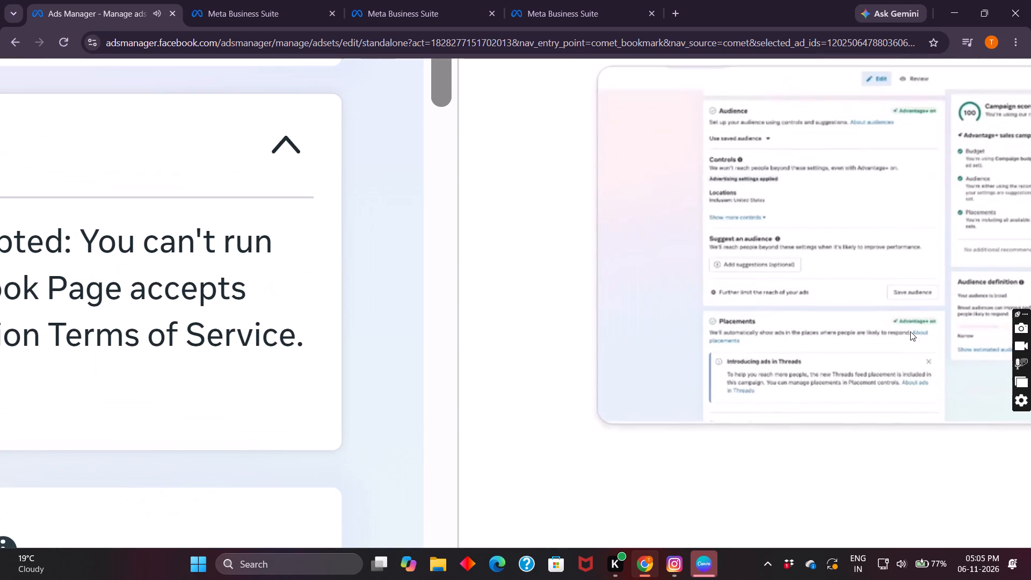
Review the ad set's spending limits, schedule, location controls and suggested audience settings alongside the help video on audience settings.
{"action": "scroll", "coordinate": [910, 331], "scroll_direction": "up", "scroll_amount": 1}
{"action": "scroll", "coordinate": [910, 331], "scroll_direction": "left", "scroll_amount": 1}
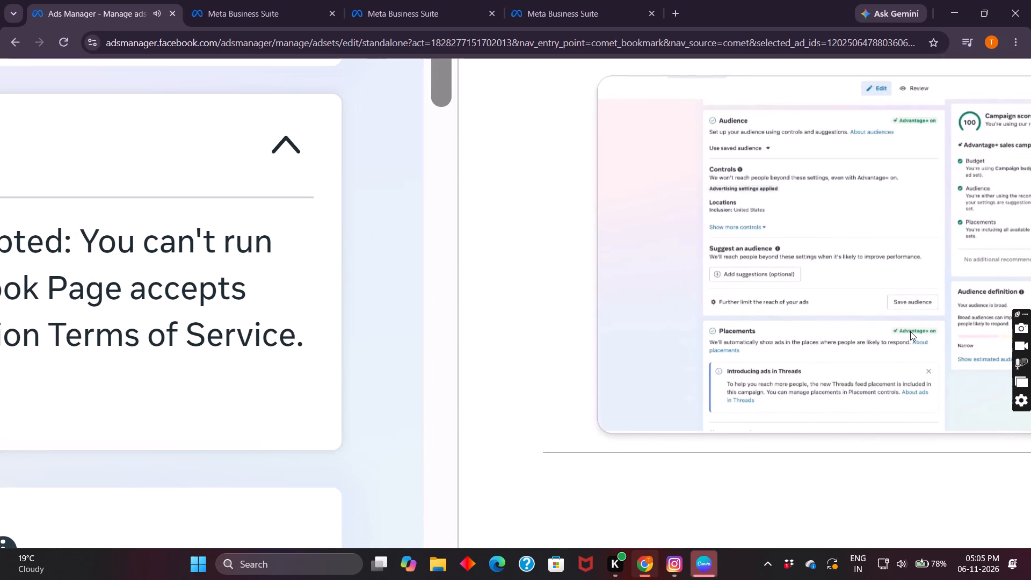
{"action": "scroll", "coordinate": [910, 331], "scroll_direction": "left", "scroll_amount": 1}
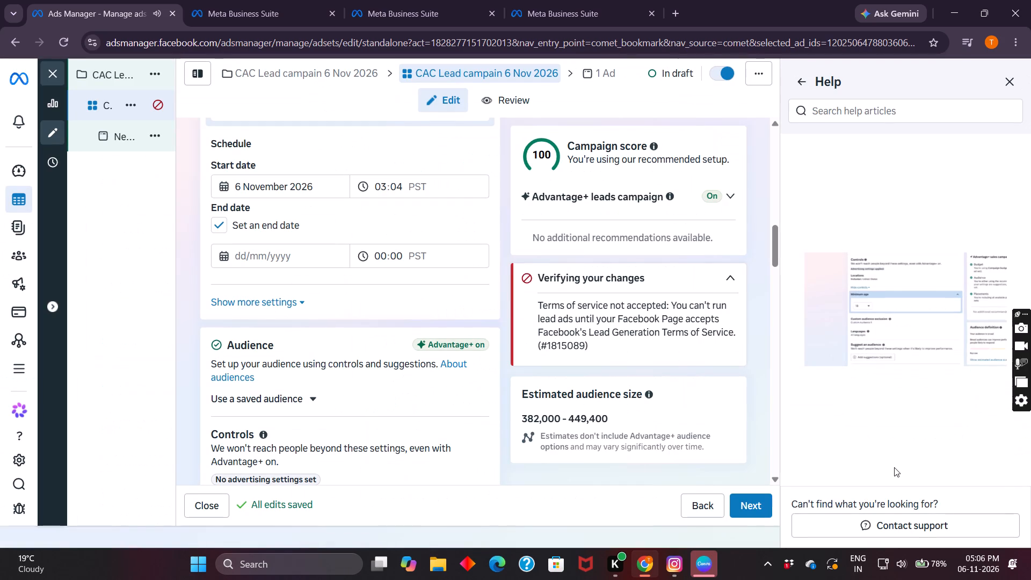
{"action": "scroll", "coordinate": [505, 353], "scroll_direction": "up", "scroll_amount": 4}
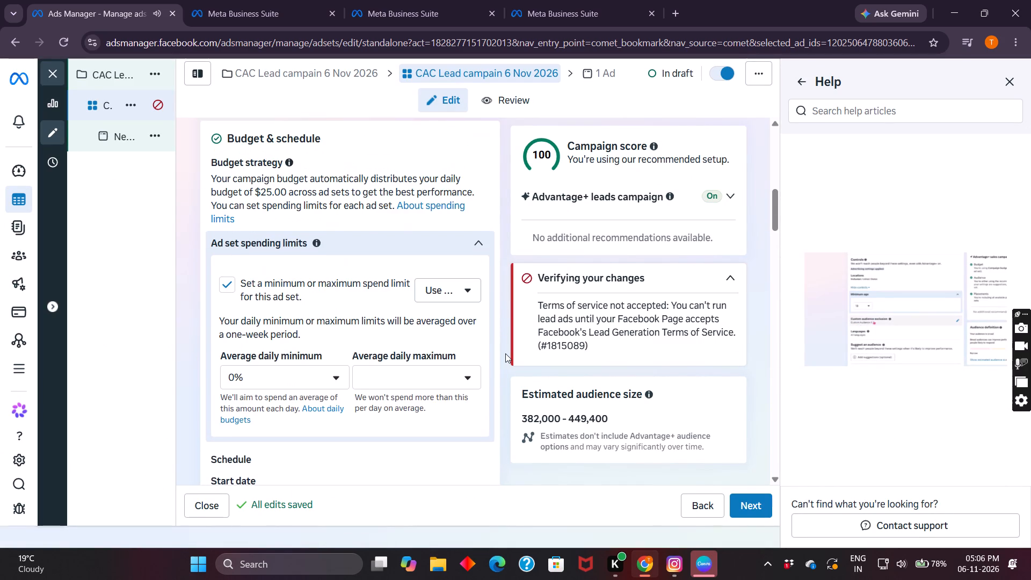
{"action": "scroll", "coordinate": [505, 353], "scroll_direction": "up", "scroll_amount": 5}
{"action": "scroll", "coordinate": [505, 353], "scroll_direction": "down", "scroll_amount": 4}
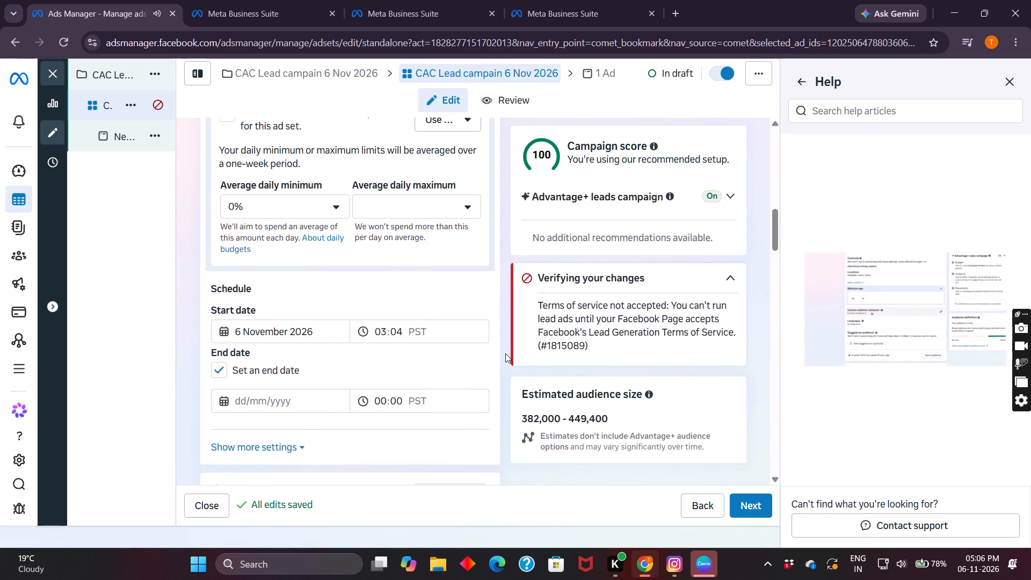
{"action": "scroll", "coordinate": [505, 353], "scroll_direction": "down", "scroll_amount": 7}
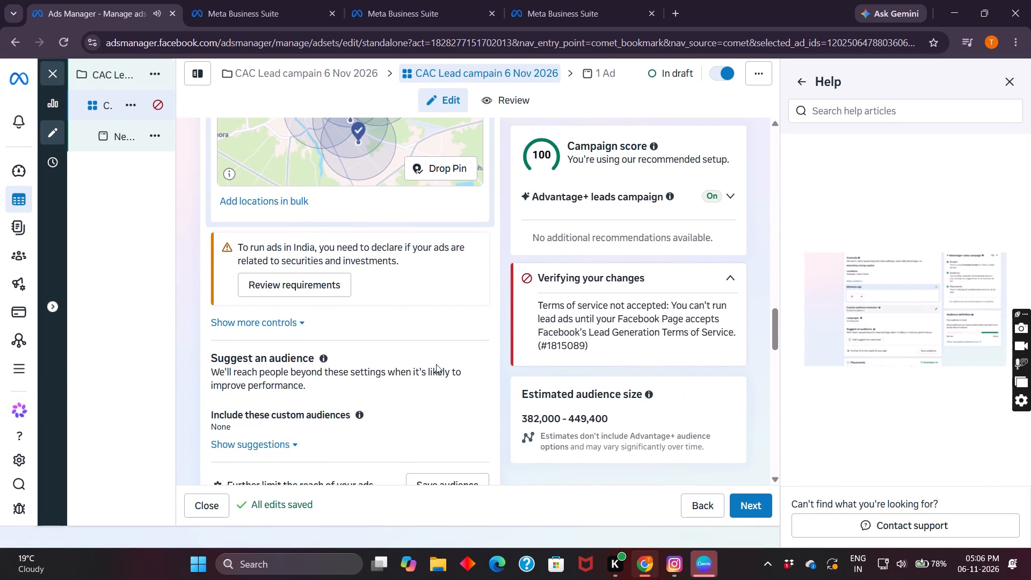
{"action": "left_click", "coordinate": [310, 365]}
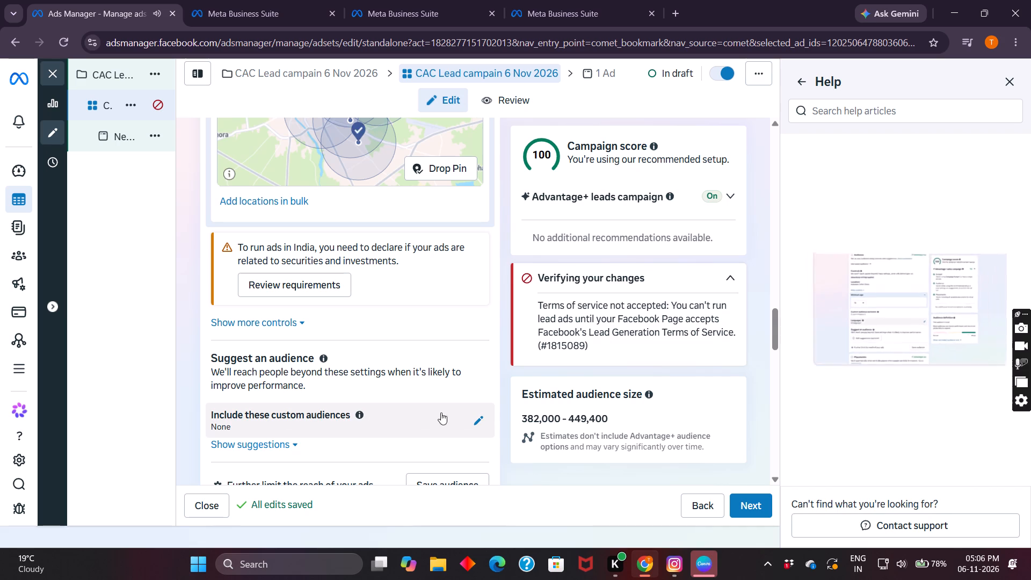
Open the custom audience inclusion setting under Suggest an audience.
{"action": "left_click", "coordinate": [475, 424]}
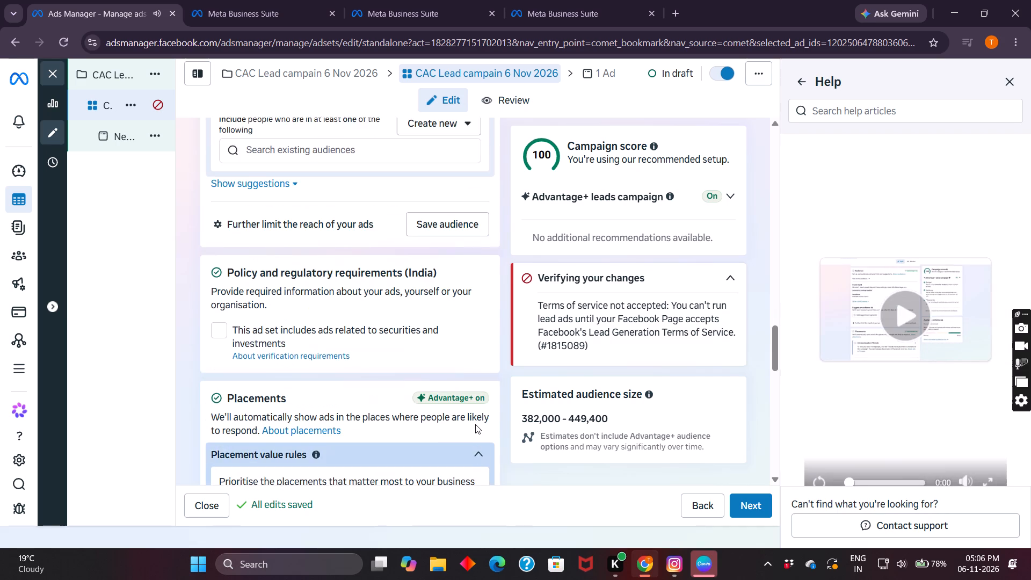
Review the ad set's placements, suggested audience, spend limit, schedule and brand safety settings.
{"action": "scroll", "coordinate": [475, 424], "scroll_direction": "down", "scroll_amount": 2}
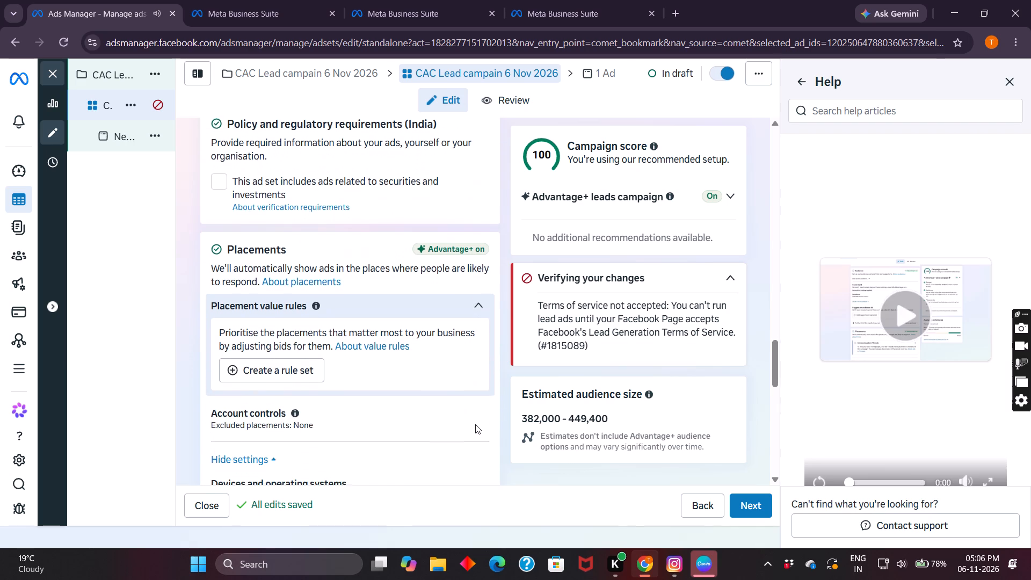
{"action": "scroll", "coordinate": [475, 424], "scroll_direction": "down", "scroll_amount": 4}
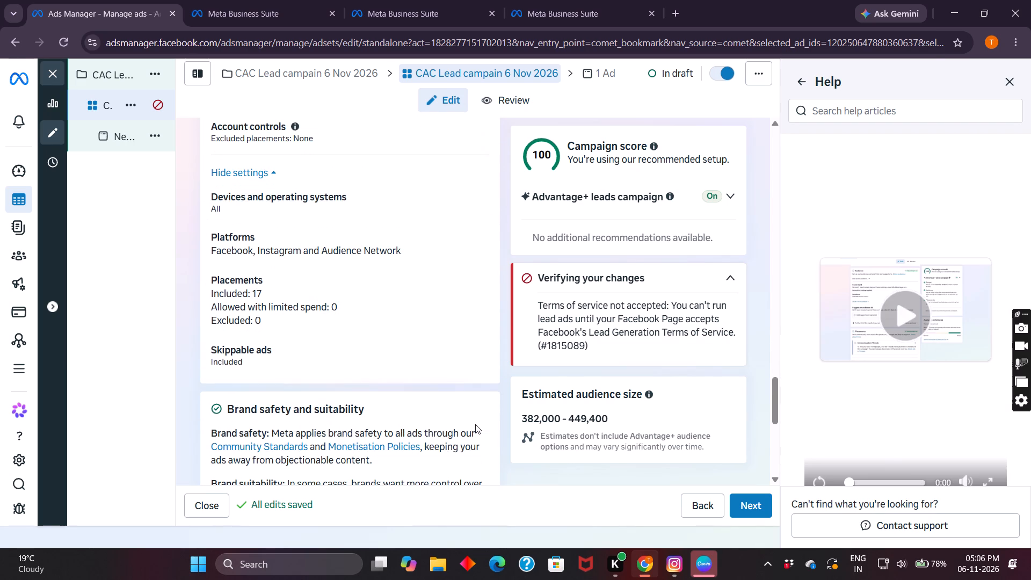
{"action": "scroll", "coordinate": [308, 288], "scroll_direction": "up", "scroll_amount": 2}
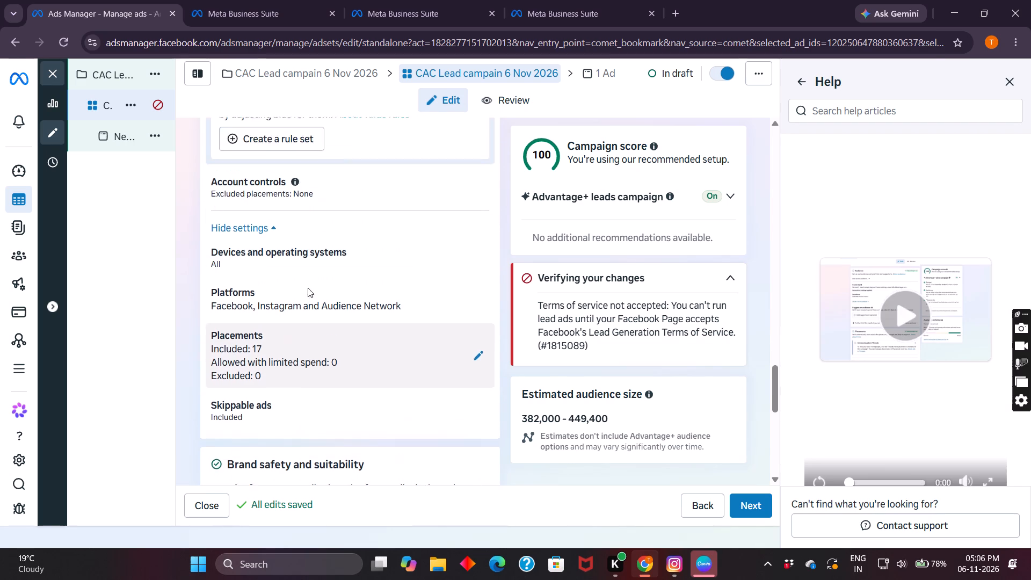
{"action": "scroll", "coordinate": [308, 288], "scroll_direction": "up", "scroll_amount": 7}
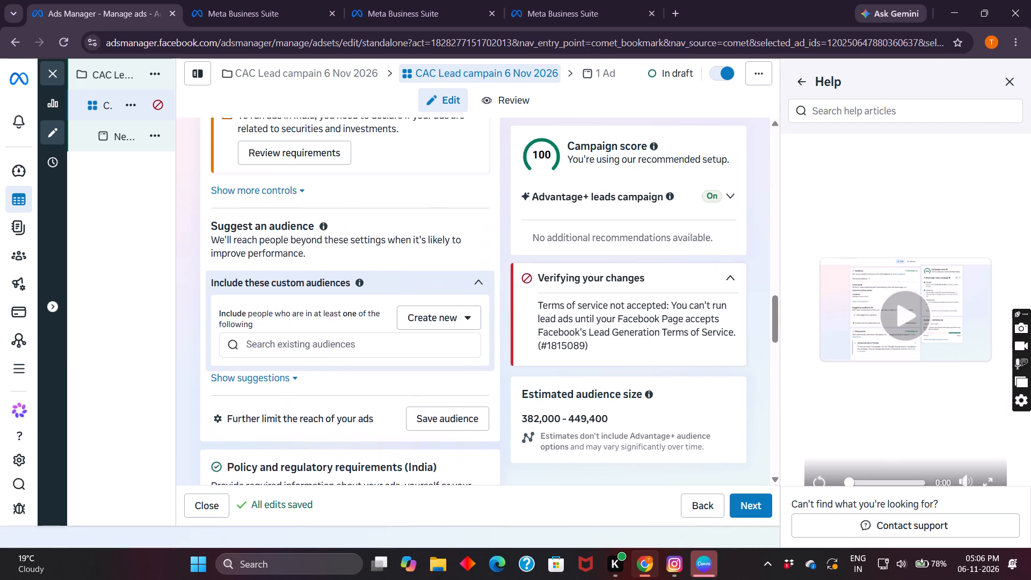
{"action": "scroll", "coordinate": [308, 288], "scroll_direction": "up", "scroll_amount": 6}
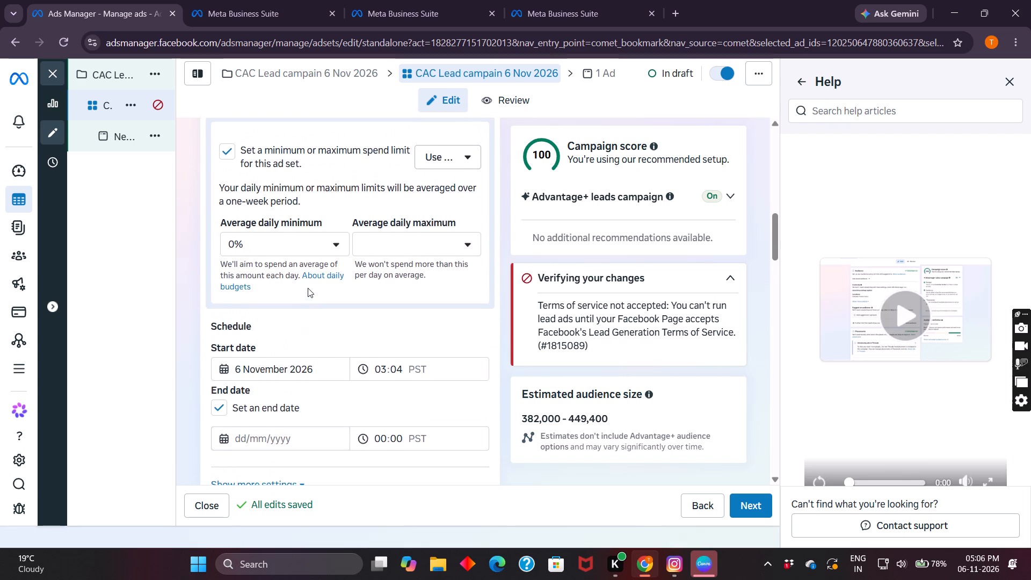
{"action": "scroll", "coordinate": [308, 288], "scroll_direction": "up", "scroll_amount": 2}
{"action": "scroll", "coordinate": [308, 288], "scroll_direction": "down", "scroll_amount": 7}
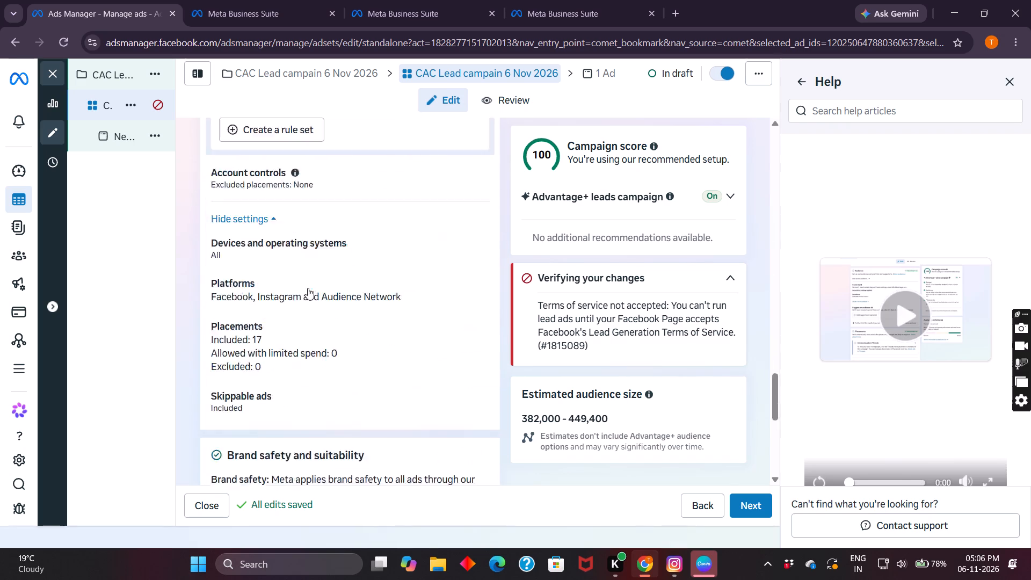
{"action": "scroll", "coordinate": [308, 288], "scroll_direction": "down", "scroll_amount": 6}
{"action": "scroll", "coordinate": [308, 288], "scroll_direction": "up", "scroll_amount": 4}
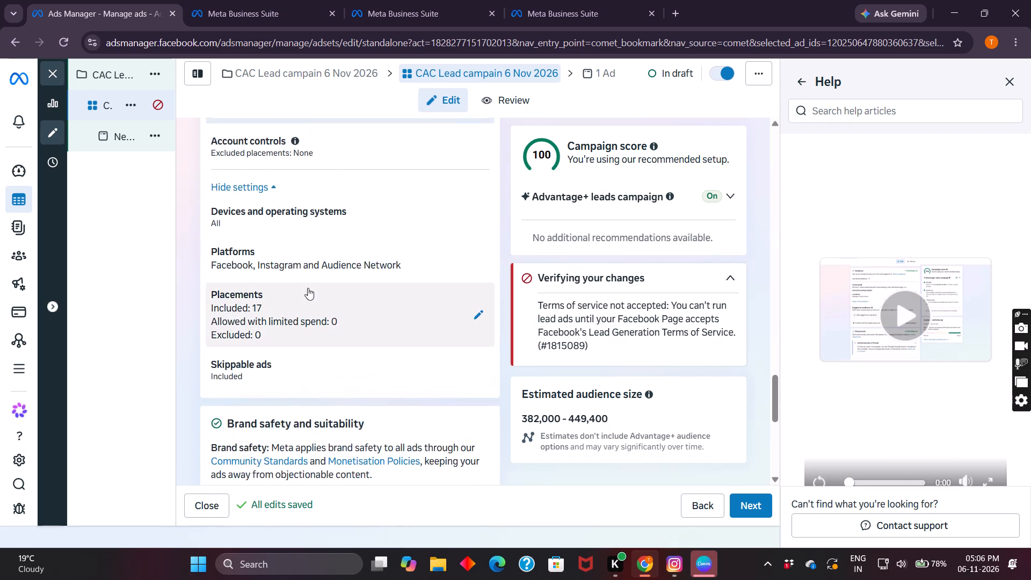
Review the ad set's placements, policy requirements, audience controls, spending limits and schedule.
{"action": "scroll", "coordinate": [308, 288], "scroll_direction": "up", "scroll_amount": 4}
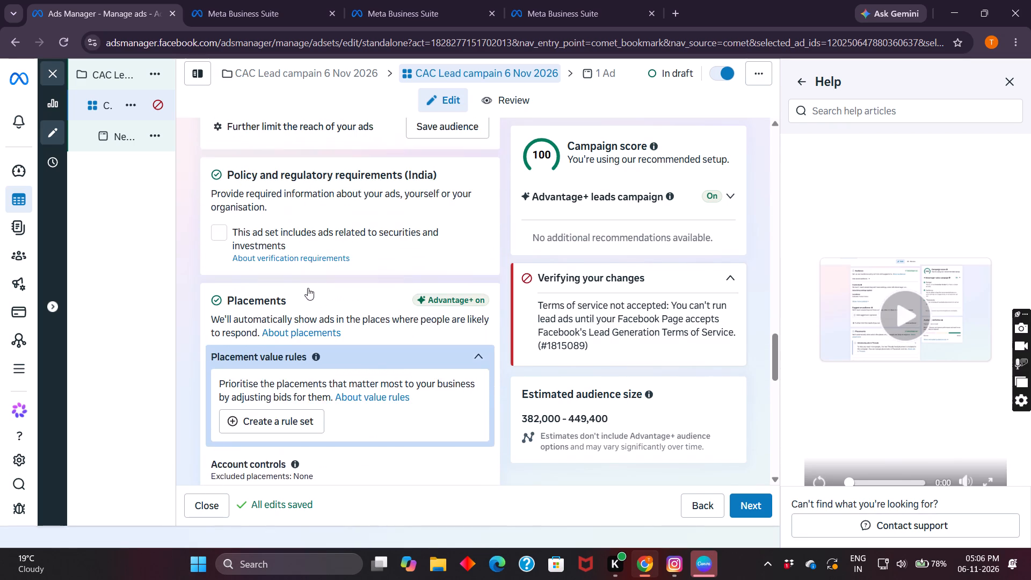
{"action": "scroll", "coordinate": [308, 288], "scroll_direction": "up", "scroll_amount": 5}
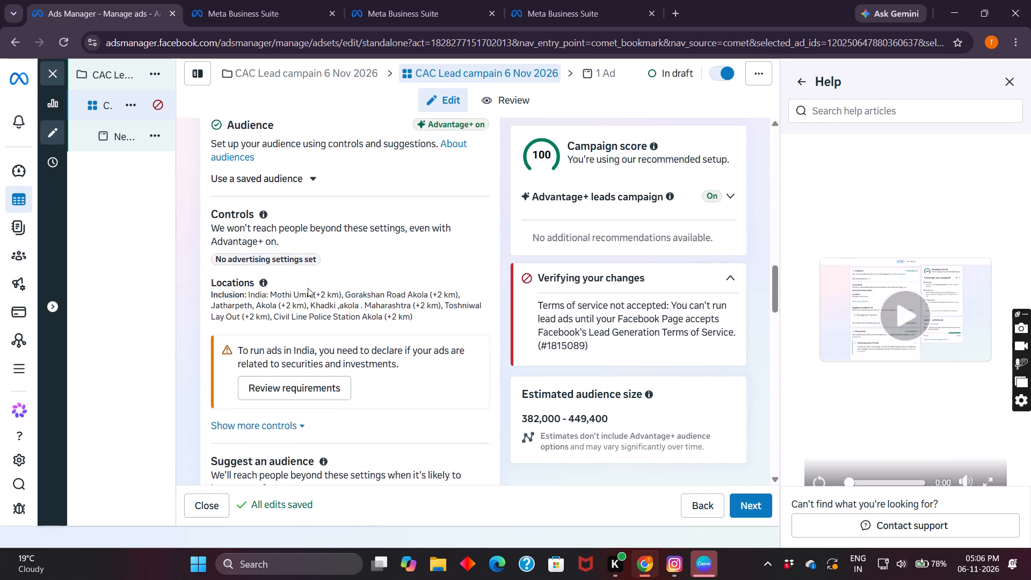
{"action": "scroll", "coordinate": [308, 288], "scroll_direction": "up", "scroll_amount": 4}
{"action": "scroll", "coordinate": [308, 288], "scroll_direction": "down", "scroll_amount": 4}
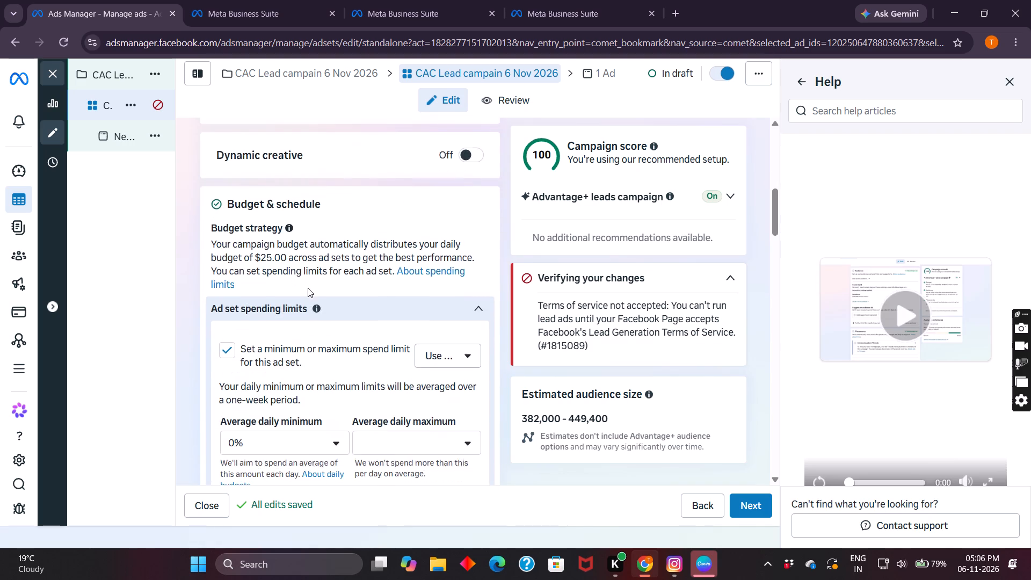
{"action": "scroll", "coordinate": [308, 288], "scroll_direction": "down", "scroll_amount": 3}
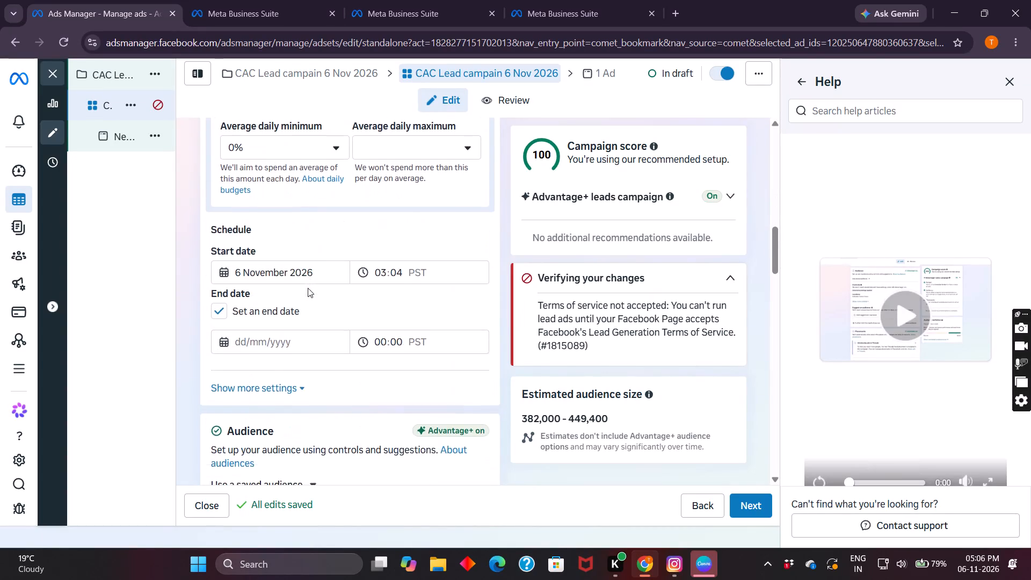
{"action": "scroll", "coordinate": [308, 288], "scroll_direction": "down", "scroll_amount": 2}
{"action": "scroll", "coordinate": [308, 288], "scroll_direction": "up", "scroll_amount": 1}
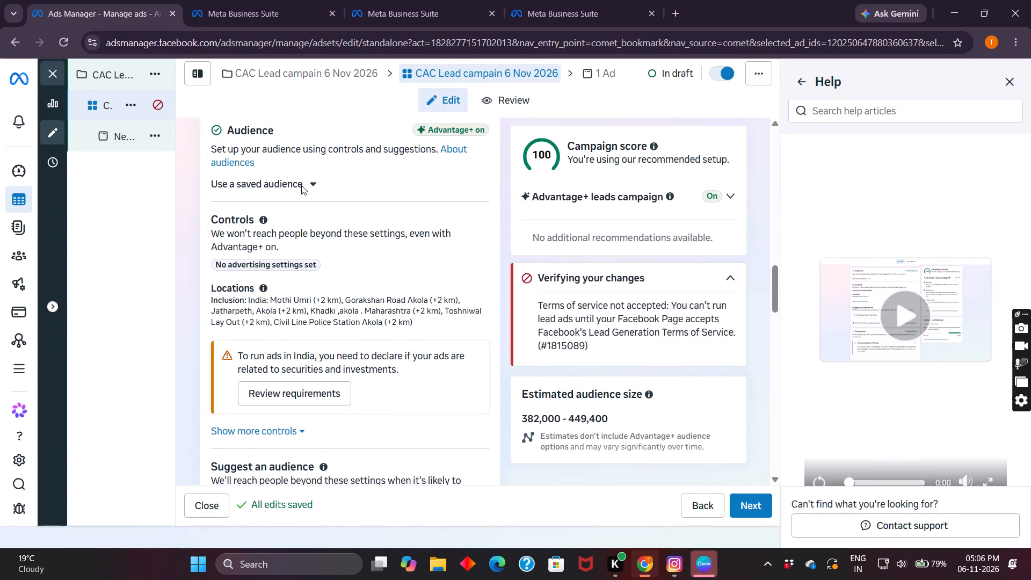
Check the ad set's saved audiences, then look over its audience controls and suggested audience settings.
{"action": "left_click", "coordinate": [316, 186]}
{"action": "left_click", "coordinate": [314, 186]}
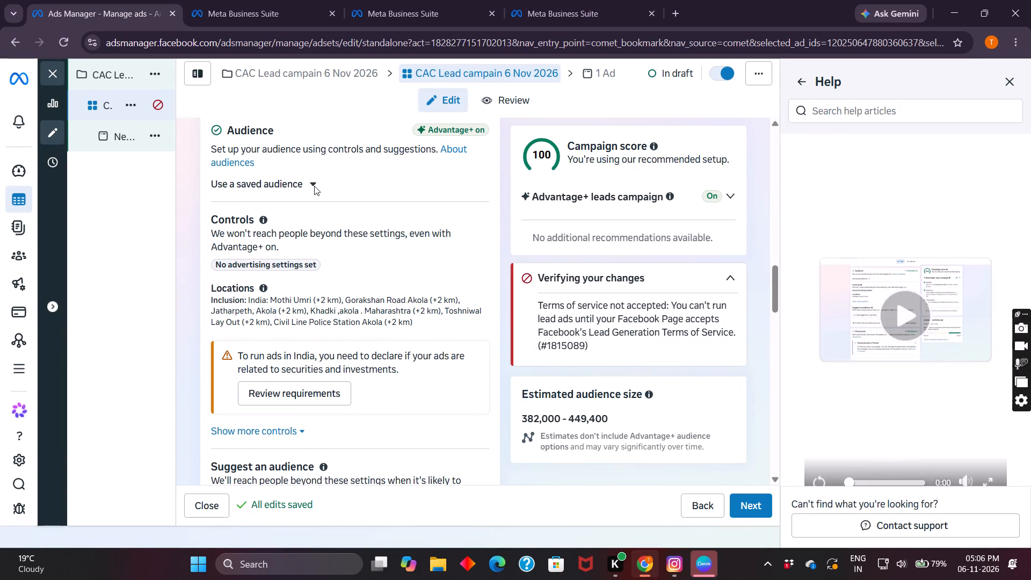
{"action": "left_click", "coordinate": [314, 186]}
{"action": "left_click_drag", "start_coordinate": [314, 186], "coordinate": [311, 180]}
{"action": "left_click", "coordinate": [311, 180]}
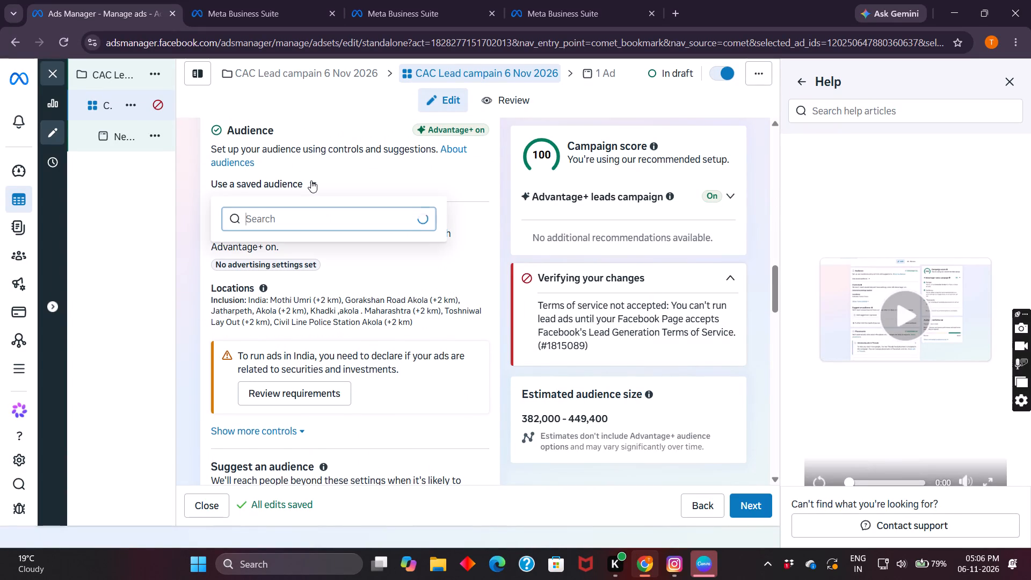
{"action": "left_click", "coordinate": [188, 215]}
{"action": "scroll", "coordinate": [227, 323], "scroll_direction": "down", "scroll_amount": 1}
{"action": "scroll", "coordinate": [396, 382], "scroll_direction": "down", "scroll_amount": 1}
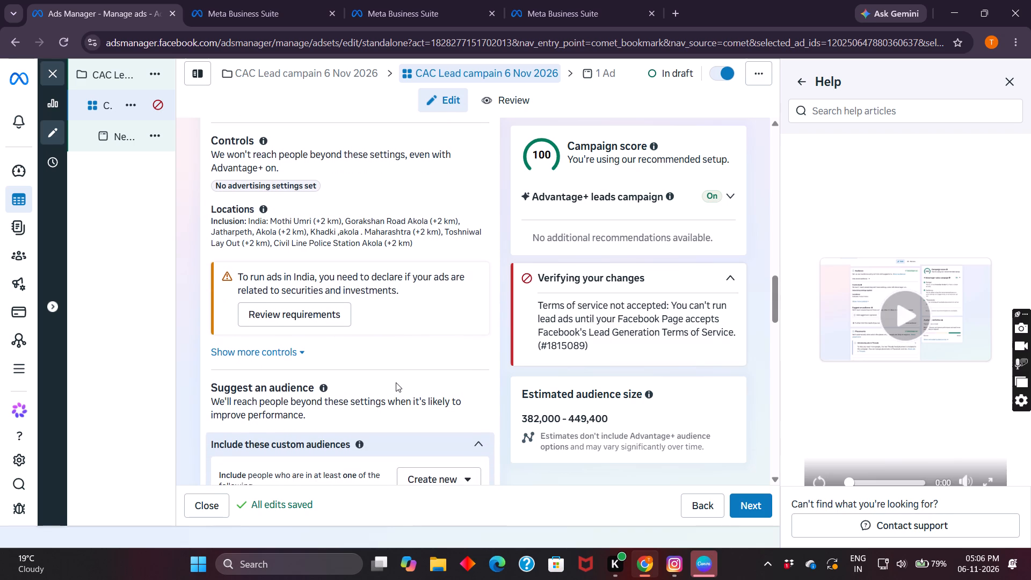
{"action": "scroll", "coordinate": [396, 382], "scroll_direction": "down", "scroll_amount": 3}
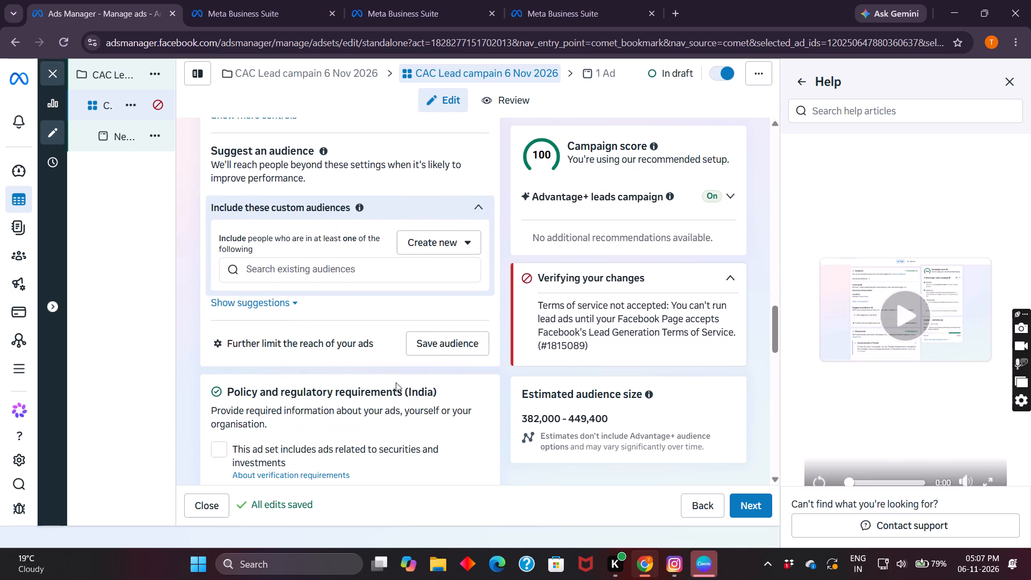
{"action": "scroll", "coordinate": [337, 252], "scroll_direction": "up", "scroll_amount": 3}
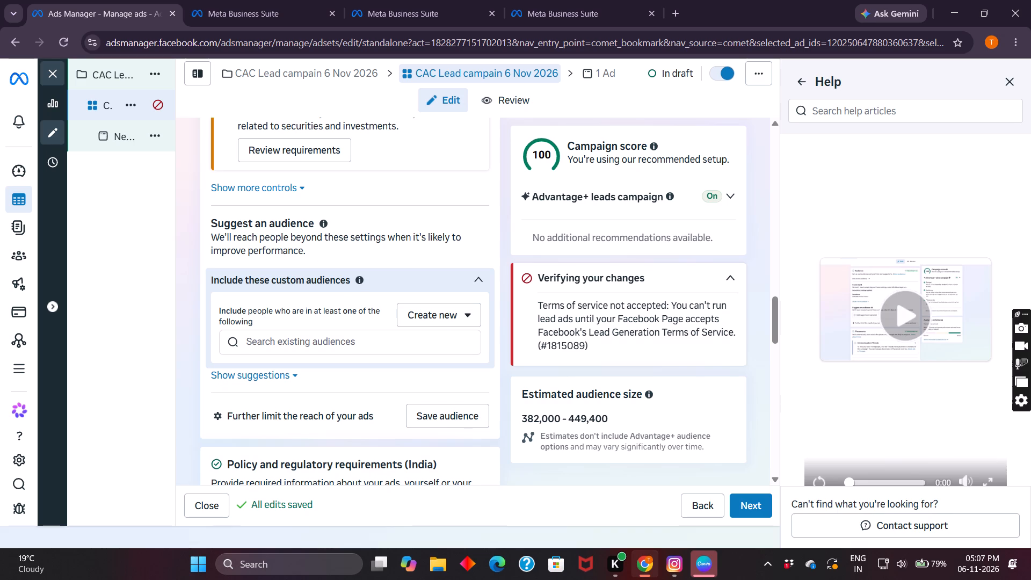
Look over the sources for a new custom audience, including Facebook Page and Instagram profile, and leave audience creation without saving anything.
{"action": "left_click", "coordinate": [463, 312]}
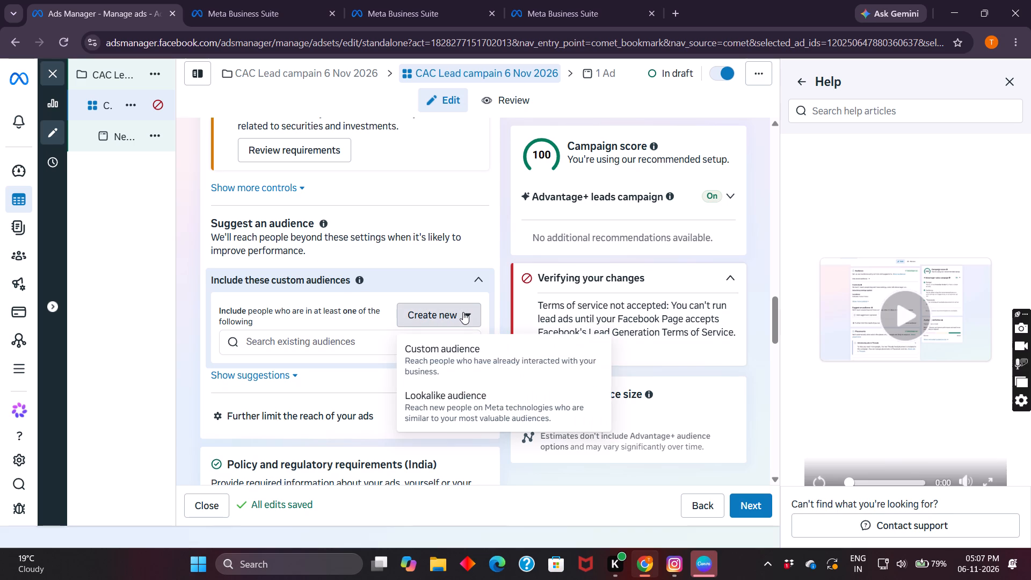
{"action": "left_click", "coordinate": [445, 353]}
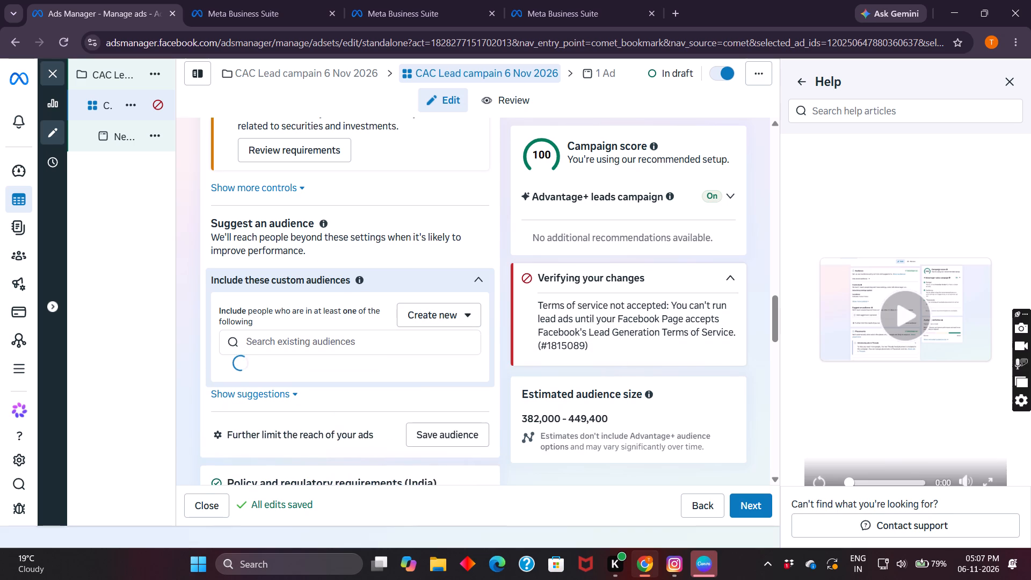
{"action": "left_click", "coordinate": [468, 318]}
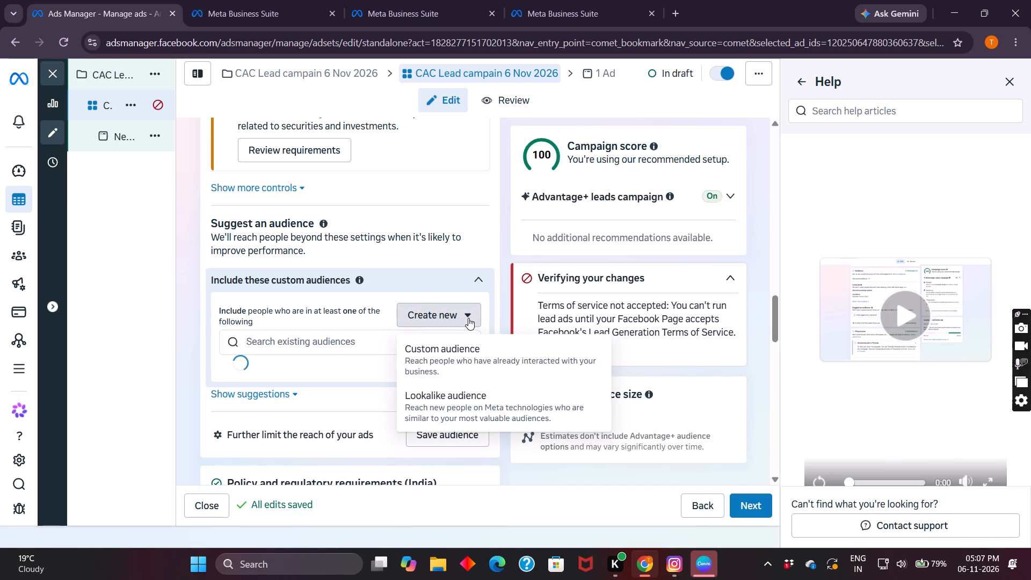
{"action": "left_click", "coordinate": [436, 412]}
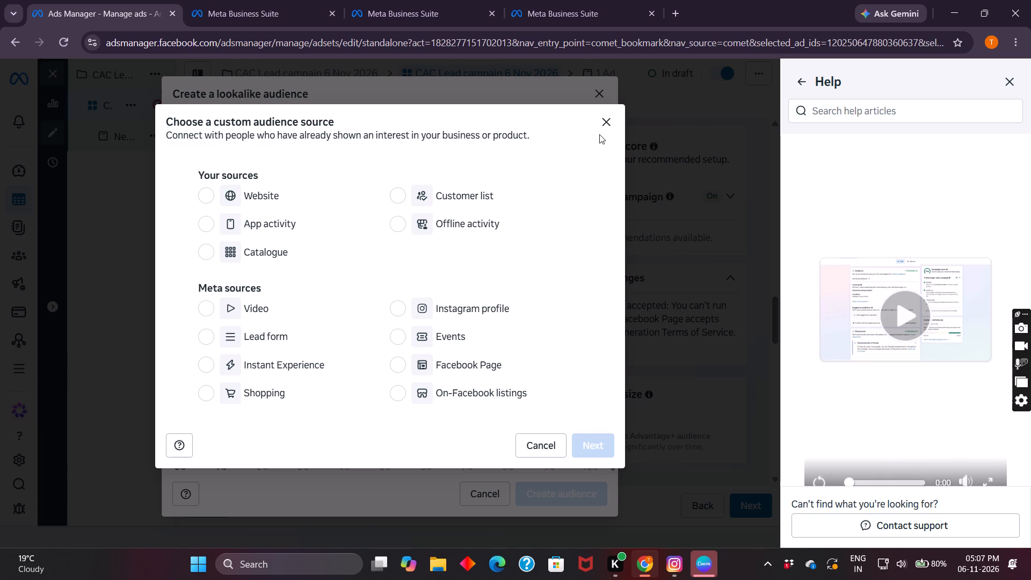
{"action": "left_click", "coordinate": [403, 364]}
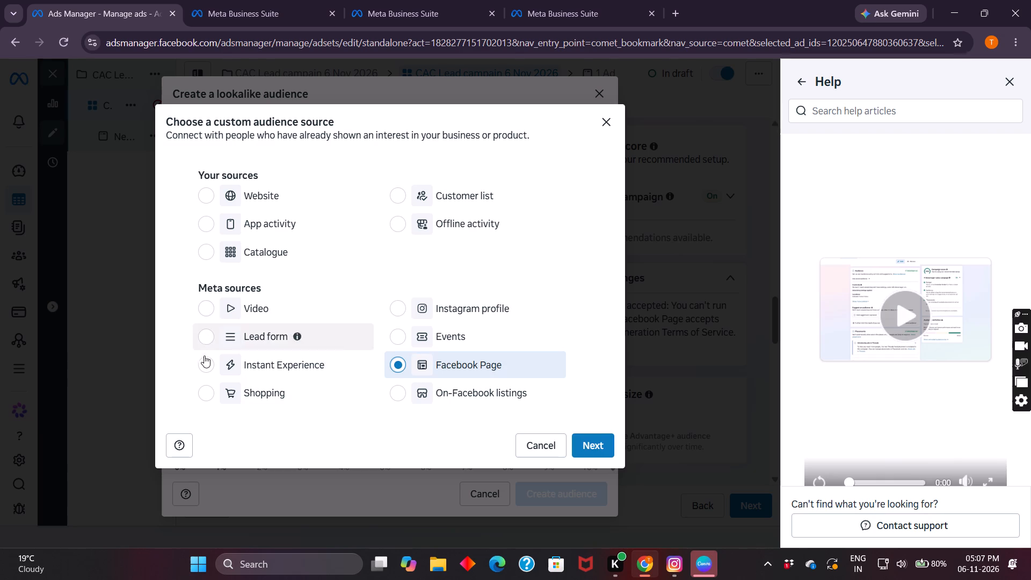
{"action": "left_click", "coordinate": [401, 303]}
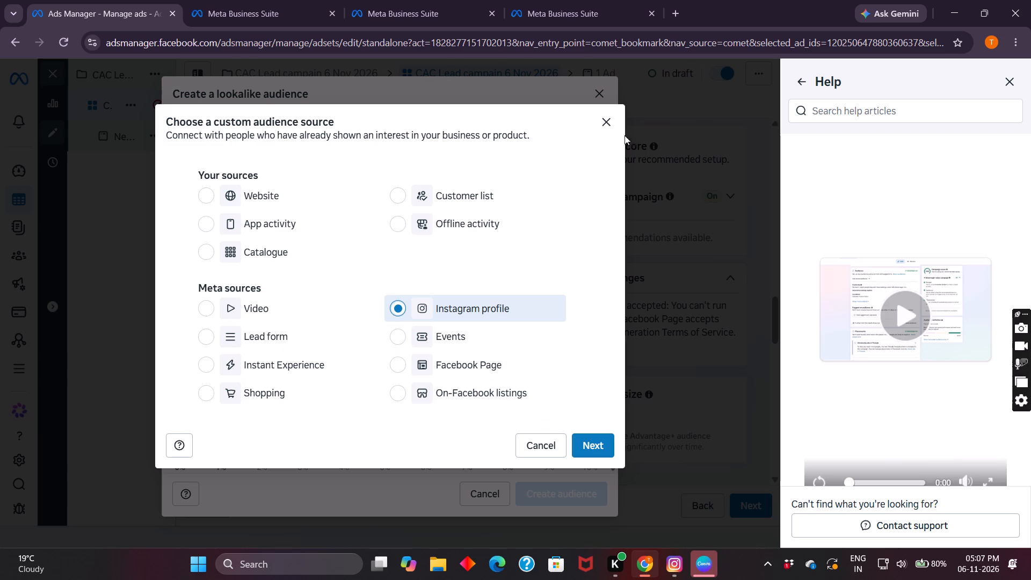
{"action": "left_click", "coordinate": [609, 125]}
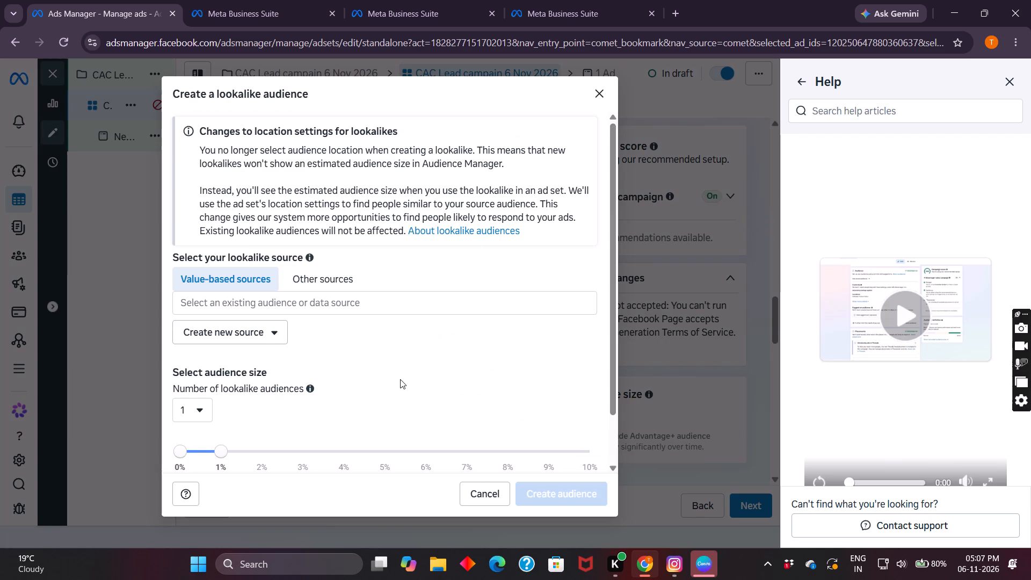
{"action": "left_click", "coordinate": [594, 95]}
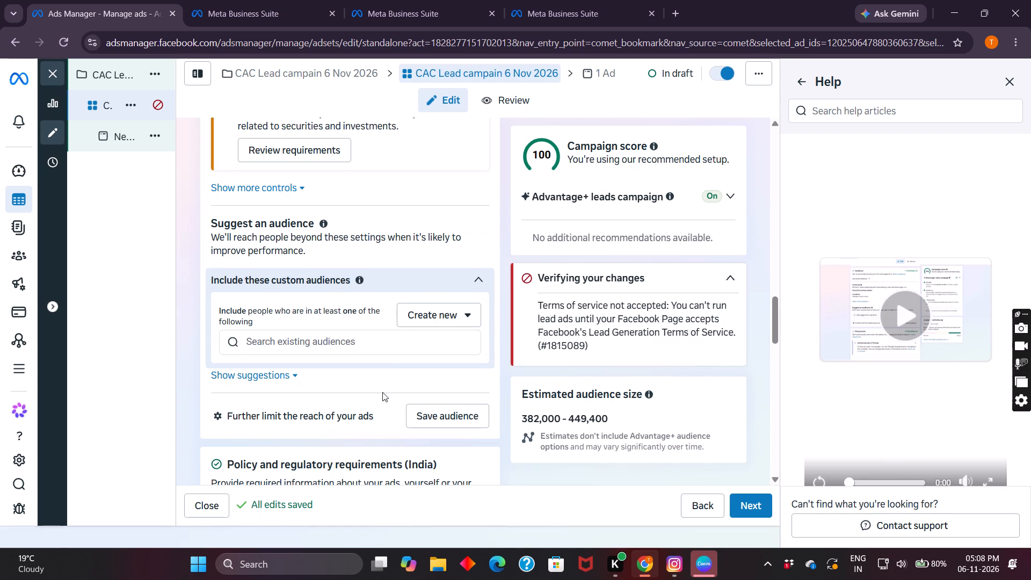
Examine the lookalike audience setup: value-based and other sources, the number of lookalike audiences and the audience size range.
{"action": "scroll", "coordinate": [382, 394], "scroll_direction": "down", "scroll_amount": 1}
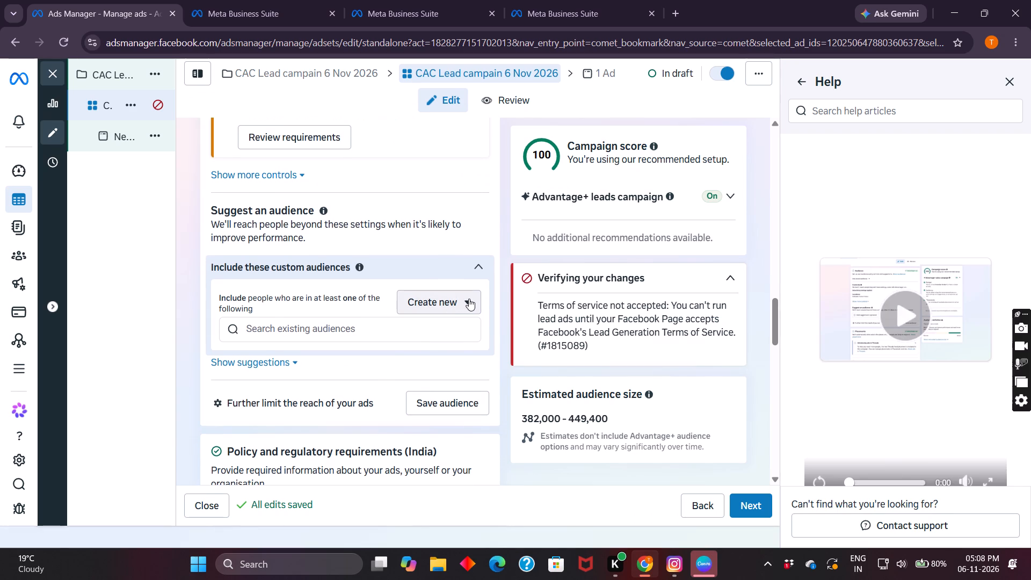
{"action": "left_click", "coordinate": [469, 299]}
{"action": "left_click", "coordinate": [448, 407]}
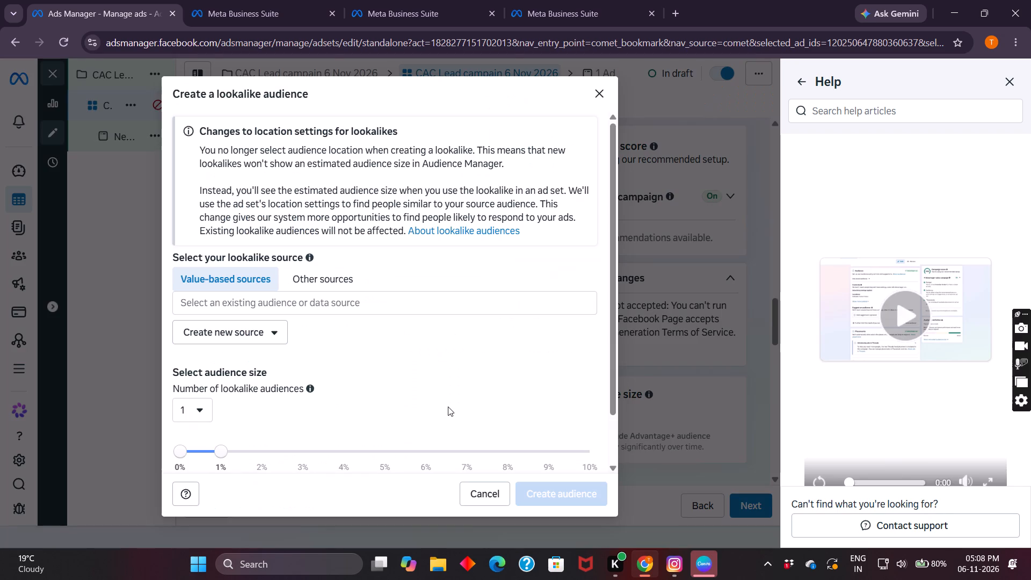
{"action": "scroll", "coordinate": [448, 407], "scroll_direction": "down", "scroll_amount": 3}
{"action": "scroll", "coordinate": [448, 407], "scroll_direction": "up", "scroll_amount": 2}
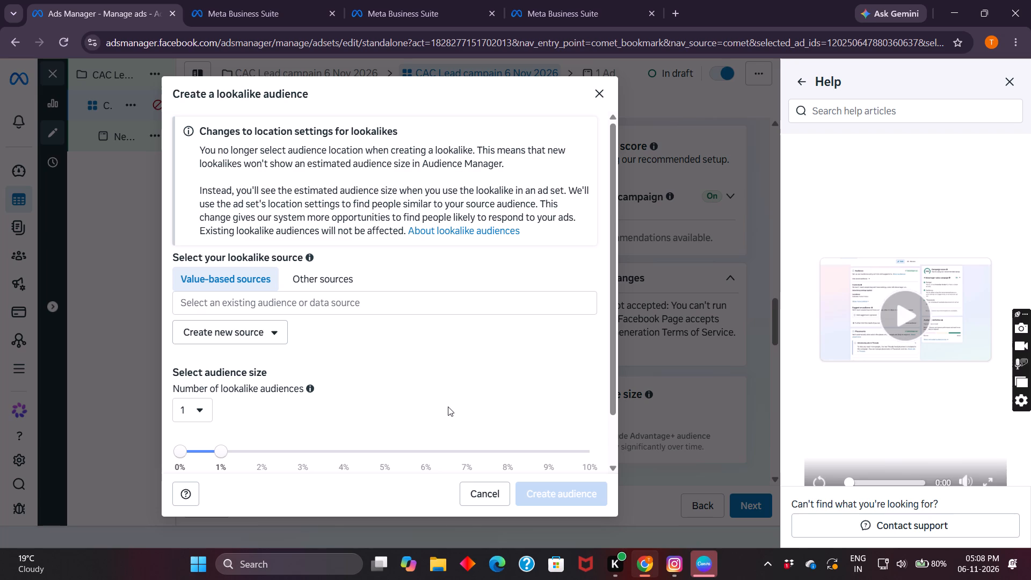
{"action": "left_click", "coordinate": [336, 286]}
{"action": "left_click", "coordinate": [226, 273]}
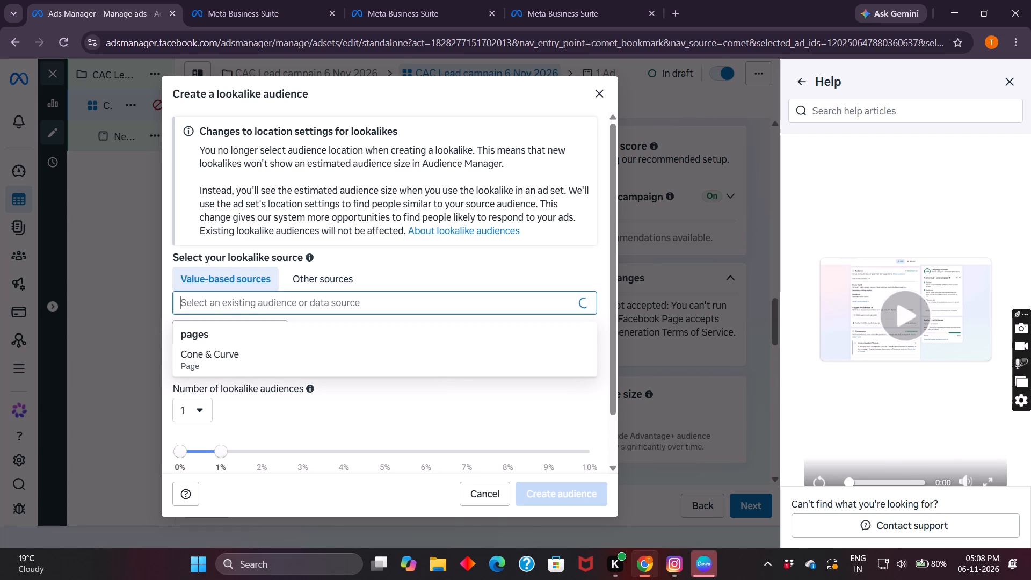
{"action": "scroll", "coordinate": [272, 426], "scroll_direction": "down", "scroll_amount": 4}
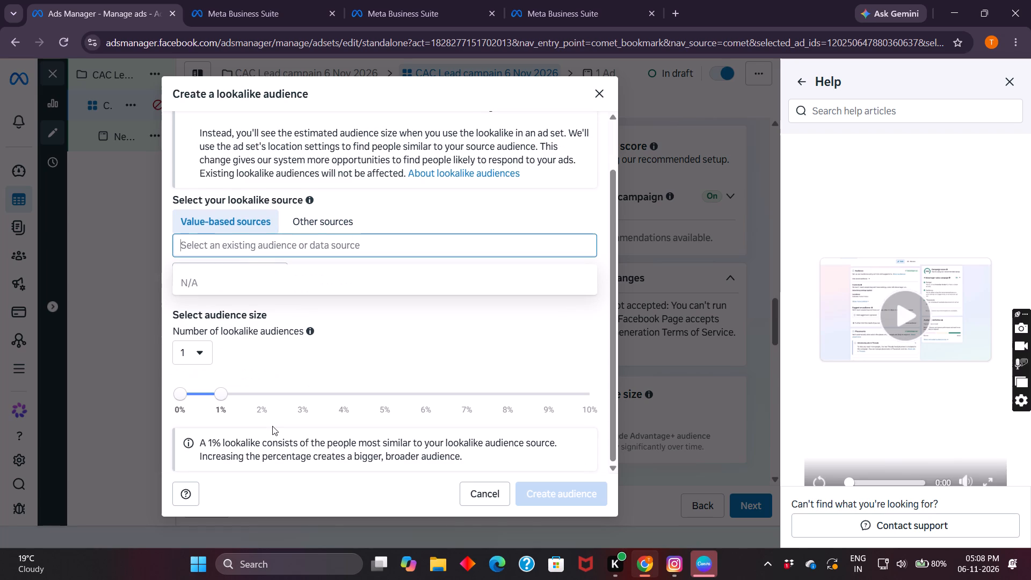
{"action": "left_click", "coordinate": [198, 355]}
{"action": "left_click", "coordinate": [122, 395]}
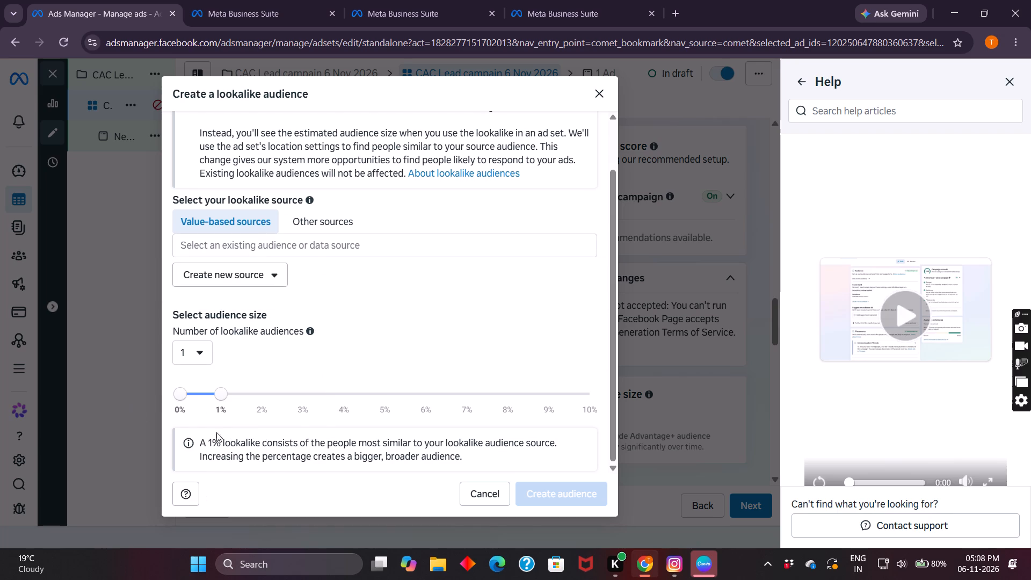
{"action": "scroll", "coordinate": [272, 455], "scroll_direction": "down", "scroll_amount": 2}
{"action": "scroll", "coordinate": [416, 463], "scroll_direction": "up", "scroll_amount": 1}
{"action": "scroll", "coordinate": [399, 386], "scroll_direction": "up", "scroll_amount": 1}
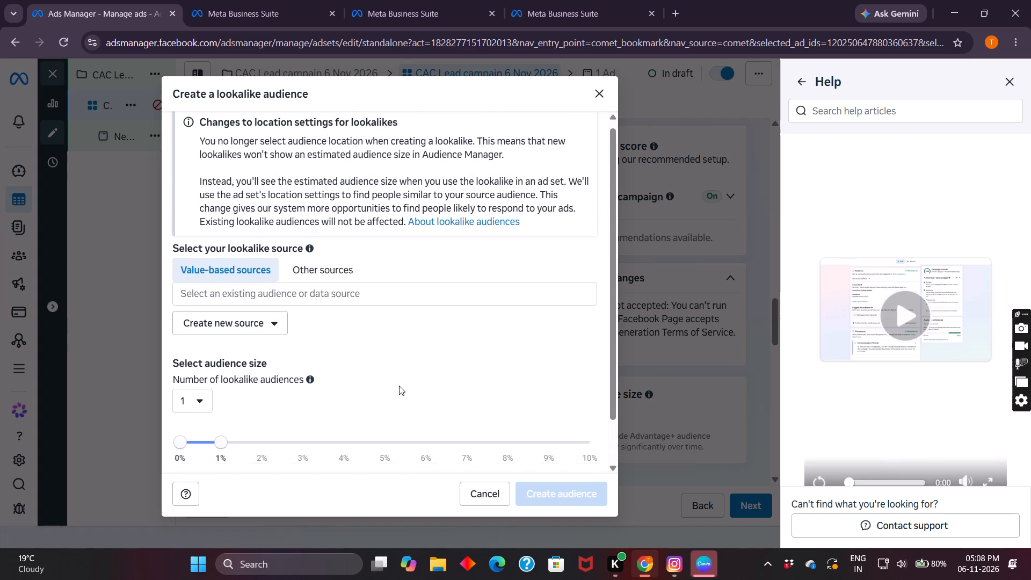
{"action": "scroll", "coordinate": [399, 386], "scroll_direction": "up", "scroll_amount": 2}
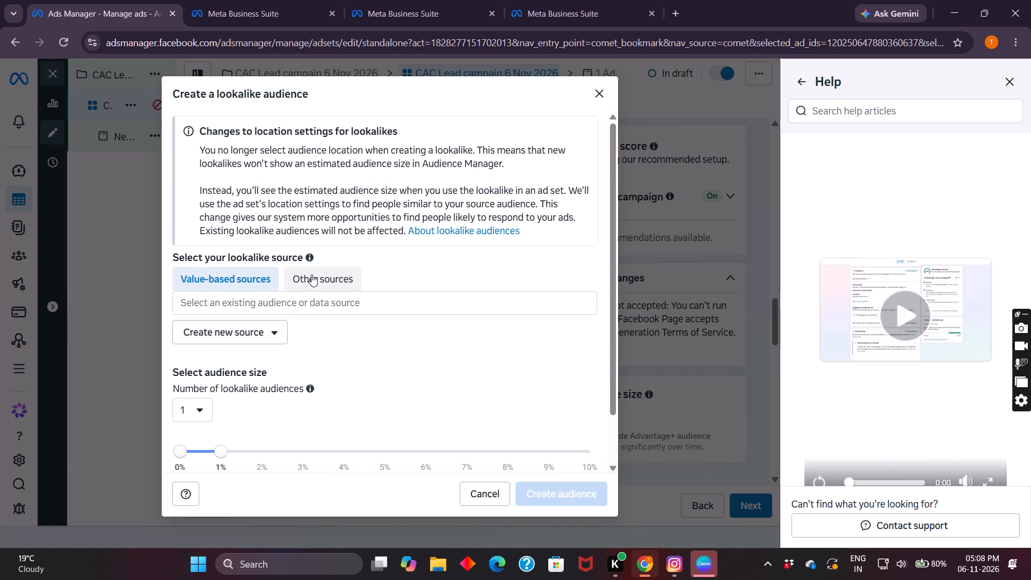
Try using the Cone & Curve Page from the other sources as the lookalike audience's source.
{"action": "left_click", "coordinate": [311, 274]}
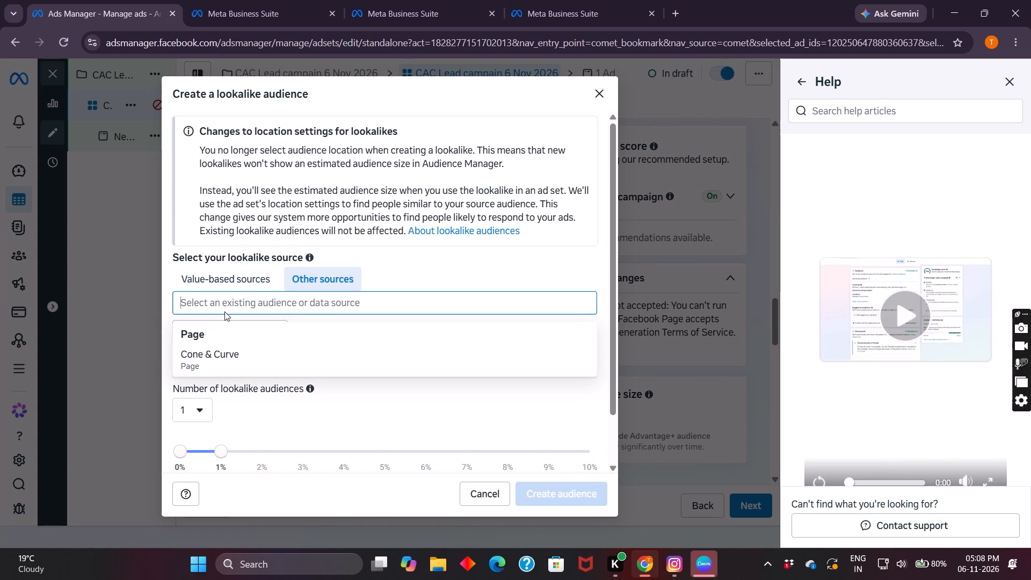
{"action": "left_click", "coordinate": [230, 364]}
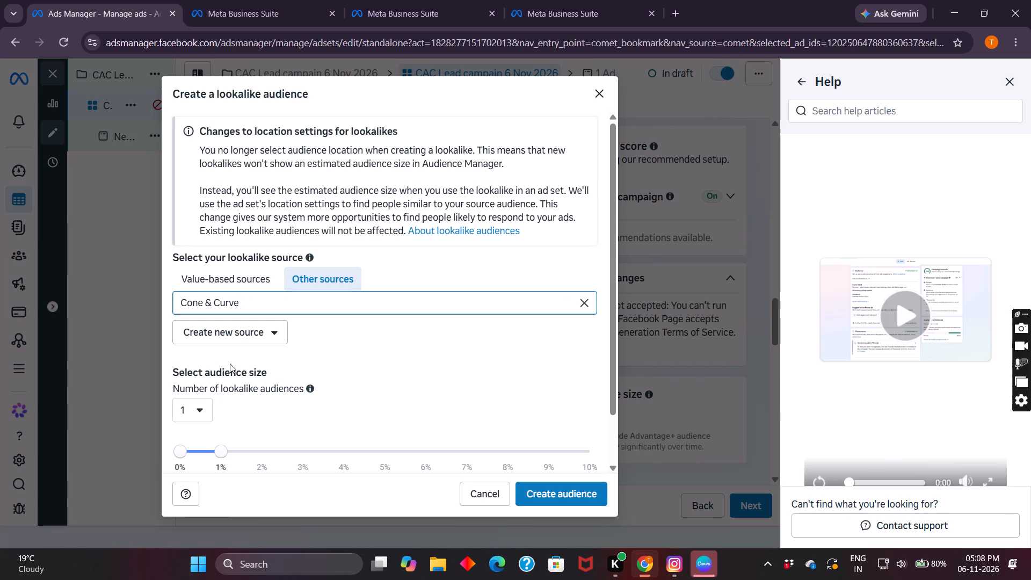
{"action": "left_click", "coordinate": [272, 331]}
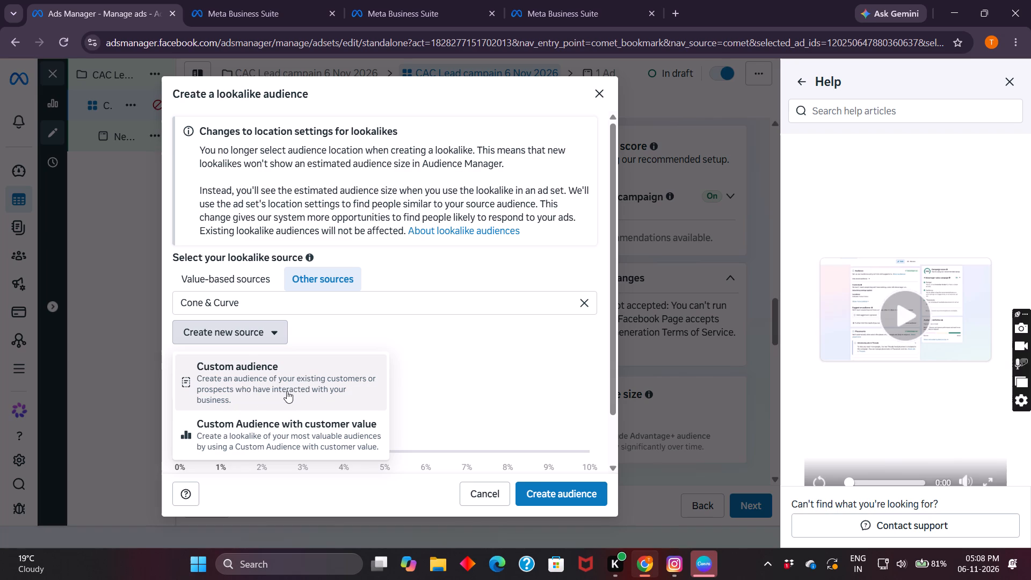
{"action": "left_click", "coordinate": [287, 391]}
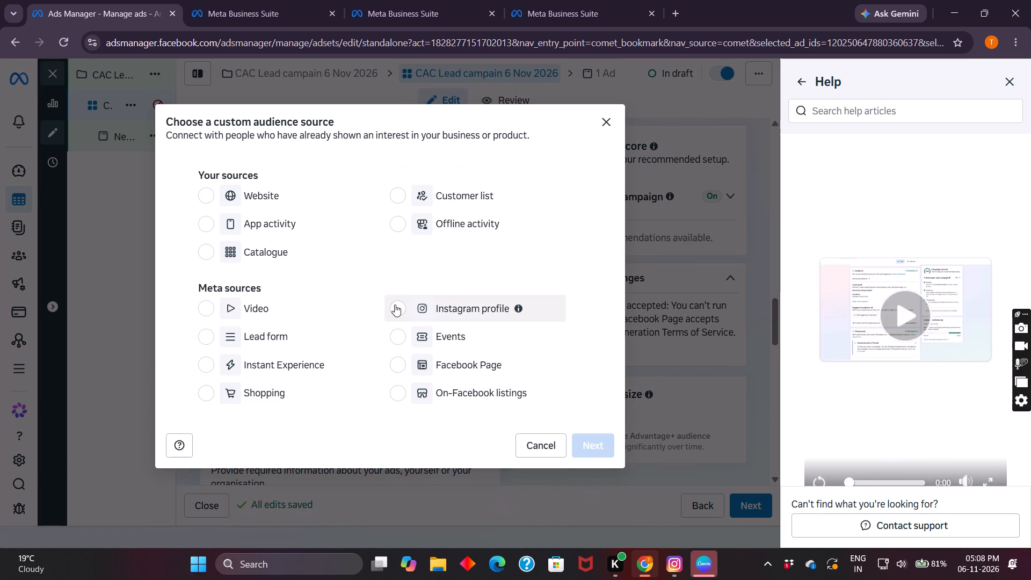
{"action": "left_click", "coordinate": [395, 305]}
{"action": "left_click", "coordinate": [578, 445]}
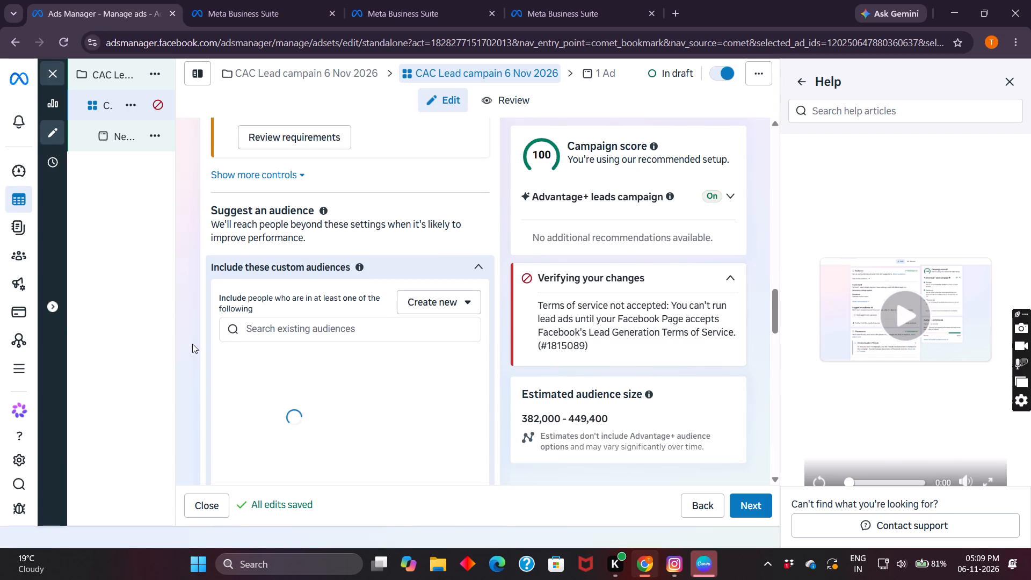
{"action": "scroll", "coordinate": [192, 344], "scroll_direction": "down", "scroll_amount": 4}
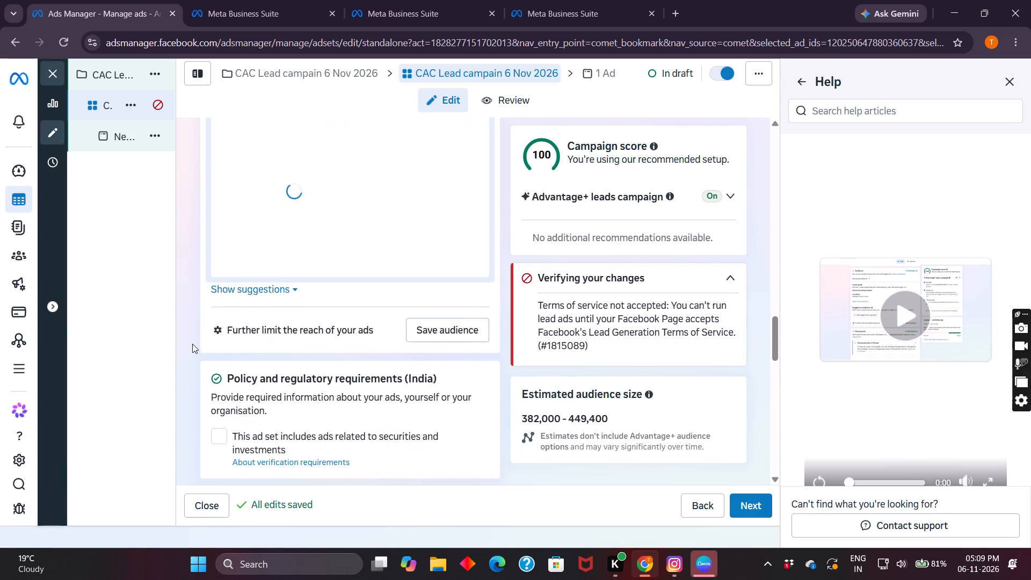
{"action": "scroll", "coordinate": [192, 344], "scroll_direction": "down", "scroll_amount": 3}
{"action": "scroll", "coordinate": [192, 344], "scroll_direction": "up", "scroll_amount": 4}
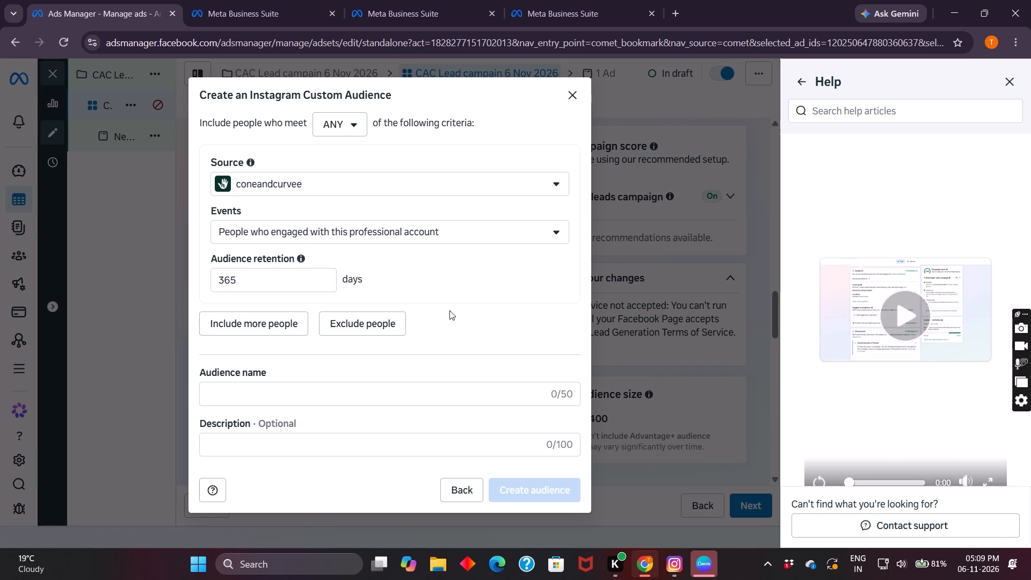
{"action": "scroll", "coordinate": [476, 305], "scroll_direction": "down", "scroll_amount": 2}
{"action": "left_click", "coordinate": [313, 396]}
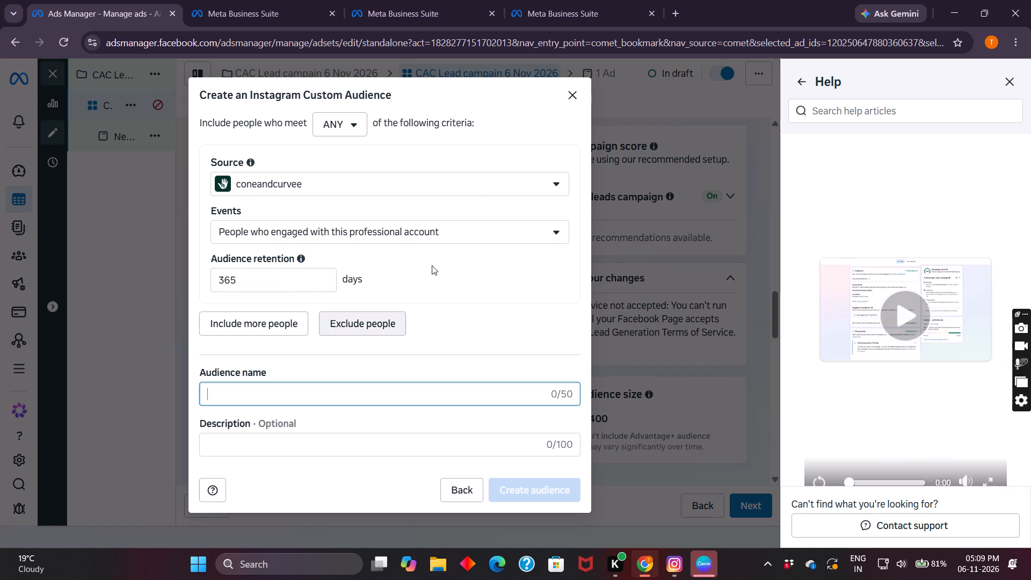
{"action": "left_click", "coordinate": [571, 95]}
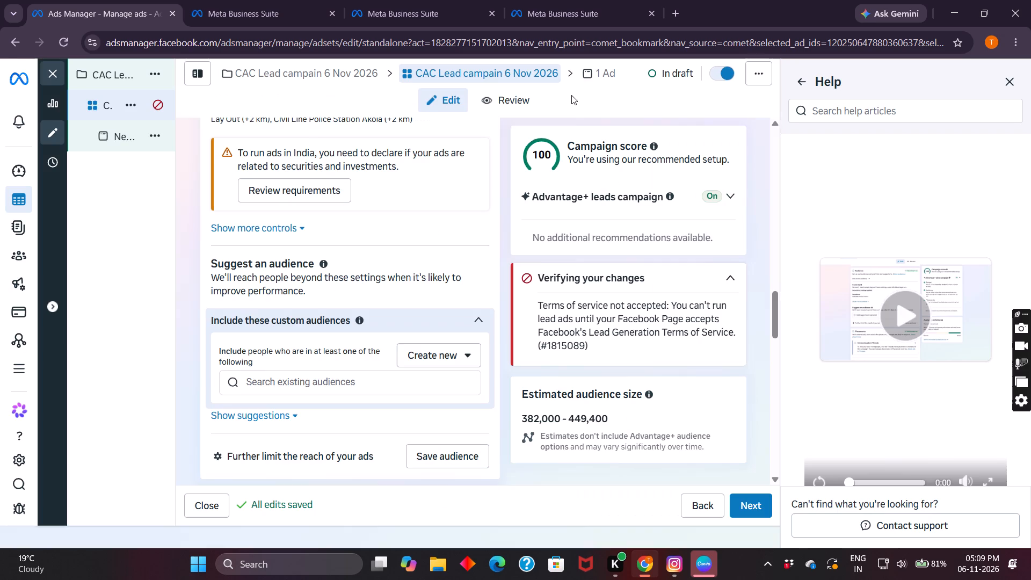
Review the ad set's placements, brand safety options, spending limits, schedule and audience location controls.
{"action": "scroll", "coordinate": [423, 362], "scroll_direction": "down", "scroll_amount": 5}
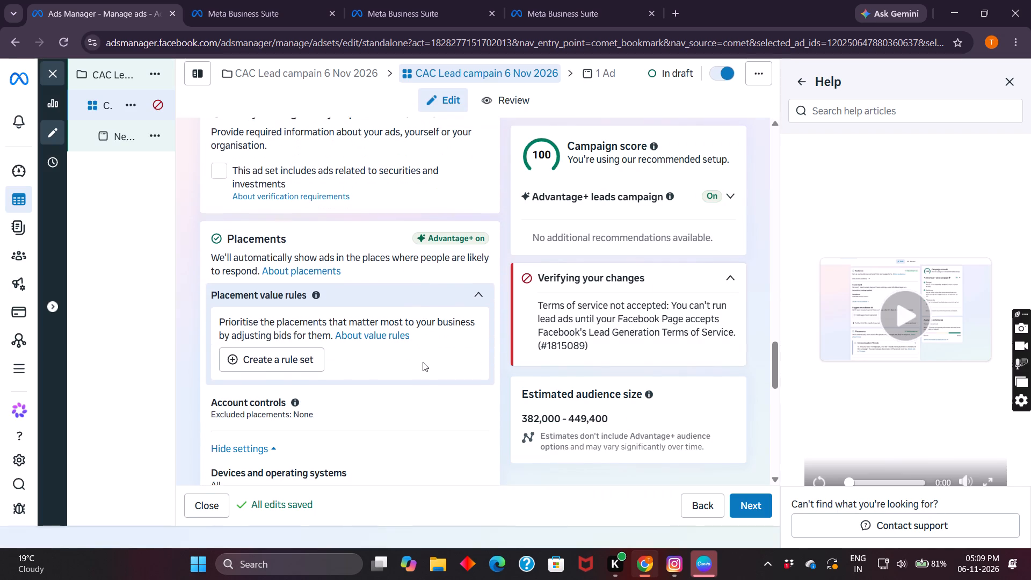
{"action": "scroll", "coordinate": [423, 362], "scroll_direction": "down", "scroll_amount": 4}
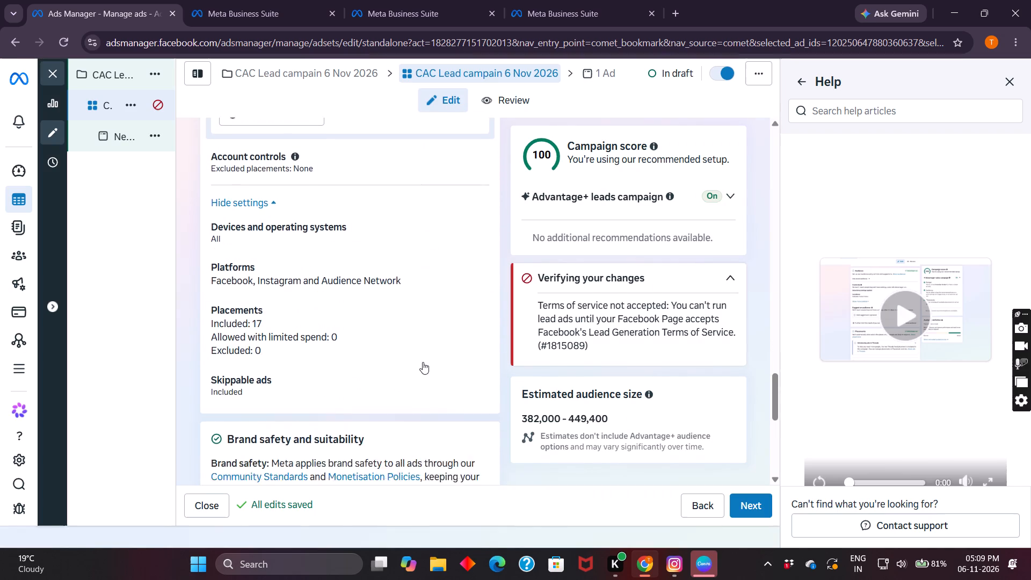
{"action": "scroll", "coordinate": [423, 362], "scroll_direction": "down", "scroll_amount": 2}
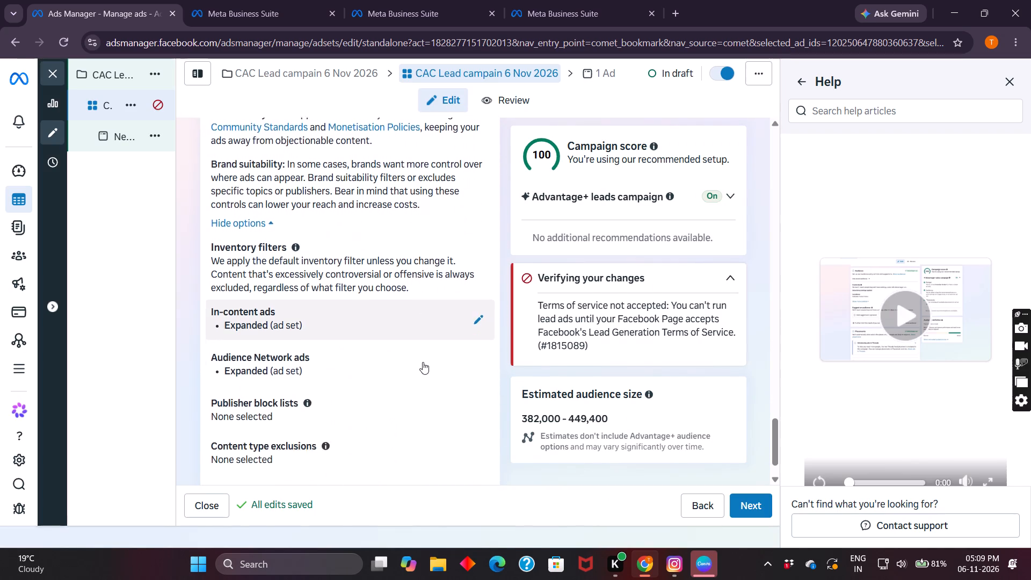
{"action": "scroll", "coordinate": [423, 362], "scroll_direction": "down", "scroll_amount": 3}
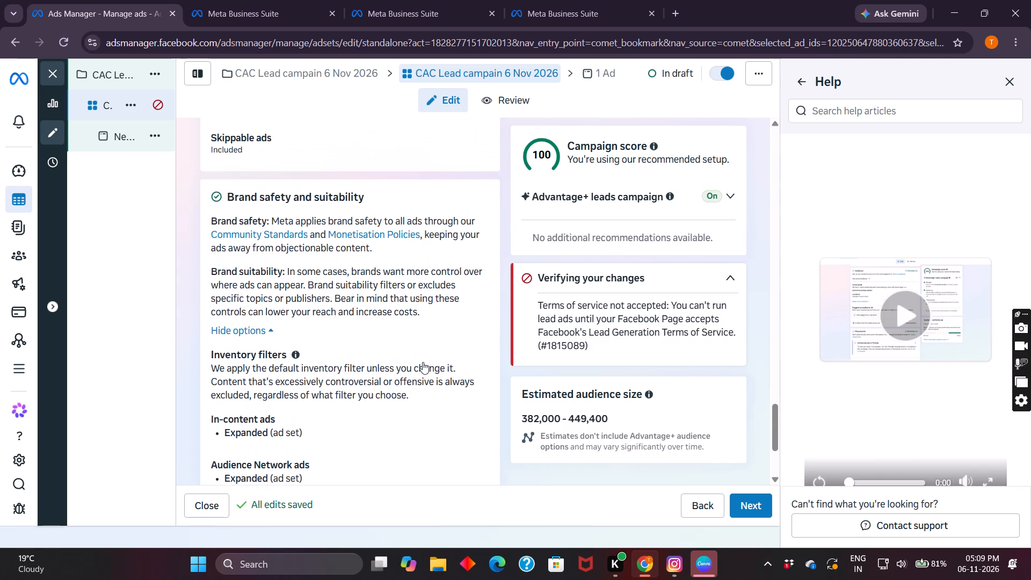
{"action": "scroll", "coordinate": [423, 362], "scroll_direction": "up", "scroll_amount": 6}
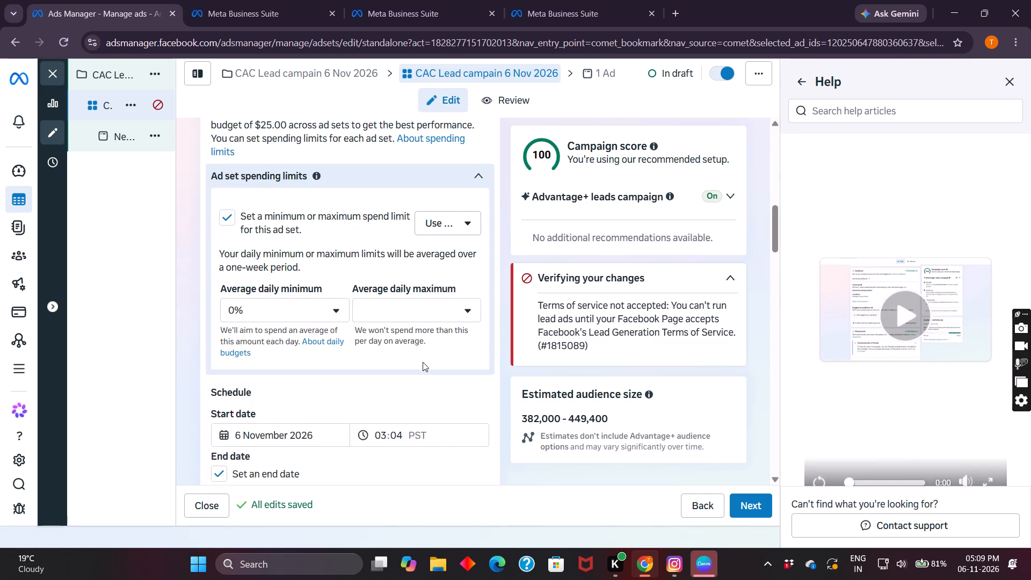
{"action": "scroll", "coordinate": [423, 362], "scroll_direction": "up", "scroll_amount": 4}
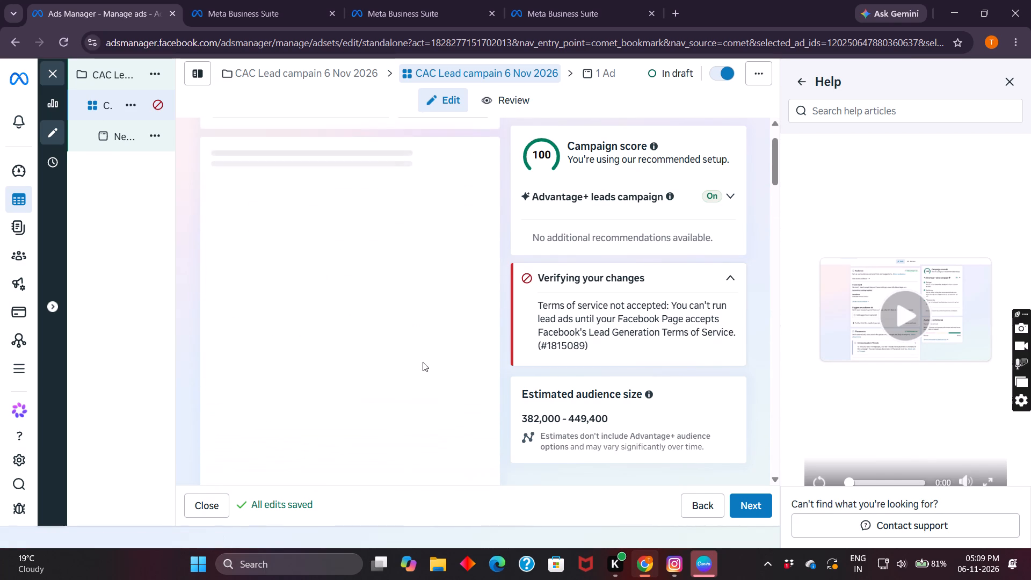
{"action": "scroll", "coordinate": [423, 362], "scroll_direction": "up", "scroll_amount": 2}
{"action": "scroll", "coordinate": [423, 362], "scroll_direction": "down", "scroll_amount": 7}
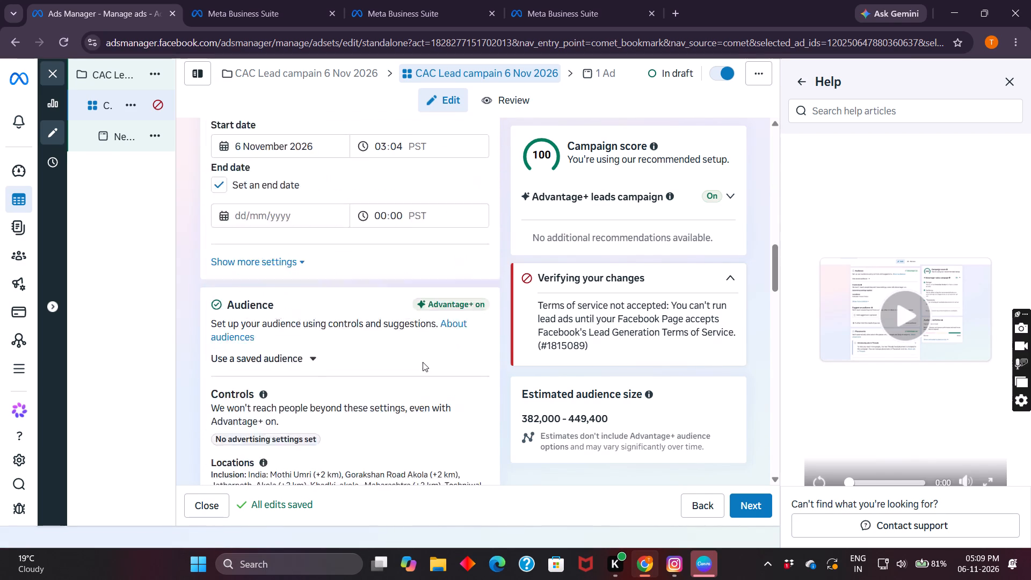
{"action": "scroll", "coordinate": [423, 362], "scroll_direction": "down", "scroll_amount": 2}
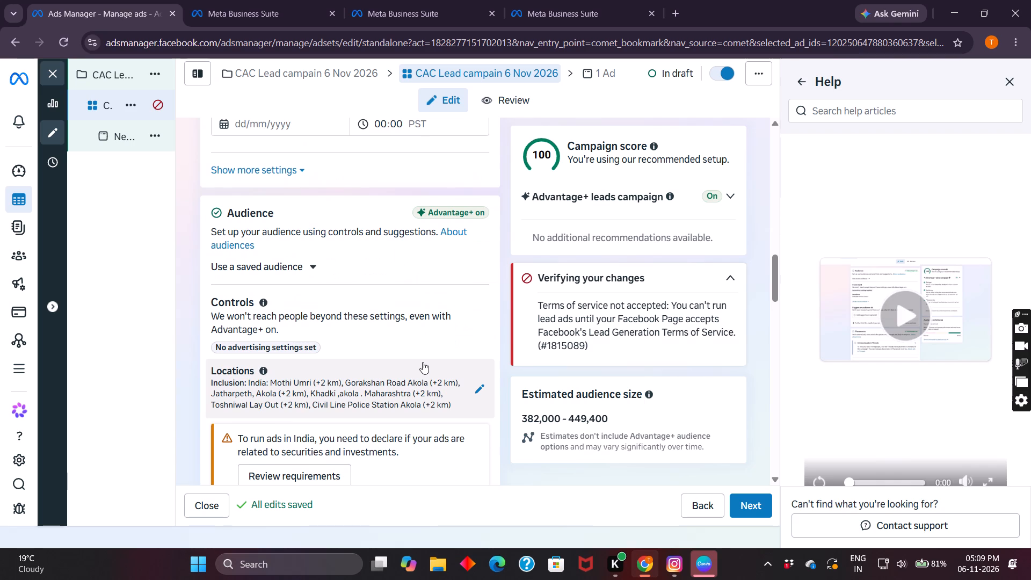
Show the ad set's audience suggestions and open the suggested minimum age for editing.
{"action": "scroll", "coordinate": [423, 362], "scroll_direction": "down", "scroll_amount": 3}
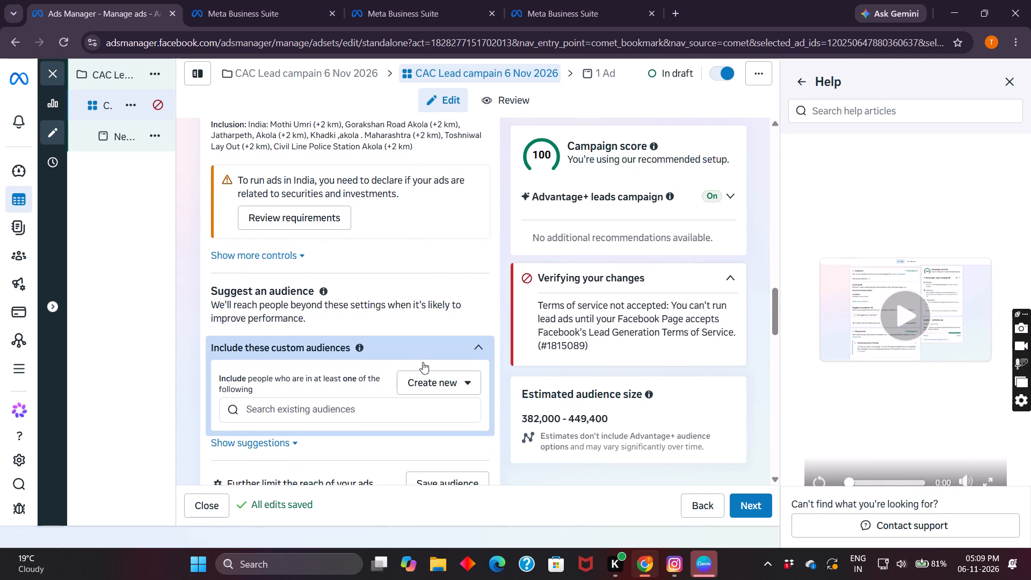
{"action": "scroll", "coordinate": [423, 362], "scroll_direction": "down", "scroll_amount": 3}
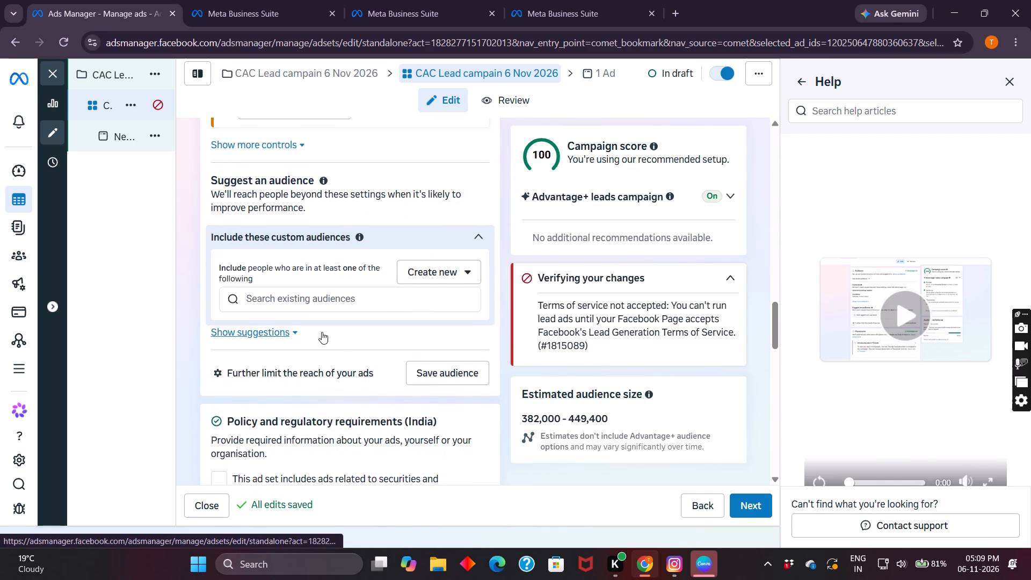
{"action": "left_click", "coordinate": [292, 331]}
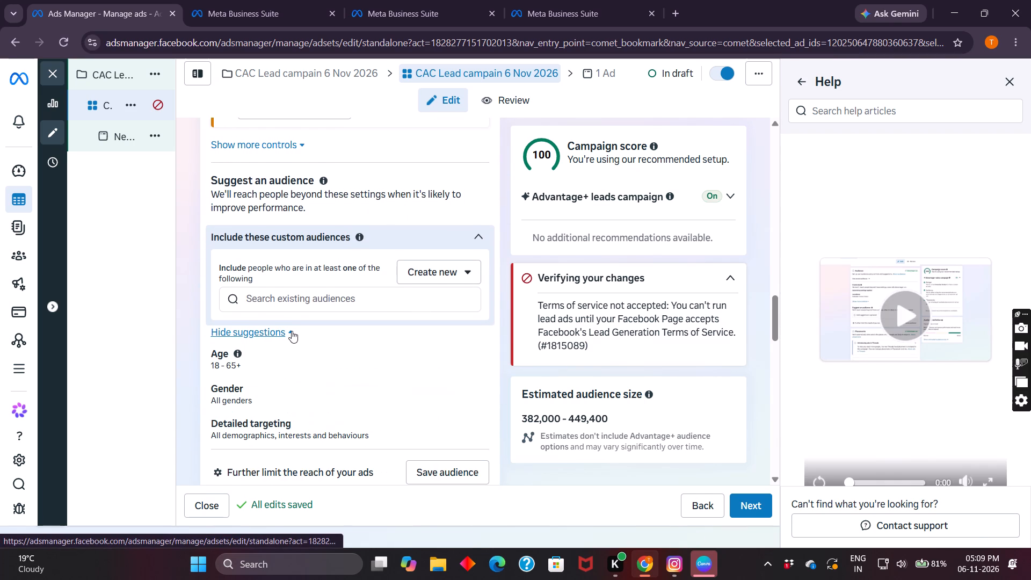
{"action": "scroll", "coordinate": [292, 331], "scroll_direction": "down", "scroll_amount": 3}
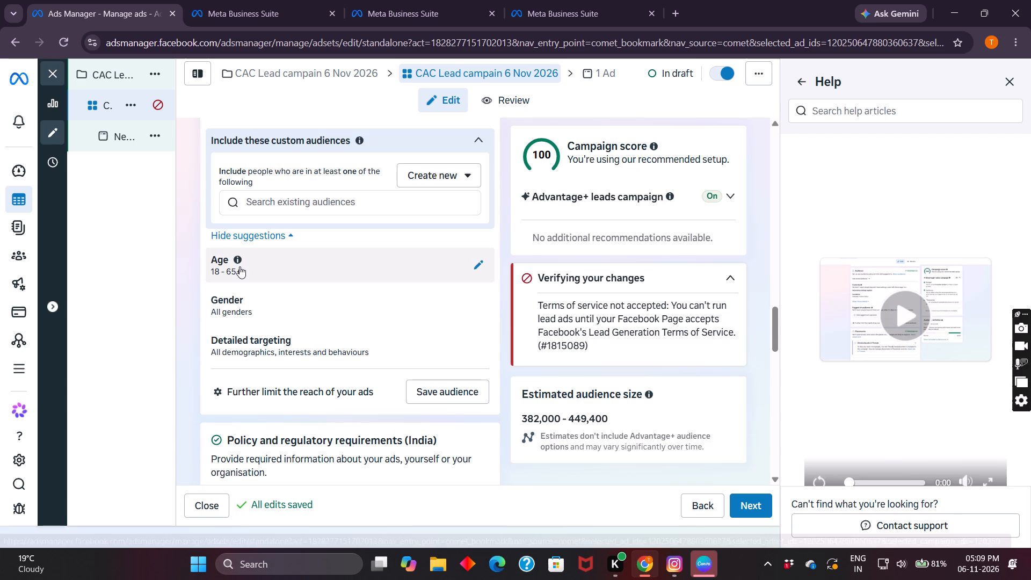
{"action": "left_click", "coordinate": [239, 266]}
{"action": "left_click", "coordinate": [273, 224]}
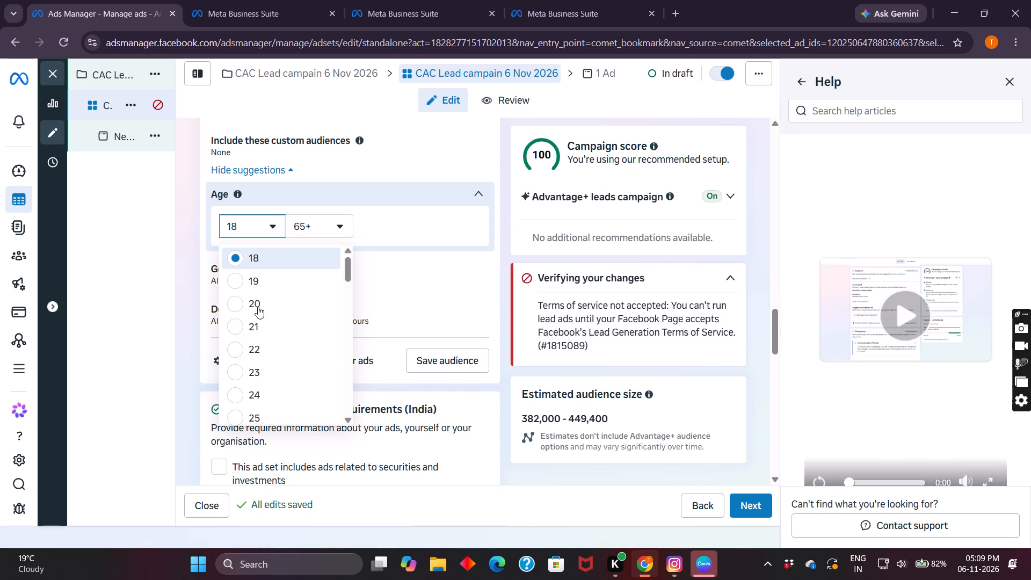
Set the suggested audience's age range to 20–50.
{"action": "left_click", "coordinate": [228, 307]}
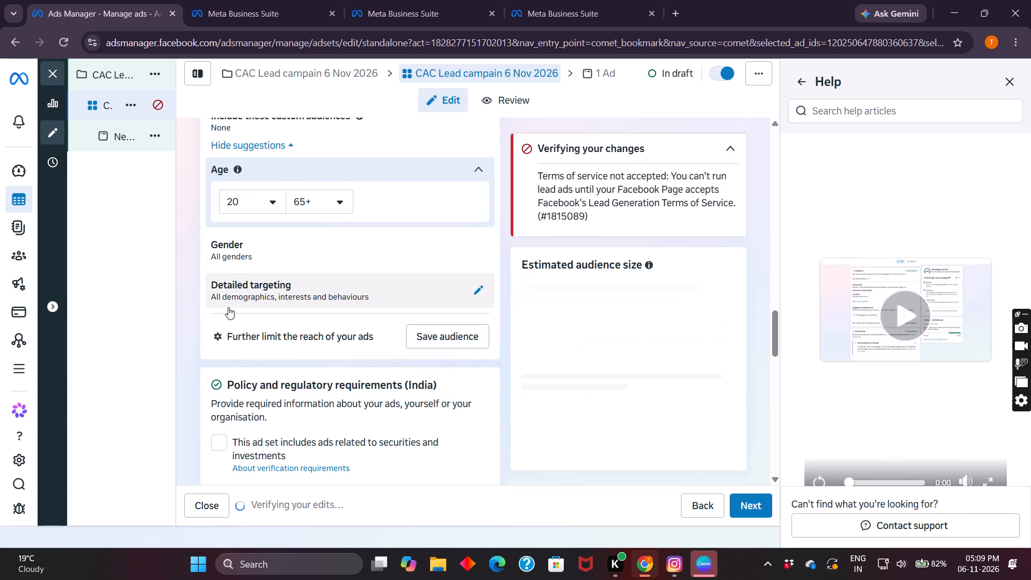
{"action": "left_click", "coordinate": [339, 222]}
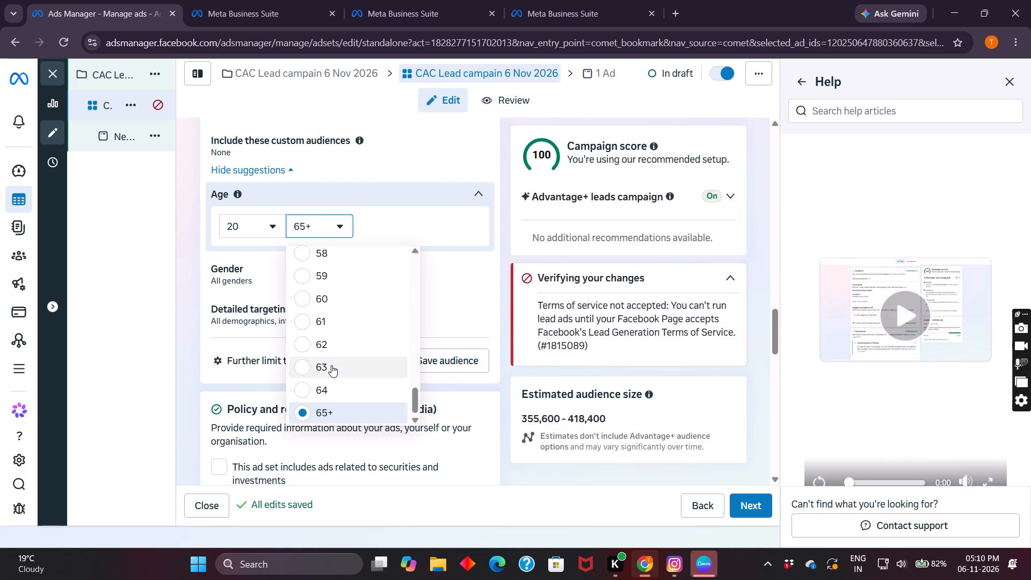
{"action": "scroll", "coordinate": [331, 365], "scroll_direction": "up", "scroll_amount": 3}
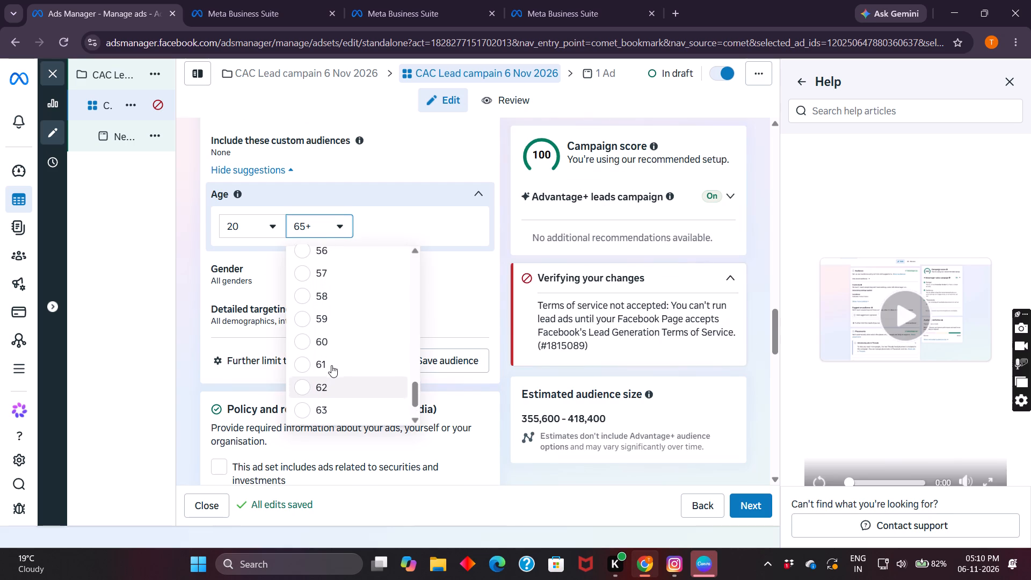
{"action": "scroll", "coordinate": [331, 365], "scroll_direction": "up", "scroll_amount": 4}
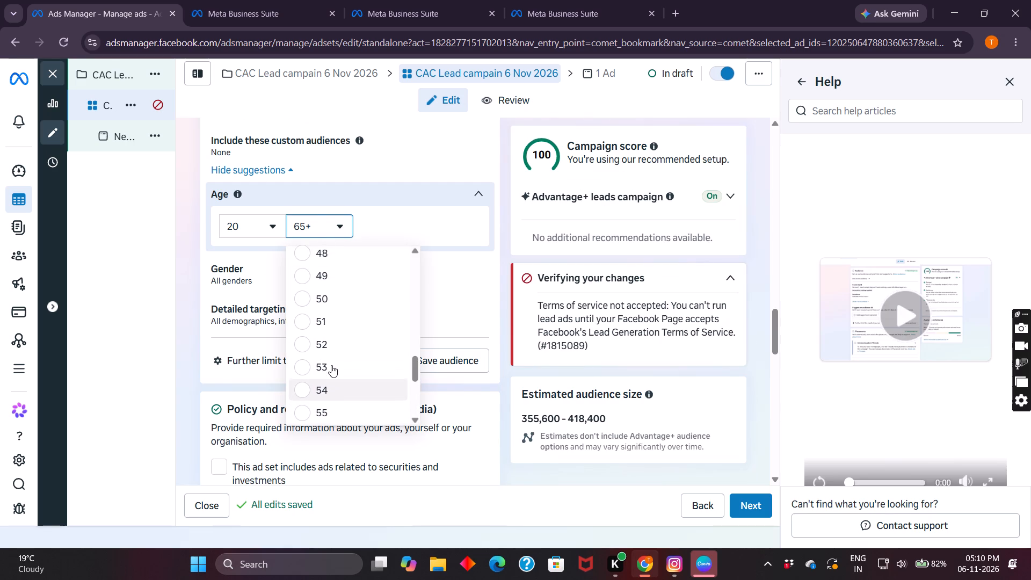
{"action": "scroll", "coordinate": [331, 365], "scroll_direction": "up", "scroll_amount": 2}
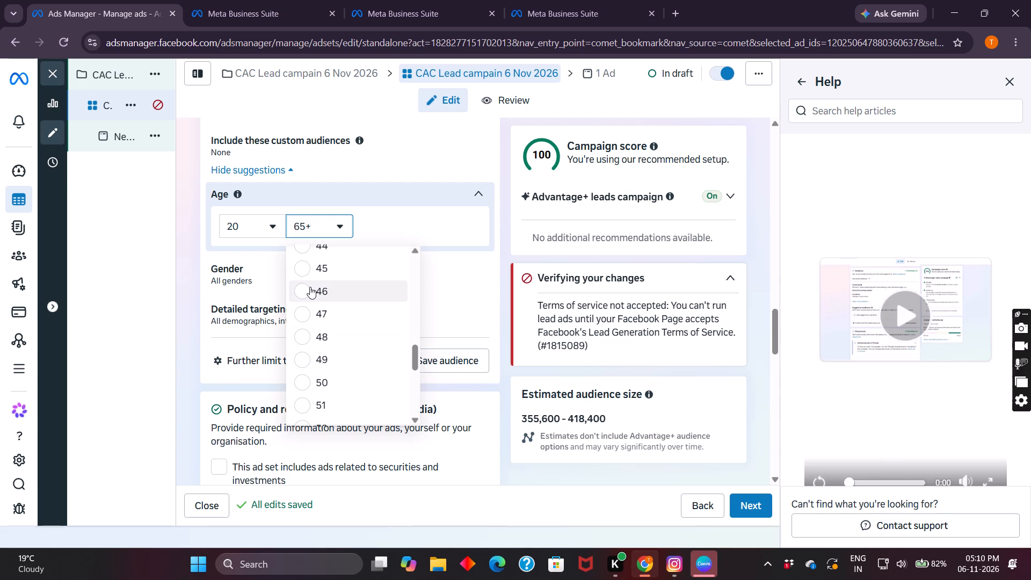
{"action": "scroll", "coordinate": [310, 270], "scroll_direction": "up", "scroll_amount": 2}
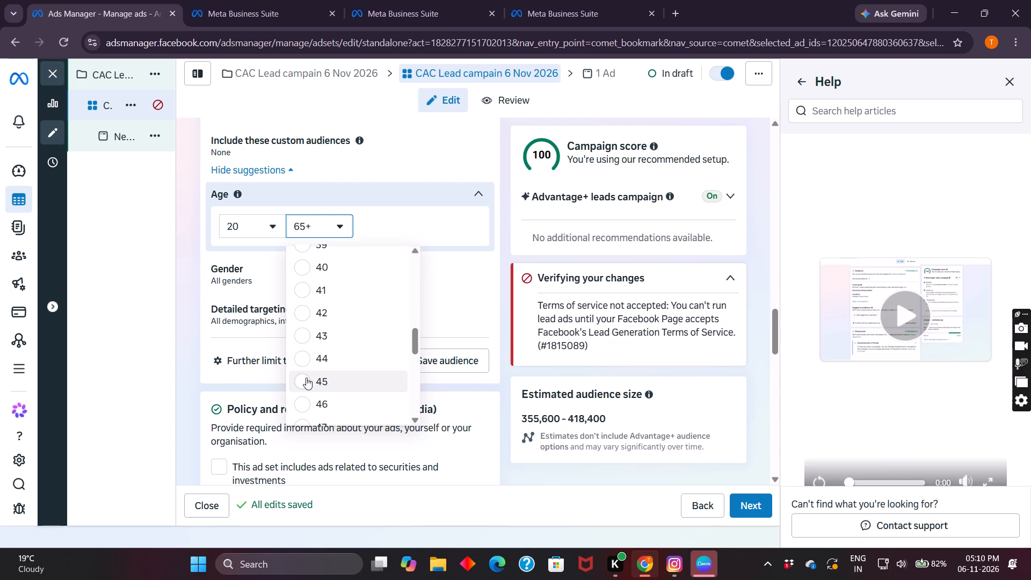
{"action": "scroll", "coordinate": [306, 378], "scroll_direction": "down", "scroll_amount": 2}
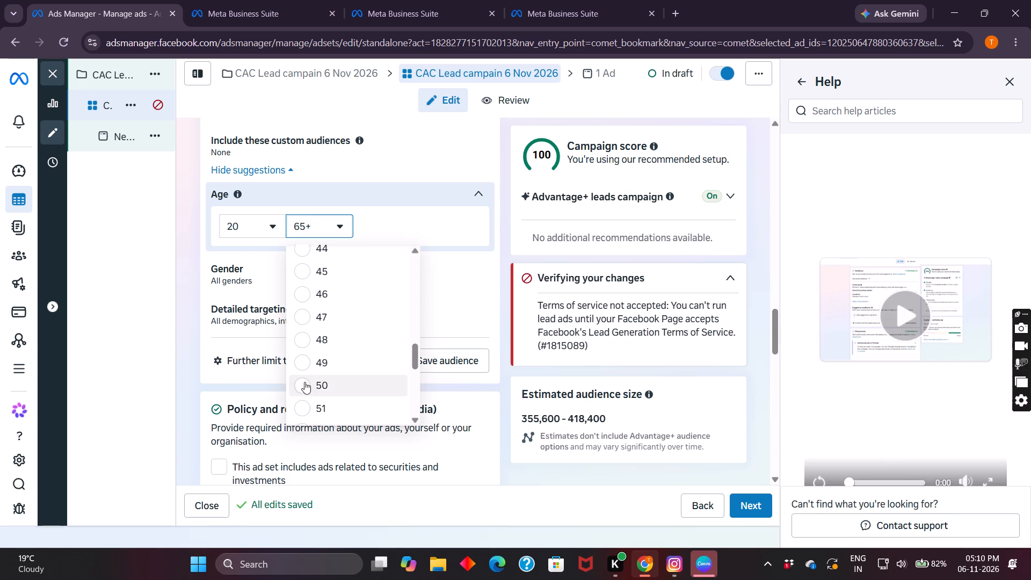
{"action": "left_click", "coordinate": [304, 382]}
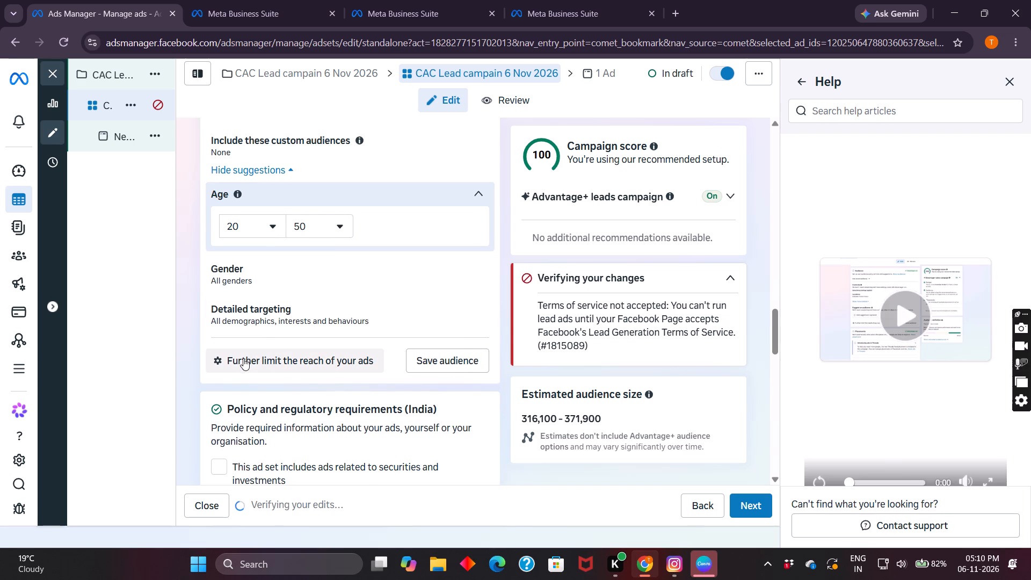
Open the suggested audience's detailed targeting for adding demographics, interests or behaviours.
{"action": "left_click", "coordinate": [307, 307]}
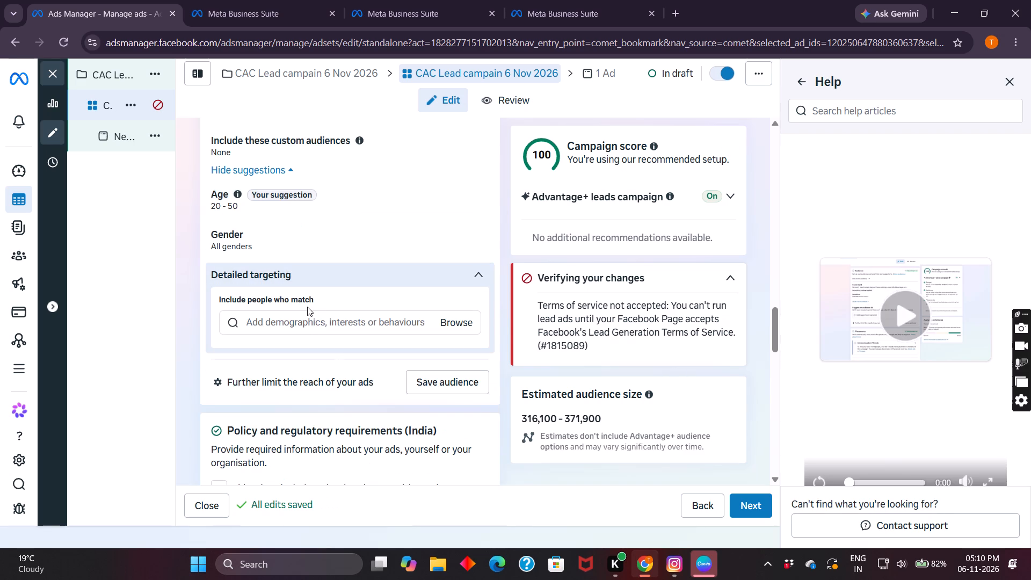
{"action": "left_click", "coordinate": [301, 317]}
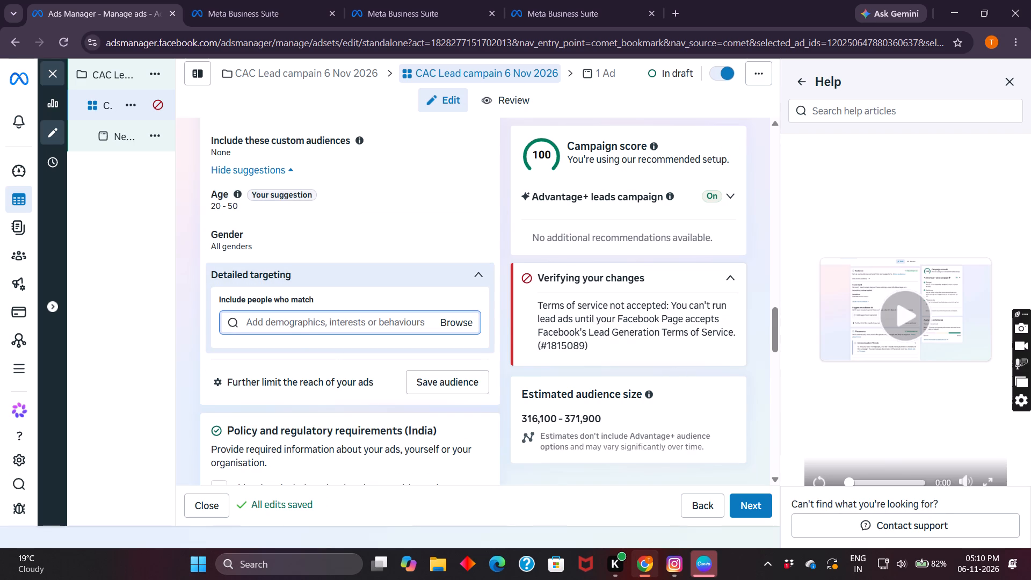
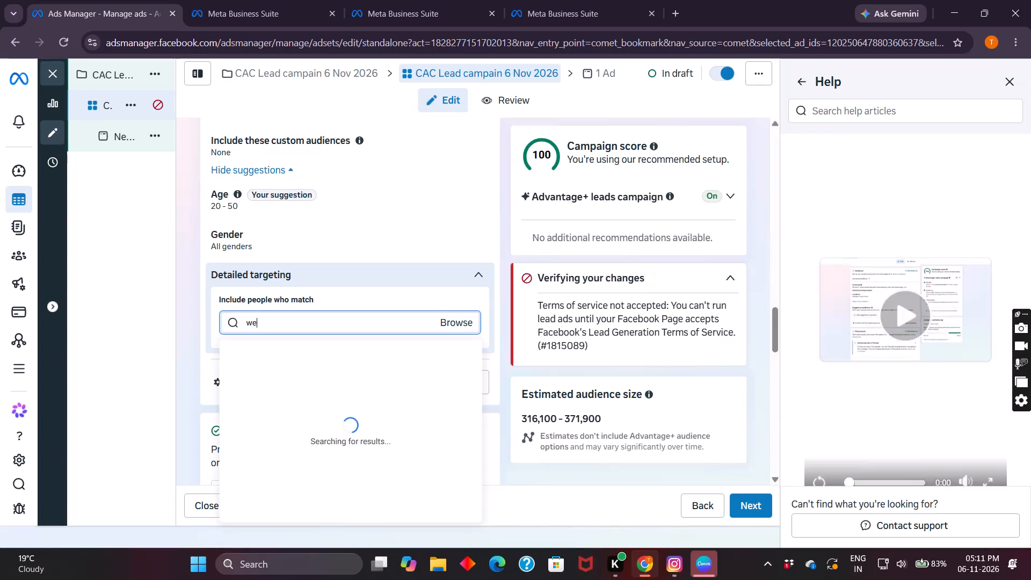
Search the detailed targeting for "wedding" and add the Weddings interest to the people to include.
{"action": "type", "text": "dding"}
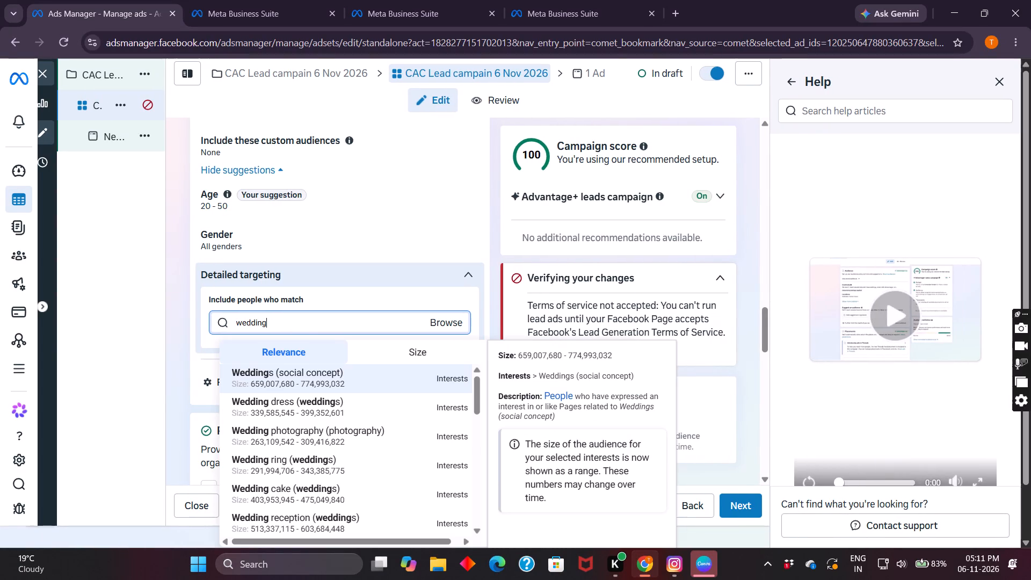
{"action": "left_click", "coordinate": [274, 382]}
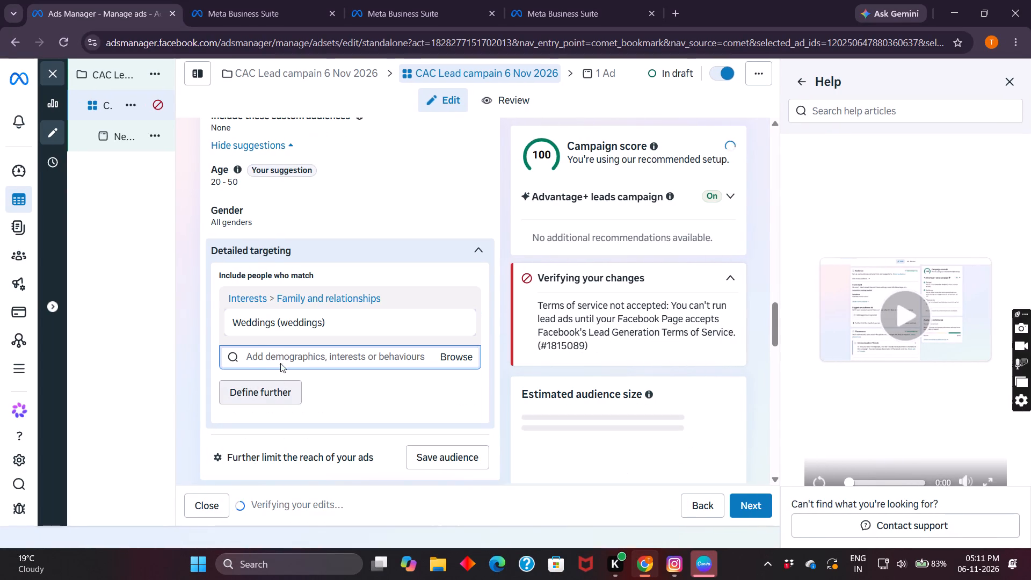
{"action": "left_click_drag", "start_coordinate": [286, 353], "coordinate": [228, 354]}
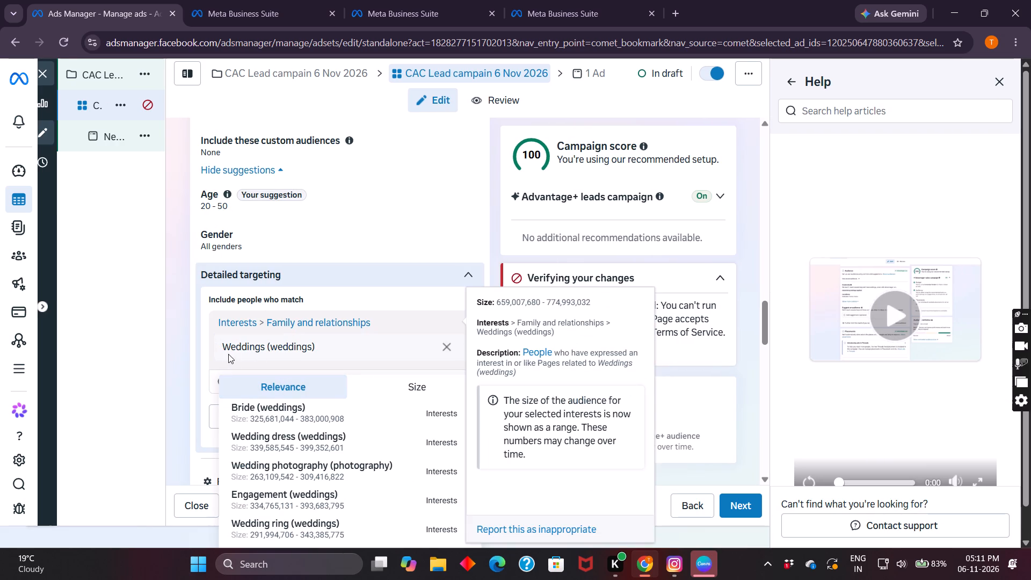
Search detailed targeting for "henna" and add the Body art (art) interest alongside Weddings.
{"action": "left_click_drag", "start_coordinate": [228, 354], "coordinate": [202, 403]}
{"action": "left_click", "coordinate": [202, 403]}
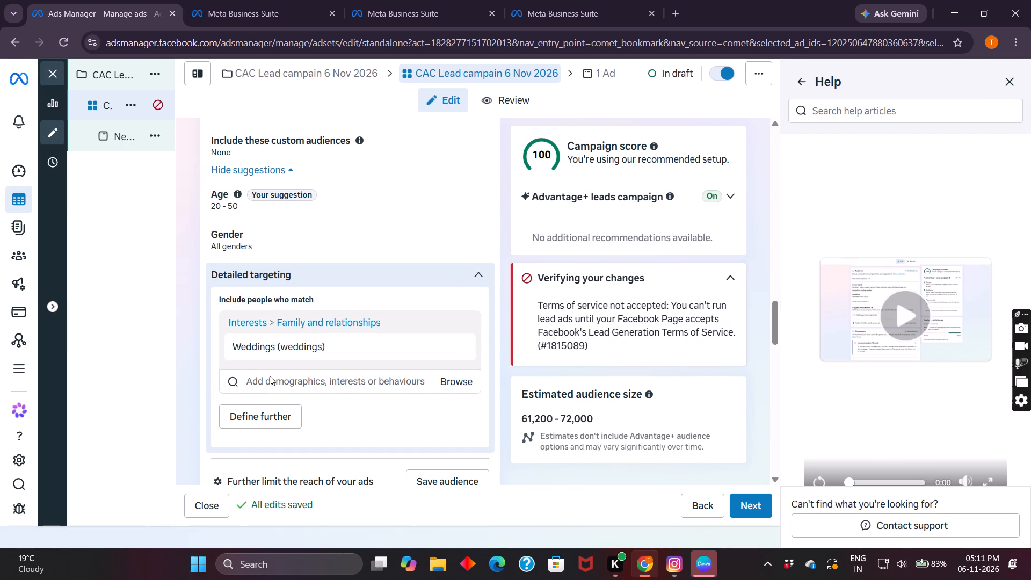
{"action": "left_click", "coordinate": [270, 376]}
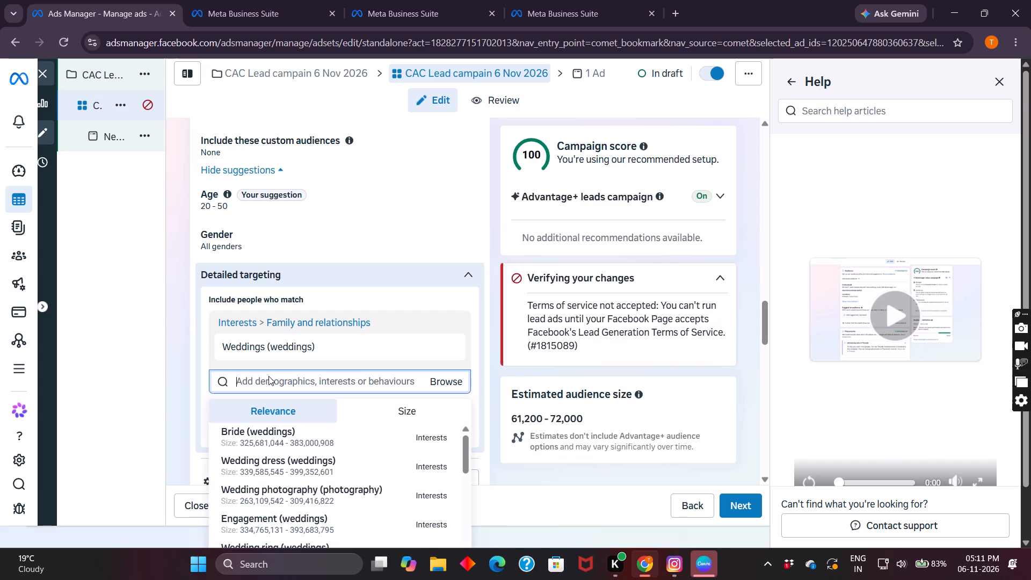
{"action": "type", "text": "henna"}
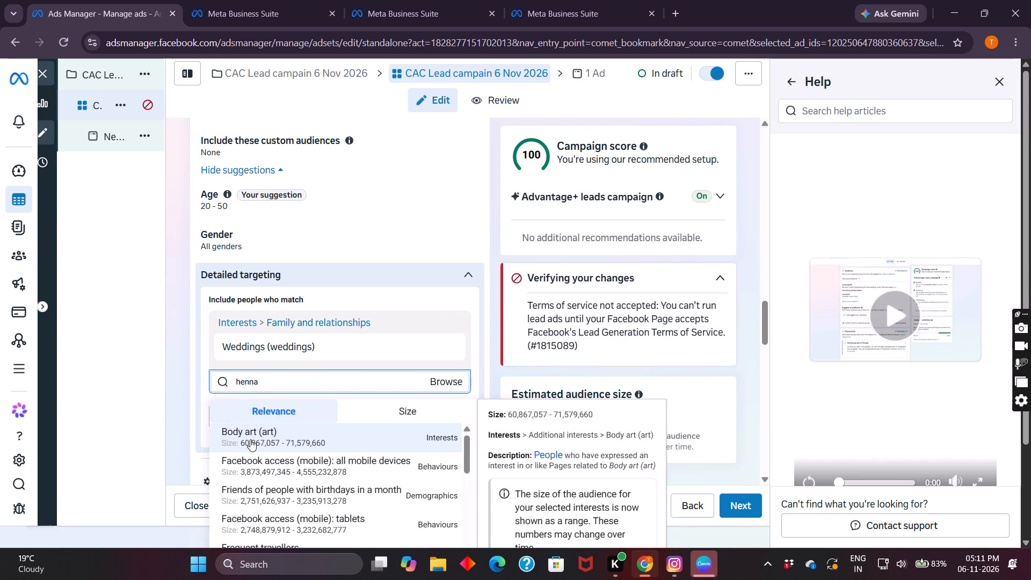
{"action": "left_click", "coordinate": [250, 439]}
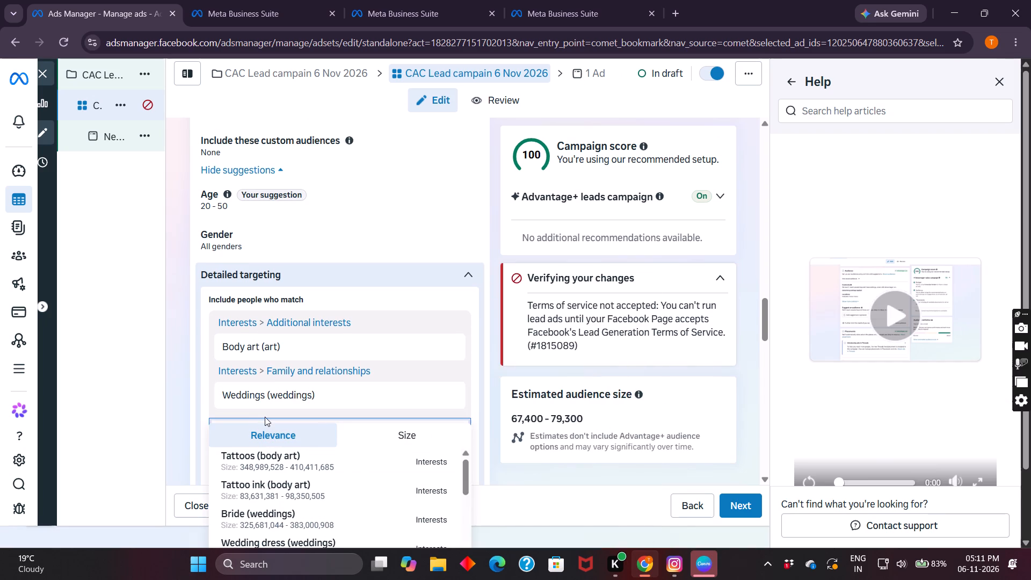
Search detailed targeting for "Mehendi", then clear the search.
{"action": "scroll", "coordinate": [348, 267], "scroll_direction": "down", "scroll_amount": 1}
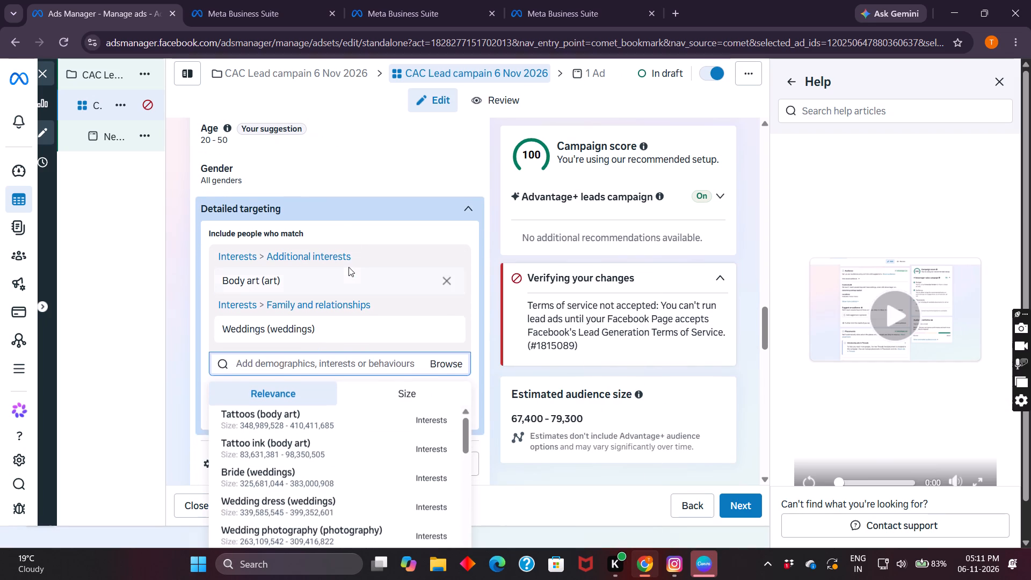
{"action": "left_click", "coordinate": [304, 358]}
{"action": "type", "text": "Mehendi"}
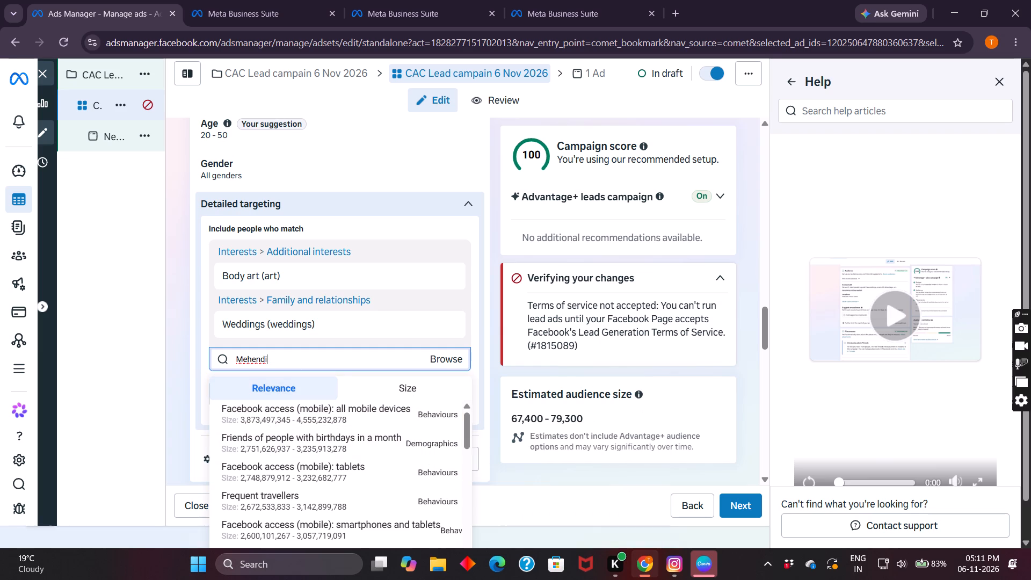
{"action": "key", "text": "BackSpace"}
{"action": "key", "text": "BackSpace"}
{"action": "key", "text": "BackSpace"}
{"action": "key", "text": "BackSpace"}
{"action": "key", "text": "BackSpace"}
{"action": "key", "text": "BackSpace"}
{"action": "key", "text": "BackSpace"}
{"action": "key", "text": "BackSpace"}
{"action": "key", "text": "BackSpace"}
{"action": "key", "text": "BackSpace"}
{"action": "key", "text": "BackSpace"}
{"action": "key", "text": "BackSpace"}
{"action": "key", "text": "BackSpace"}
{"action": "key", "text": "BackSpace"}
{"action": "key", "text": "BackSpace"}
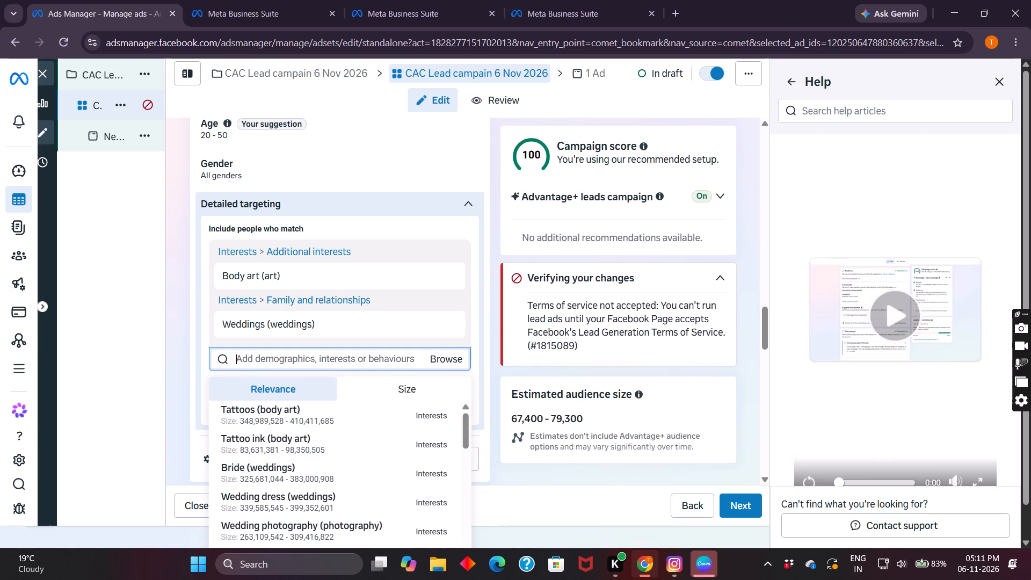
Search detailed targeting for bridal makeup, then add the Tattoos (body art) interest.
{"action": "type", "text": "Drid"}
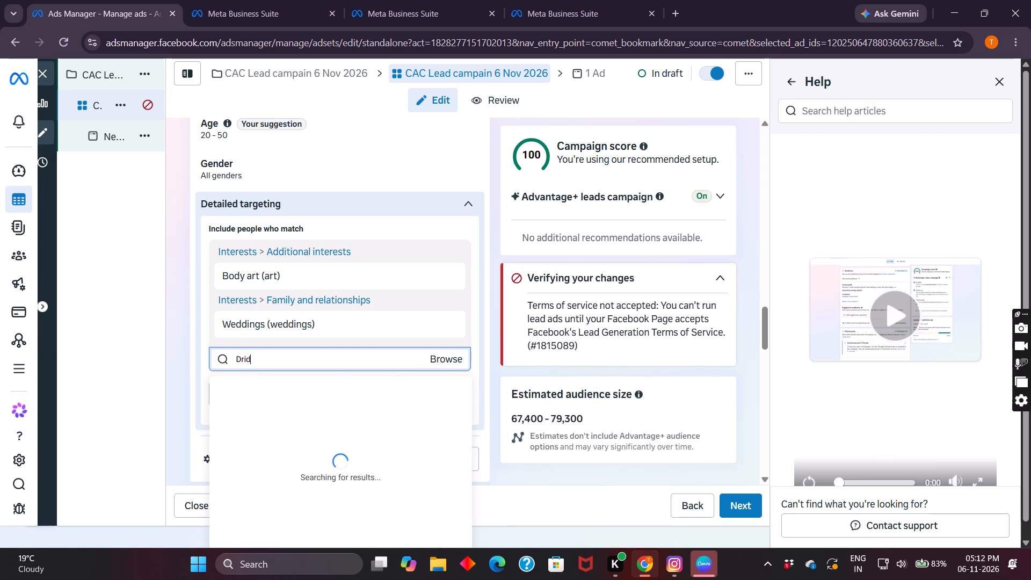
{"action": "type", "text": "al"}
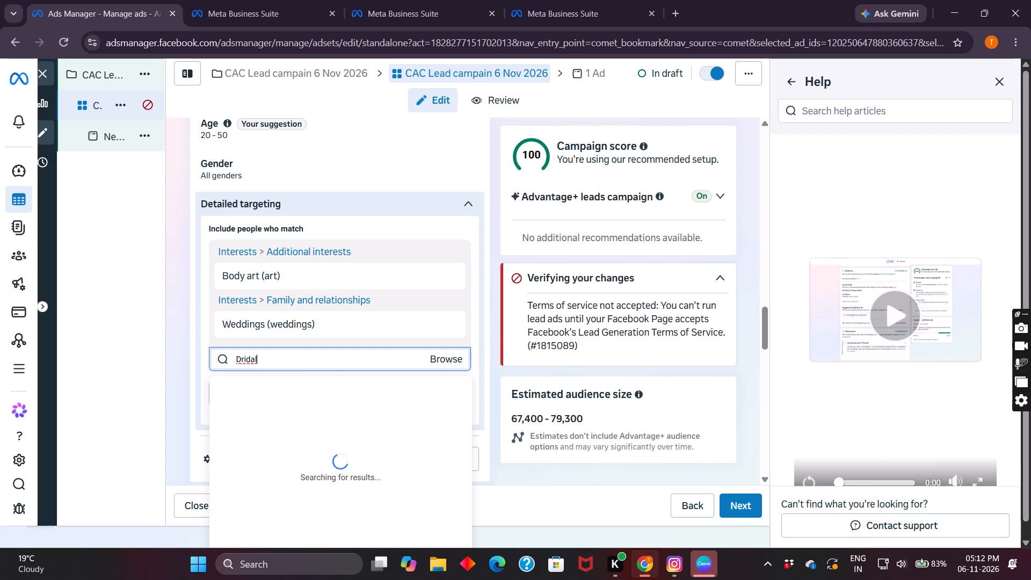
{"action": "key", "text": "space"}
{"action": "type", "text": "mak"}
{"action": "type", "text": "eup"}
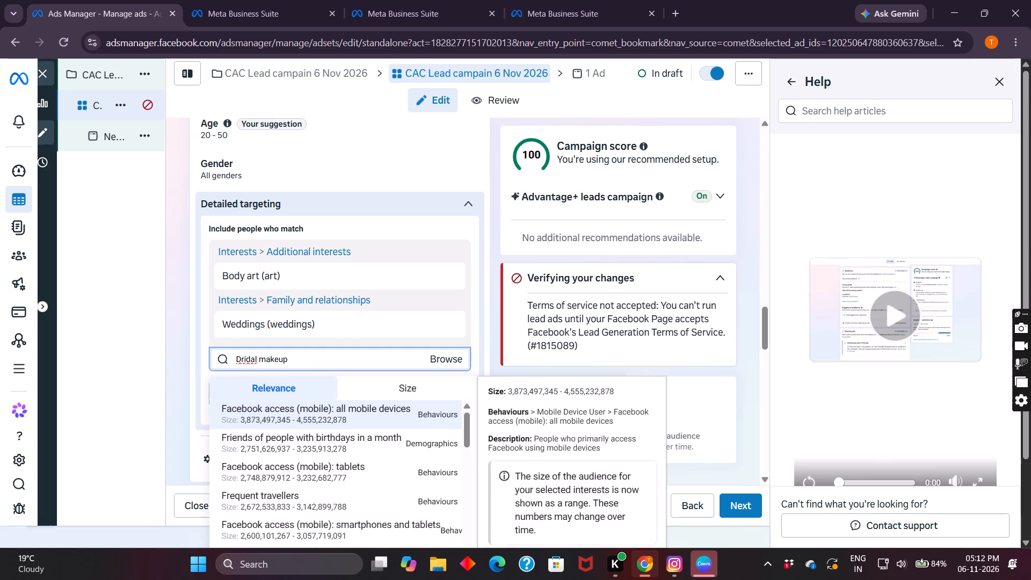
{"action": "left_click", "coordinate": [241, 360]}
{"action": "key", "text": "BackSpace"}
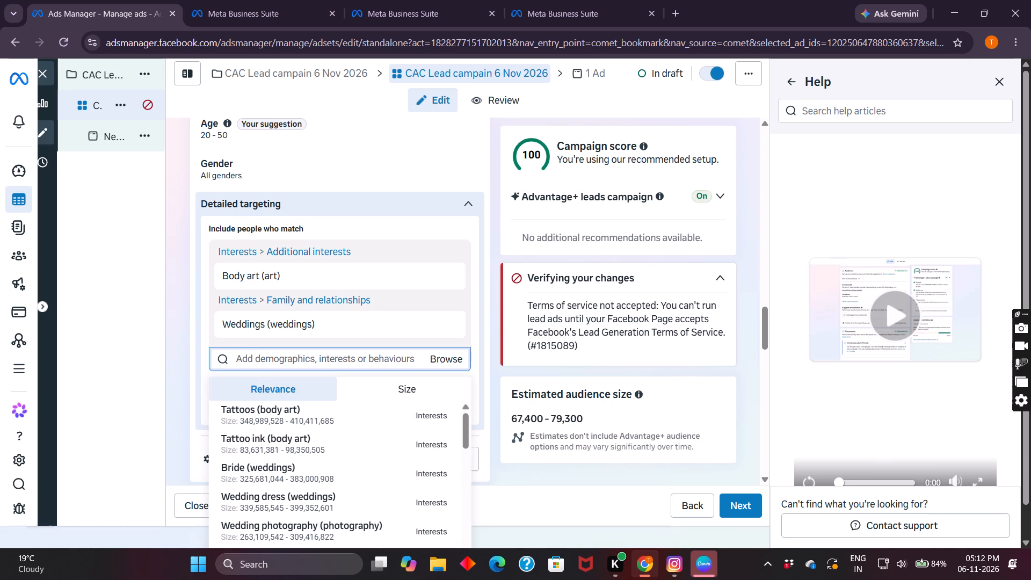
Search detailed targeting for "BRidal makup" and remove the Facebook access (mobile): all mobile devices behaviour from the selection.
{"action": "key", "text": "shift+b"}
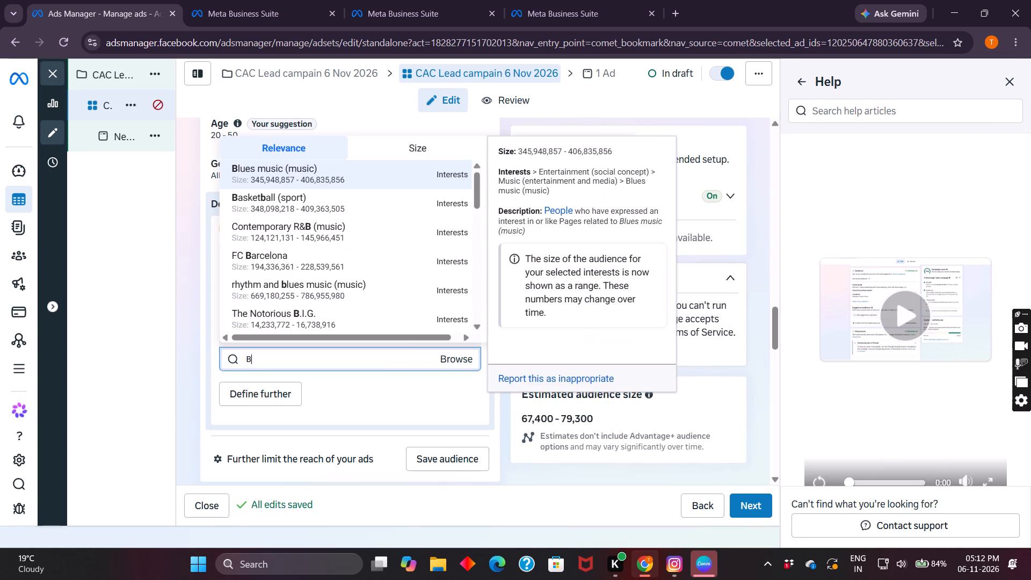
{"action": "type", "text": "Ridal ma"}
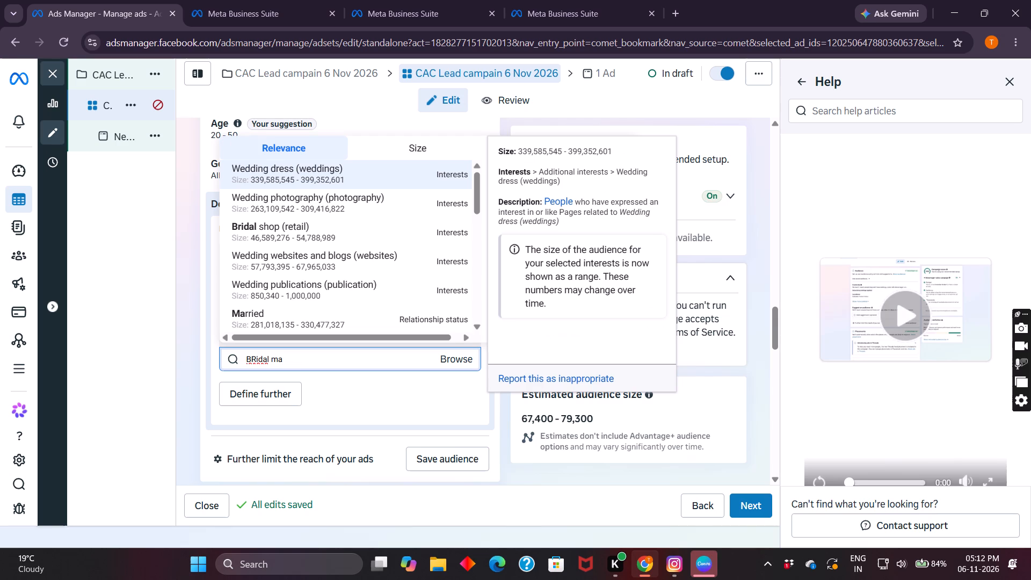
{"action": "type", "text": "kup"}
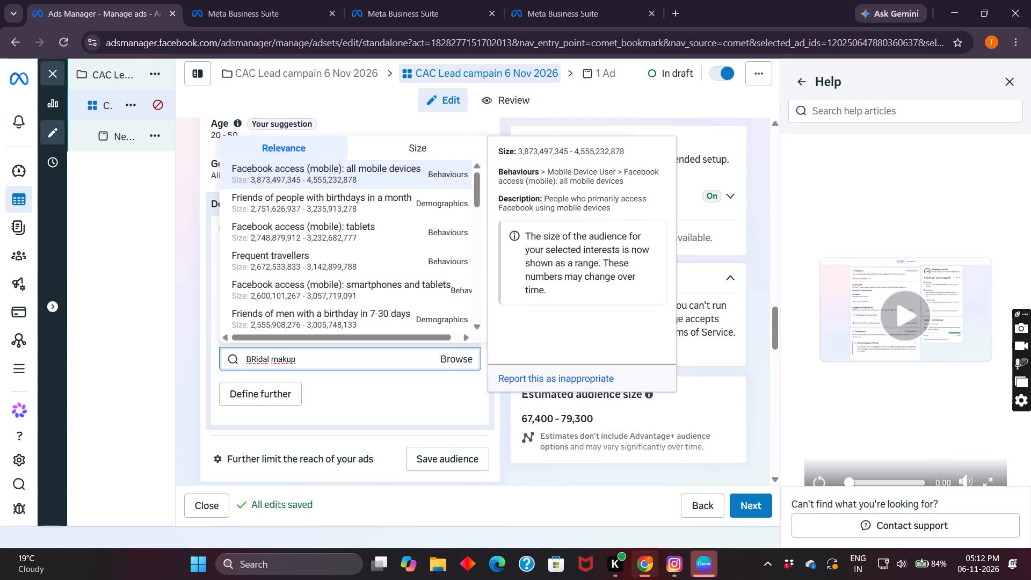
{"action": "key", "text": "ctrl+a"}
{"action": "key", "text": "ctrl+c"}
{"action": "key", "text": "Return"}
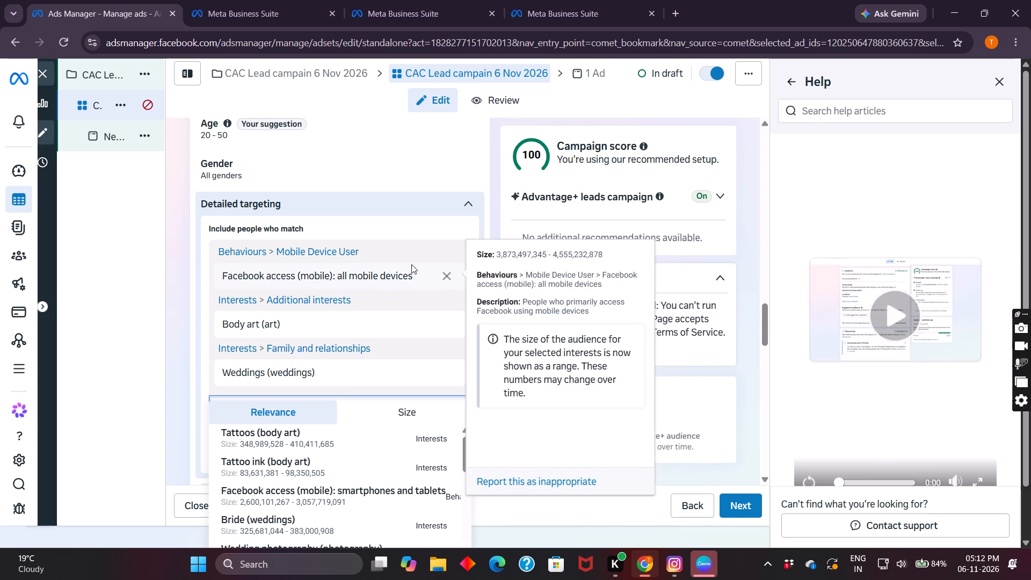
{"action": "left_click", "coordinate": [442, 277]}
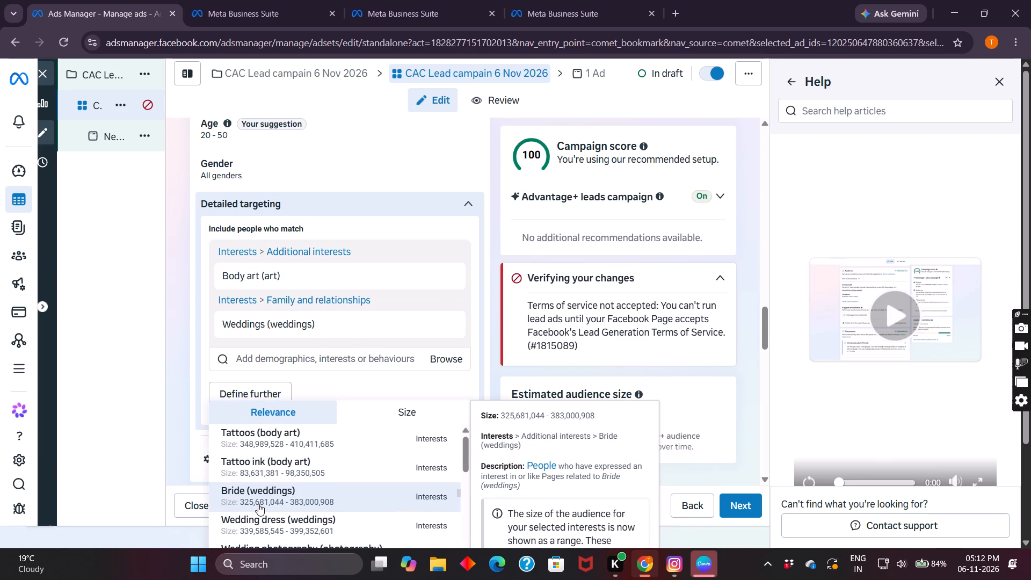
Add the suggested Tattoos (body art) interest to the detailed targeting.
{"action": "left_click", "coordinate": [280, 440]}
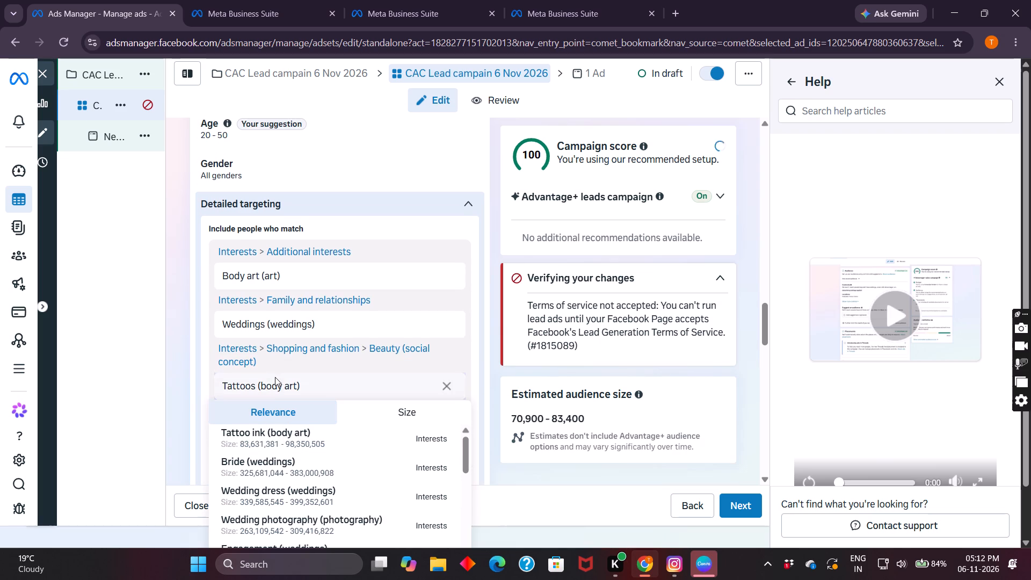
Search detailed targeting for "wedmegood" and look through the suggested matches.
{"action": "scroll", "coordinate": [184, 363], "scroll_direction": "down", "scroll_amount": 1}
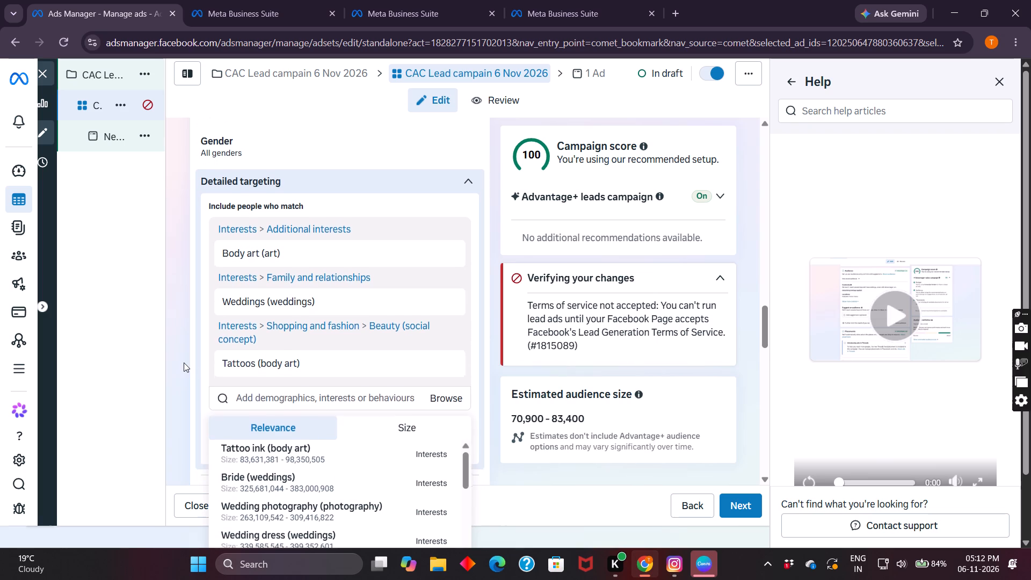
{"action": "scroll", "coordinate": [184, 363], "scroll_direction": "down", "scroll_amount": 1}
{"action": "left_click", "coordinate": [268, 343]}
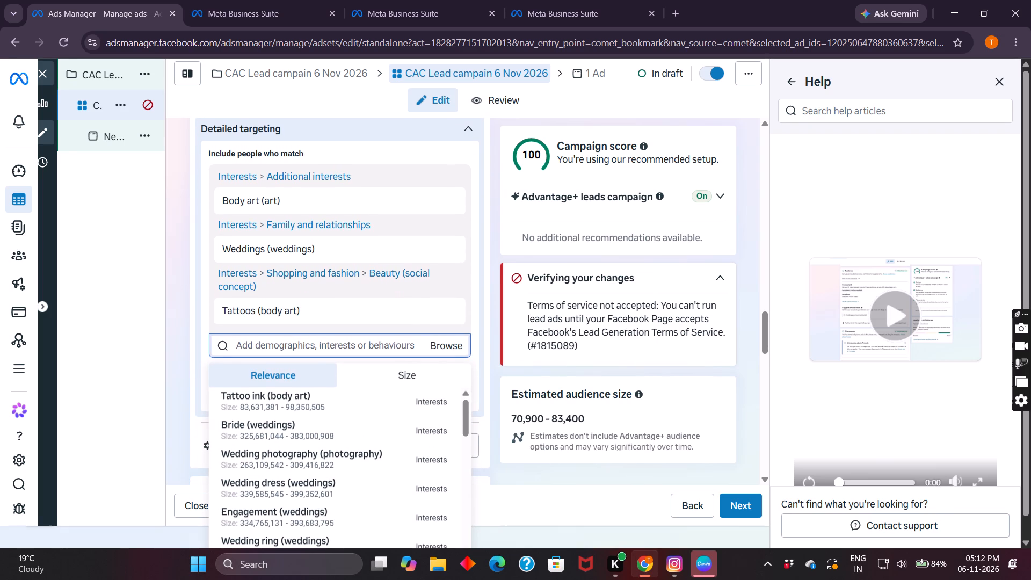
{"action": "type", "text": "wed"}
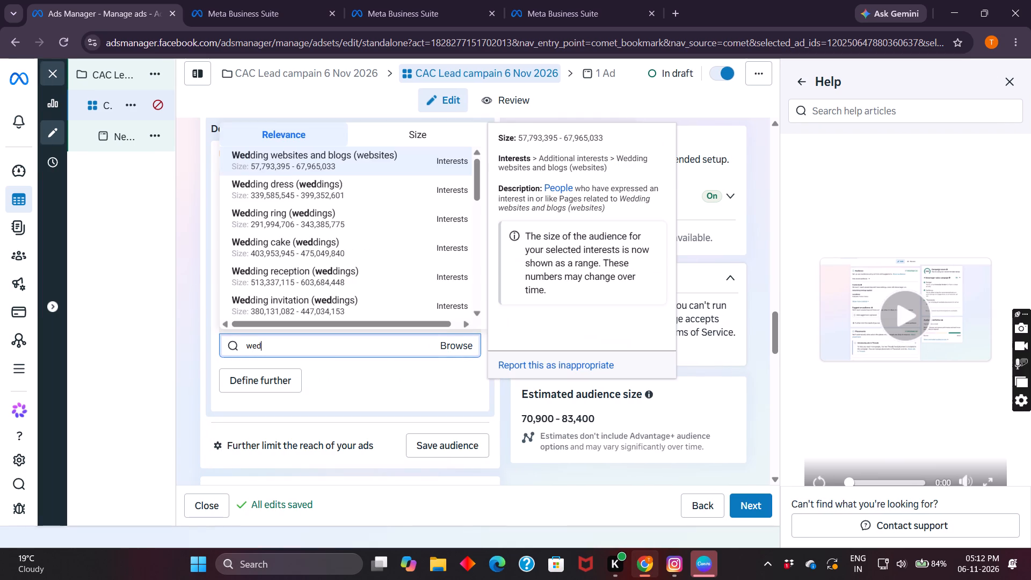
{"action": "type", "text": "med"}
{"action": "key", "text": "BackSpace"}
{"action": "type", "text": "good"}
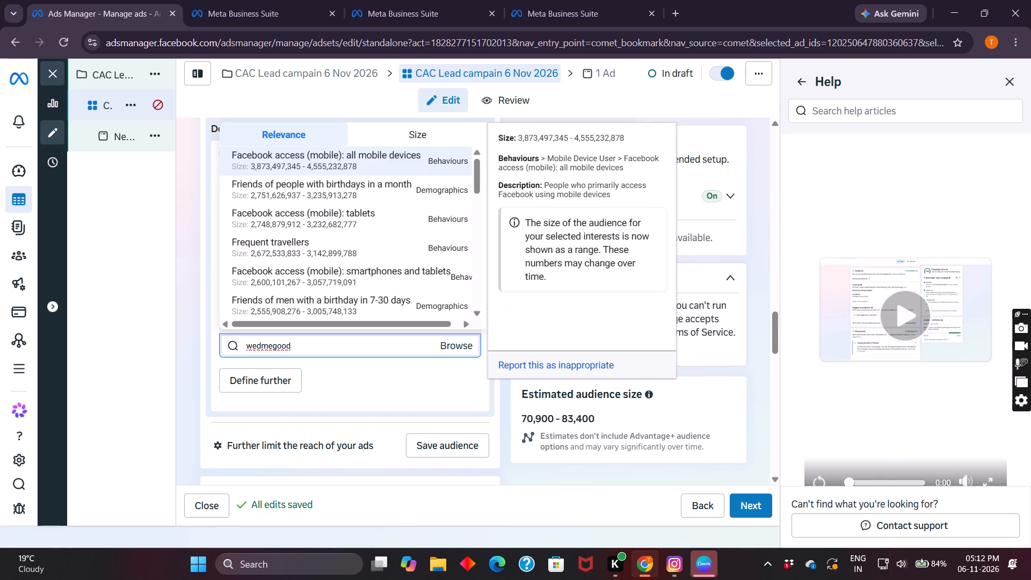
{"action": "scroll", "coordinate": [280, 281], "scroll_direction": "down", "scroll_amount": 2}
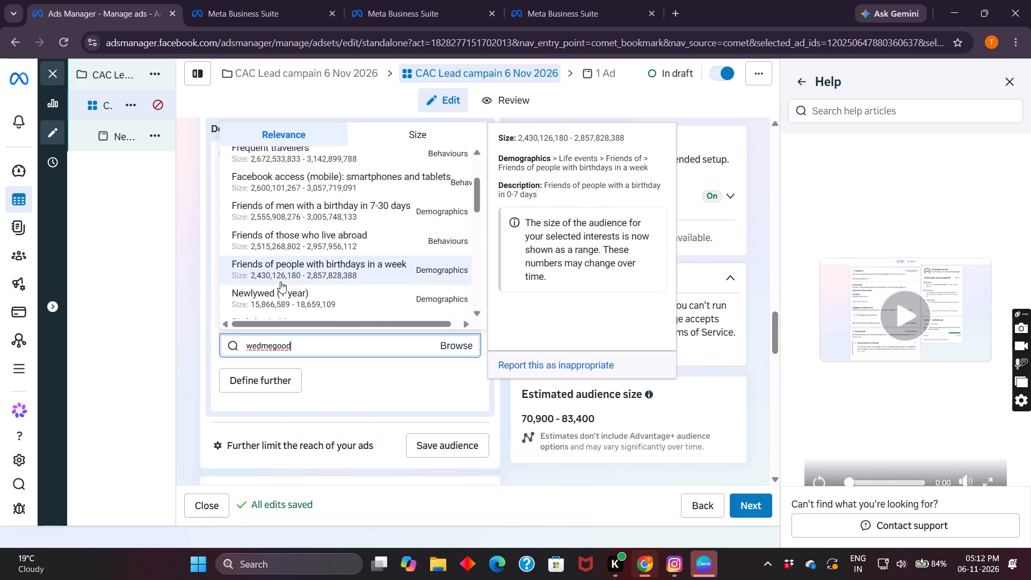
{"action": "scroll", "coordinate": [280, 281], "scroll_direction": "down", "scroll_amount": 1}
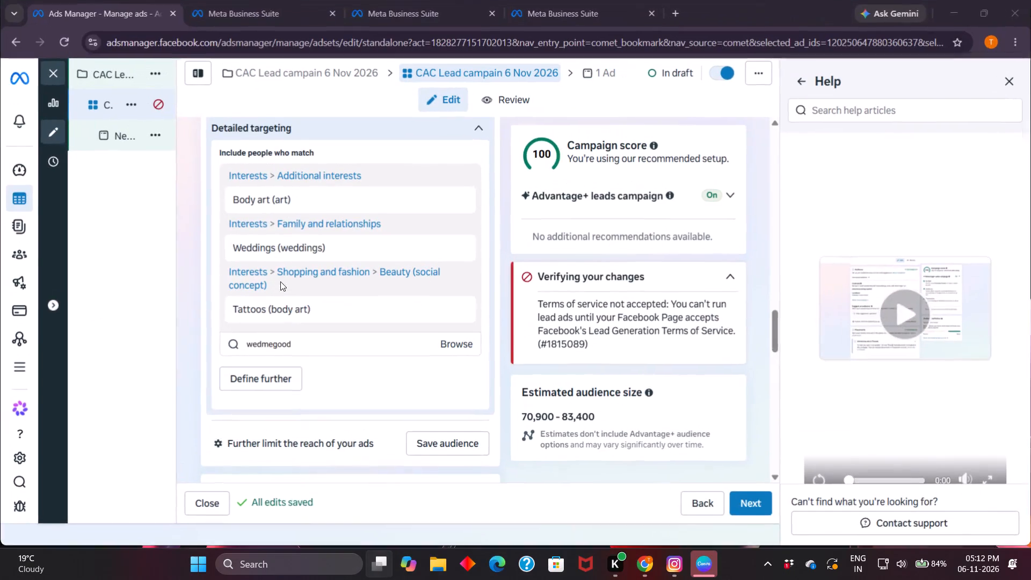
Search detailed targeting for "Mehndi", then clear the search.
{"action": "left_click", "coordinate": [299, 347]}
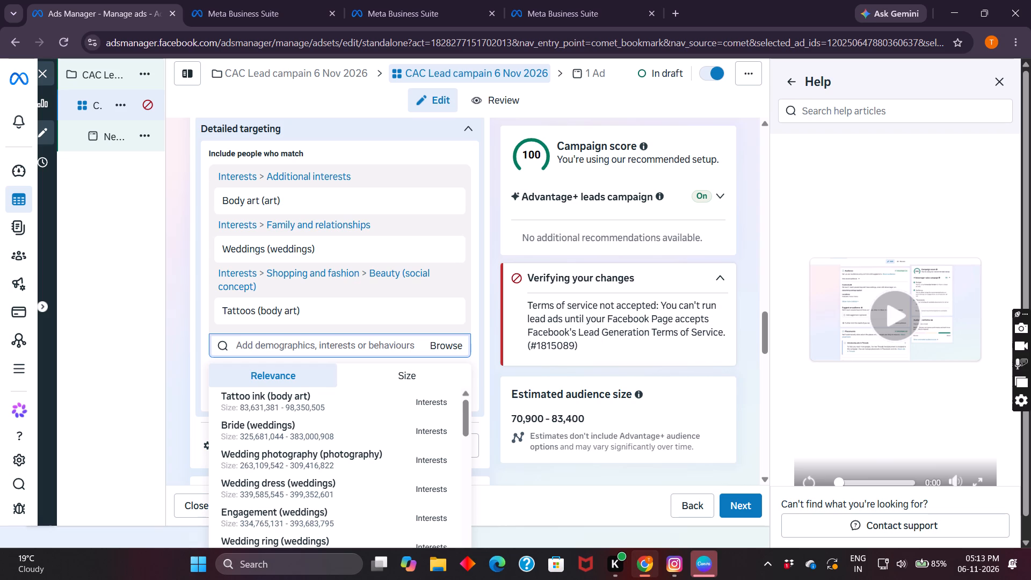
{"action": "type", "text": "Mehndi"}
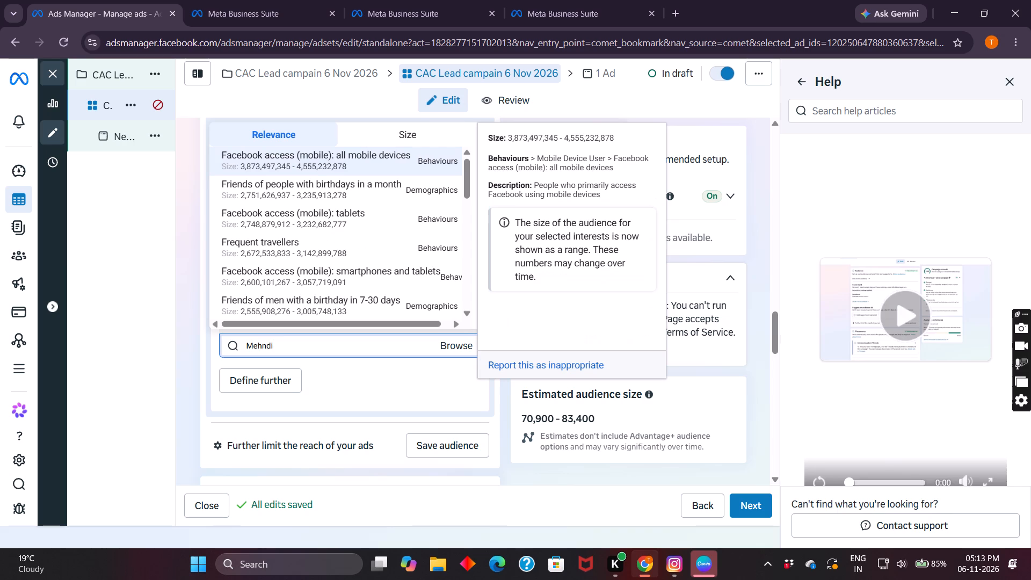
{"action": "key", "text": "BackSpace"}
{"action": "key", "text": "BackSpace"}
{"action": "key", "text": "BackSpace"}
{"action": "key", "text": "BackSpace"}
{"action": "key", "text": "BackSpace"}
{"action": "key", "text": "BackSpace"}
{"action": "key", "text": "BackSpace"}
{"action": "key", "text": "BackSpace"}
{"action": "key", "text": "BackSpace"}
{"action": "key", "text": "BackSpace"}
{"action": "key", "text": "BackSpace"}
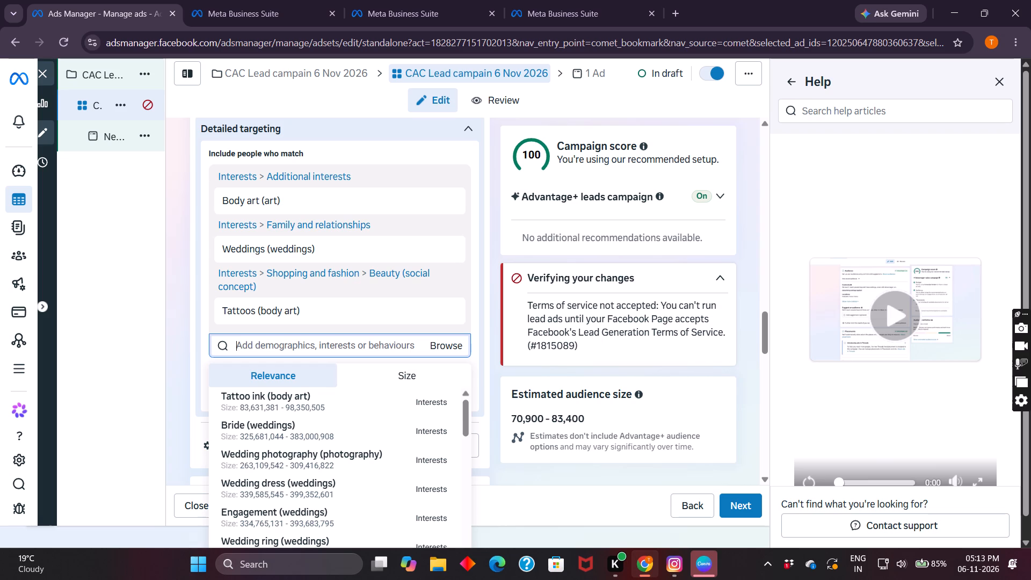
Search detailed targeting for "saree" and add the Women's clothing brands (clothing) interest.
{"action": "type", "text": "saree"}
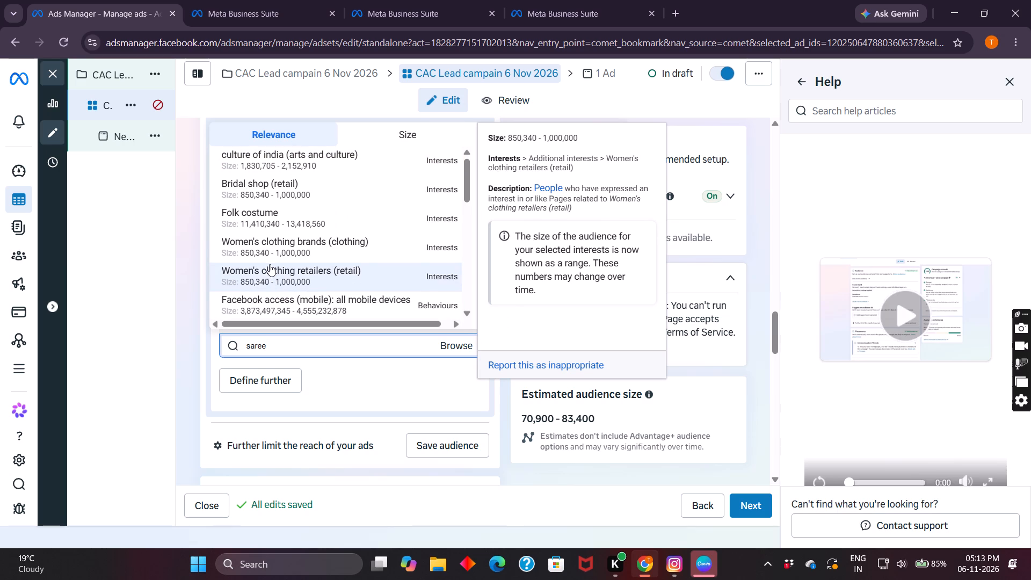
{"action": "left_click", "coordinate": [260, 248]}
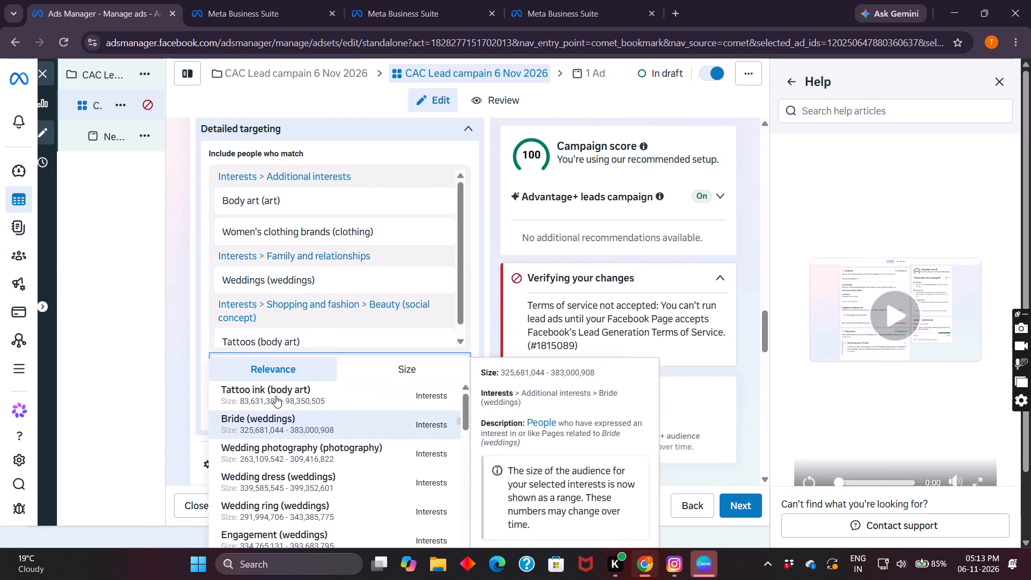
{"action": "left_click", "coordinate": [187, 341]}
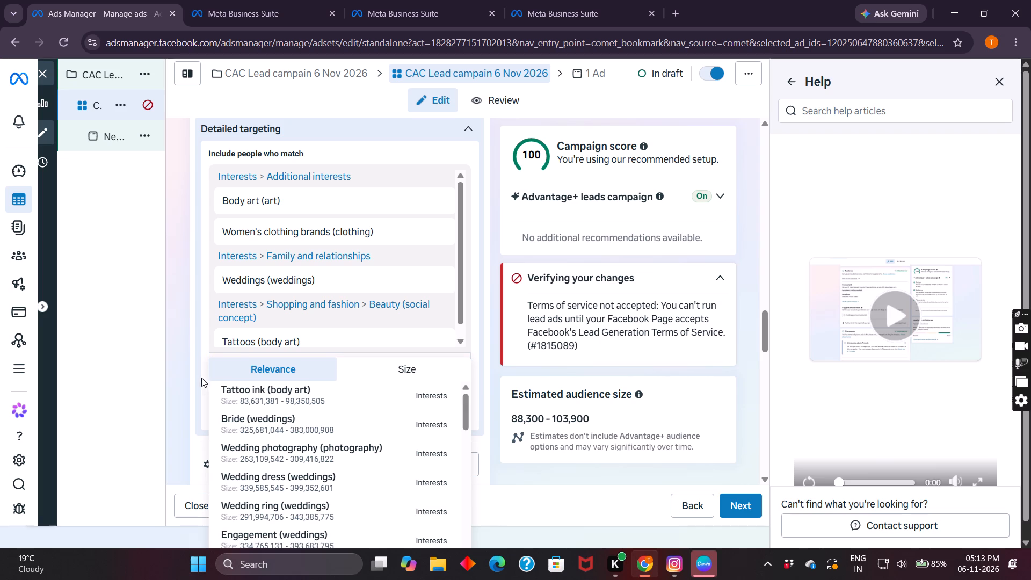
{"action": "scroll", "coordinate": [238, 308], "scroll_direction": "down", "scroll_amount": 1}
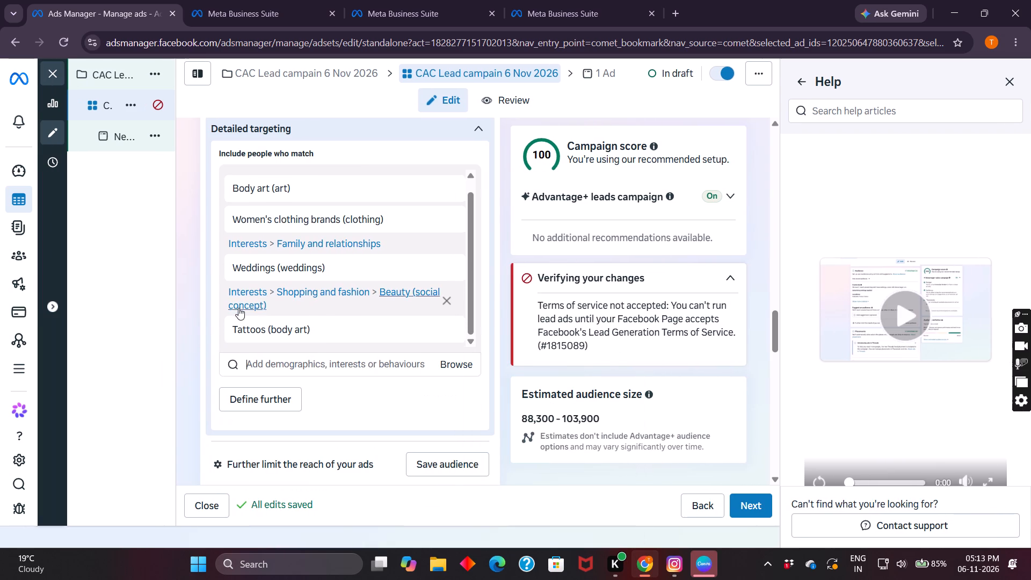
Open the detailed targeting search to find another interest.
{"action": "left_click", "coordinate": [246, 365]}
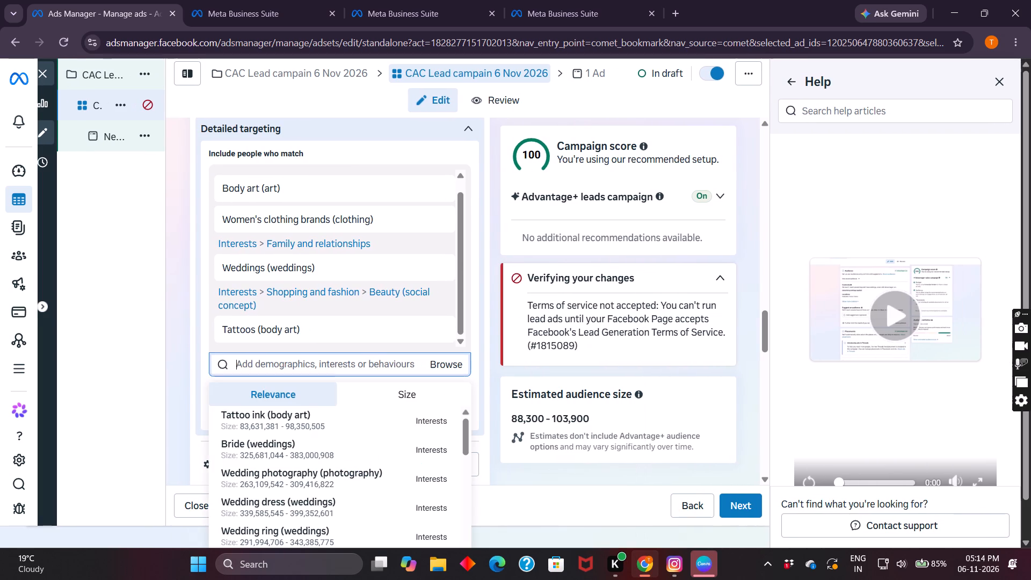
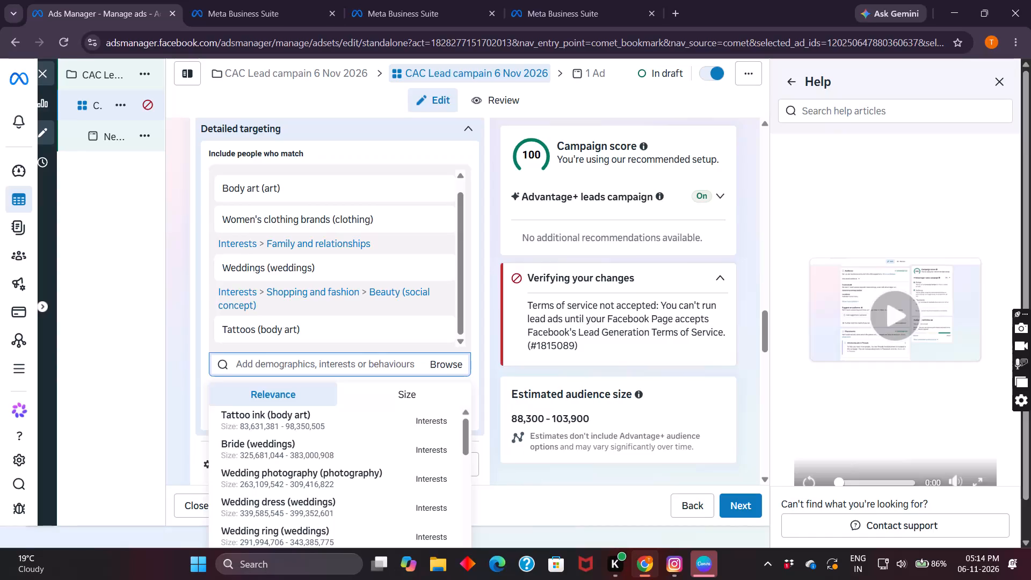
Search detailed targeting for "Event" and add the Event management (event planning) interest.
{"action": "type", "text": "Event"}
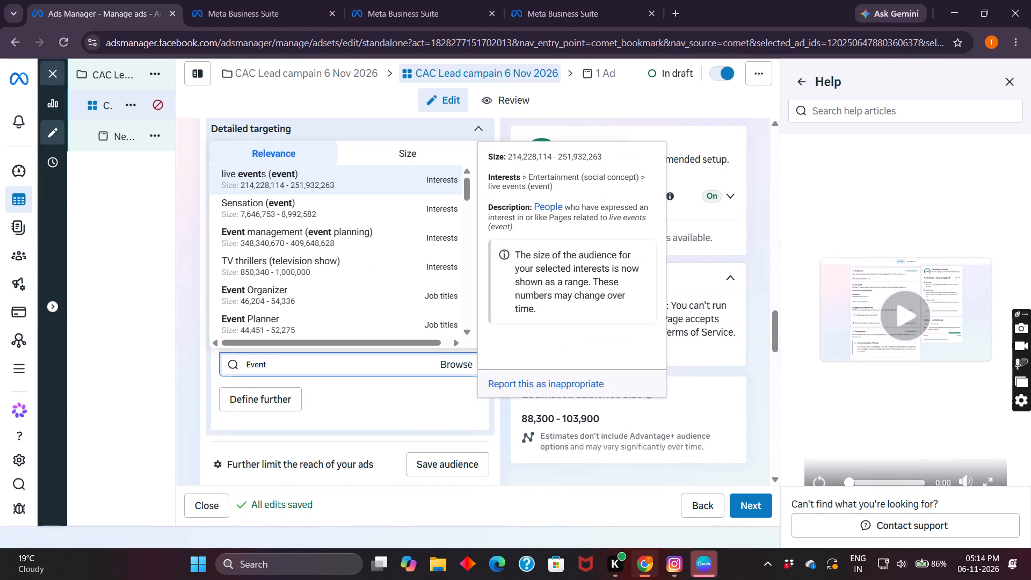
{"action": "left_click", "coordinate": [288, 240]}
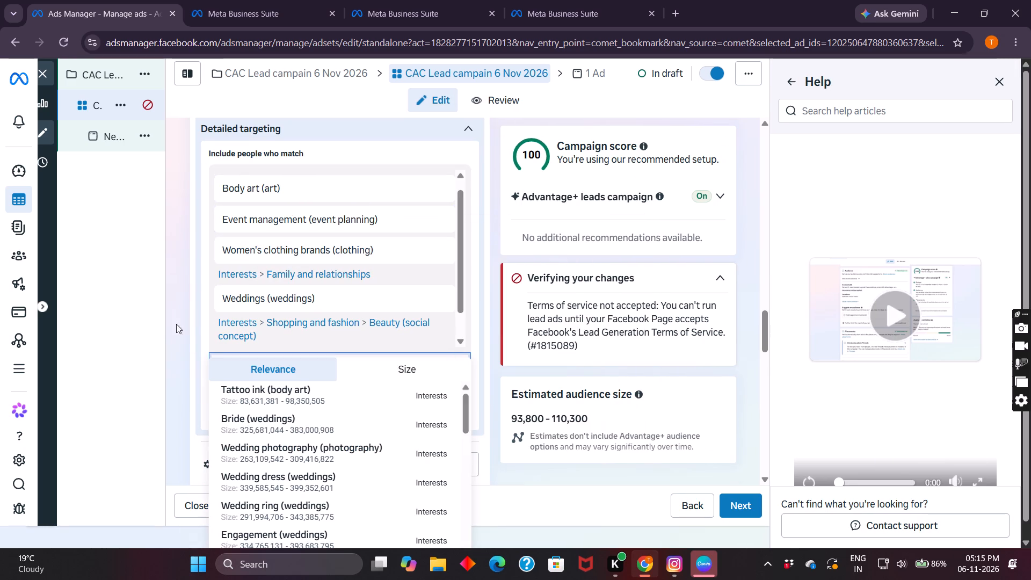
{"action": "left_click", "coordinate": [173, 329]}
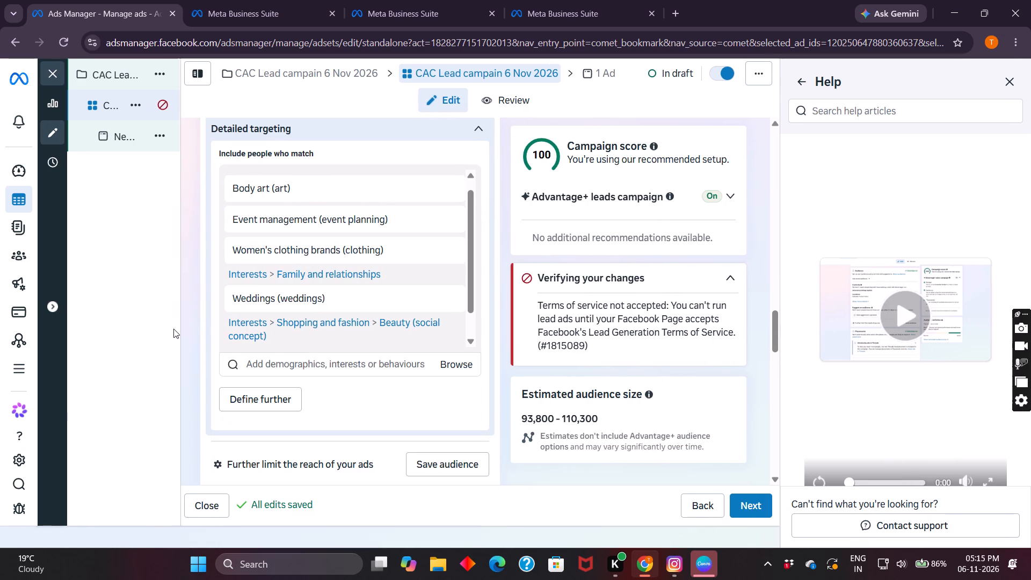
Review the ad set's policy and regulatory requirements and placements settings below the detailed targeting.
{"action": "scroll", "coordinate": [297, 475], "scroll_direction": "down", "scroll_amount": 2}
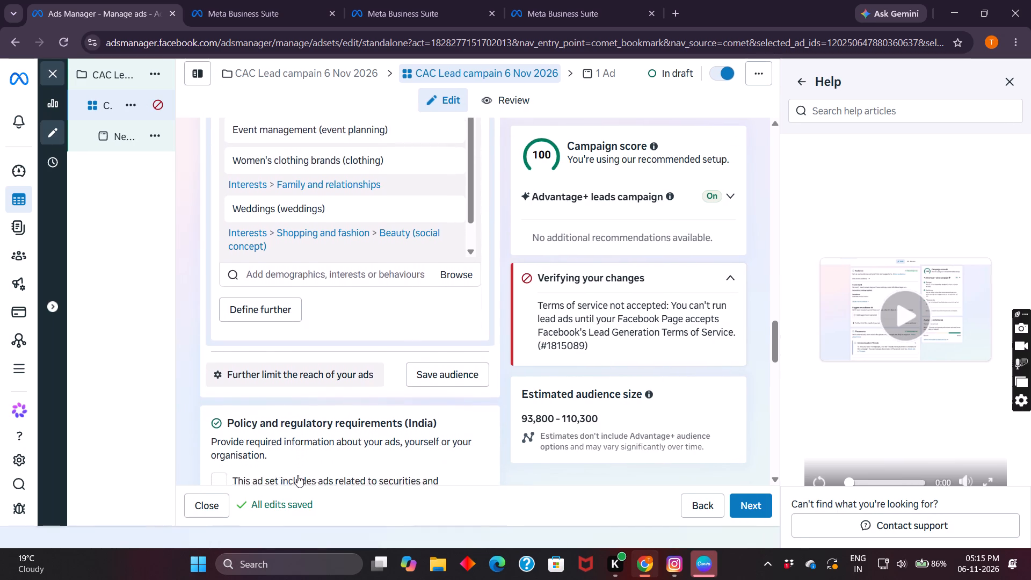
{"action": "scroll", "coordinate": [297, 475], "scroll_direction": "down", "scroll_amount": 4}
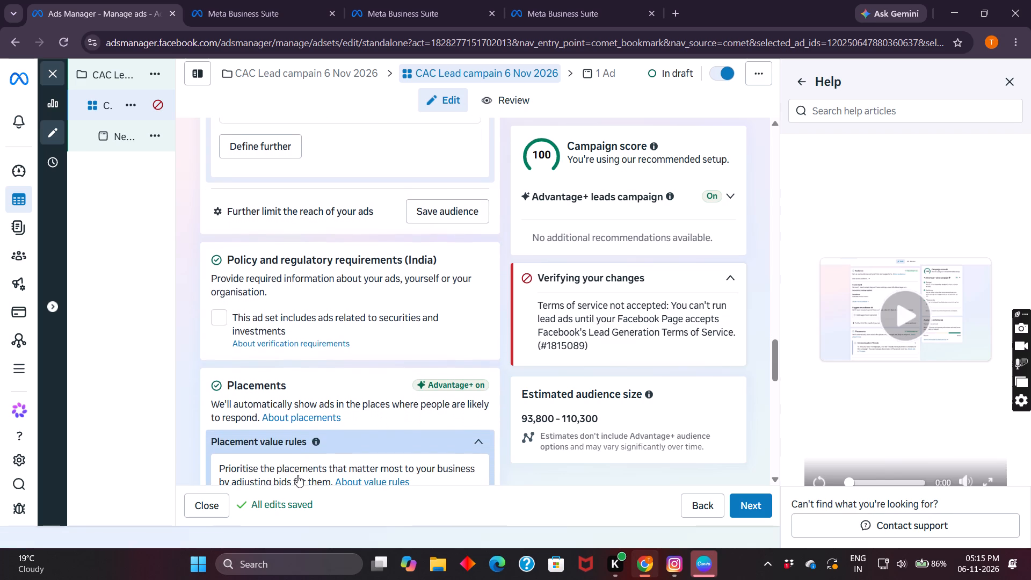
{"action": "scroll", "coordinate": [297, 475], "scroll_direction": "down", "scroll_amount": 2}
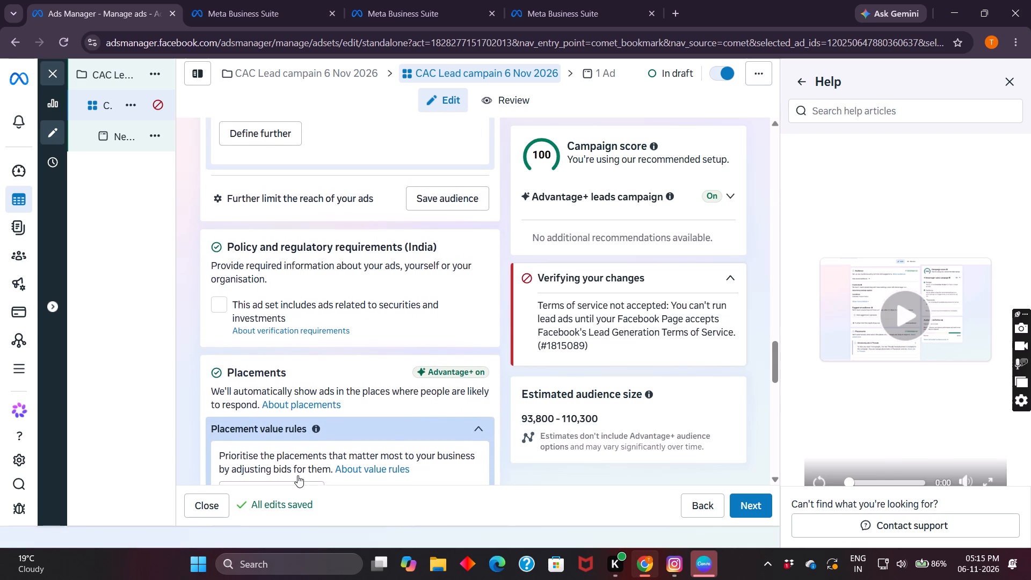
{"action": "scroll", "coordinate": [297, 475], "scroll_direction": "down", "scroll_amount": 2}
Search detailed targeting for "wedmegood" again.
{"action": "scroll", "coordinate": [297, 475], "scroll_direction": "up", "scroll_amount": 2}
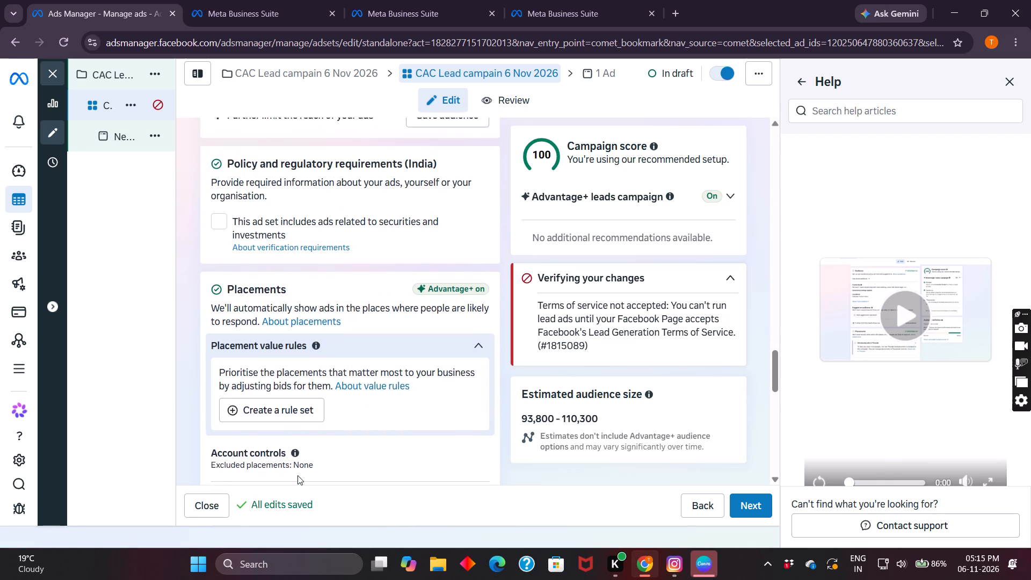
{"action": "scroll", "coordinate": [297, 475], "scroll_direction": "up", "scroll_amount": 4}
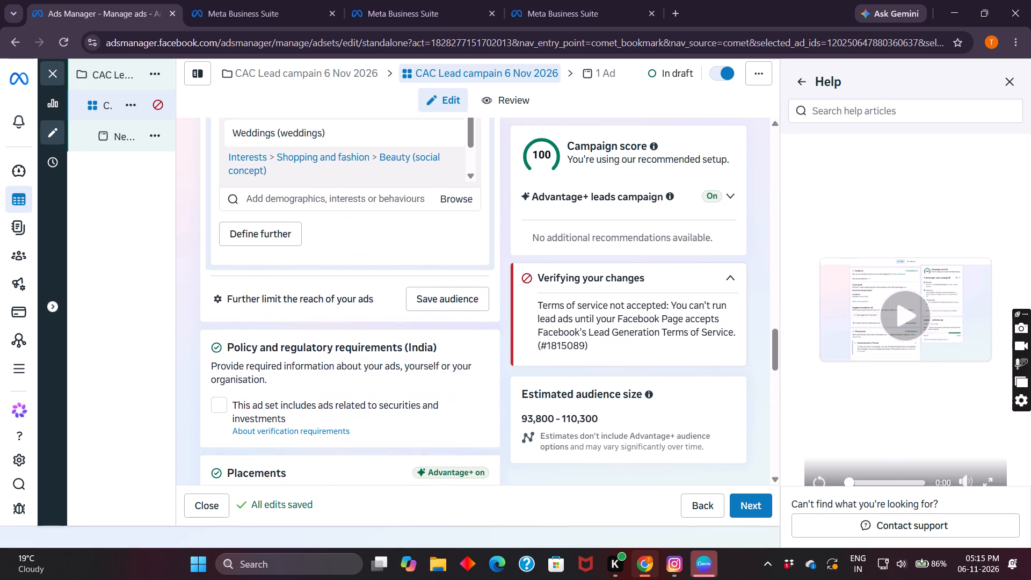
{"action": "scroll", "coordinate": [297, 475], "scroll_direction": "up", "scroll_amount": 1}
{"action": "left_click", "coordinate": [287, 288]}
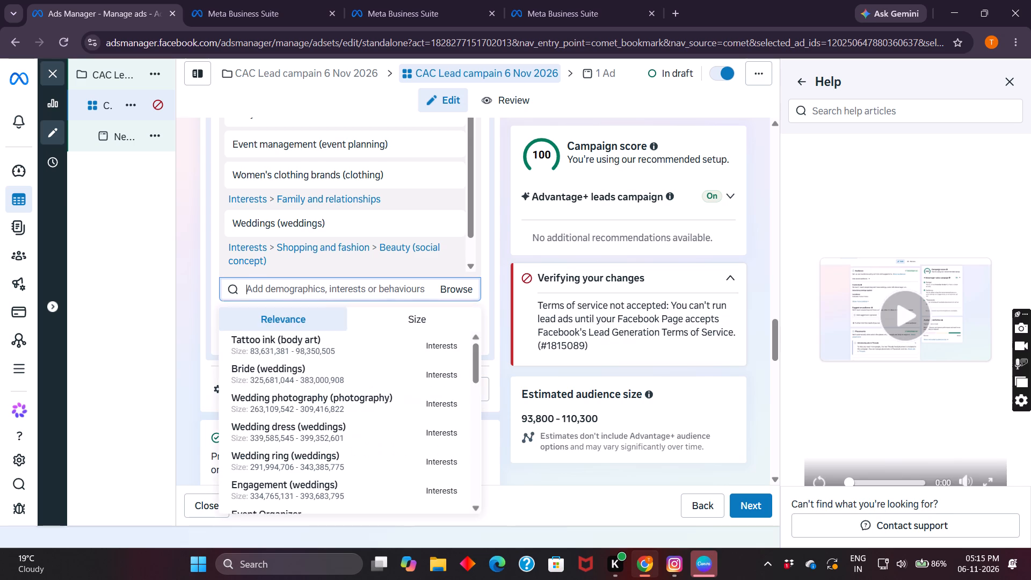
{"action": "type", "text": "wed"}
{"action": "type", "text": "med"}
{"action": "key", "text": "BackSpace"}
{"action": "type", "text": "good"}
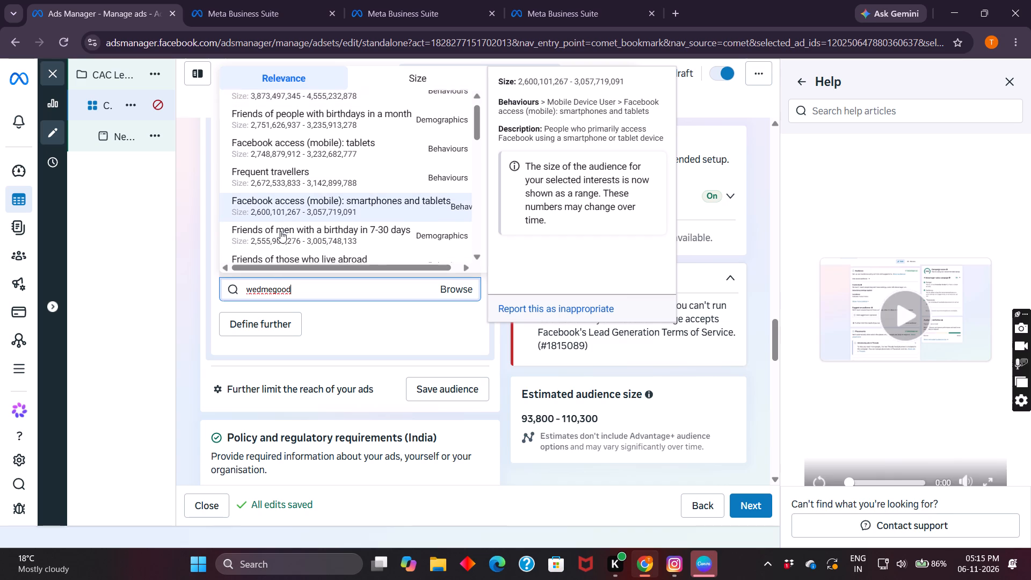
Replace the "wedmegood" detailed targeting search with "house wife", check the suggested matches, and clear the search.
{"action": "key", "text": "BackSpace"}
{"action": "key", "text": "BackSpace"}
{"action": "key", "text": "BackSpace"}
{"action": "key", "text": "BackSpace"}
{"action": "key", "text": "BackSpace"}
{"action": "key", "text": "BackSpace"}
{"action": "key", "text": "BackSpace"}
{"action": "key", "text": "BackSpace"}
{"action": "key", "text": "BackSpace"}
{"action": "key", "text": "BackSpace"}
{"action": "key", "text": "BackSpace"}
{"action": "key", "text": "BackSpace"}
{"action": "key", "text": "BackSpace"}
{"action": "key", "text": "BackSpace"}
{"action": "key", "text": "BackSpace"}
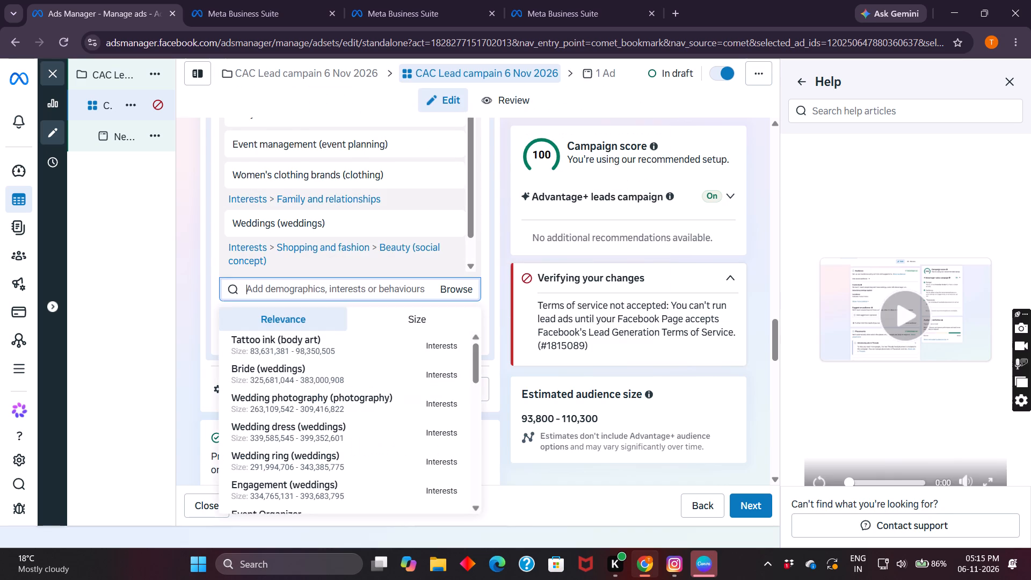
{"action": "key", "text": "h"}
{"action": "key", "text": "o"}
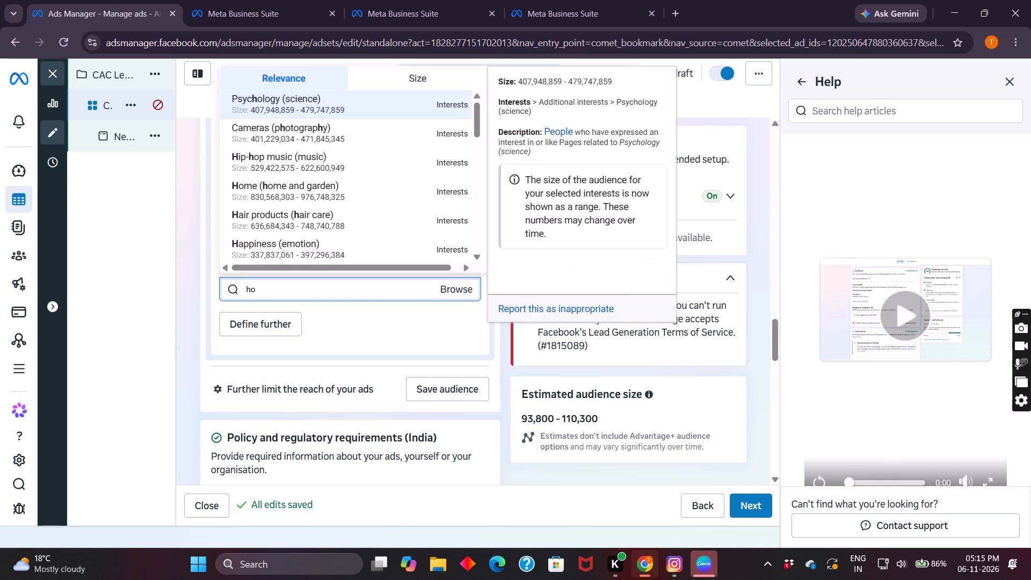
{"action": "type", "text": "use"}
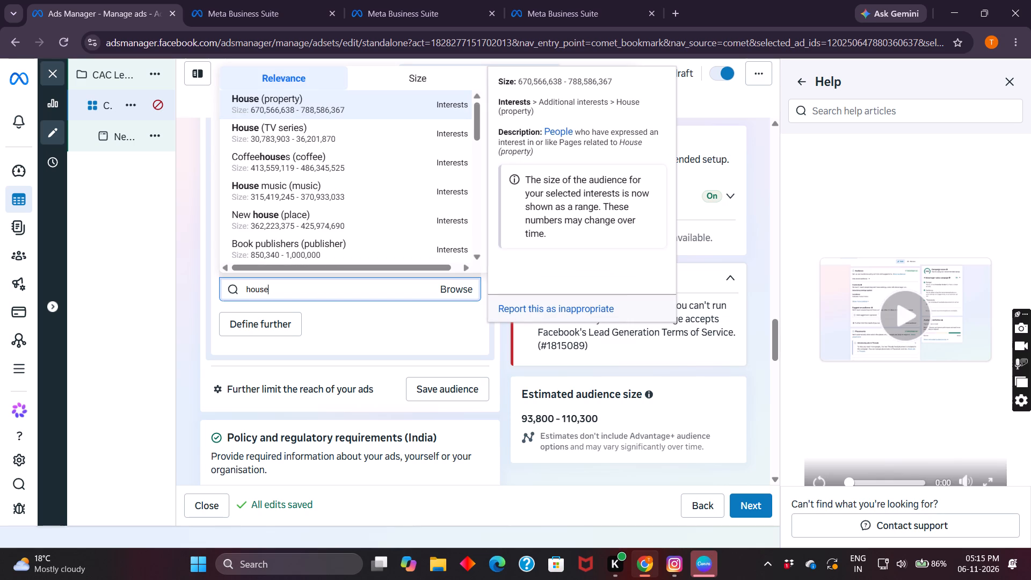
{"action": "key", "text": "space"}
{"action": "type", "text": "wife"}
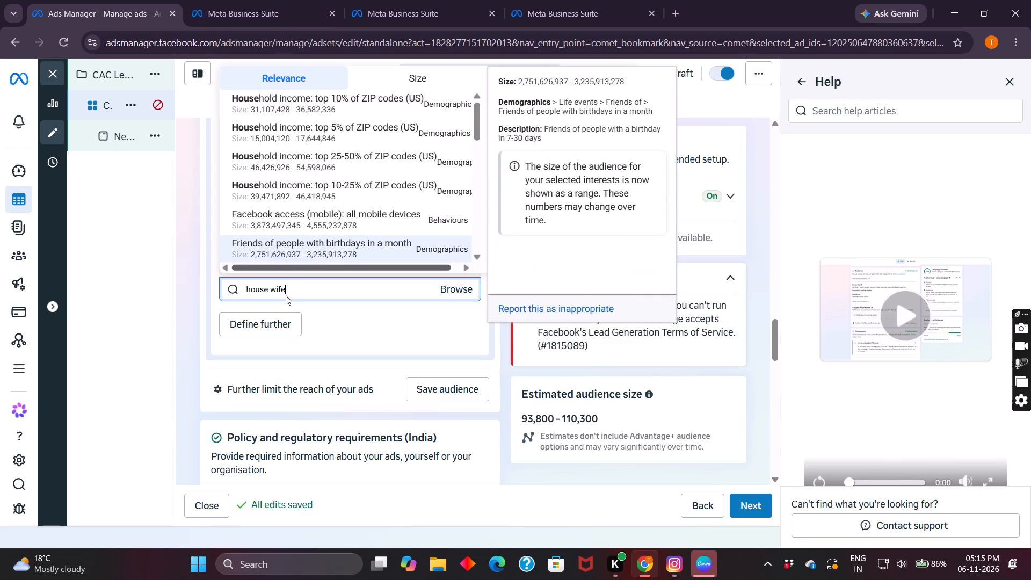
{"action": "key", "text": "BackSpace"}
{"action": "key", "text": "BackSpace"}
{"action": "key", "text": "BackSpace"}
{"action": "key", "text": "BackSpace"}
{"action": "key", "text": "BackSpace"}
{"action": "key", "text": "BackSpace"}
{"action": "key", "text": "BackSpace"}
{"action": "key", "text": "BackSpace"}
{"action": "key", "text": "BackSpace"}
{"action": "key", "text": "BackSpace"}
{"action": "key", "text": "BackSpace"}
{"action": "key", "text": "BackSpace"}
{"action": "key", "text": "BackSpace"}
{"action": "key", "text": "BackSpace"}
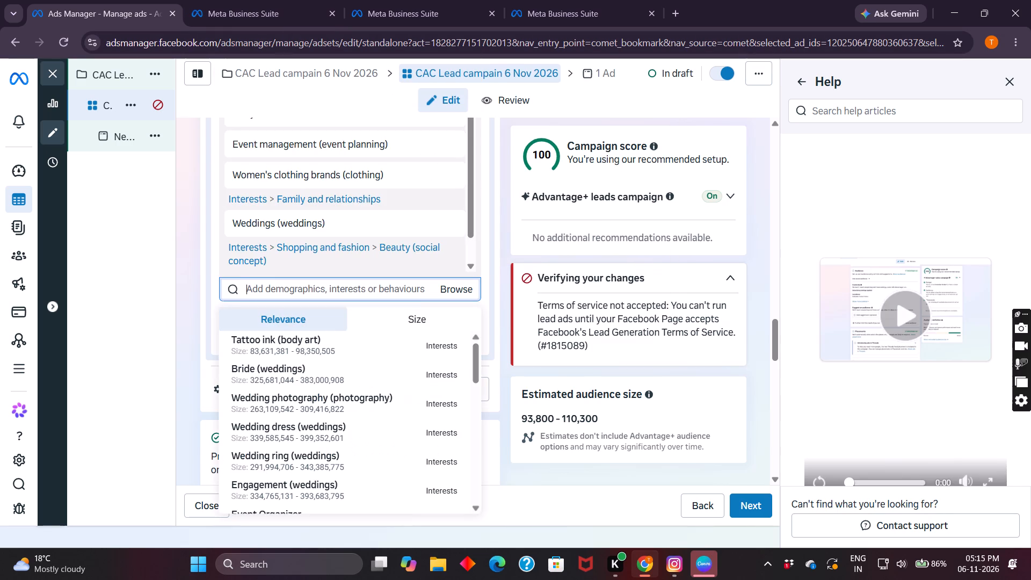
Search detailed targeting for "mom", then clear the search.
{"action": "key", "text": "m"}
{"action": "type", "text": "om"}
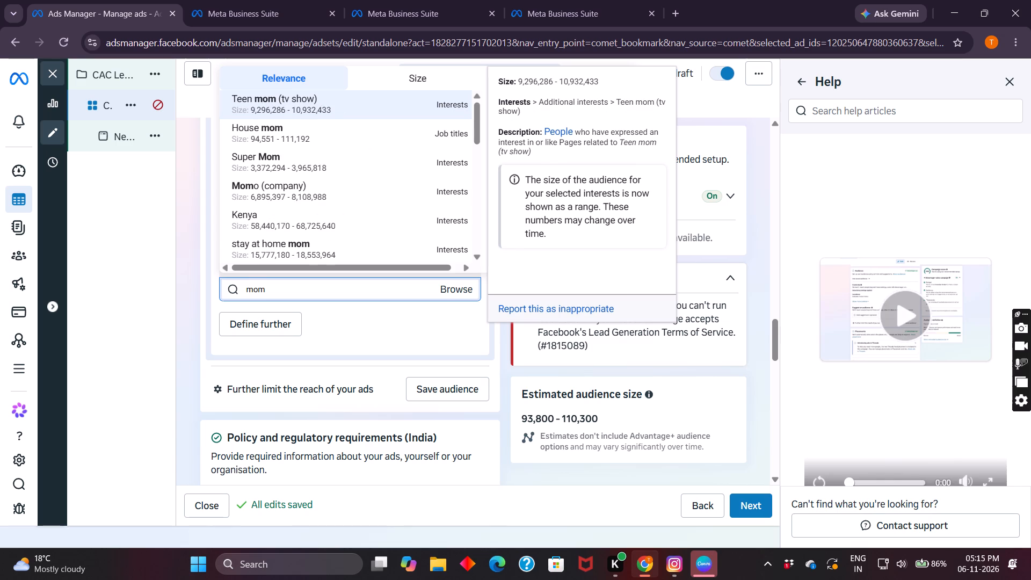
{"action": "key", "text": "BackSpace"}
{"action": "key", "text": "BackSpace"}
{"action": "key", "text": "BackSpace"}
{"action": "key", "text": "BackSpace"}
Search detailed targeting for "house", then clear the search.
{"action": "type", "text": "house"}
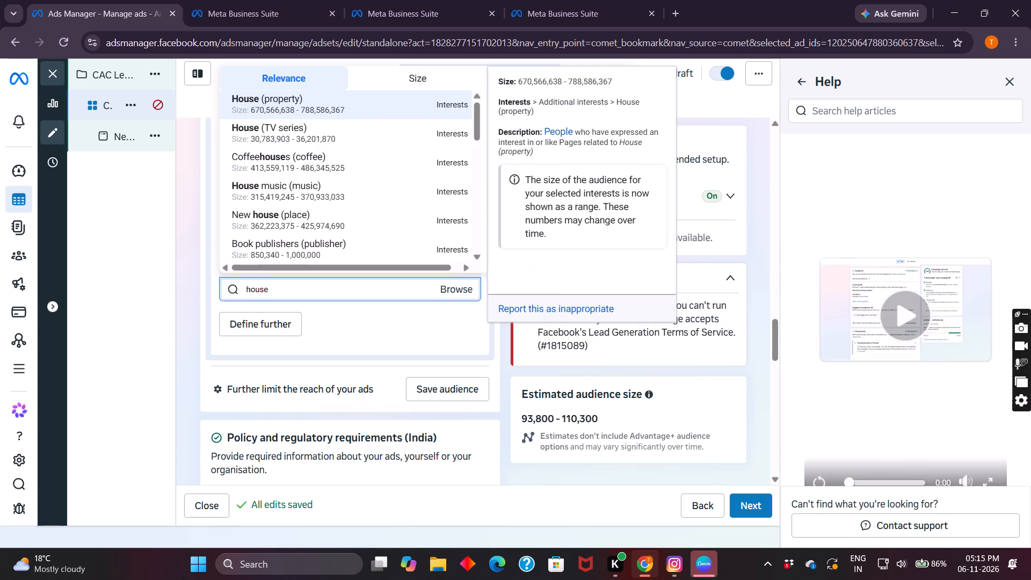
{"action": "key", "text": "BackSpace"}
{"action": "key", "text": "BackSpace"}
{"action": "key", "text": "BackSpace"}
{"action": "key", "text": "BackSpace"}
{"action": "key", "text": "BackSpace"}
{"action": "key", "text": "BackSpace"}
{"action": "key", "text": "BackSpace"}
{"action": "key", "text": "BackSpace"}
{"action": "key", "text": "BackSpace"}
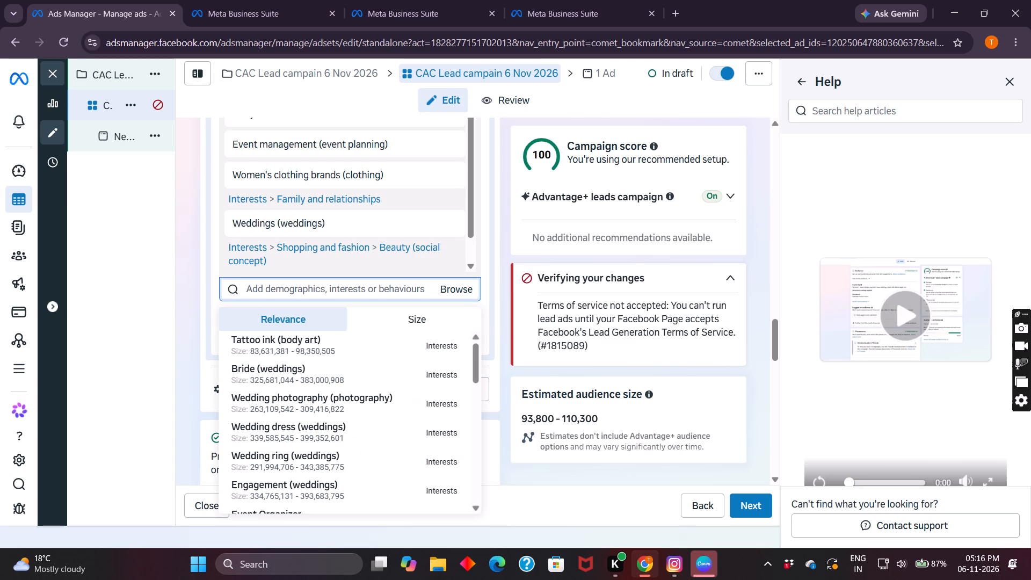
Search detailed targeting for "Destination", add the Destination Luxury interest, and close the suggestions.
{"action": "type", "text": "Destin"}
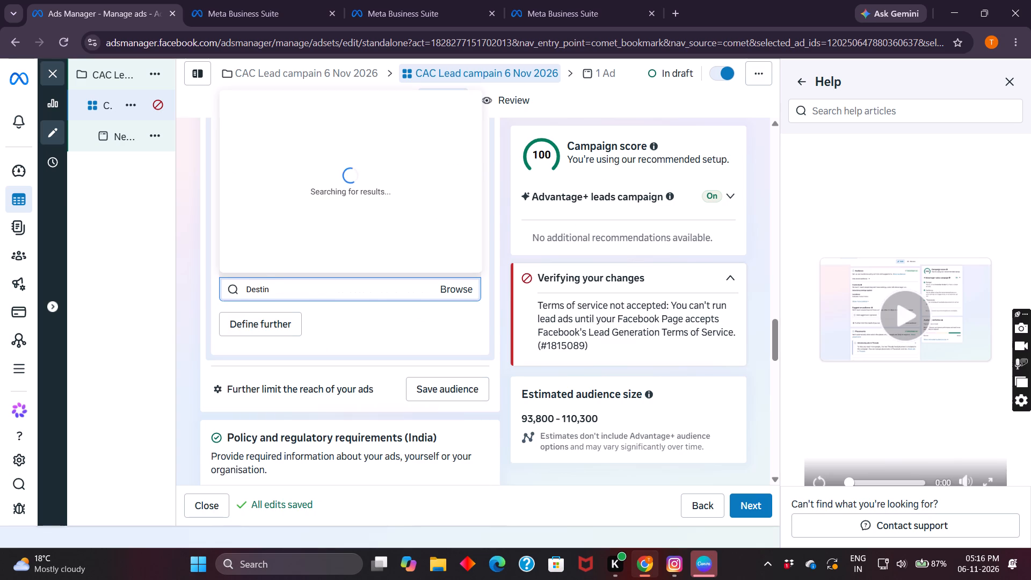
{"action": "key", "text": "a"}
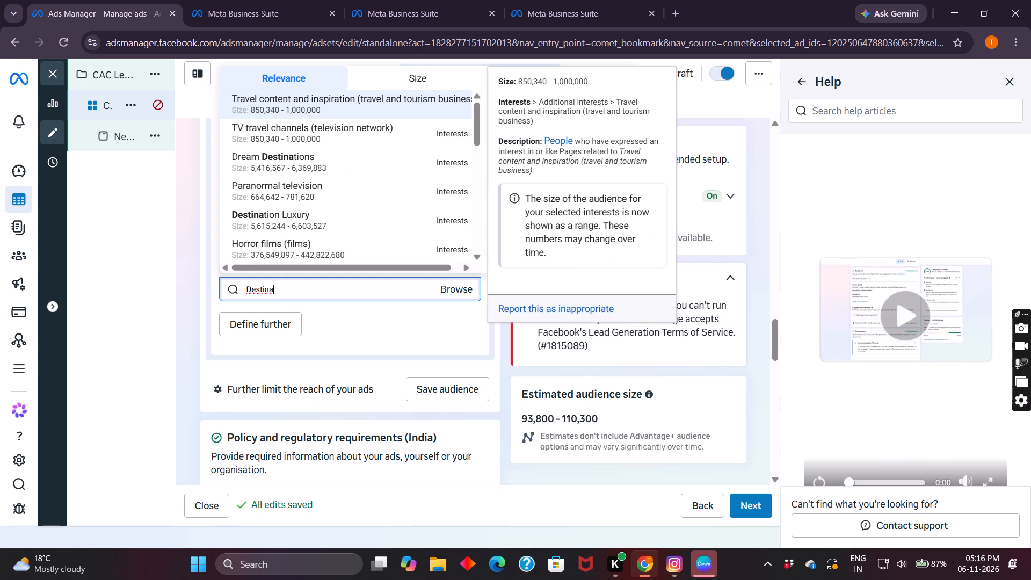
{"action": "type", "text": "tion"}
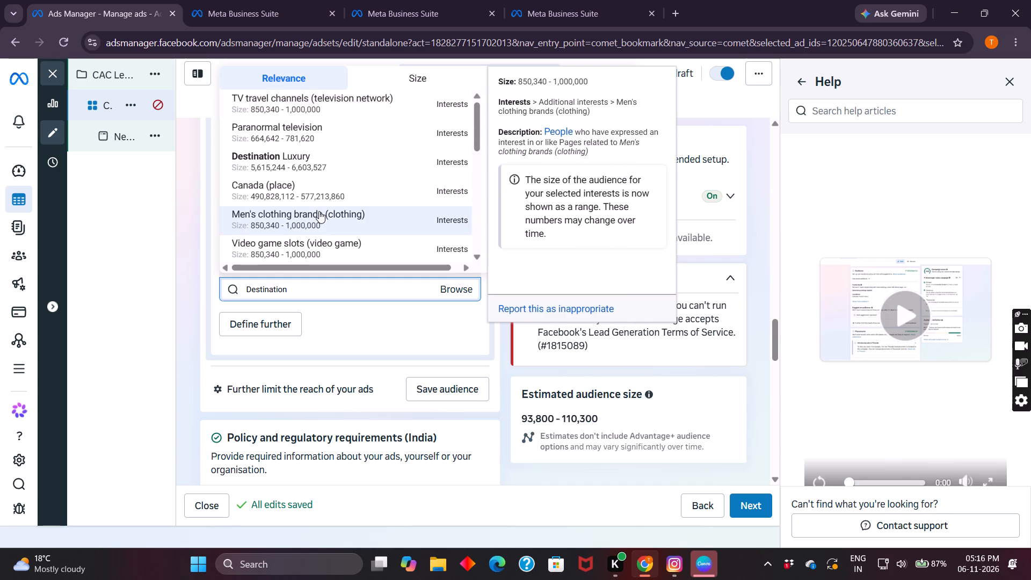
{"action": "left_click", "coordinate": [333, 162]}
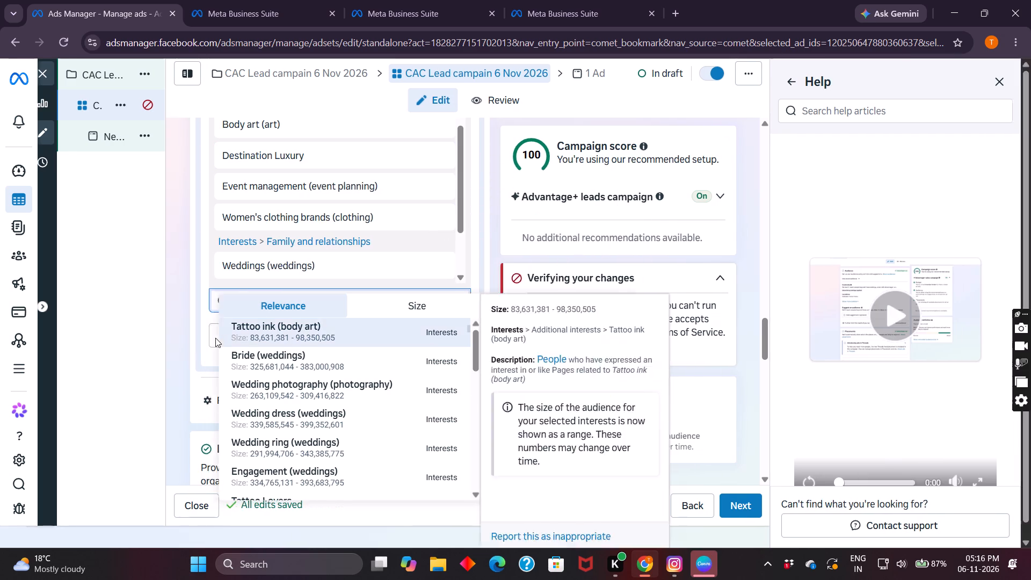
{"action": "left_click", "coordinate": [187, 318]}
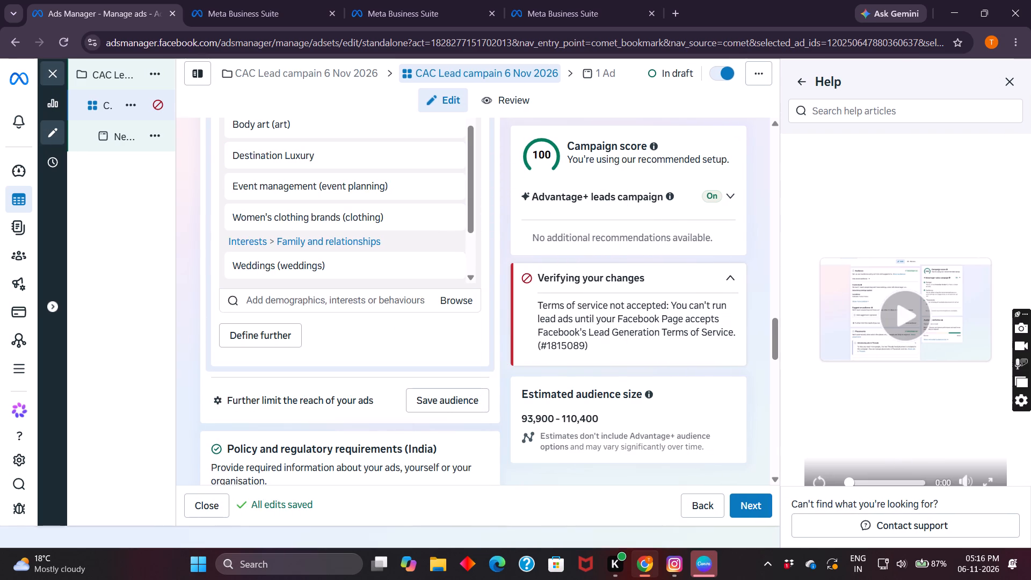
Search detailed targeting for "Luxury resort", add the Luxury resorts (lodging) interest, and close the suggestions.
{"action": "left_click", "coordinate": [266, 301]}
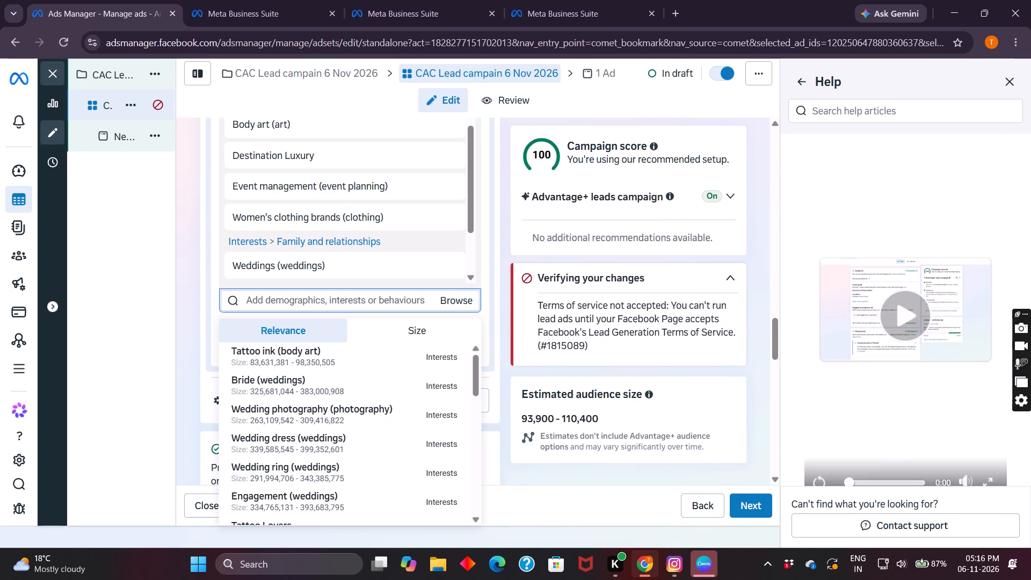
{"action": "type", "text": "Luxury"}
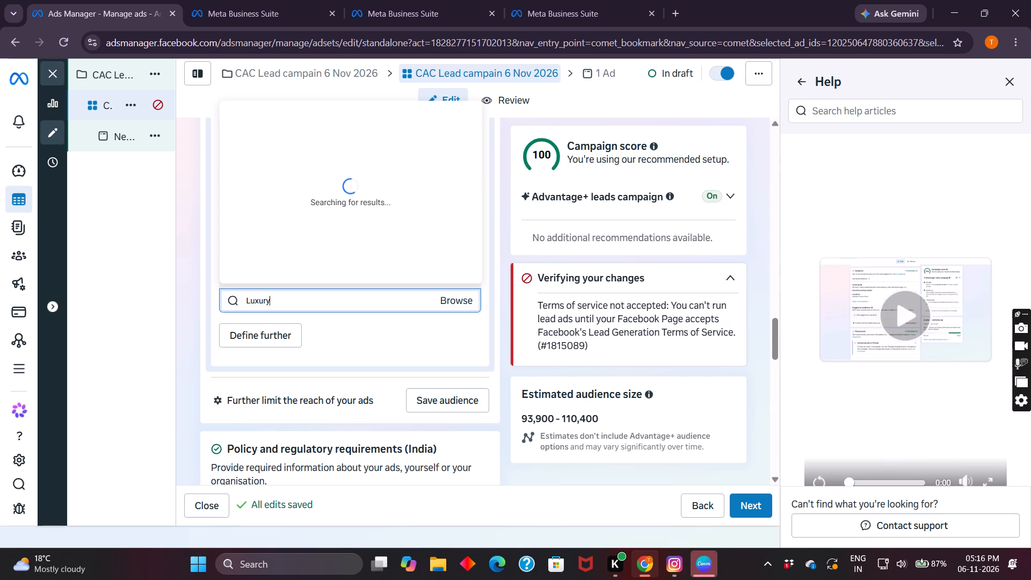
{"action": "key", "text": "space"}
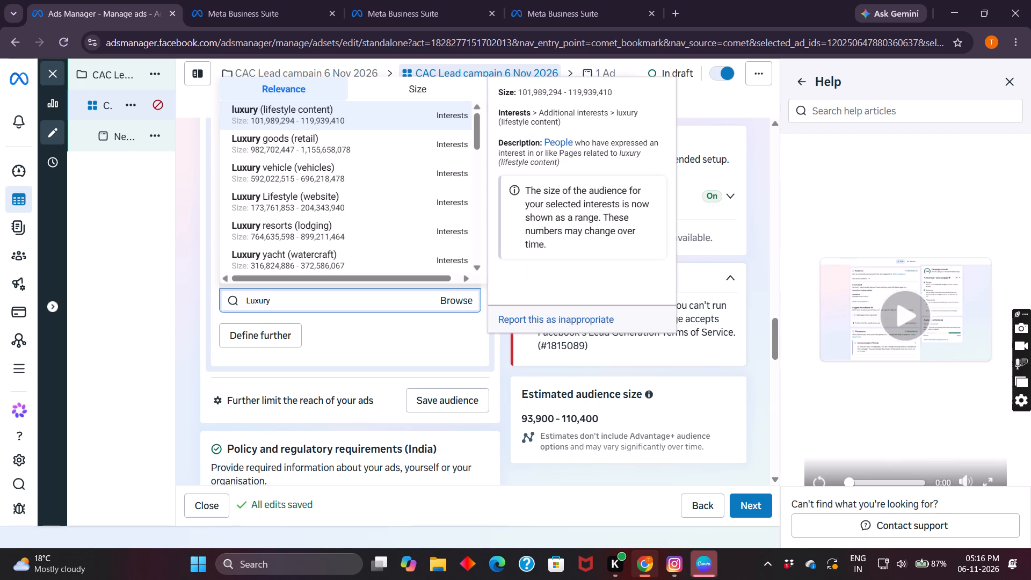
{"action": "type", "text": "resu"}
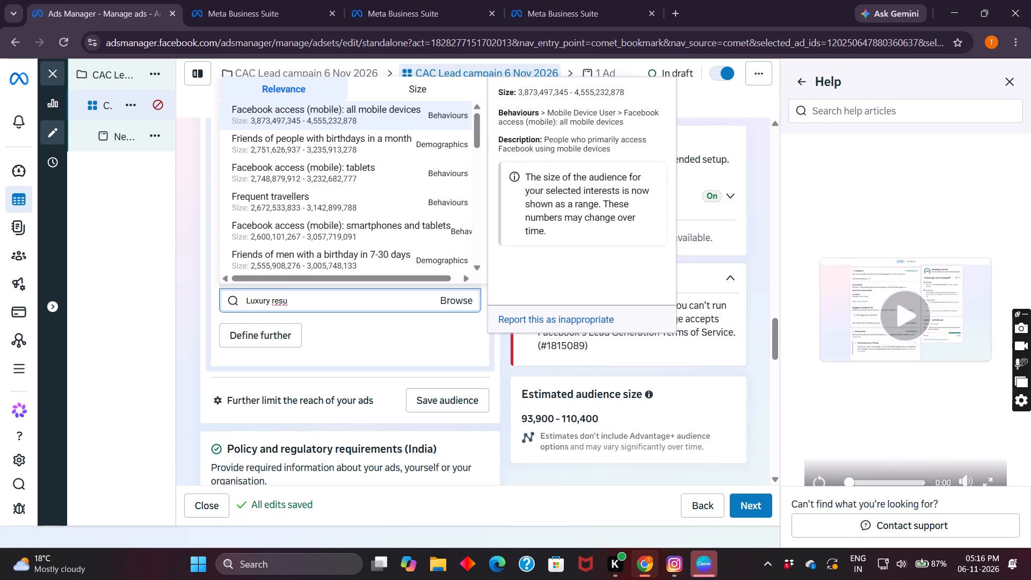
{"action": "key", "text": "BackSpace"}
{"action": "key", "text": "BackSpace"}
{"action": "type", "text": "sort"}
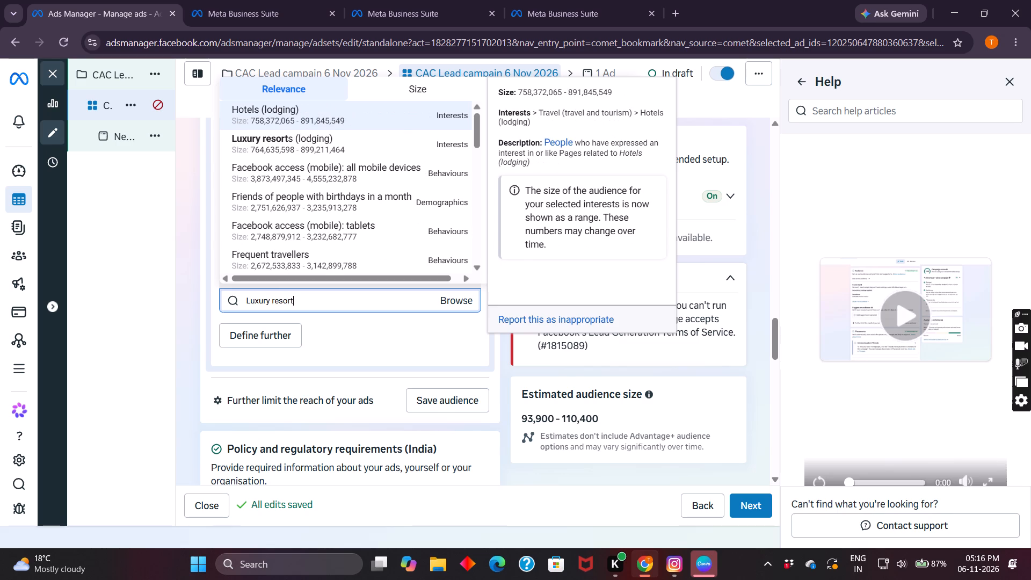
{"action": "left_click", "coordinate": [306, 145]}
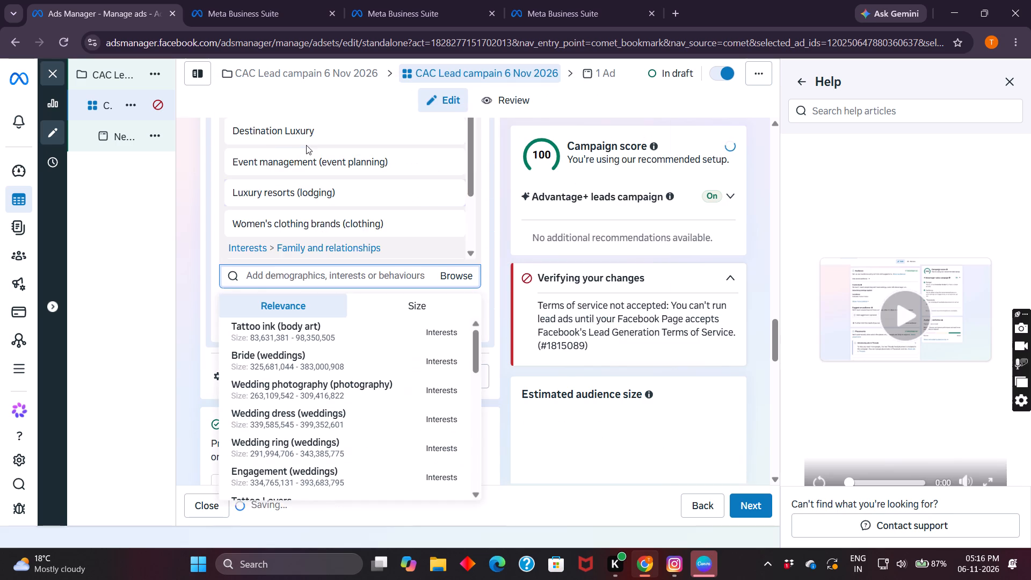
{"action": "left_click", "coordinate": [185, 312]}
Search detailed targeting for "Honeymoon" and honeymoon destination terms, then clear the search and close the suggestions.
{"action": "left_click", "coordinate": [268, 296]}
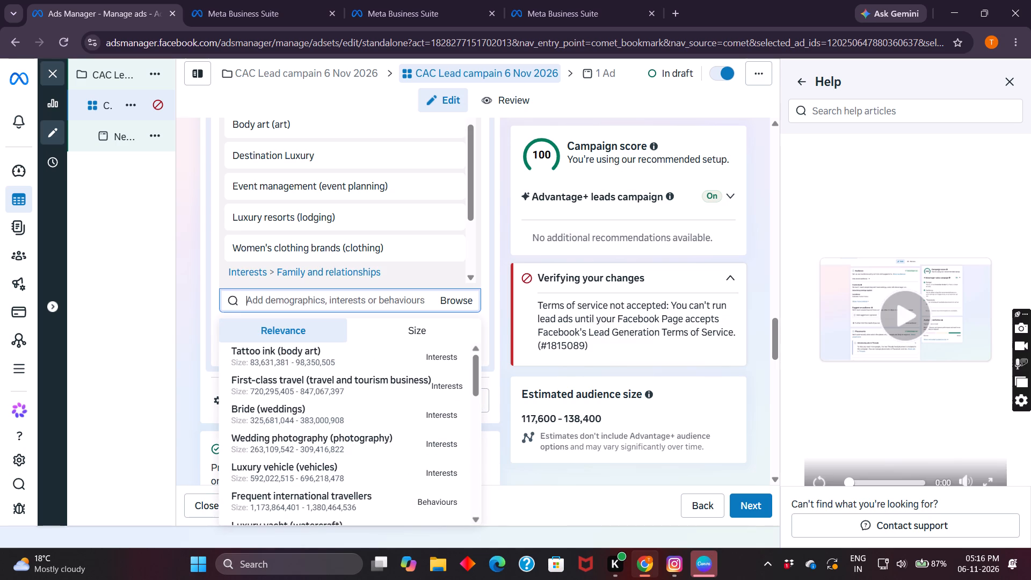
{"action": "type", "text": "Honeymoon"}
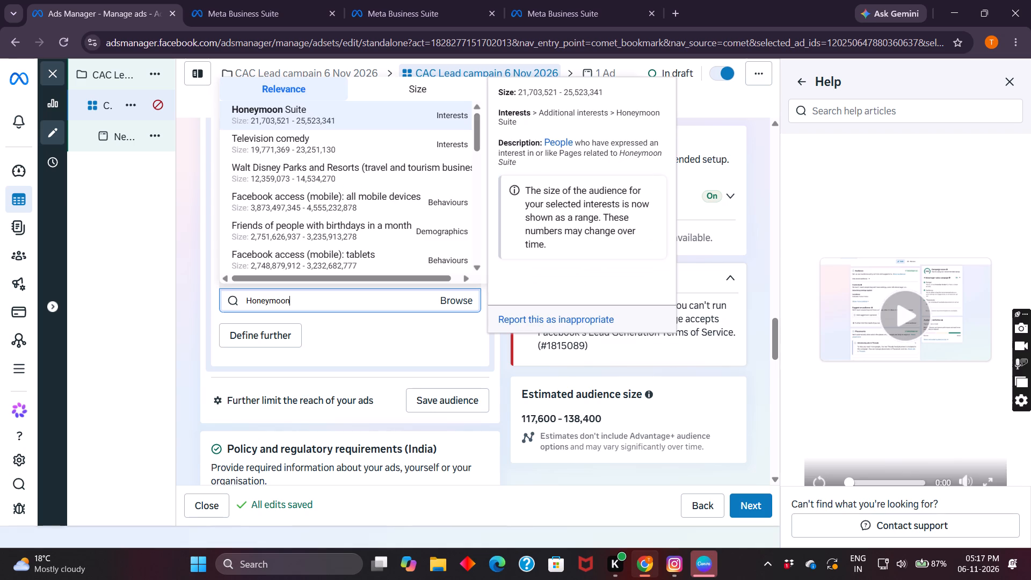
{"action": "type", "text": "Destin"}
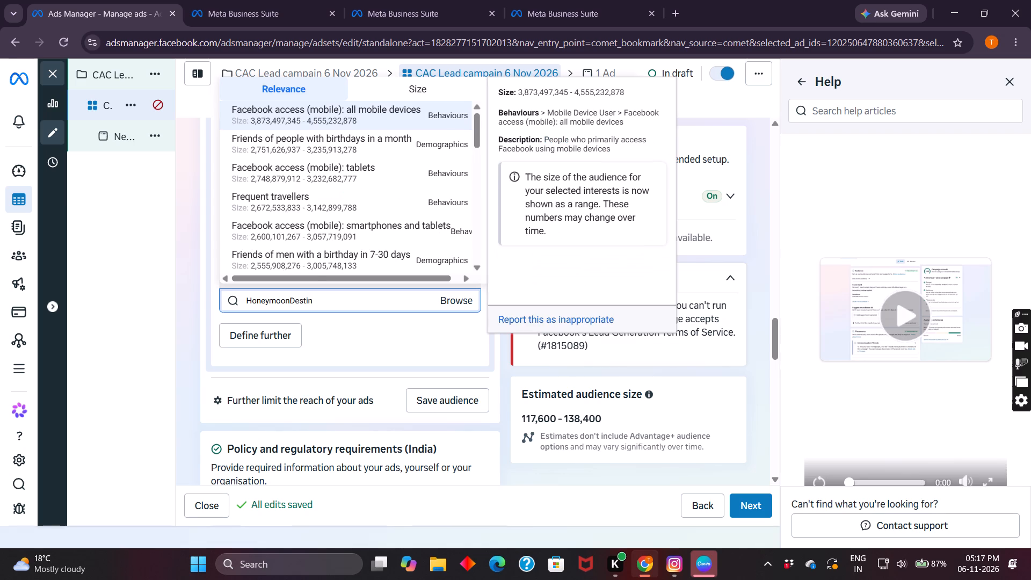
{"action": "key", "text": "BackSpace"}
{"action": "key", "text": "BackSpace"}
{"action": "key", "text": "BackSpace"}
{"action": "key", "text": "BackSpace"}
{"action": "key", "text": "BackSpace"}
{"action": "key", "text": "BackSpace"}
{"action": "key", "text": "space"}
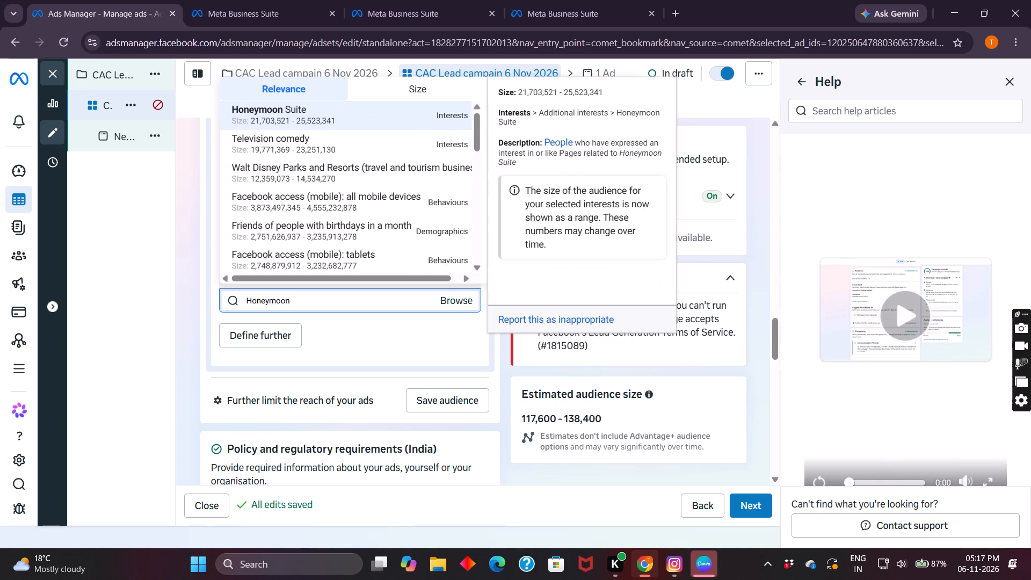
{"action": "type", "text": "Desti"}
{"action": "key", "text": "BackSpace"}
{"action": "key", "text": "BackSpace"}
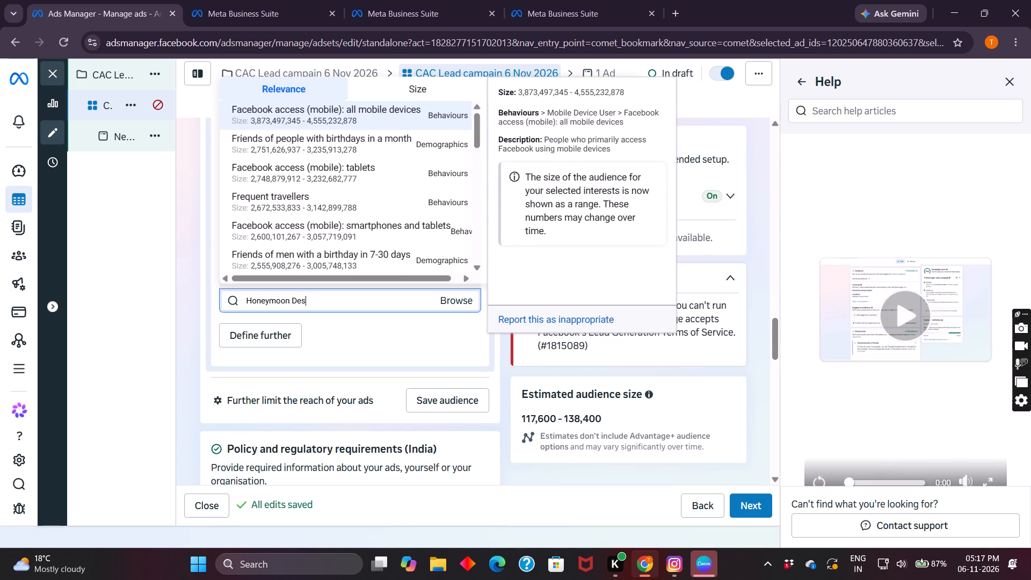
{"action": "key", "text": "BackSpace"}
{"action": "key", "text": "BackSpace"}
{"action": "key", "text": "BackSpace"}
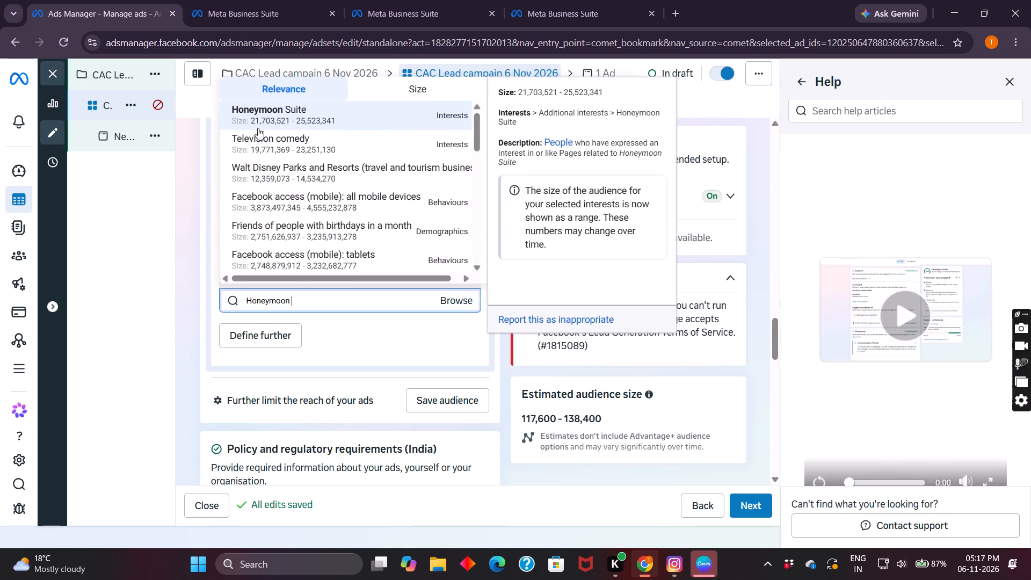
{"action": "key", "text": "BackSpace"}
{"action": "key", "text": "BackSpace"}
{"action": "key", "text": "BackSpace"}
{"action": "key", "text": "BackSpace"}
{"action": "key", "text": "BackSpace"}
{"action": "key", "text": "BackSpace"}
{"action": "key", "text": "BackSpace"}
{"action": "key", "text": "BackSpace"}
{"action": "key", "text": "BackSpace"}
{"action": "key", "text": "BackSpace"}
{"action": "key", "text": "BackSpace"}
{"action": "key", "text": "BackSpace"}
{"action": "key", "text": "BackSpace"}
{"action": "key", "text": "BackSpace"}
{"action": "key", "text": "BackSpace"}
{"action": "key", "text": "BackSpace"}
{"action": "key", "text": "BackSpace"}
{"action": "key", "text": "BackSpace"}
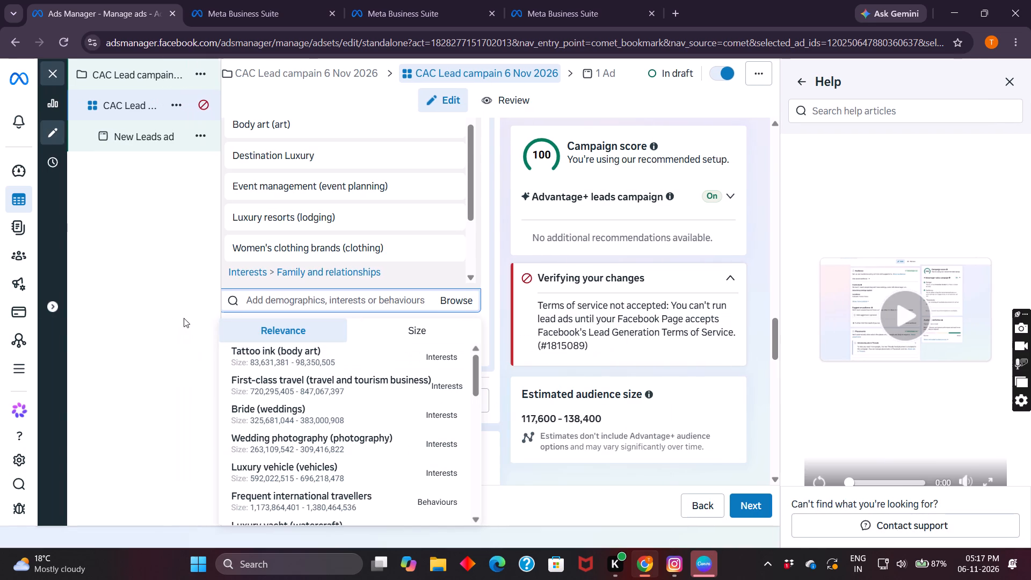
{"action": "left_click", "coordinate": [185, 331]}
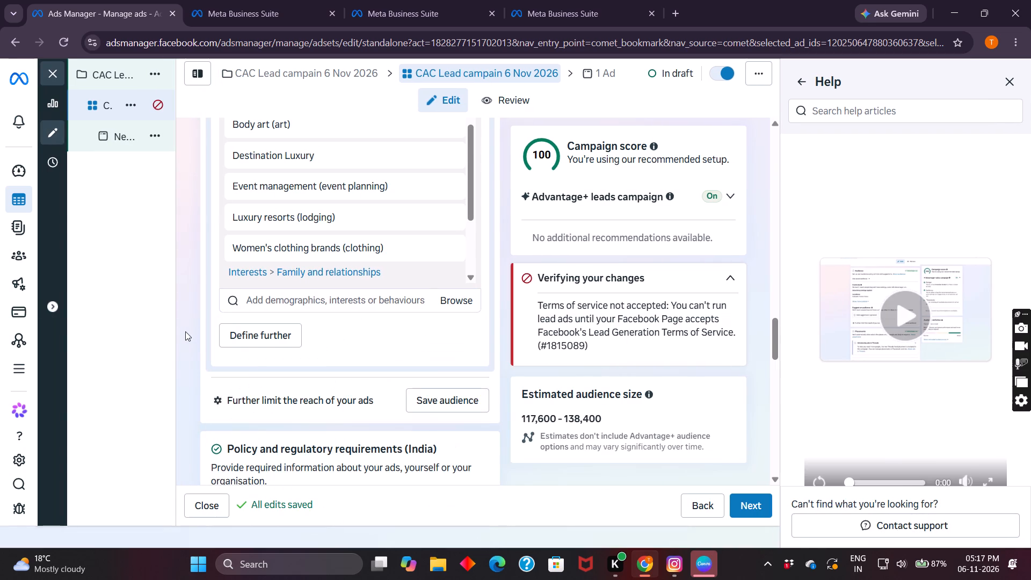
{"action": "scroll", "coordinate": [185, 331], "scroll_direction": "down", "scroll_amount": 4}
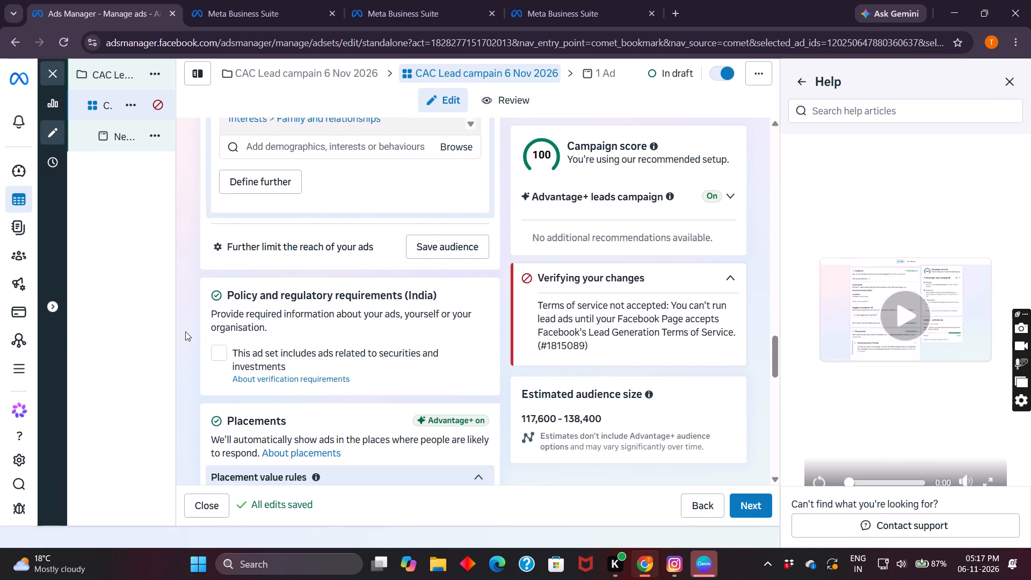
Exclude Audience Network from the ad set's placement platforms, leaving Facebook and Instagram selected.
{"action": "scroll", "coordinate": [185, 331], "scroll_direction": "down", "scroll_amount": 2}
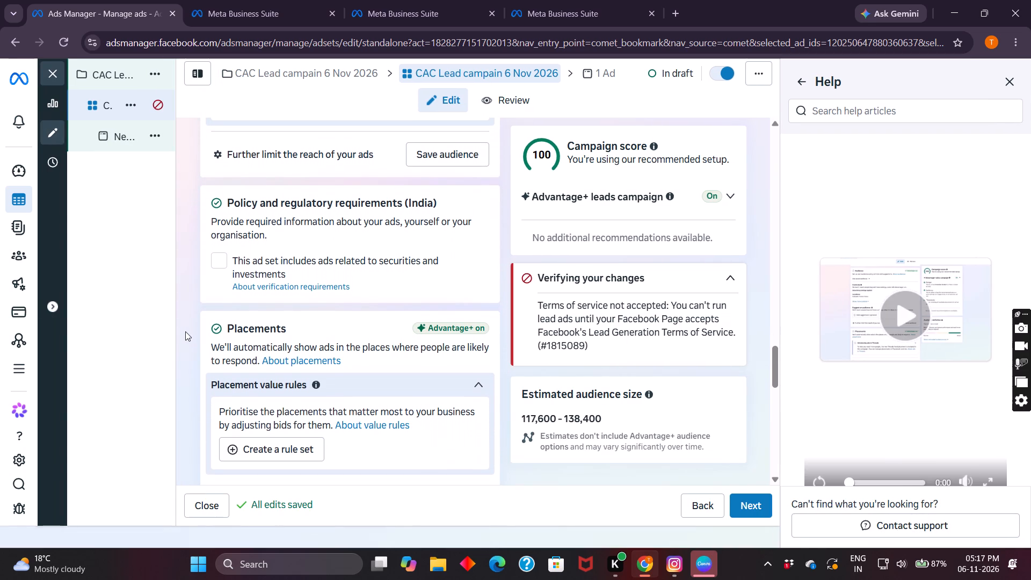
{"action": "scroll", "coordinate": [185, 331], "scroll_direction": "down", "scroll_amount": 2}
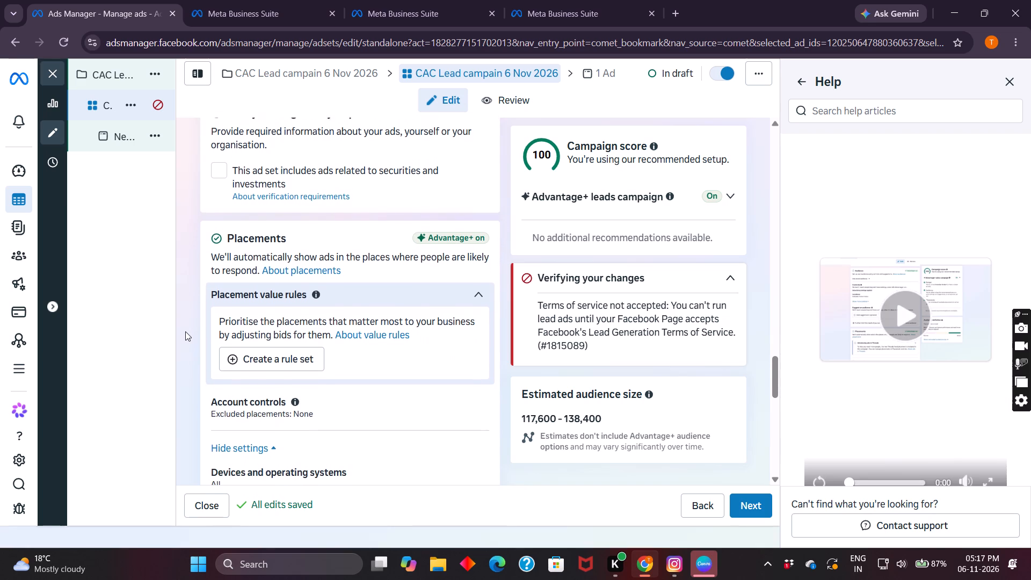
{"action": "scroll", "coordinate": [185, 331], "scroll_direction": "down", "scroll_amount": 4}
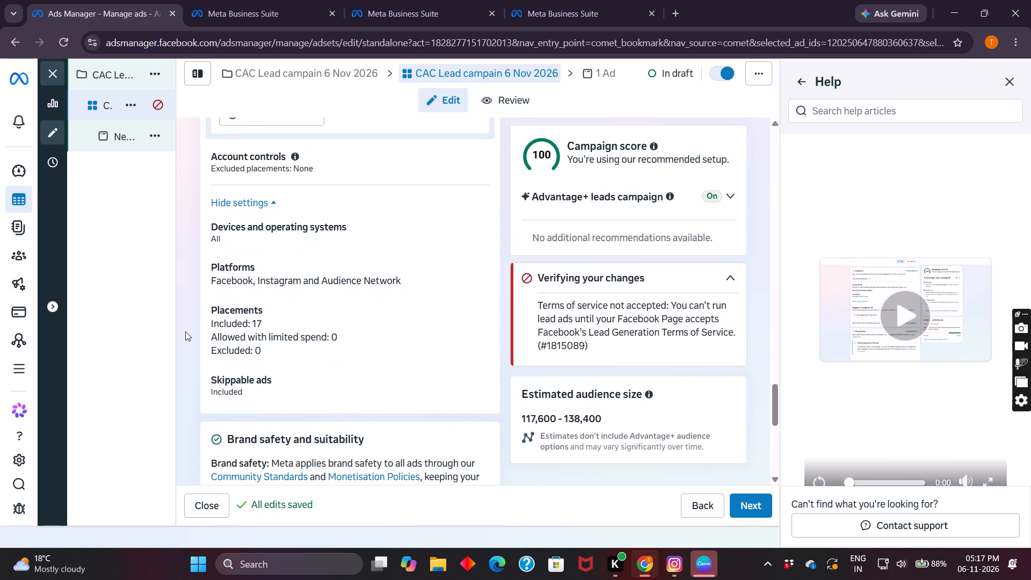
{"action": "left_click", "coordinate": [473, 276]}
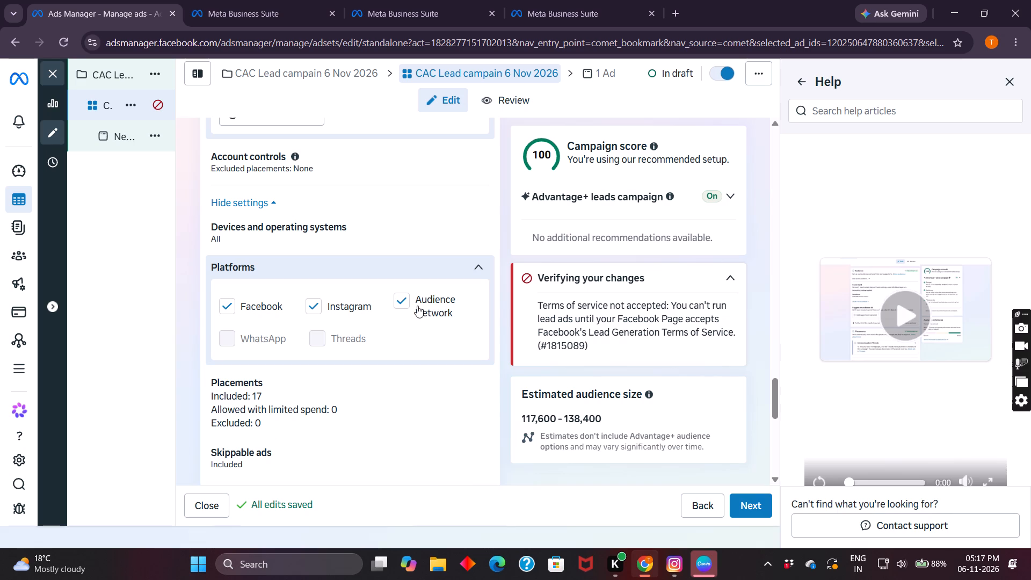
{"action": "left_click", "coordinate": [404, 298]}
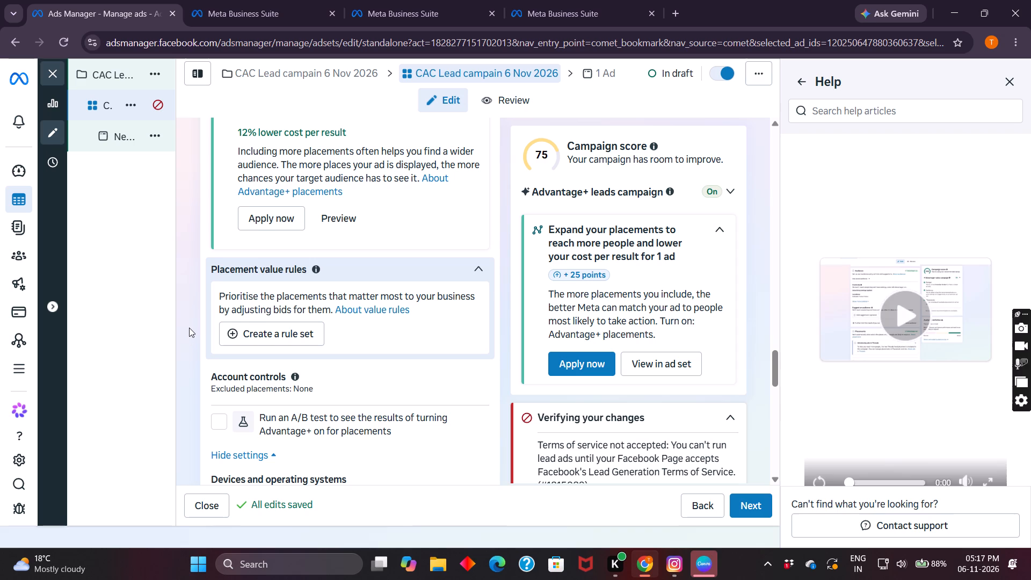
Review the ad set's placement settings and its brand safety and suitability options, including inventory filters and exclusions.
{"action": "scroll", "coordinate": [189, 327], "scroll_direction": "down", "scroll_amount": 3}
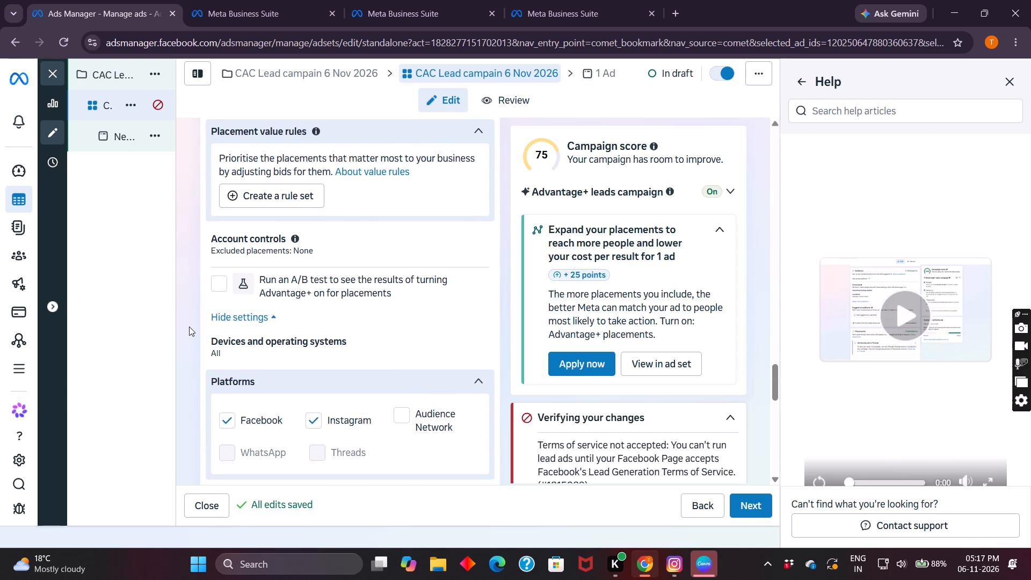
{"action": "scroll", "coordinate": [189, 327], "scroll_direction": "down", "scroll_amount": 3}
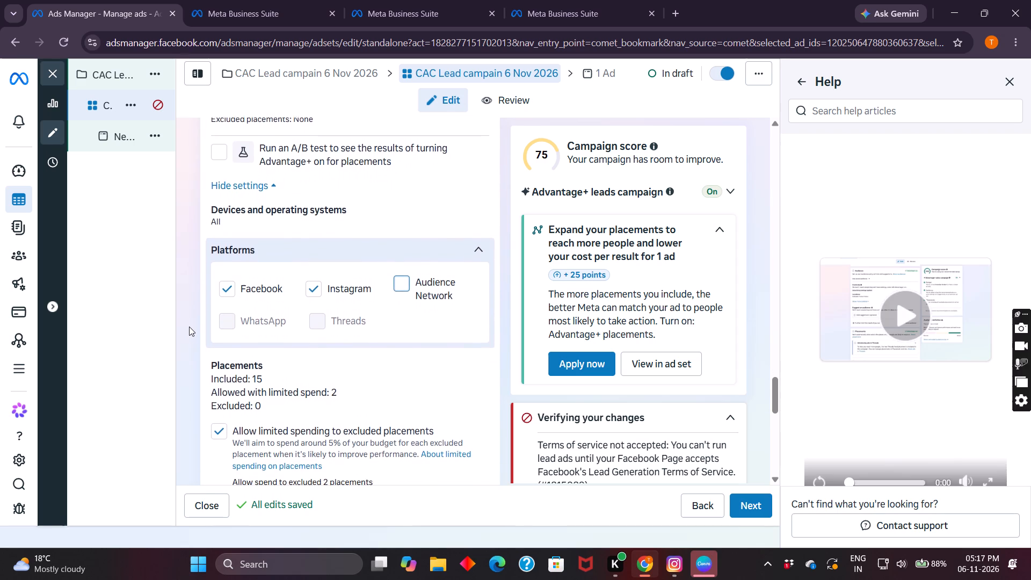
{"action": "scroll", "coordinate": [189, 327], "scroll_direction": "down", "scroll_amount": 2}
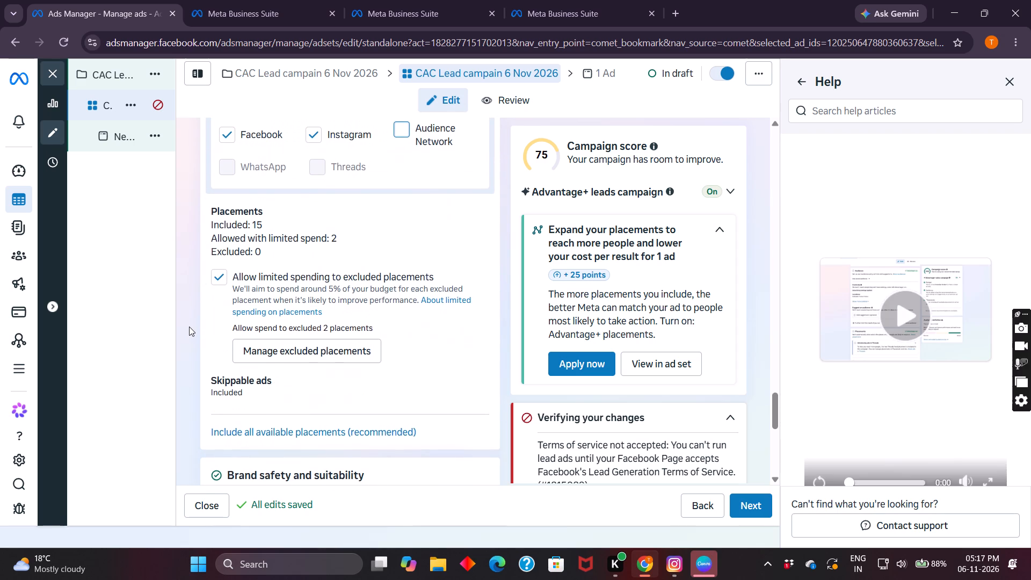
{"action": "scroll", "coordinate": [189, 327], "scroll_direction": "down", "scroll_amount": 2}
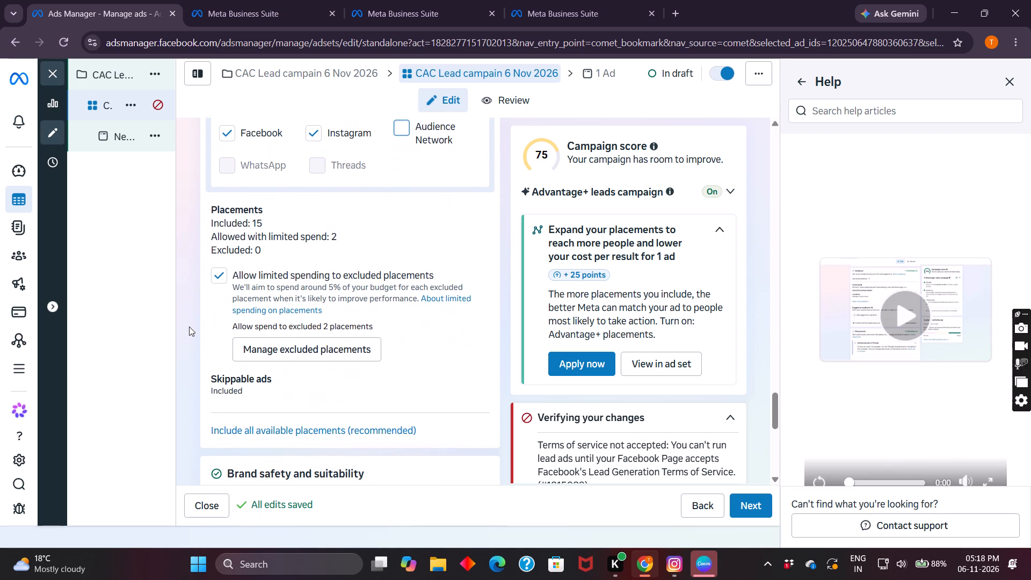
{"action": "scroll", "coordinate": [189, 327], "scroll_direction": "down", "scroll_amount": 4}
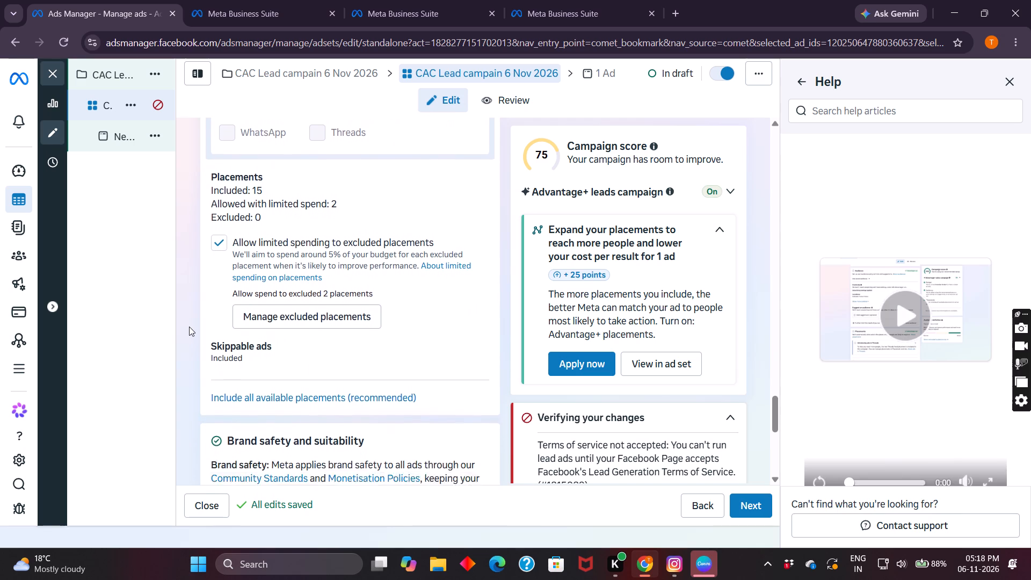
{"action": "scroll", "coordinate": [189, 327], "scroll_direction": "down", "scroll_amount": 2}
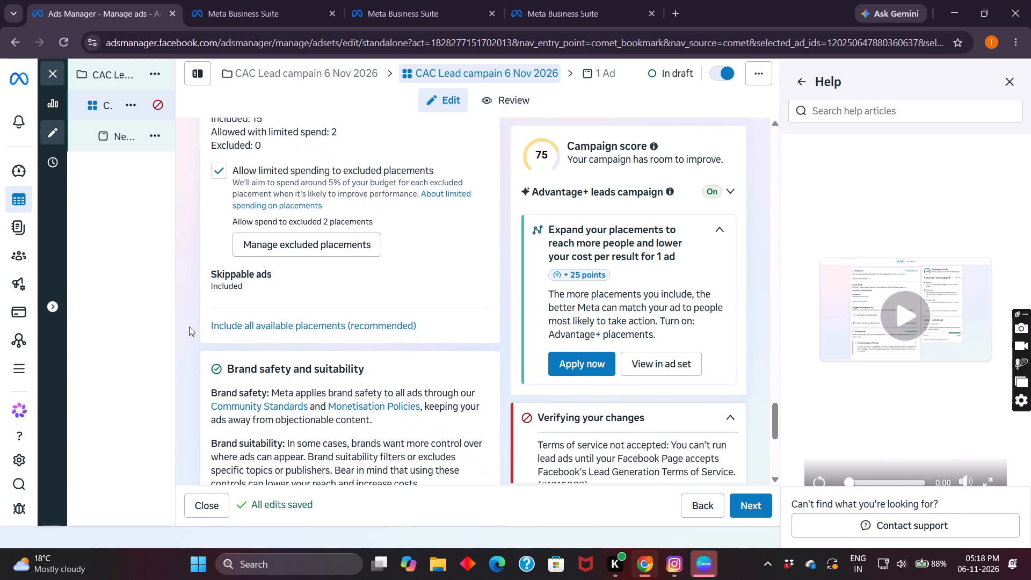
{"action": "scroll", "coordinate": [189, 327], "scroll_direction": "down", "scroll_amount": 3}
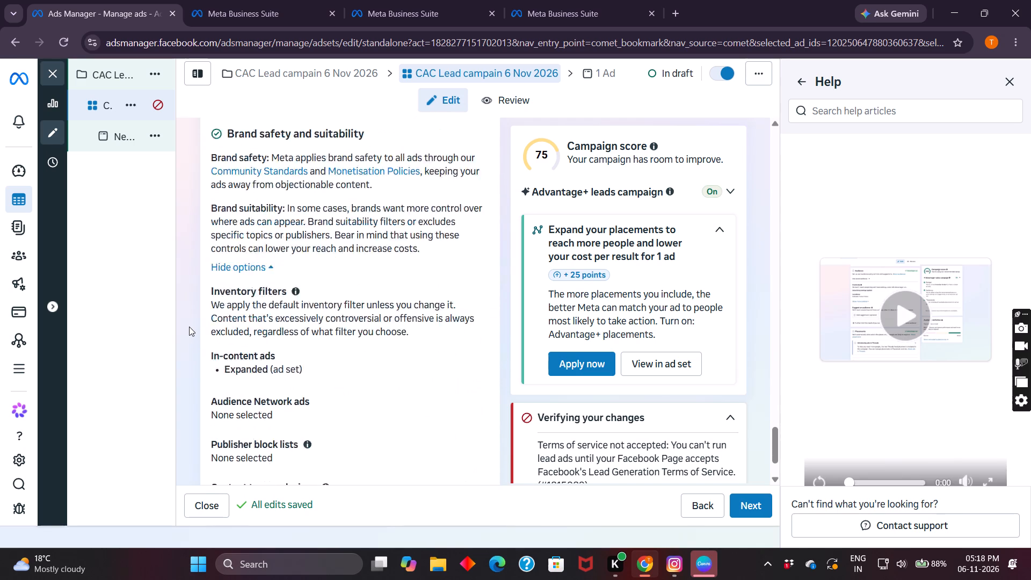
{"action": "scroll", "coordinate": [189, 327], "scroll_direction": "down", "scroll_amount": 2}
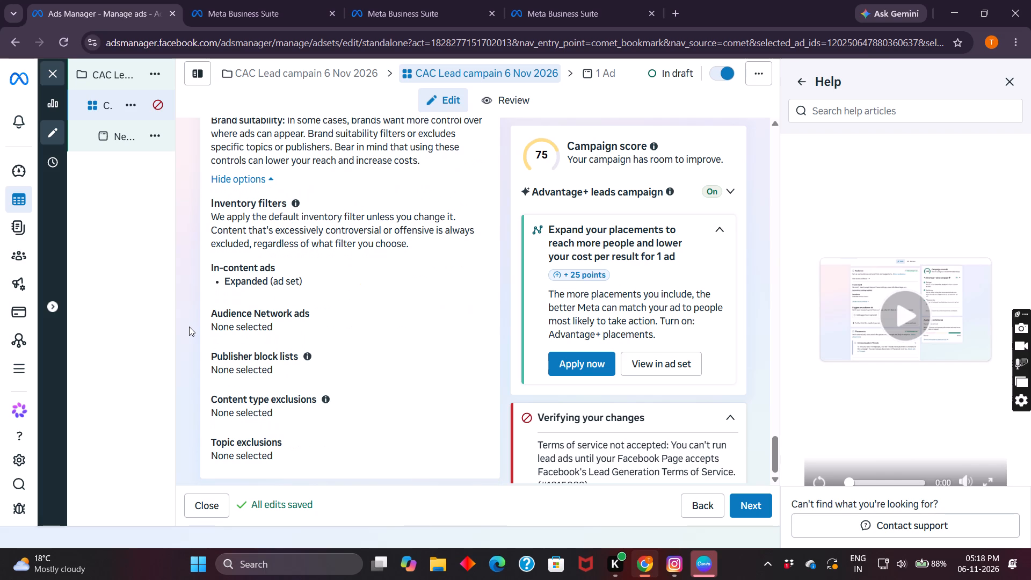
{"action": "scroll", "coordinate": [189, 327], "scroll_direction": "down", "scroll_amount": 1}
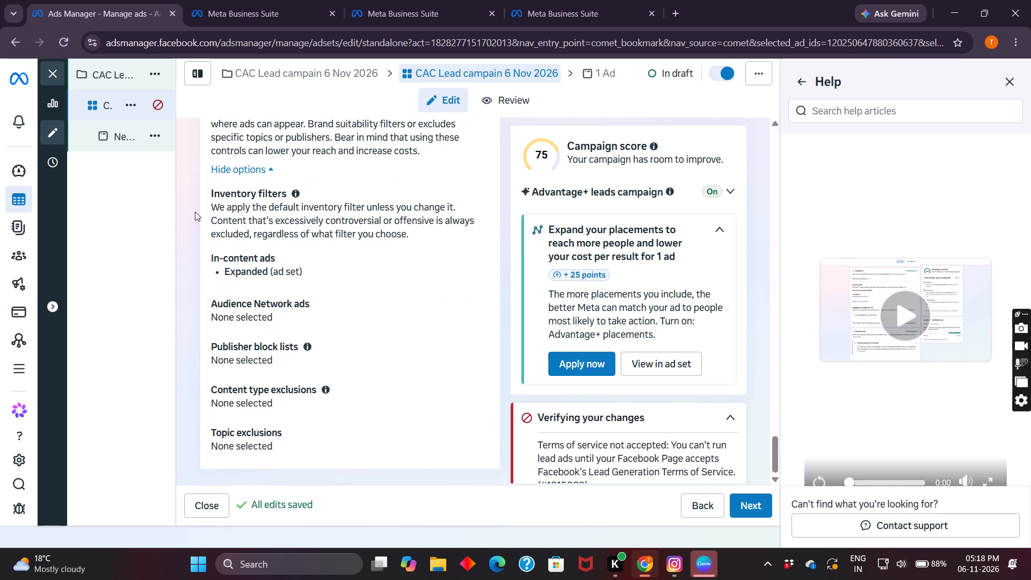
Proceed from the ad set to the New Leads ad's setup.
{"action": "left_click", "coordinate": [745, 503]}
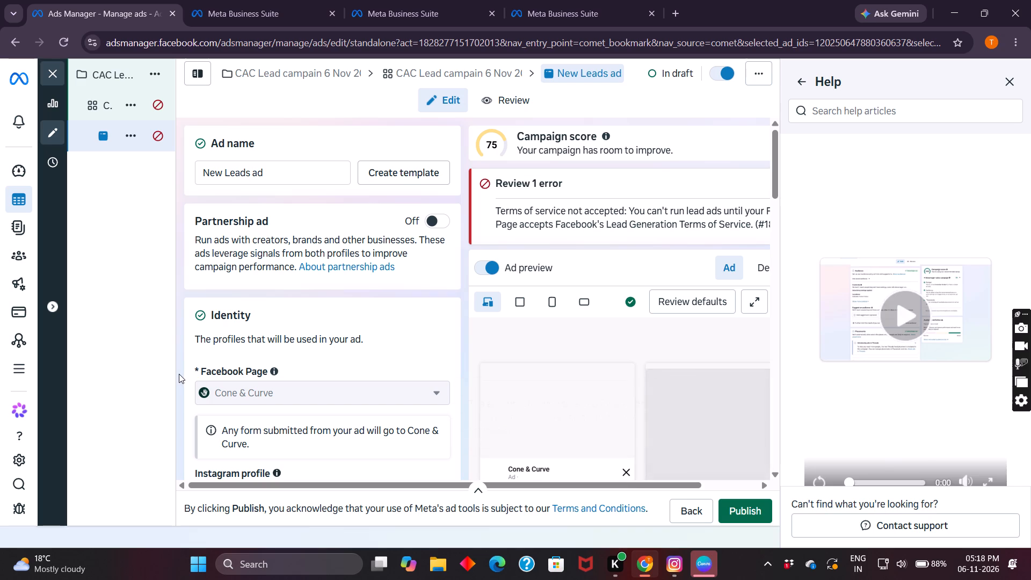
Look through the ad's identity, ad setup, destination, instant form and ad creative sections.
{"action": "scroll", "coordinate": [179, 374], "scroll_direction": "down", "scroll_amount": 7}
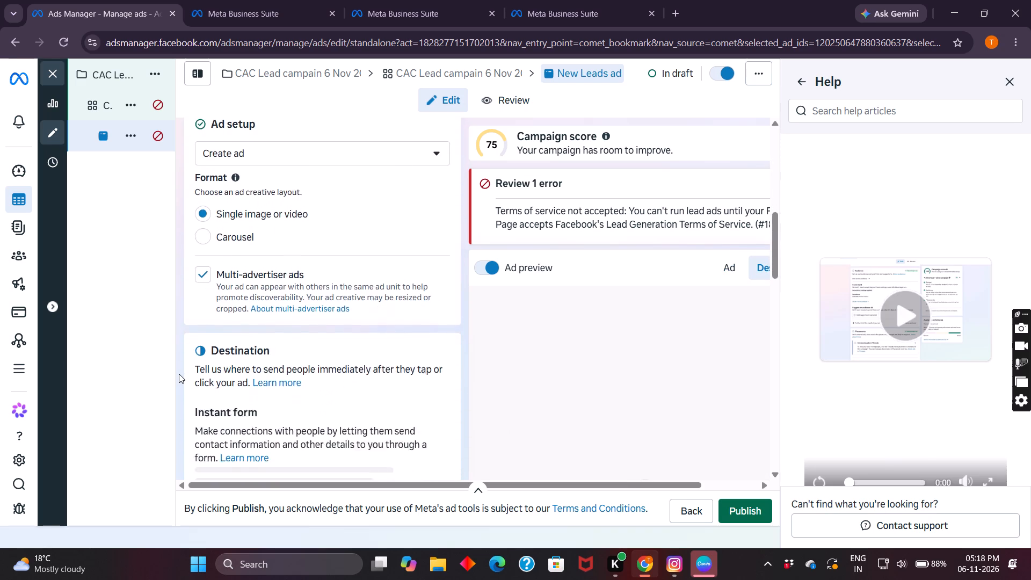
{"action": "scroll", "coordinate": [179, 374], "scroll_direction": "down", "scroll_amount": 2}
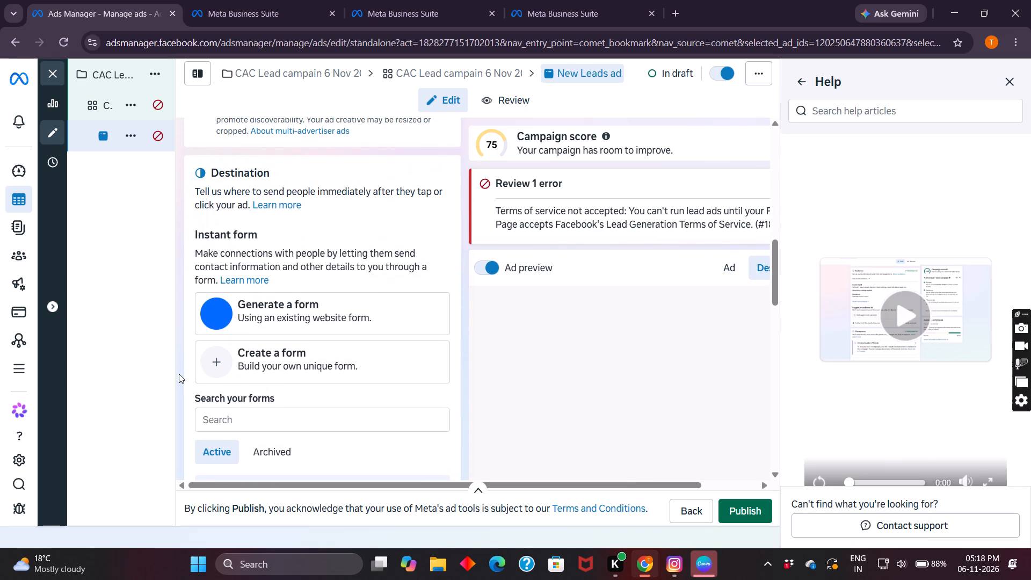
{"action": "scroll", "coordinate": [179, 374], "scroll_direction": "up", "scroll_amount": 1}
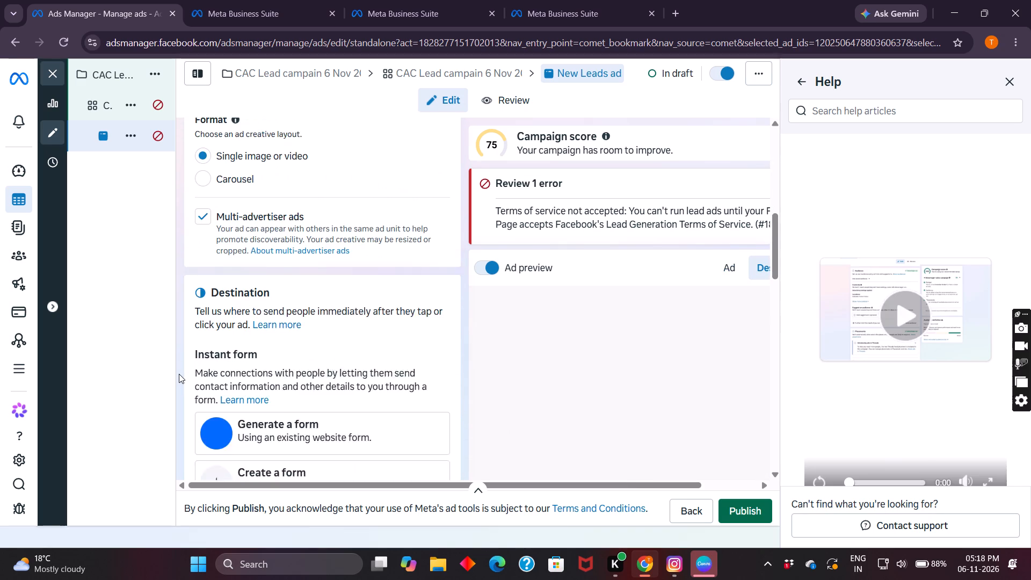
{"action": "scroll", "coordinate": [179, 374], "scroll_direction": "up", "scroll_amount": 4}
{"action": "scroll", "coordinate": [179, 374], "scroll_direction": "down", "scroll_amount": 5}
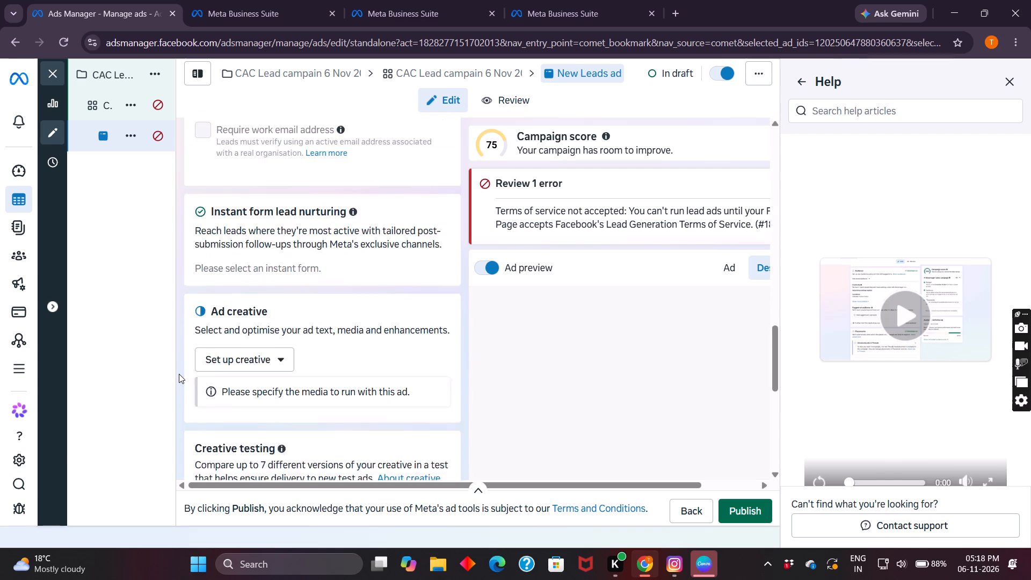
{"action": "scroll", "coordinate": [179, 374], "scroll_direction": "down", "scroll_amount": 3}
{"action": "scroll", "coordinate": [179, 374], "scroll_direction": "up", "scroll_amount": 15}
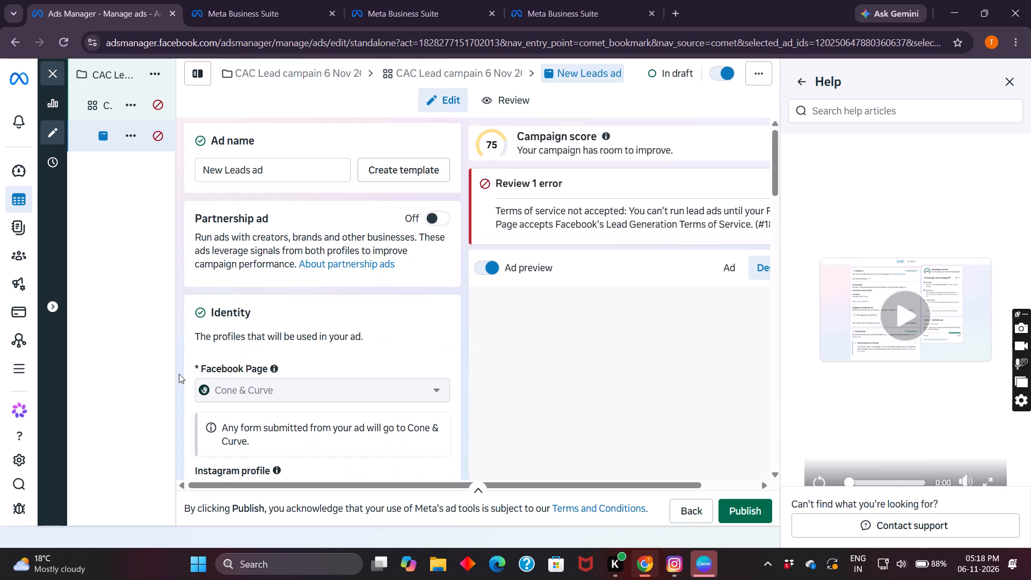
{"action": "scroll", "coordinate": [179, 374], "scroll_direction": "down", "scroll_amount": 1}
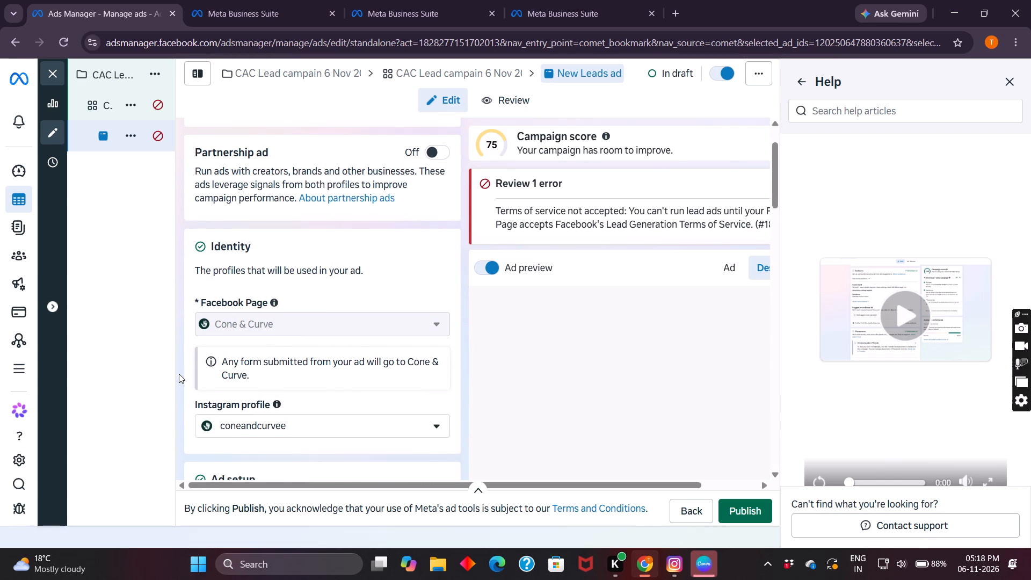
{"action": "scroll", "coordinate": [179, 374], "scroll_direction": "down", "scroll_amount": 2}
Check the Instagram profiles available for the ad and choose coneandcurvee.
{"action": "left_click", "coordinate": [440, 366]}
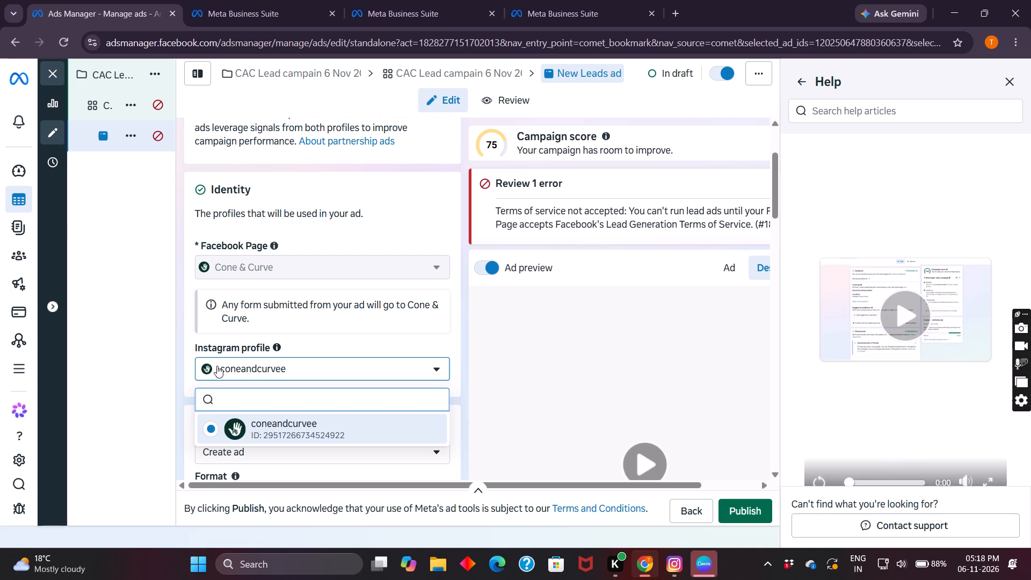
{"action": "left_click", "coordinate": [190, 343]}
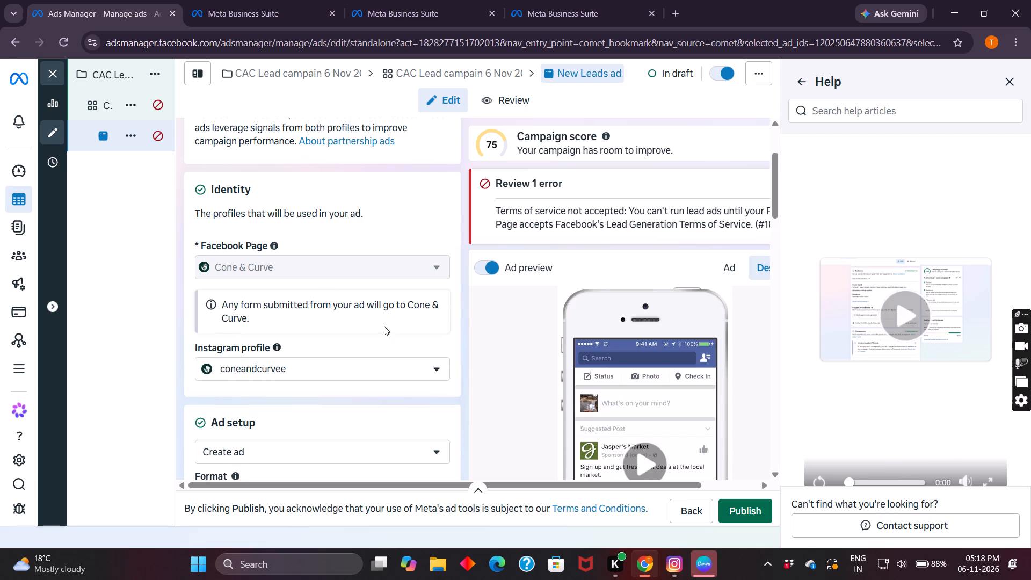
{"action": "scroll", "coordinate": [233, 323], "scroll_direction": "down", "scroll_amount": 2}
{"action": "scroll", "coordinate": [633, 319], "scroll_direction": "down", "scroll_amount": 2}
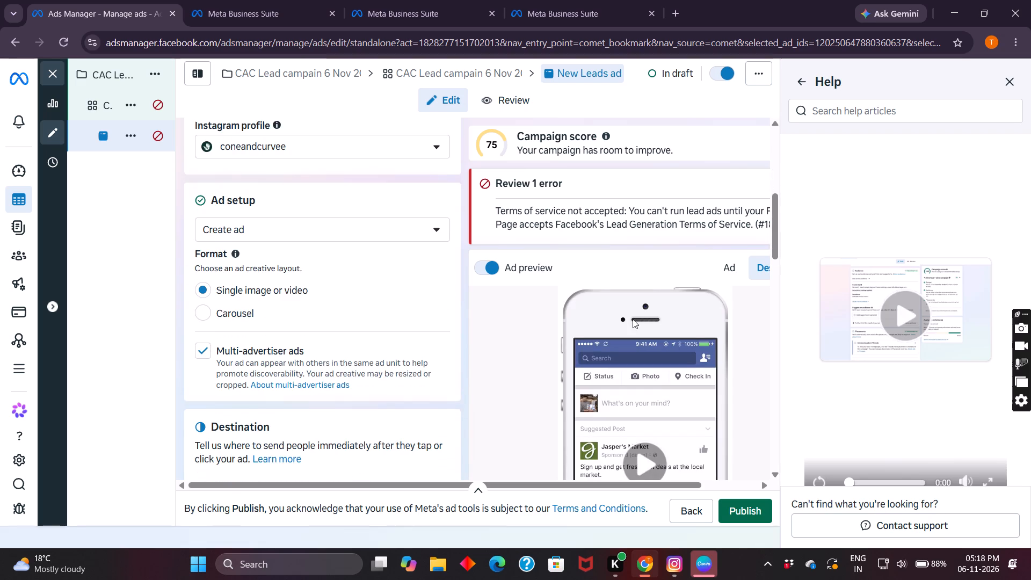
{"action": "scroll", "coordinate": [633, 319], "scroll_direction": "down", "scroll_amount": 1}
{"action": "scroll", "coordinate": [294, 327], "scroll_direction": "up", "scroll_amount": 2}
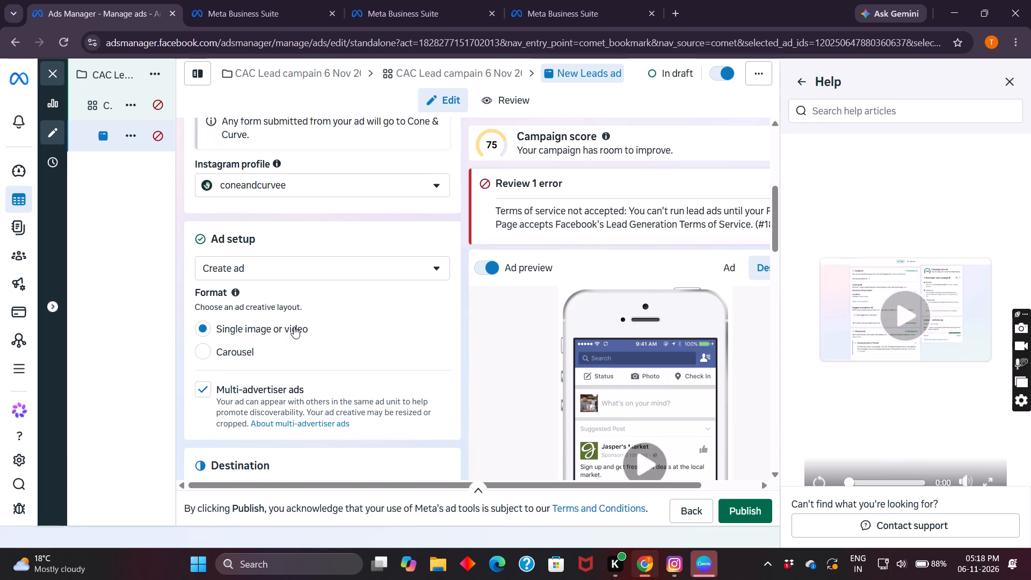
{"action": "scroll", "coordinate": [294, 327], "scroll_direction": "up", "scroll_amount": 2}
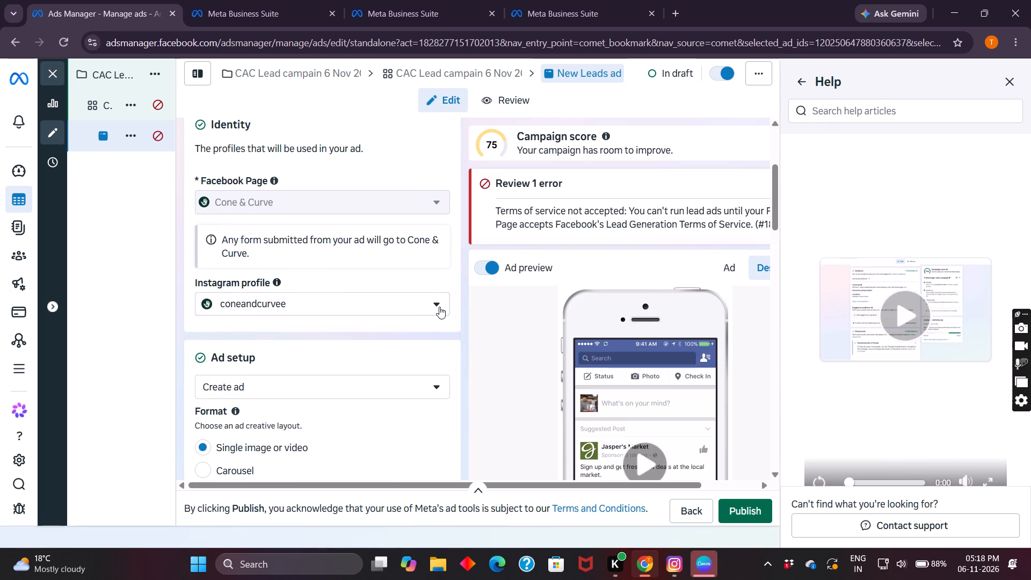
{"action": "left_click", "coordinate": [439, 307]}
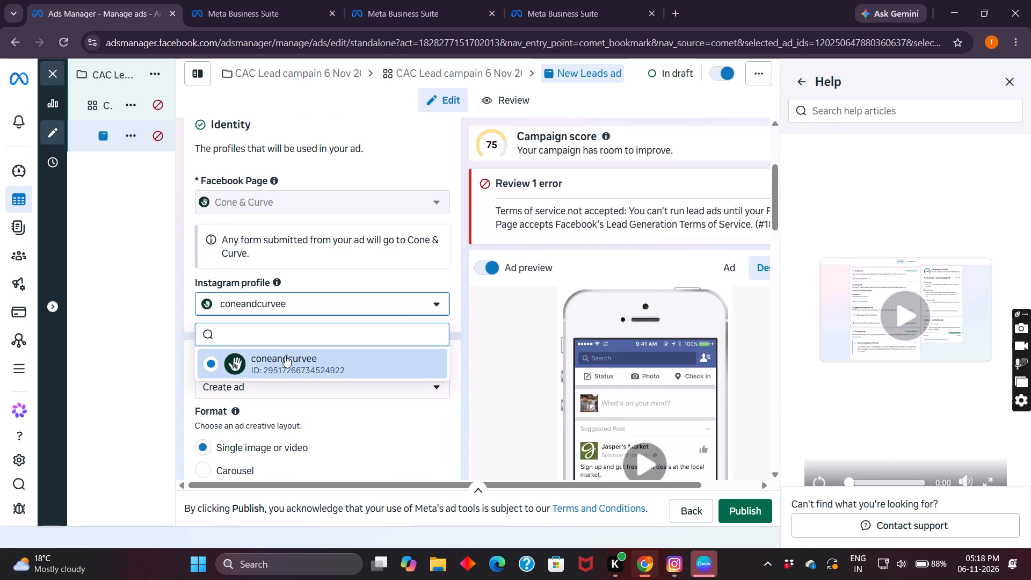
{"action": "left_click", "coordinate": [285, 356]}
Search the Instagram profiles for "Cone and curvee", then clear the search and close the profile choices.
{"action": "left_click", "coordinate": [326, 301]}
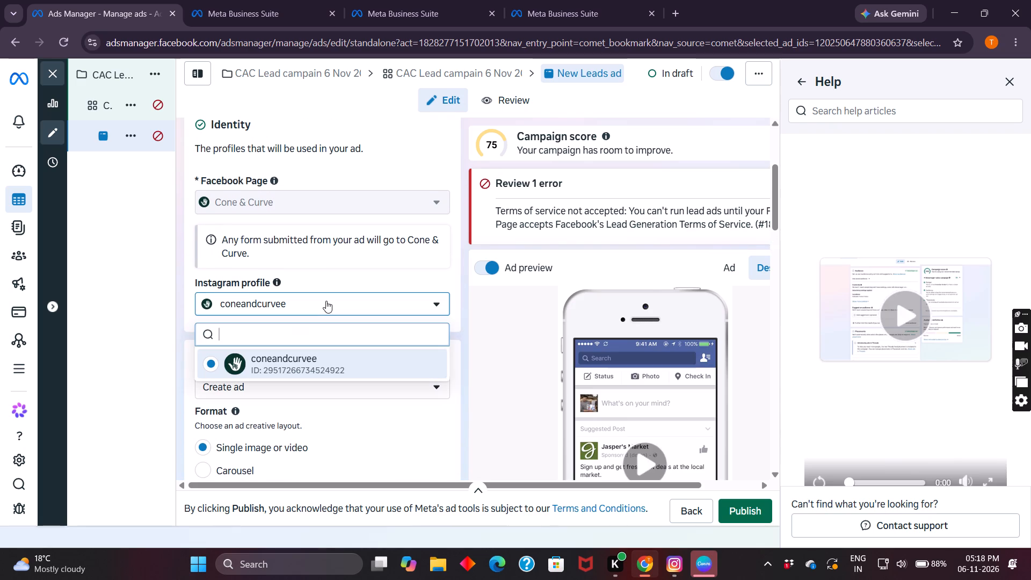
{"action": "left_click", "coordinate": [275, 340]}
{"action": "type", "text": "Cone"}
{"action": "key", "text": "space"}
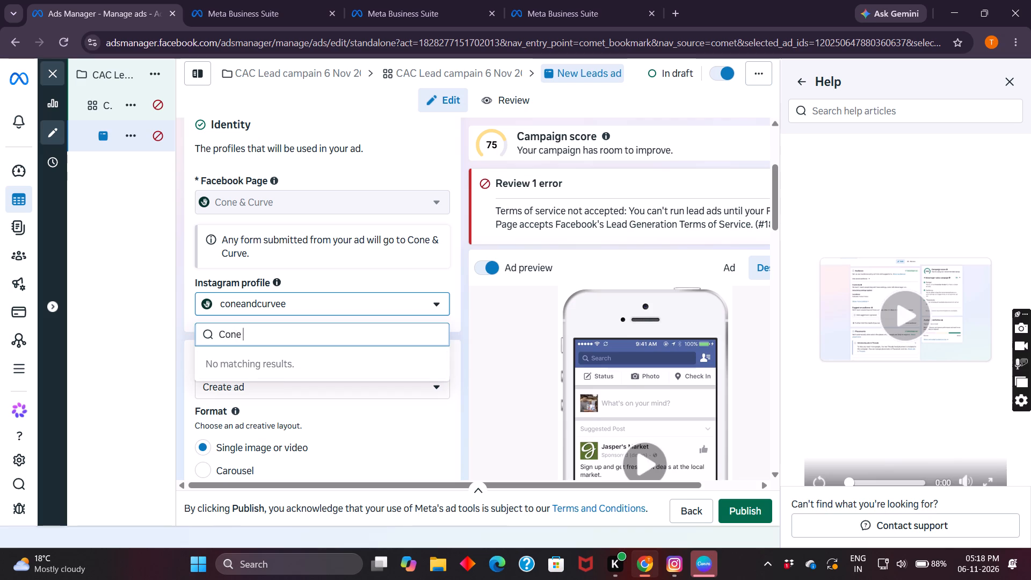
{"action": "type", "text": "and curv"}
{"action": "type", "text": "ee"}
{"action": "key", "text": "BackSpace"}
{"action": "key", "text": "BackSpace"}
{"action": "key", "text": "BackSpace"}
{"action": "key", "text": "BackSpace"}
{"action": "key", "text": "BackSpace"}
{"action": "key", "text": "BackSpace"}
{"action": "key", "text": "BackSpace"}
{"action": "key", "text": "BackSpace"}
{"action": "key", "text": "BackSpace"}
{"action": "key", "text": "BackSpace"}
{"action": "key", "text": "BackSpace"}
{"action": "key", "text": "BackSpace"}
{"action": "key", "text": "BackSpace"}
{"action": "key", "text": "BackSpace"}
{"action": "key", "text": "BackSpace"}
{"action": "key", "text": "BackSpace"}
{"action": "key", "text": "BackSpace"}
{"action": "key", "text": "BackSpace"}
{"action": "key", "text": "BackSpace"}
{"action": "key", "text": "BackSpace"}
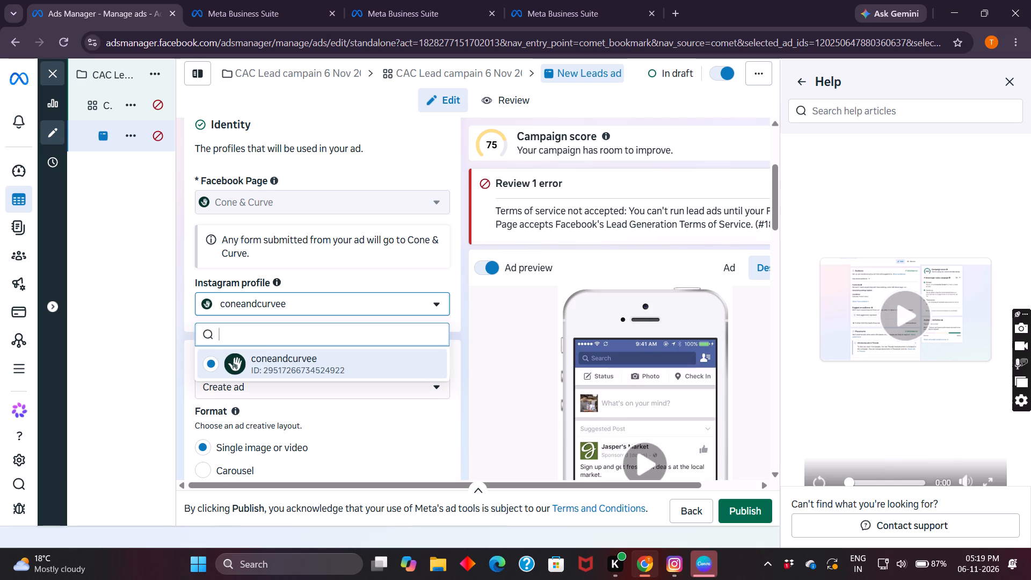
{"action": "left_click", "coordinate": [183, 333]}
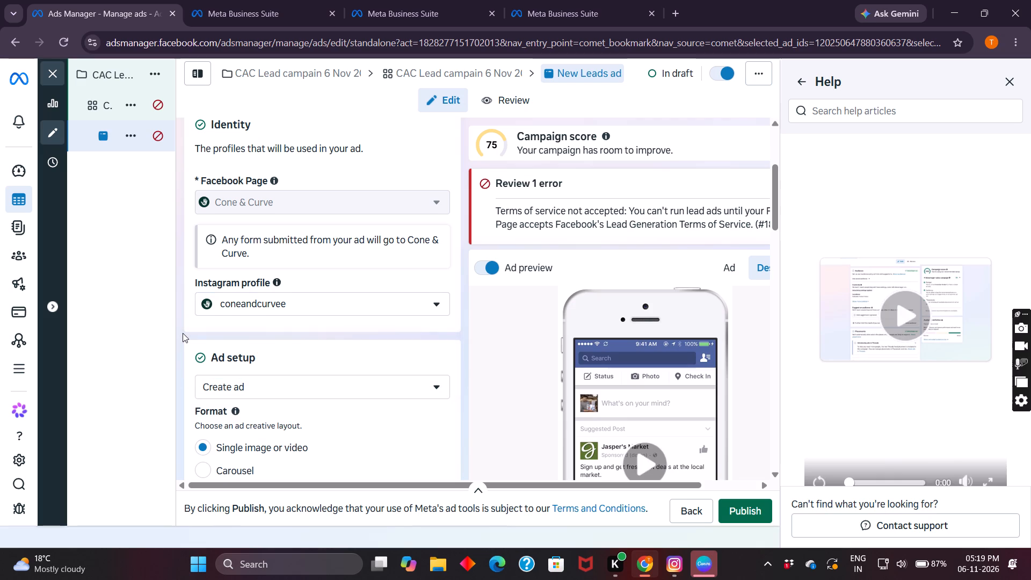
Check the ad creation options under Ad setup and close them without changing the Create ad choice.
{"action": "scroll", "coordinate": [183, 333], "scroll_direction": "down", "scroll_amount": 2}
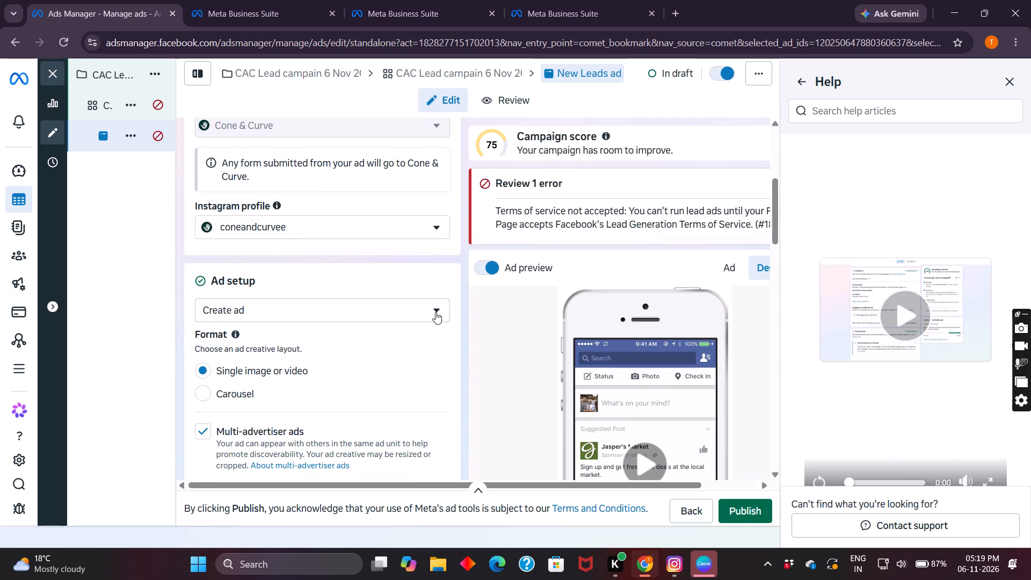
{"action": "left_click", "coordinate": [435, 312]}
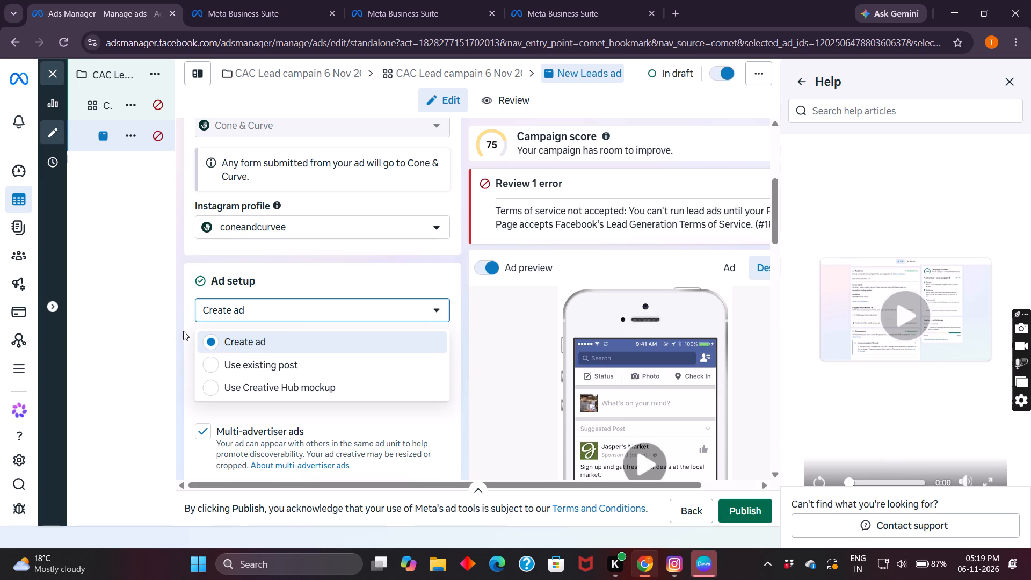
{"action": "left_click", "coordinate": [183, 331]}
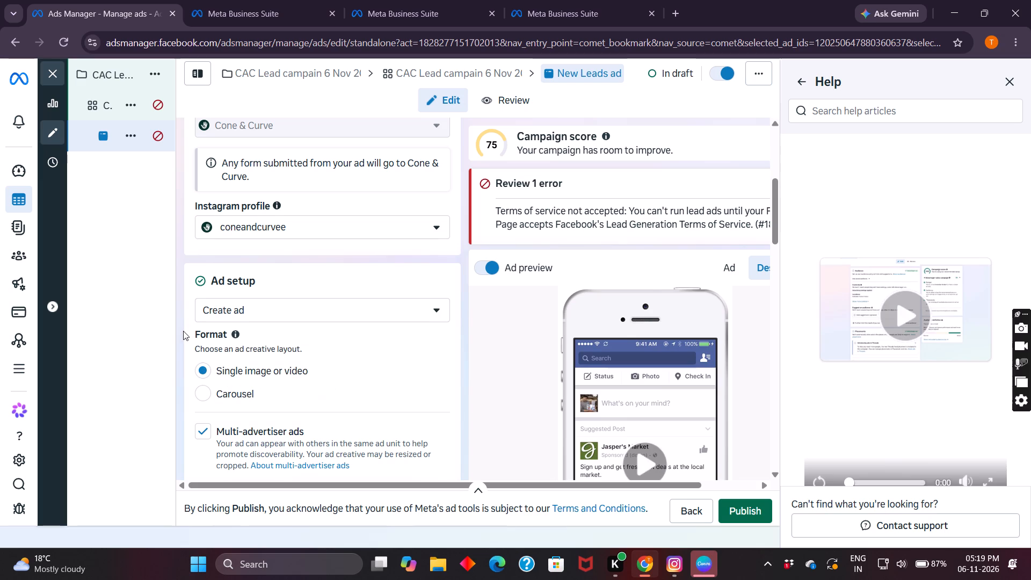
{"action": "scroll", "coordinate": [183, 331], "scroll_direction": "down", "scroll_amount": 1}
{"action": "scroll", "coordinate": [179, 374], "scroll_direction": "down", "scroll_amount": 1}
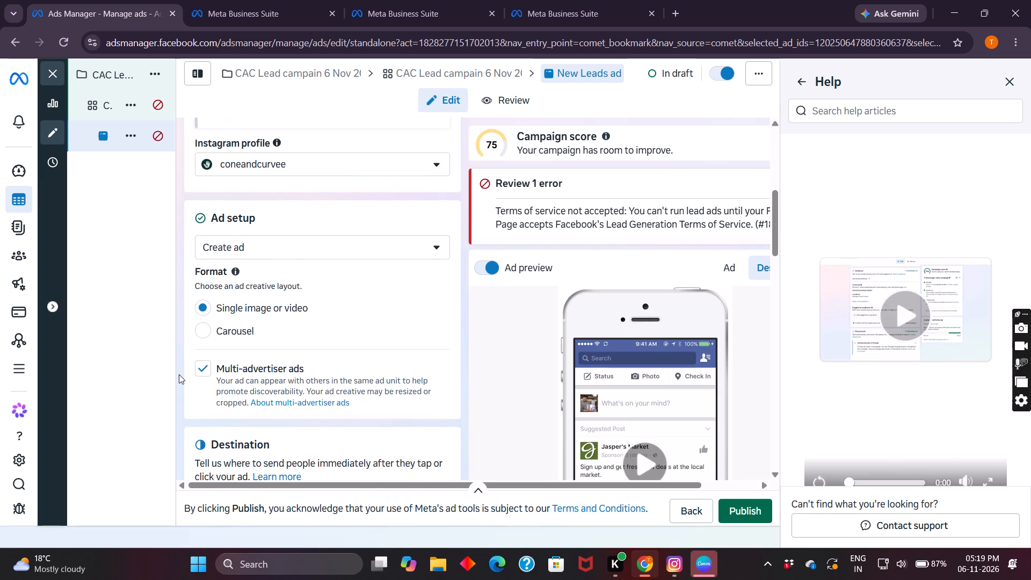
Start setting up a video ad creative for the new leads ad in its Ad creative section.
{"action": "scroll", "coordinate": [179, 374], "scroll_direction": "down", "scroll_amount": 3}
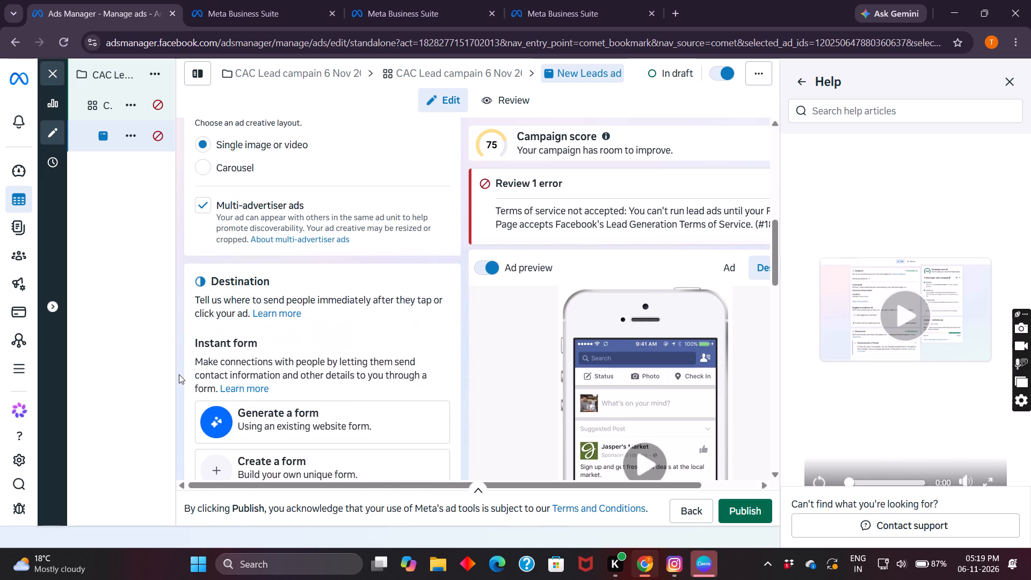
{"action": "scroll", "coordinate": [179, 374], "scroll_direction": "down", "scroll_amount": 3}
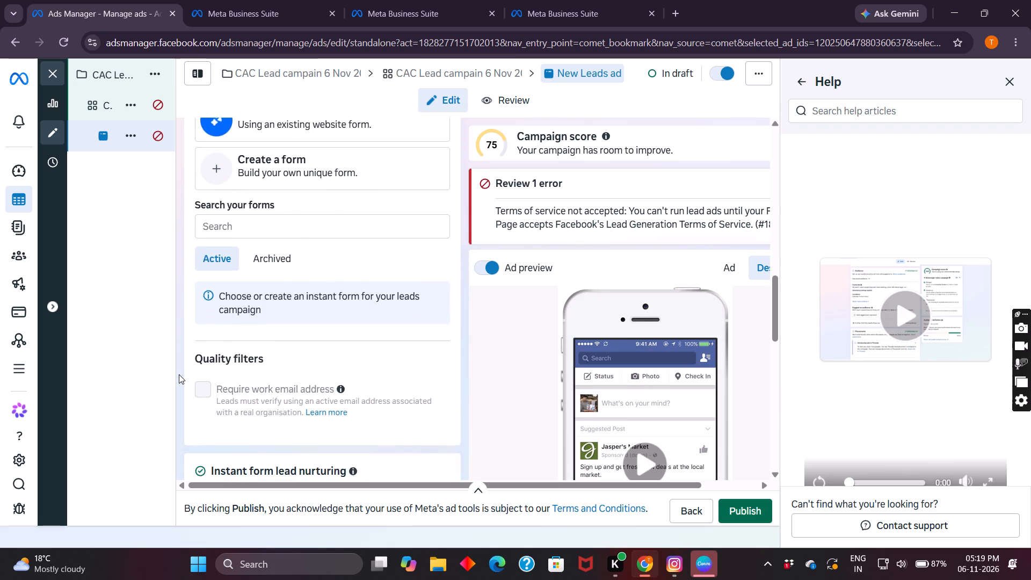
{"action": "scroll", "coordinate": [179, 374], "scroll_direction": "down", "scroll_amount": 3}
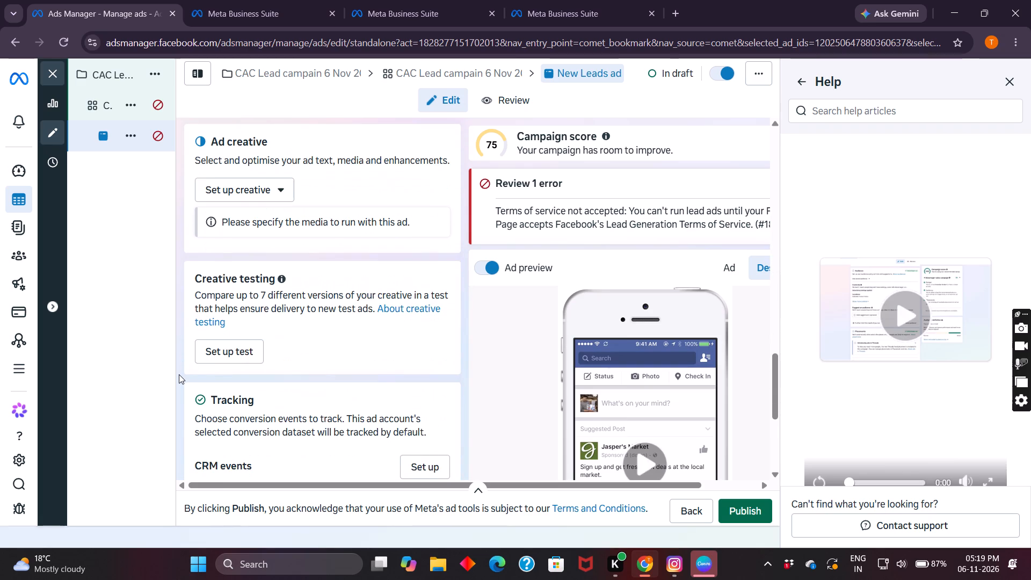
{"action": "scroll", "coordinate": [179, 374], "scroll_direction": "down", "scroll_amount": 1}
{"action": "left_click", "coordinate": [278, 191]}
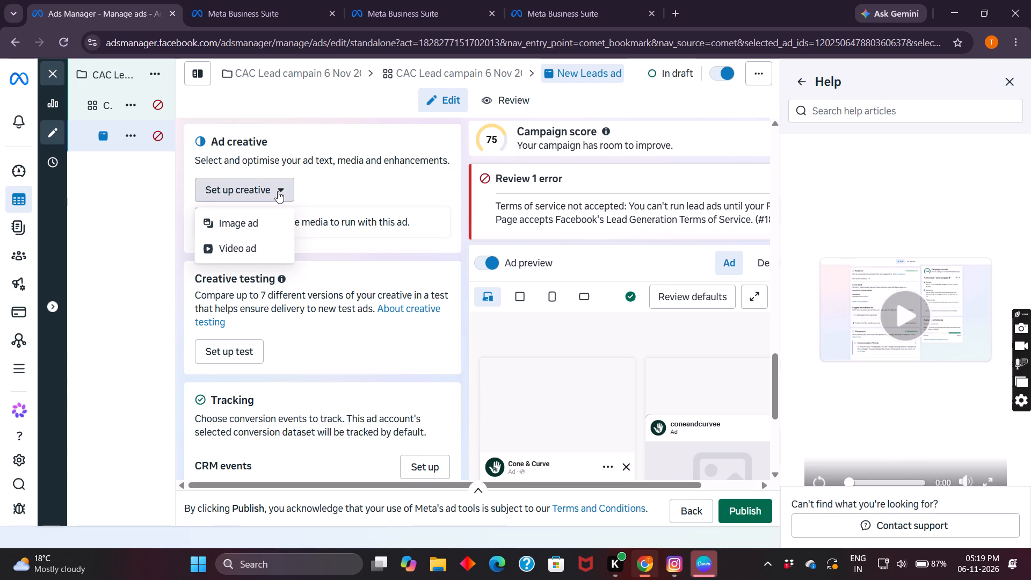
{"action": "left_click", "coordinate": [248, 241]}
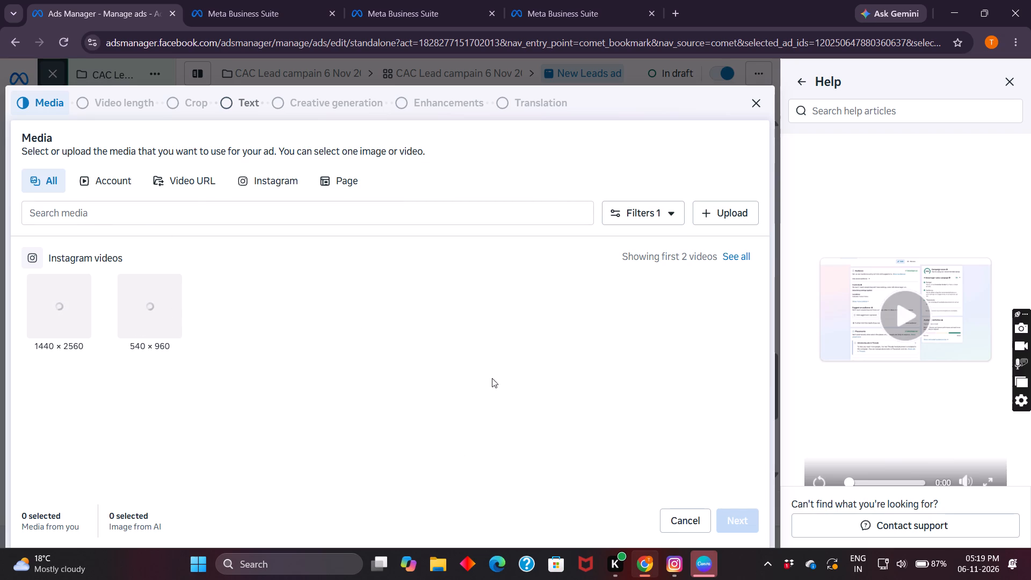
Choose the 540 × 960 Instagram video as the ad's media and continue to the primary text entry.
{"action": "scroll", "coordinate": [430, 288], "scroll_direction": "down", "scroll_amount": 2}
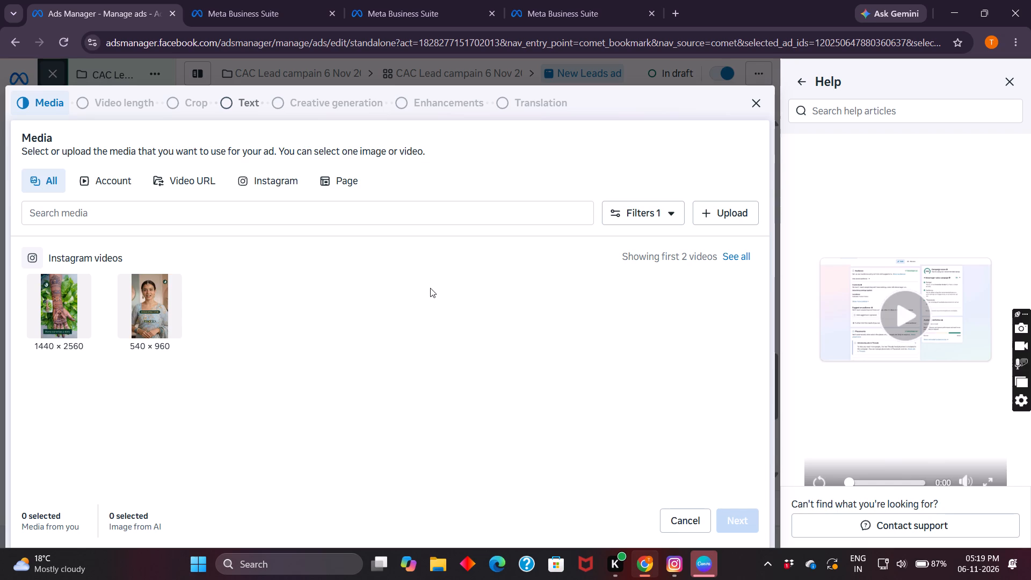
{"action": "left_click", "coordinate": [147, 299]}
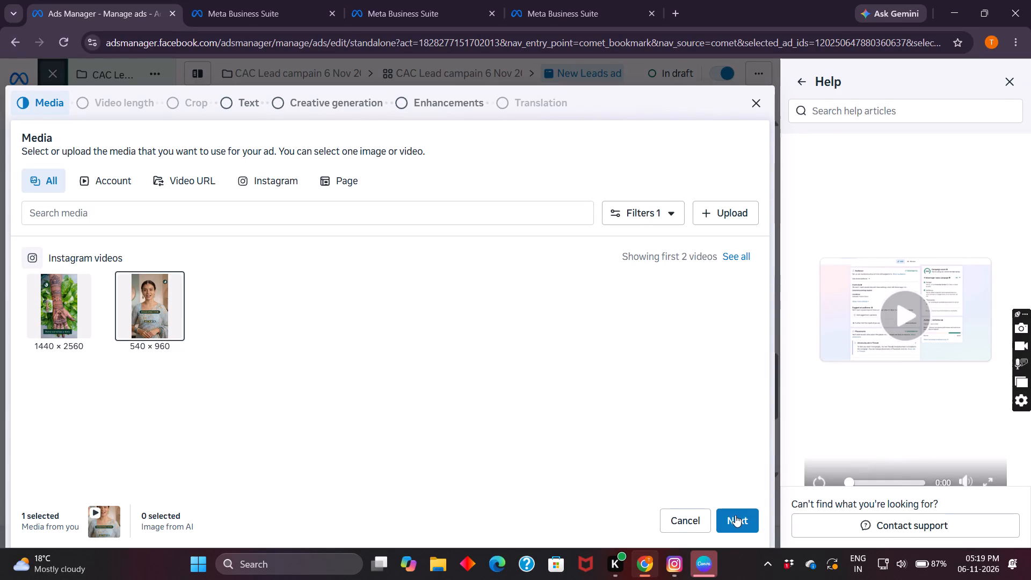
{"action": "left_click", "coordinate": [247, 182]}
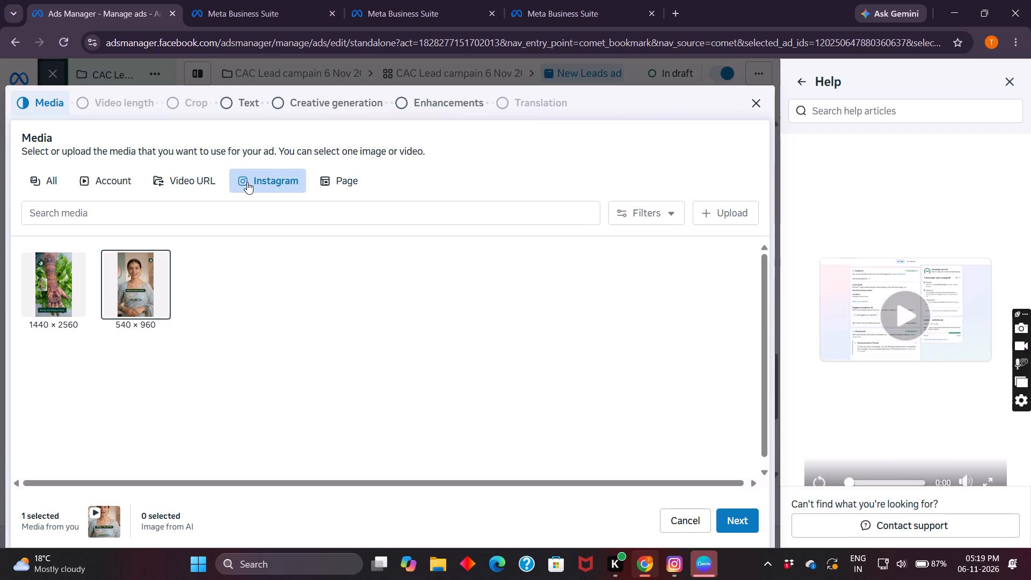
{"action": "left_click", "coordinate": [42, 189]}
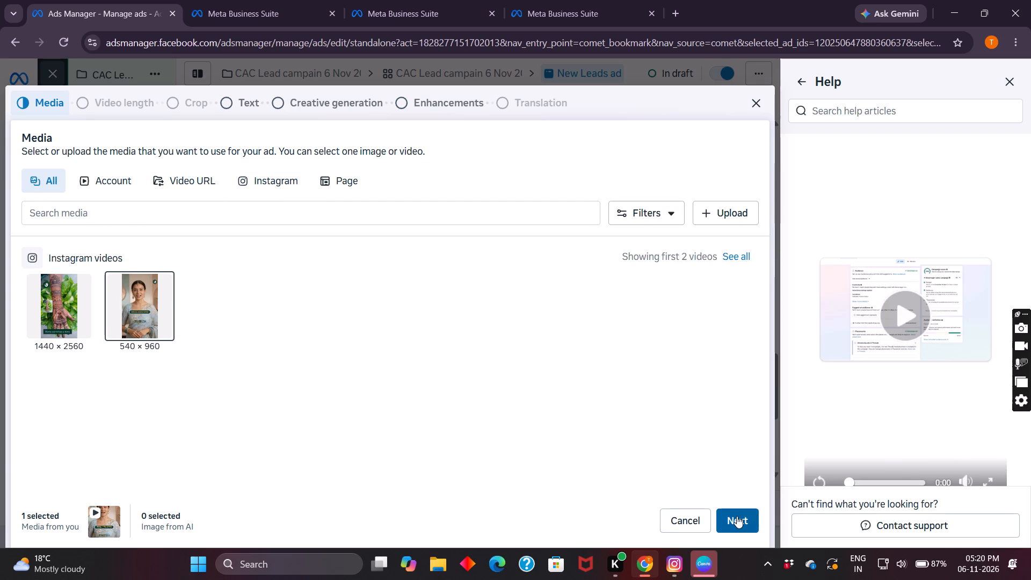
{"action": "left_click", "coordinate": [737, 516]}
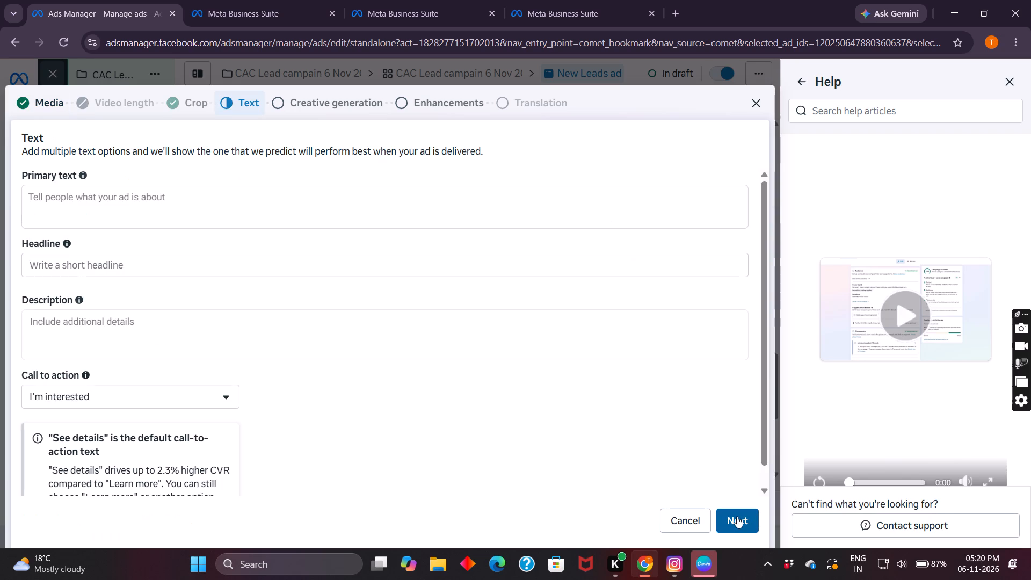
{"action": "left_click", "coordinate": [256, 205]}
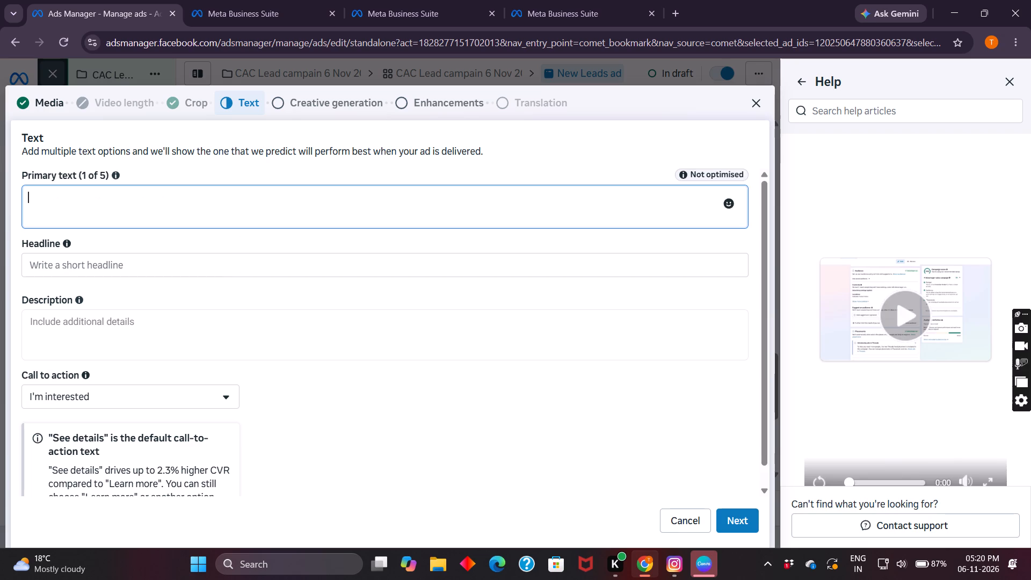
Look through the Help overview's recommended articles and additional resources, then close Help.
{"action": "left_click", "coordinate": [803, 84]}
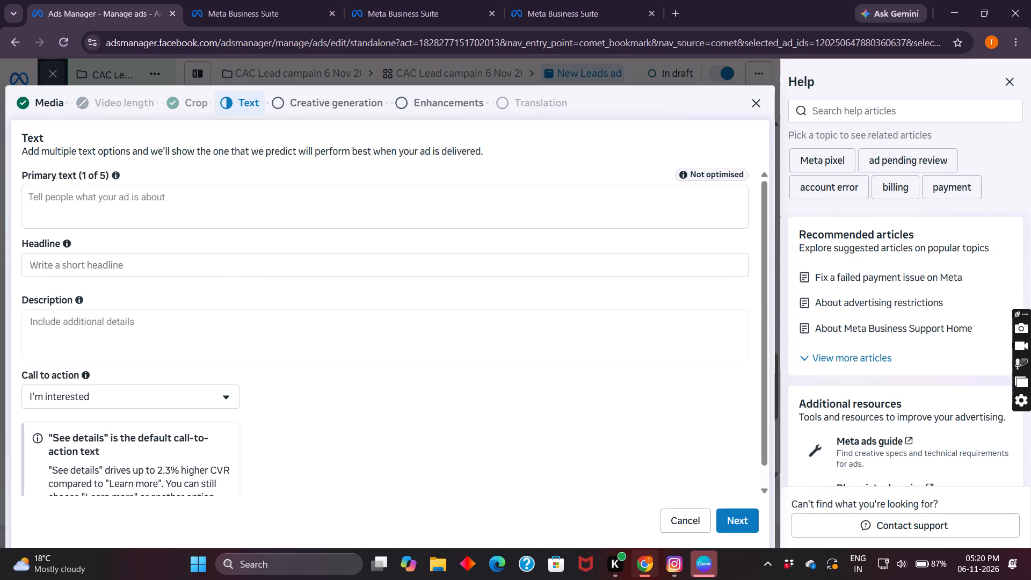
{"action": "scroll", "coordinate": [875, 328], "scroll_direction": "down", "scroll_amount": 7}
{"action": "scroll", "coordinate": [875, 328], "scroll_direction": "up", "scroll_amount": 5}
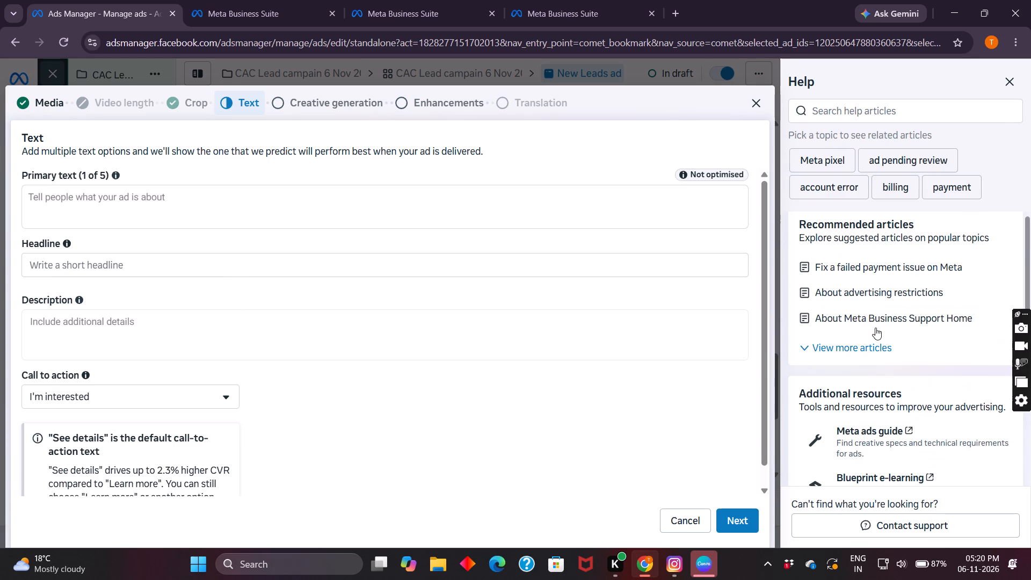
{"action": "scroll", "coordinate": [875, 328], "scroll_direction": "down", "scroll_amount": 5}
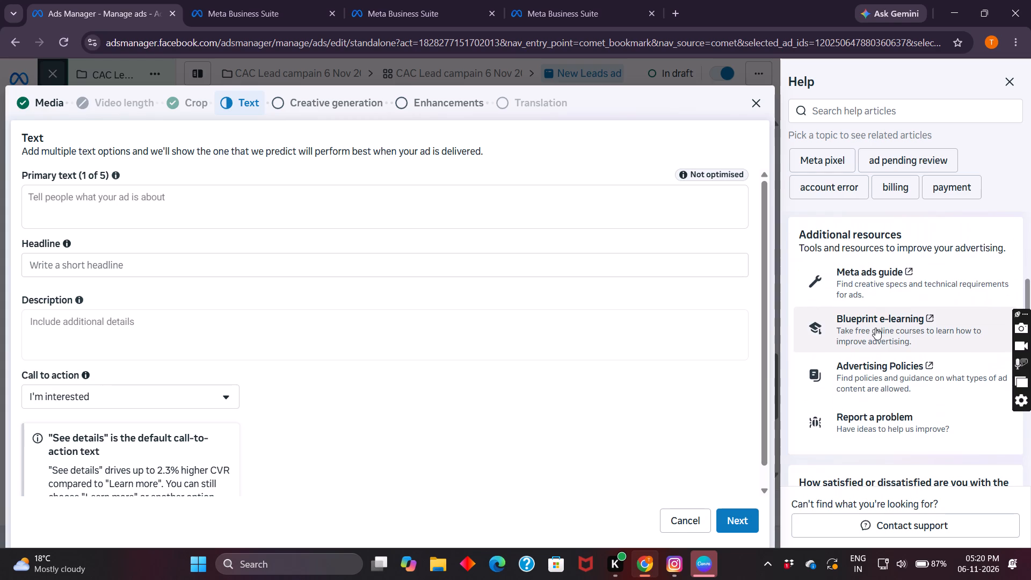
{"action": "scroll", "coordinate": [875, 328], "scroll_direction": "down", "scroll_amount": 2}
{"action": "scroll", "coordinate": [860, 392], "scroll_direction": "up", "scroll_amount": 8}
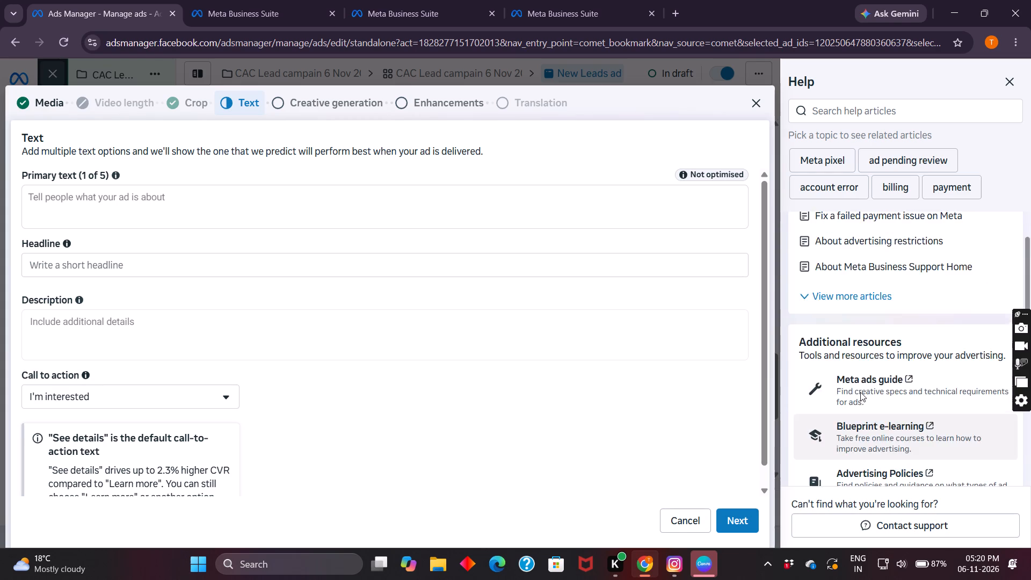
{"action": "left_click", "coordinate": [1009, 79]}
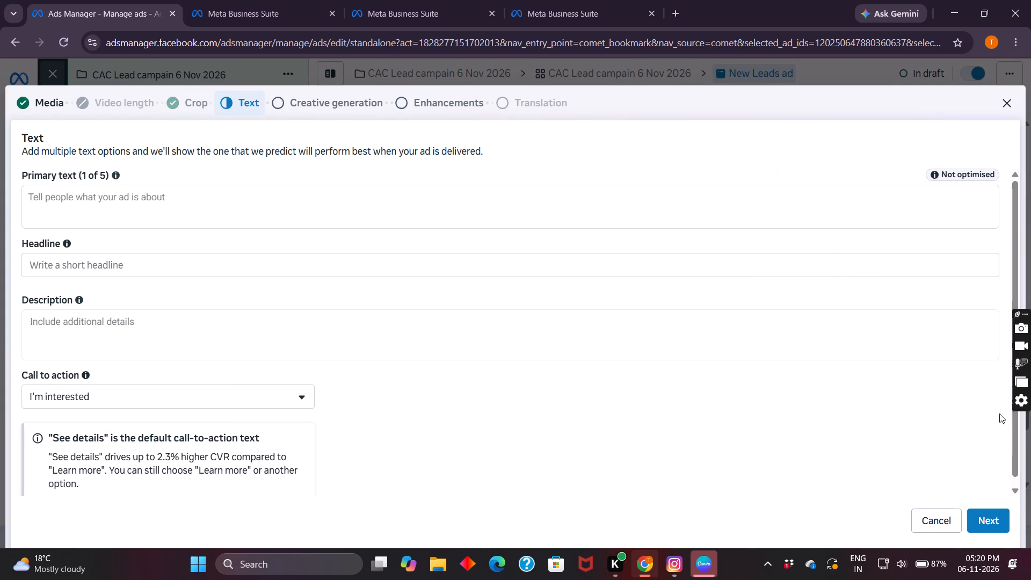
Look over the Text stage of the ad creative setup and close the setup without entering primary text.
{"action": "scroll", "coordinate": [800, 423], "scroll_direction": "down", "scroll_amount": 3}
{"action": "scroll", "coordinate": [800, 423], "scroll_direction": "up", "scroll_amount": 8}
{"action": "left_click", "coordinate": [188, 205]}
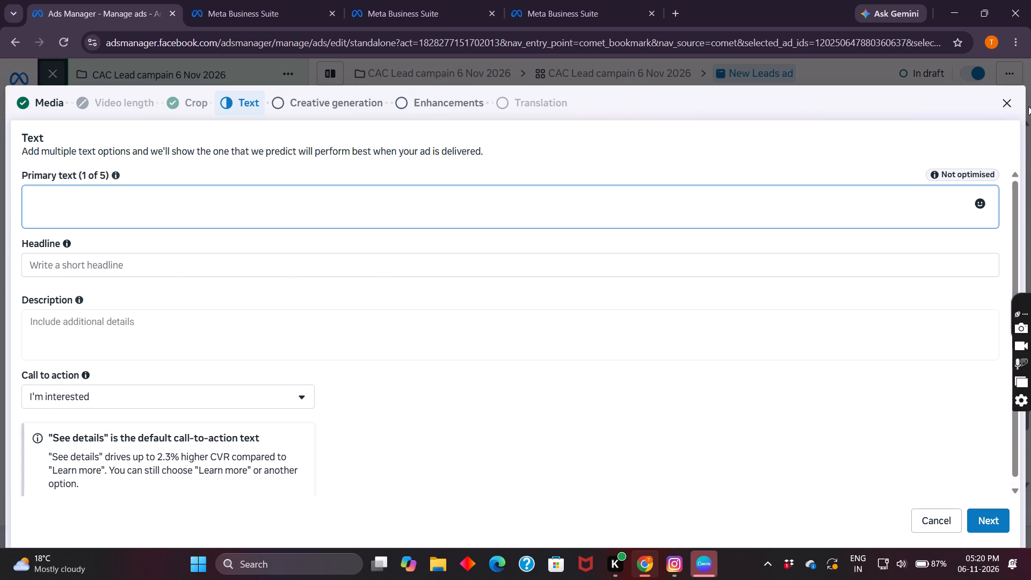
{"action": "left_click", "coordinate": [1007, 105]}
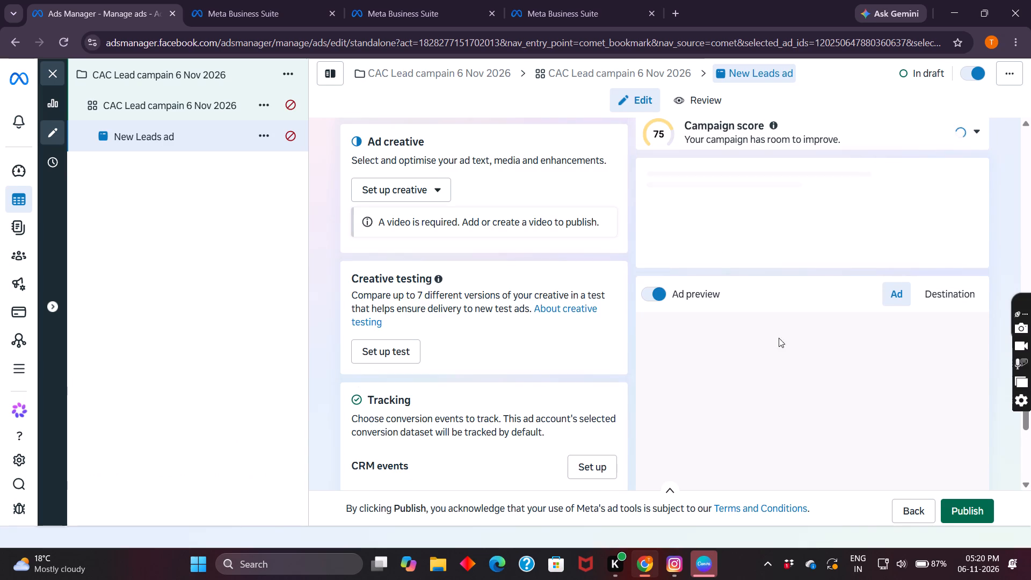
Look through the New Leads ad's creative testing and tracking settings and its ad preview.
{"action": "scroll", "coordinate": [386, 364], "scroll_direction": "down", "scroll_amount": 4}
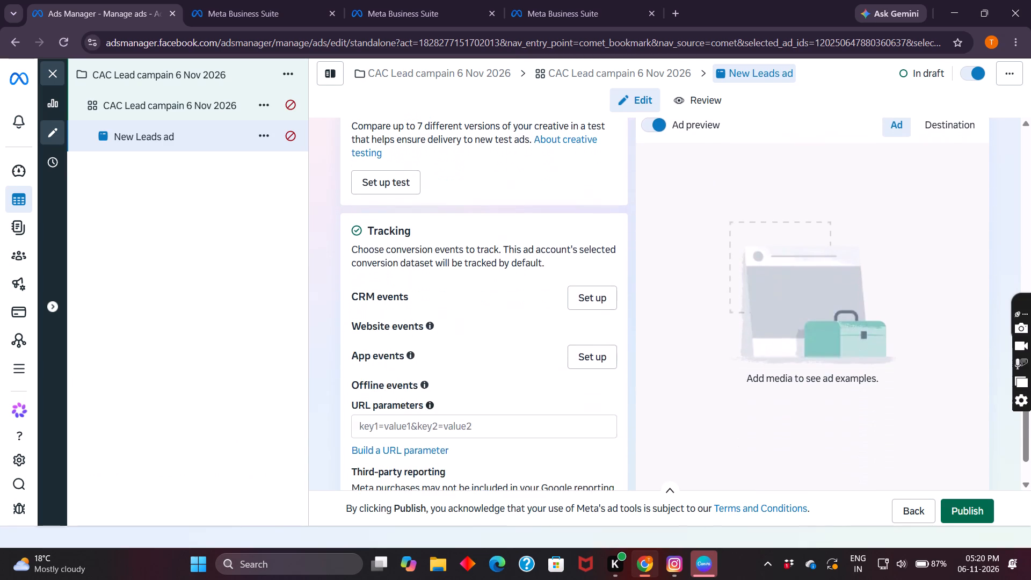
{"action": "scroll", "coordinate": [386, 364], "scroll_direction": "up", "scroll_amount": 1}
{"action": "left_click", "coordinate": [389, 245]}
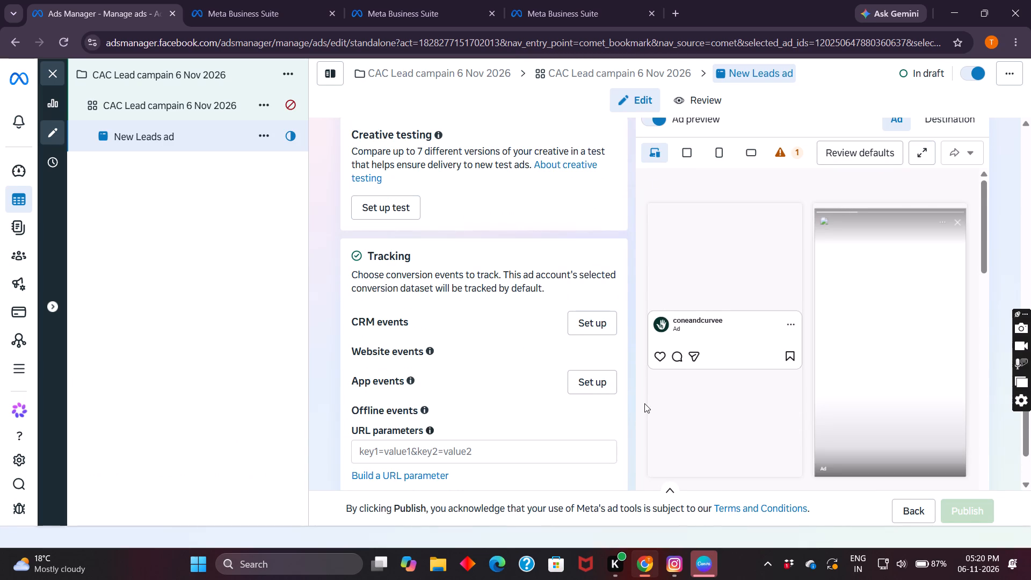
{"action": "scroll", "coordinate": [644, 403], "scroll_direction": "down", "scroll_amount": 7}
{"action": "scroll", "coordinate": [644, 403], "scroll_direction": "up", "scroll_amount": 5}
Return to the New Leads ad's creative settings and start a video ad setup at its media selection stage.
{"action": "scroll", "coordinate": [489, 338], "scroll_direction": "up", "scroll_amount": 3}
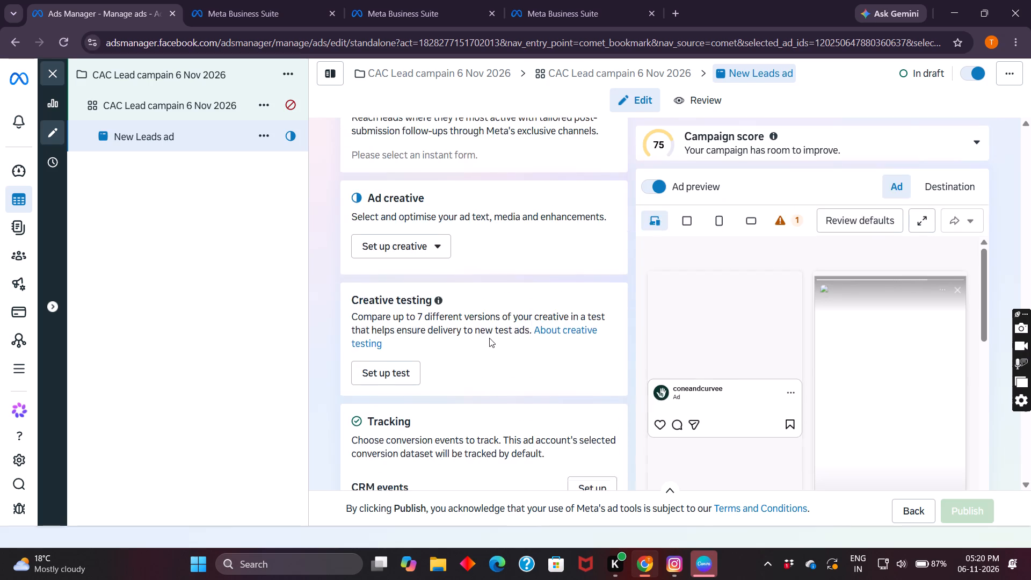
{"action": "scroll", "coordinate": [489, 338], "scroll_direction": "up", "scroll_amount": 1}
{"action": "left_click", "coordinate": [437, 470]}
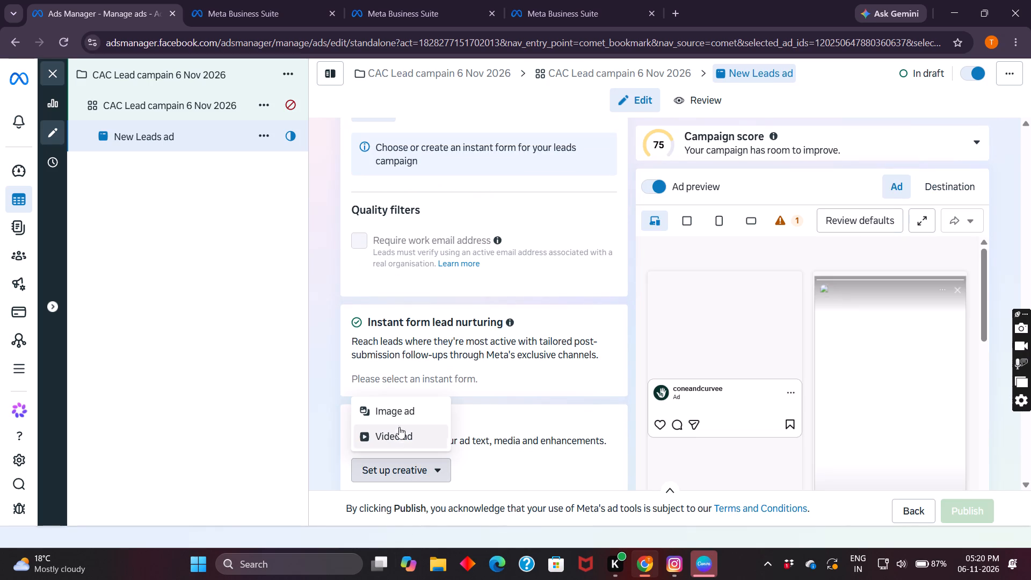
{"action": "left_click", "coordinate": [399, 437]}
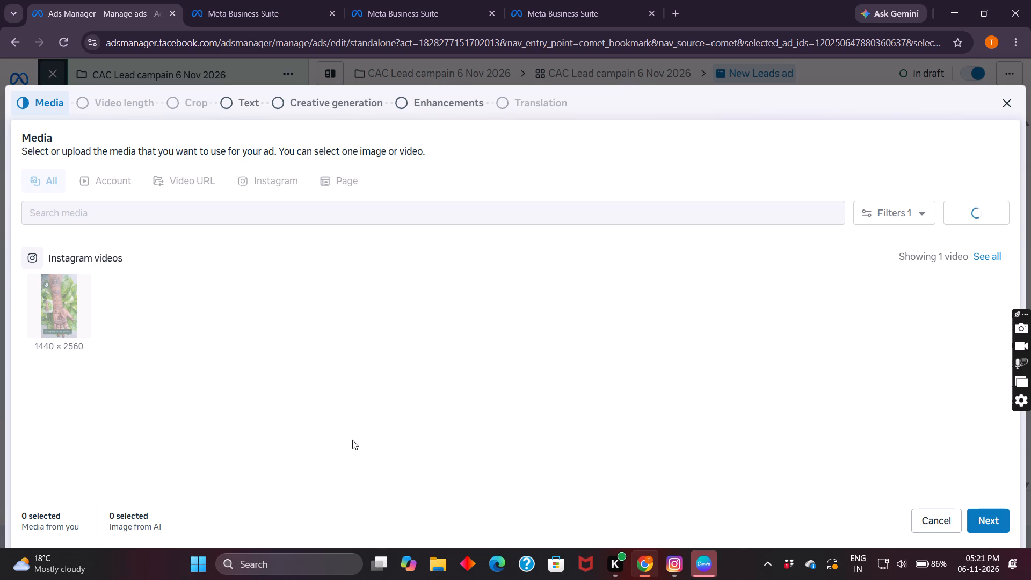
Launch the Claude desktop app from the recent Windows searches.
{"action": "left_click", "coordinate": [275, 568]}
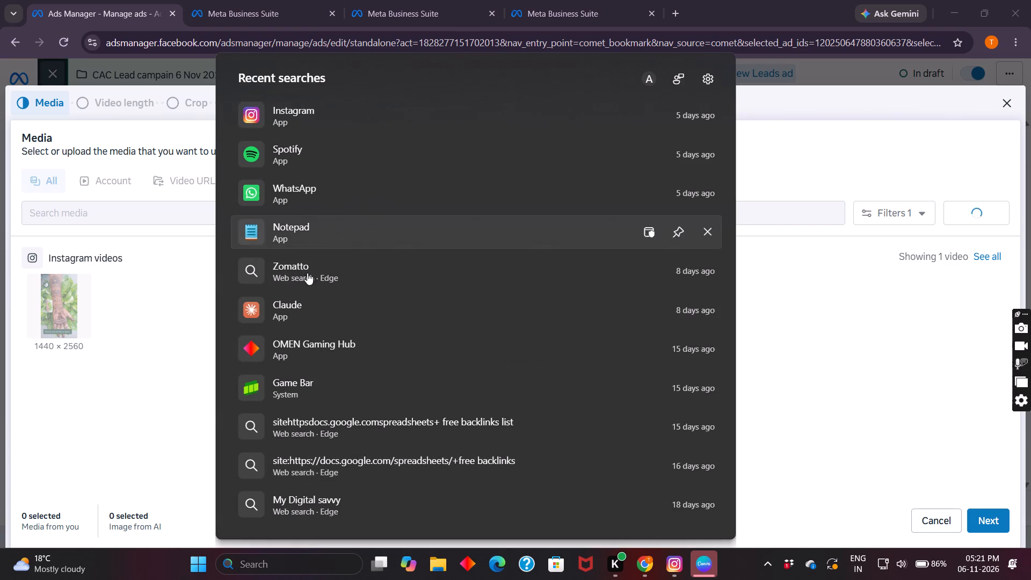
{"action": "left_click", "coordinate": [275, 303]}
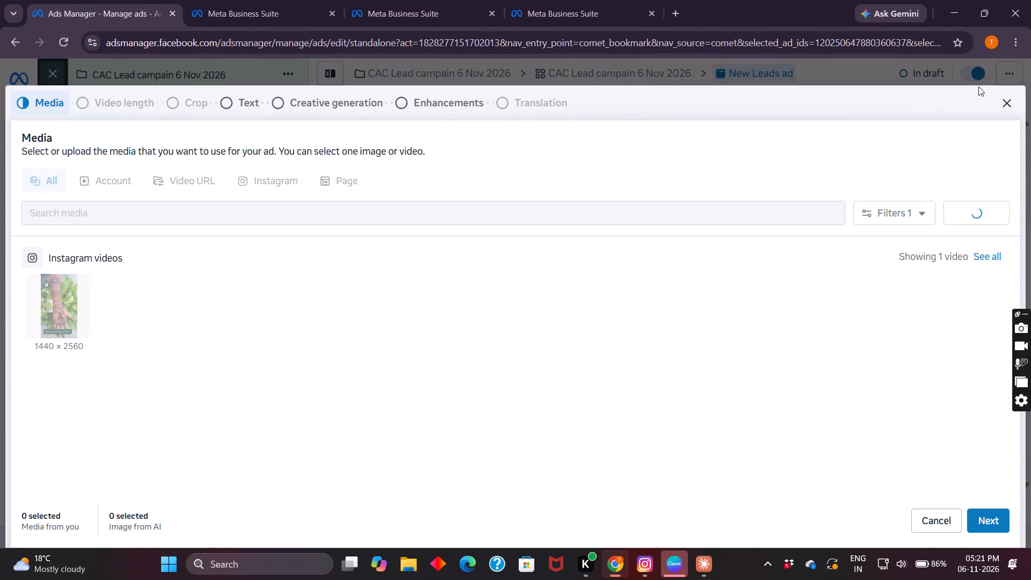
Close the media selection without choosing media and look through the New Leads ad's instant form, creative testing and tracking settings.
{"action": "left_click", "coordinate": [1004, 97]}
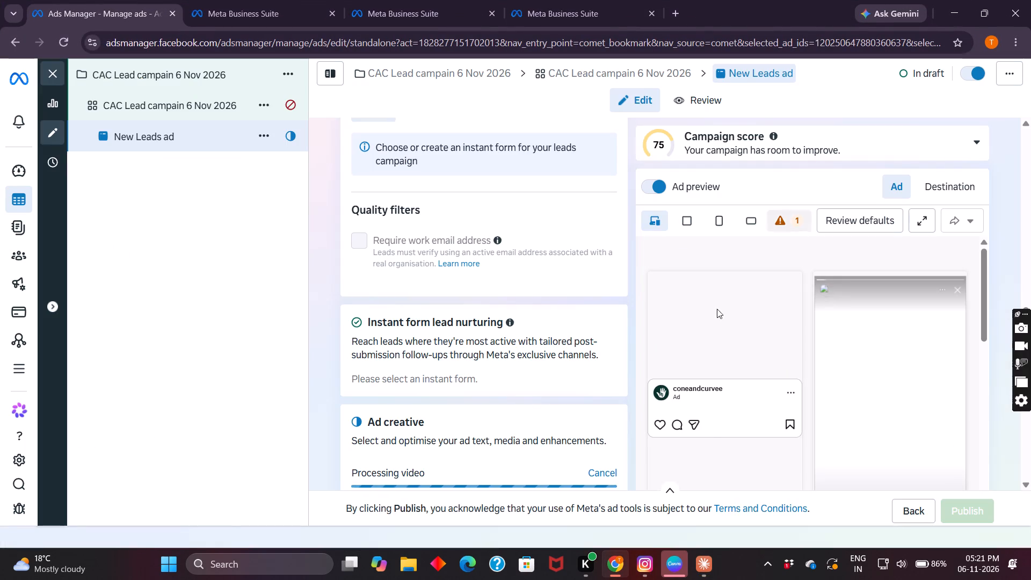
{"action": "scroll", "coordinate": [576, 383], "scroll_direction": "down", "scroll_amount": 6}
{"action": "scroll", "coordinate": [576, 383], "scroll_direction": "up", "scroll_amount": 1}
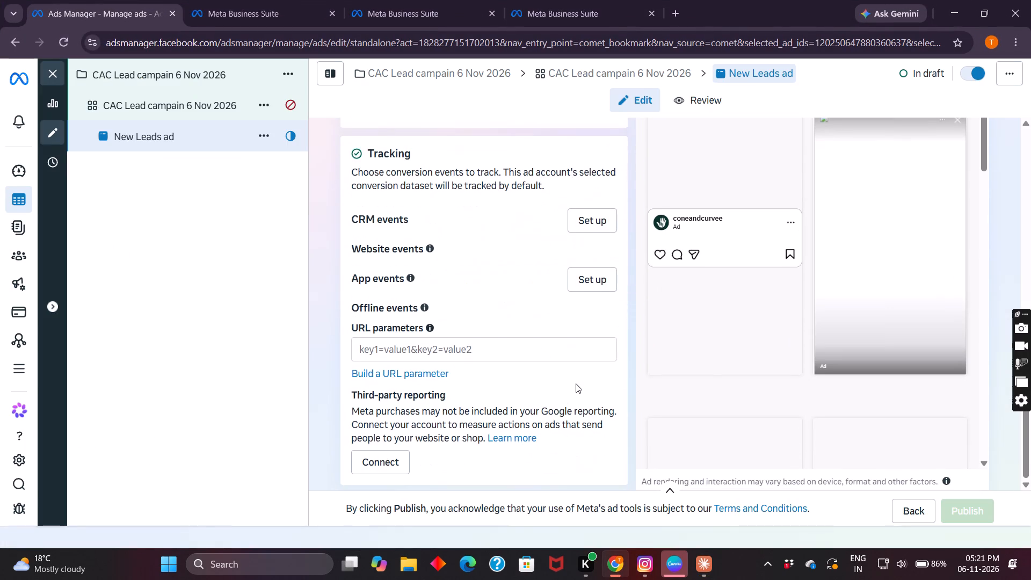
{"action": "scroll", "coordinate": [576, 383], "scroll_direction": "up", "scroll_amount": 7}
{"action": "scroll", "coordinate": [576, 383], "scroll_direction": "down", "scroll_amount": 5}
{"action": "scroll", "coordinate": [794, 337], "scroll_direction": "down", "scroll_amount": 1}
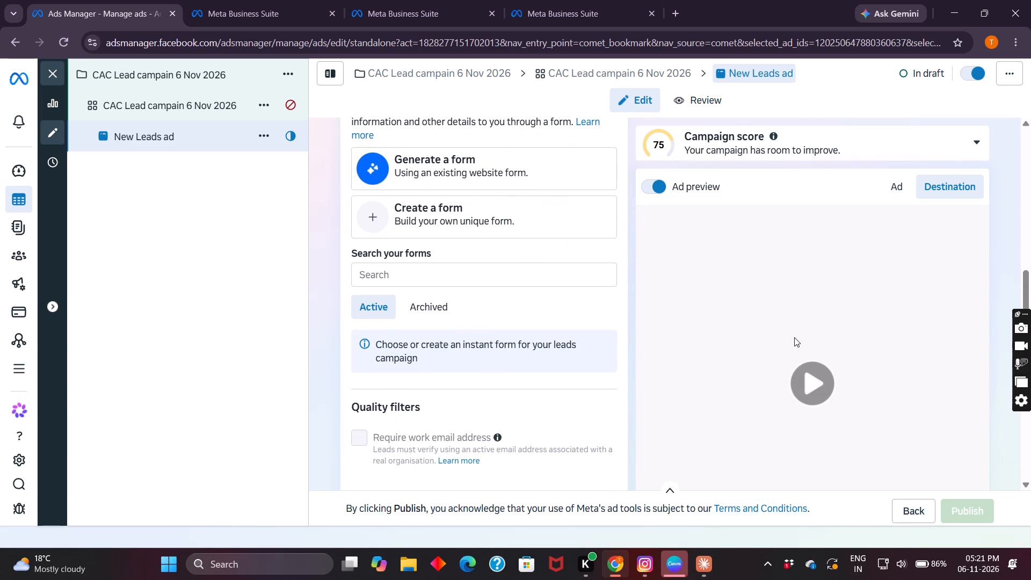
{"action": "scroll", "coordinate": [475, 390], "scroll_direction": "down", "scroll_amount": 7}
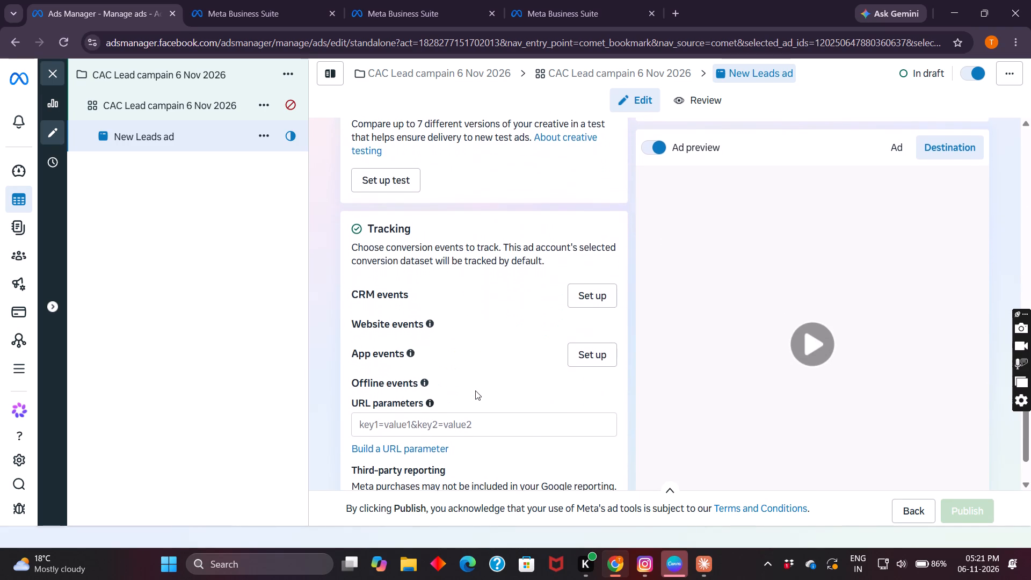
{"action": "scroll", "coordinate": [475, 390], "scroll_direction": "down", "scroll_amount": 2}
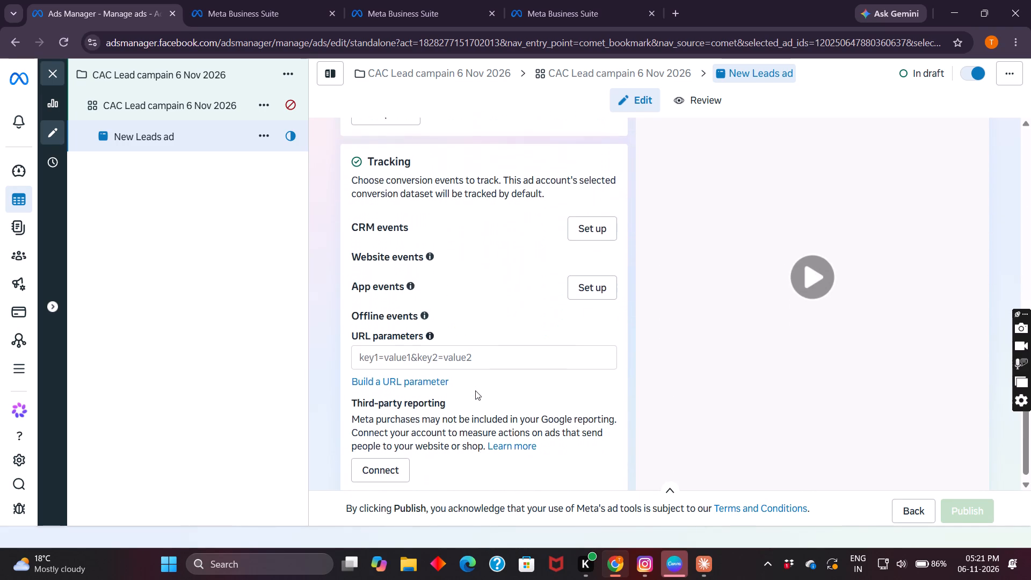
{"action": "scroll", "coordinate": [475, 390], "scroll_direction": "down", "scroll_amount": 1}
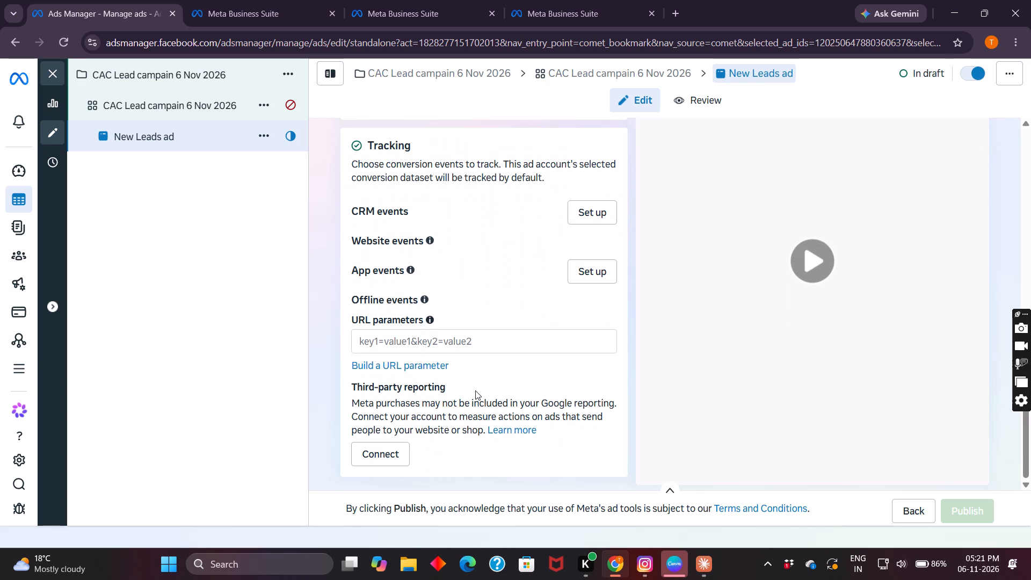
Open the CAC Lead campain 6 Nov 2026 ad set and review its budget, schedule, audience and placement settings.
{"action": "left_click", "coordinate": [175, 107]}
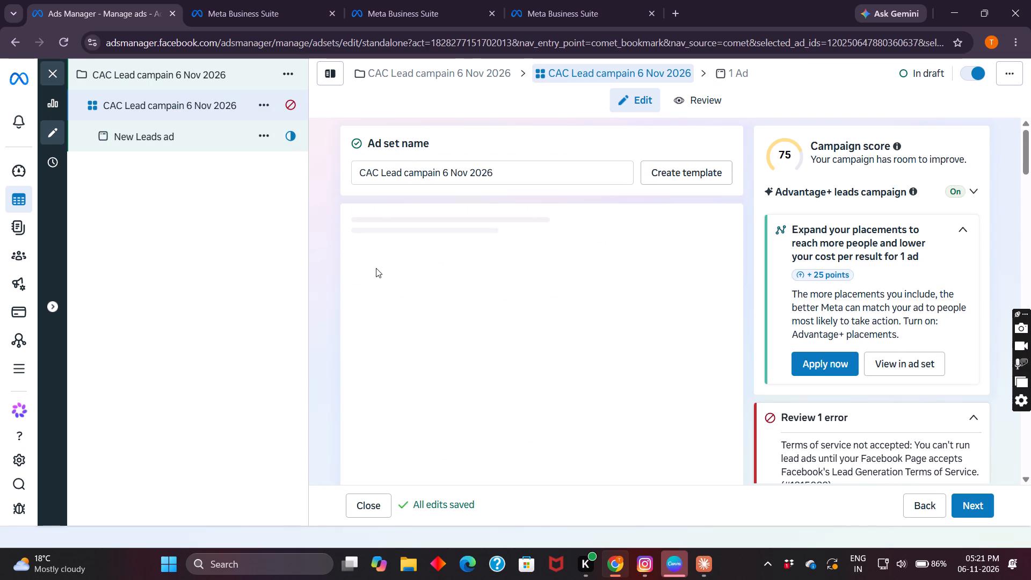
{"action": "scroll", "coordinate": [314, 320], "scroll_direction": "down", "scroll_amount": 4}
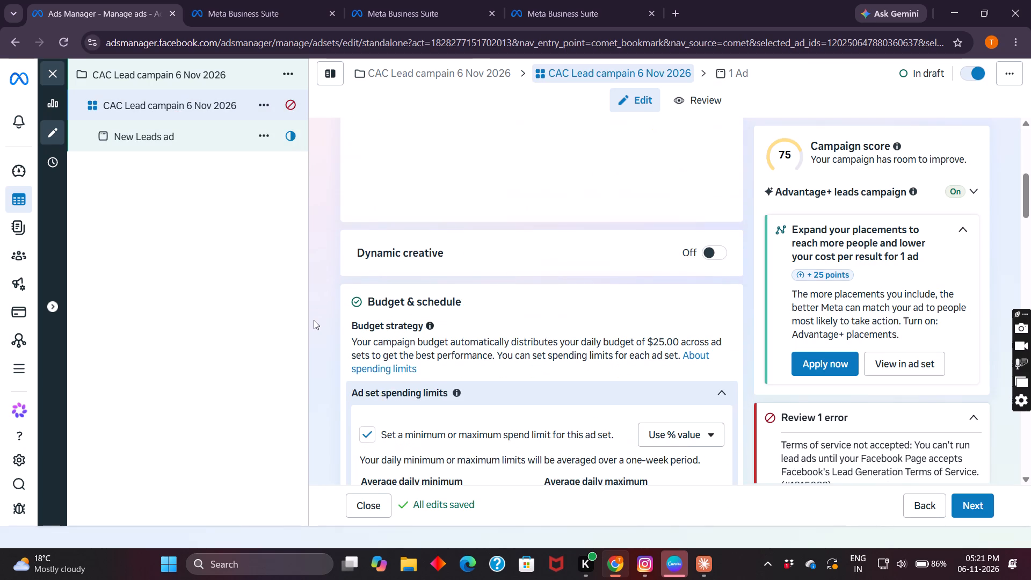
{"action": "scroll", "coordinate": [314, 320], "scroll_direction": "down", "scroll_amount": 2}
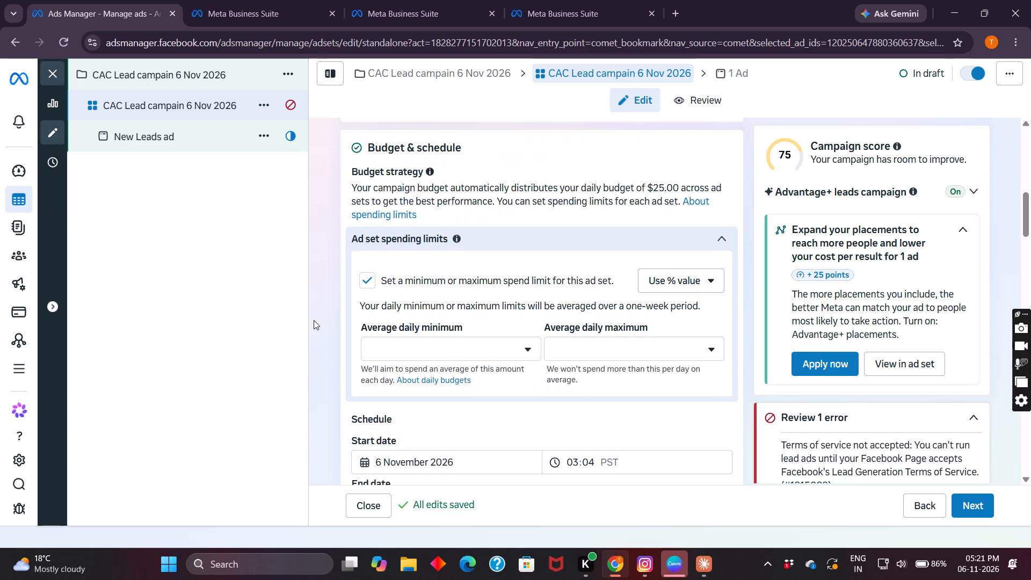
{"action": "scroll", "coordinate": [314, 320], "scroll_direction": "down", "scroll_amount": 3}
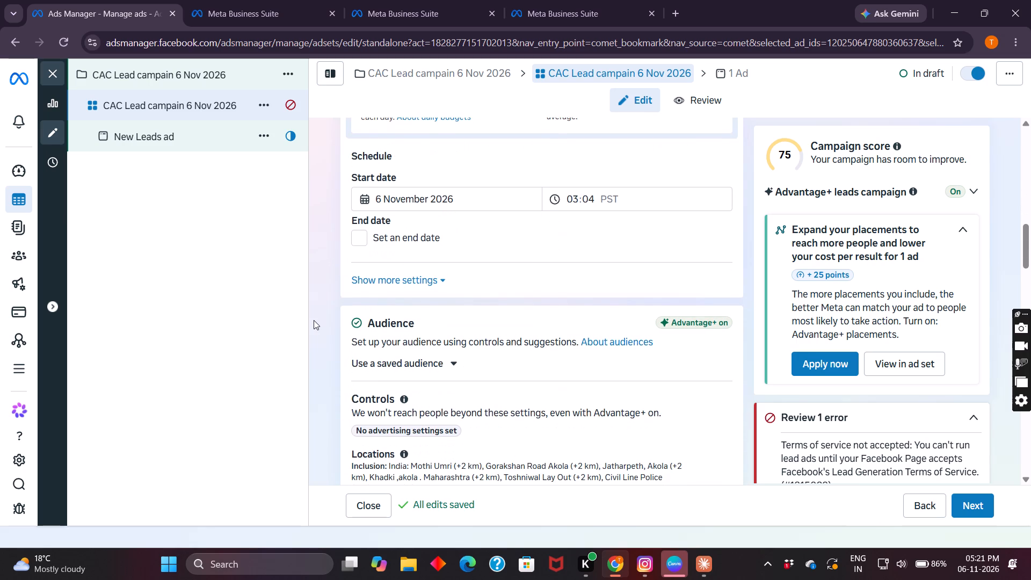
{"action": "scroll", "coordinate": [314, 320], "scroll_direction": "down", "scroll_amount": 6}
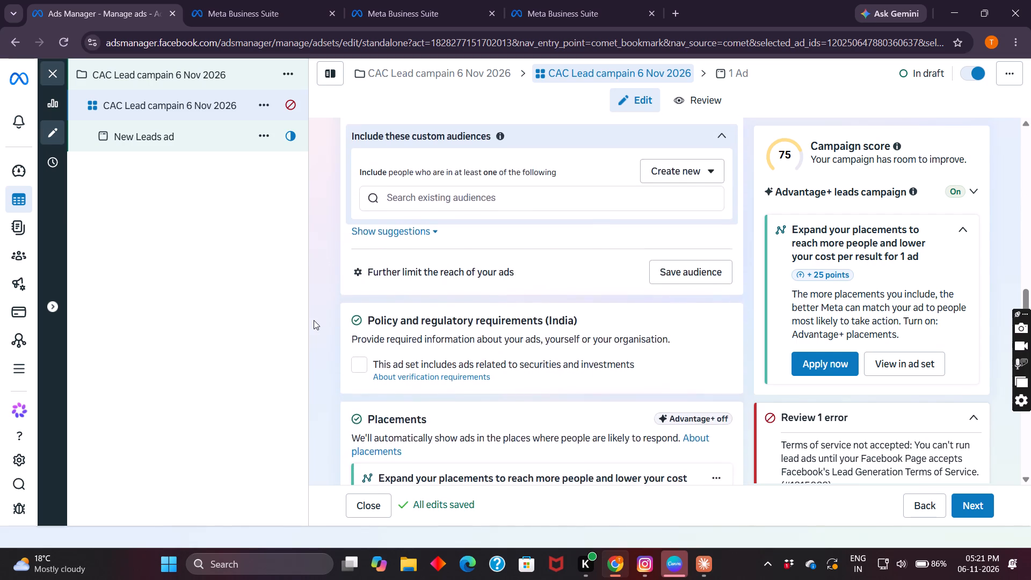
{"action": "scroll", "coordinate": [314, 320], "scroll_direction": "down", "scroll_amount": 2}
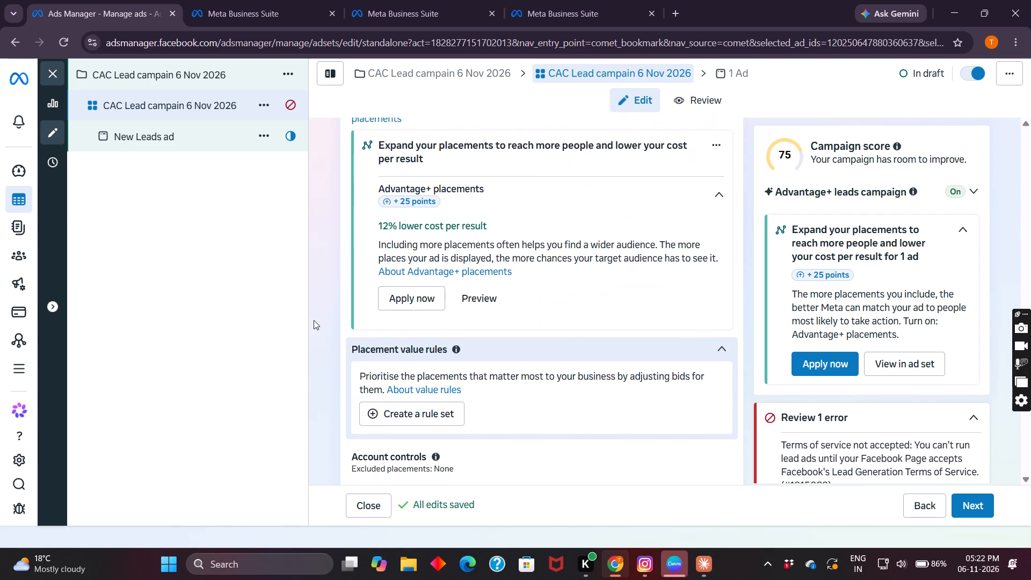
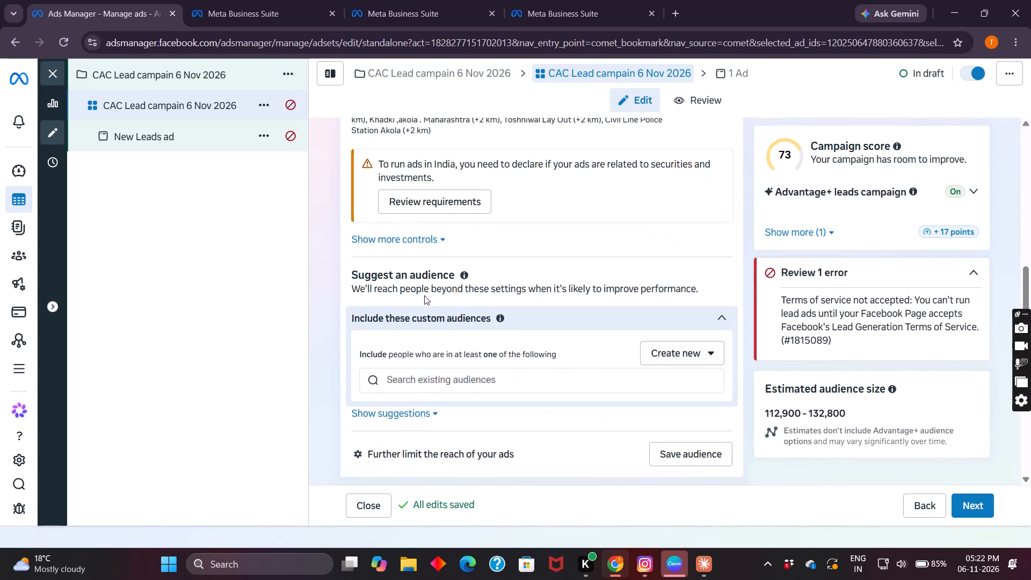
Look over the ad set's budget, audience, India policy requirements and placement settings.
{"action": "scroll", "coordinate": [424, 295], "scroll_direction": "up", "scroll_amount": 6}
{"action": "scroll", "coordinate": [424, 295], "scroll_direction": "down", "scroll_amount": 2}
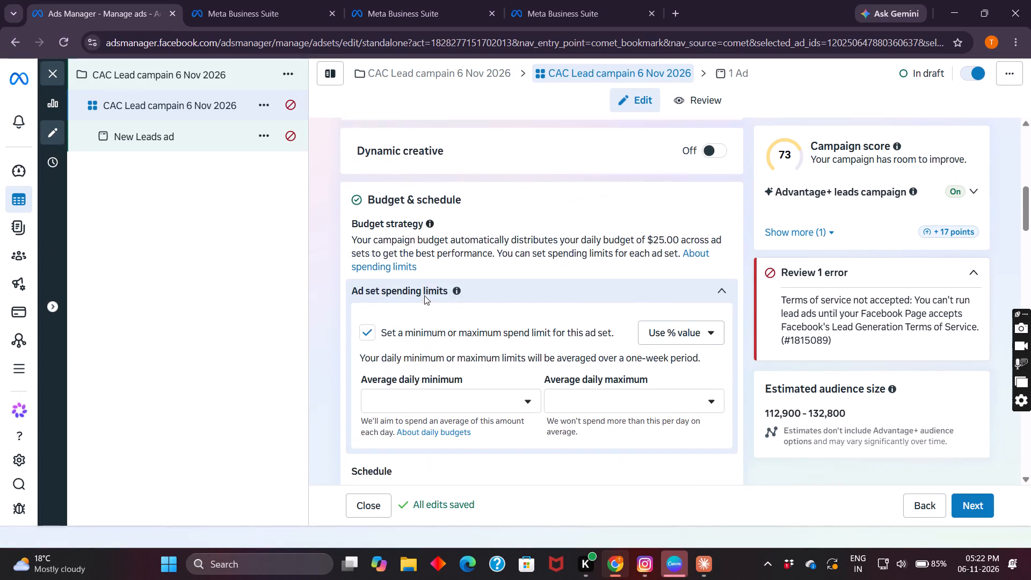
{"action": "scroll", "coordinate": [424, 295], "scroll_direction": "down", "scroll_amount": 6}
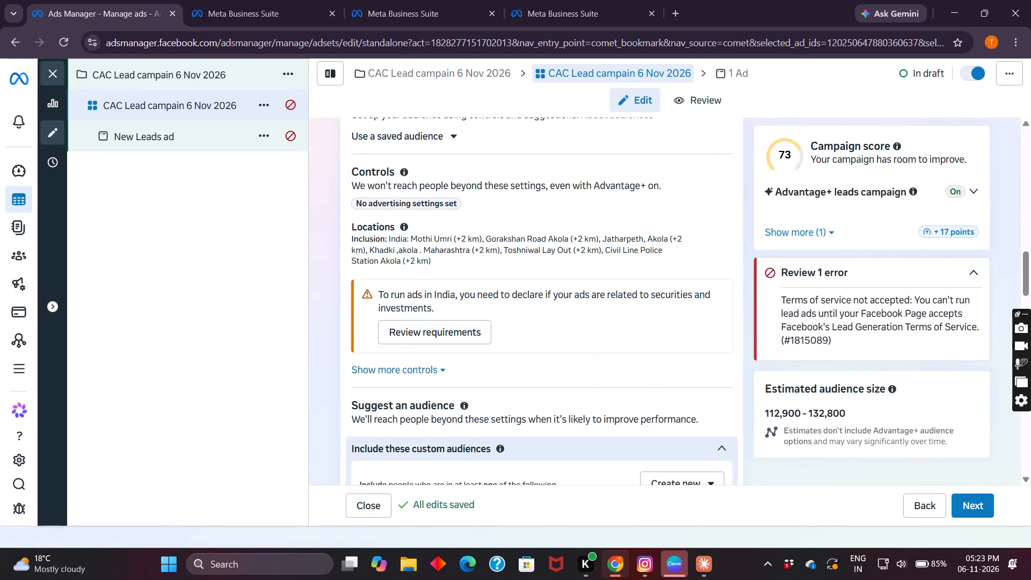
{"action": "scroll", "coordinate": [424, 295], "scroll_direction": "down", "scroll_amount": 4}
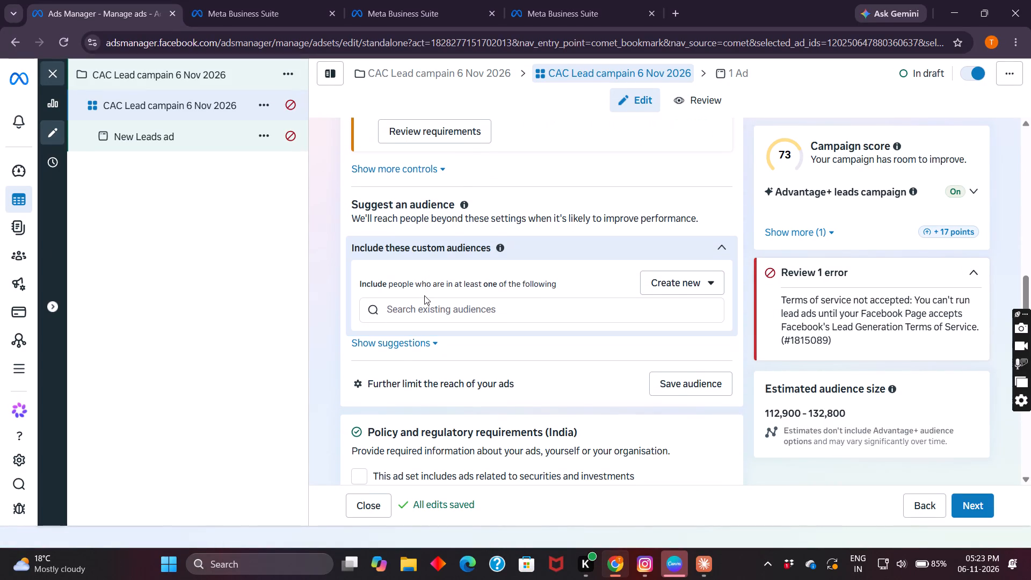
{"action": "scroll", "coordinate": [424, 295], "scroll_direction": "down", "scroll_amount": 6}
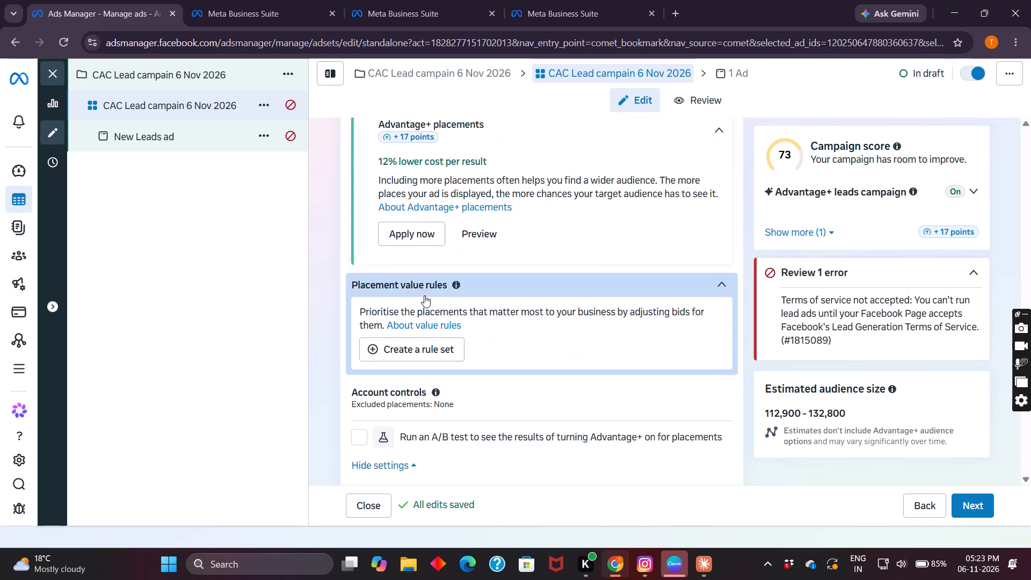
{"action": "scroll", "coordinate": [424, 295], "scroll_direction": "down", "scroll_amount": 1}
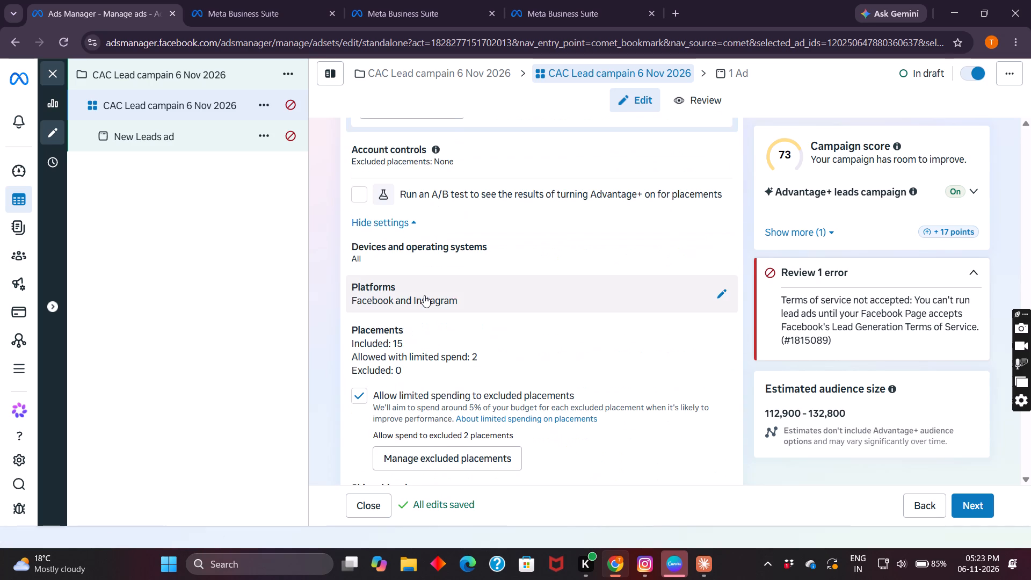
Look over the ad set's brand safety, placement, audience location, spend limit and schedule settings.
{"action": "scroll", "coordinate": [495, 361], "scroll_direction": "down", "scroll_amount": 5}
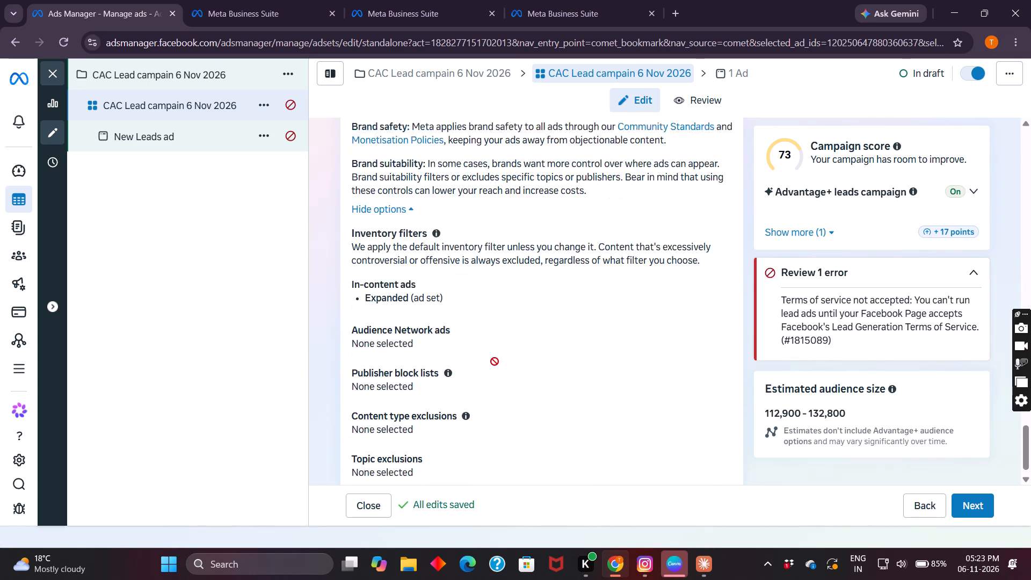
{"action": "scroll", "coordinate": [495, 361], "scroll_direction": "down", "scroll_amount": 1}
{"action": "scroll", "coordinate": [495, 361], "scroll_direction": "up", "scroll_amount": 10}
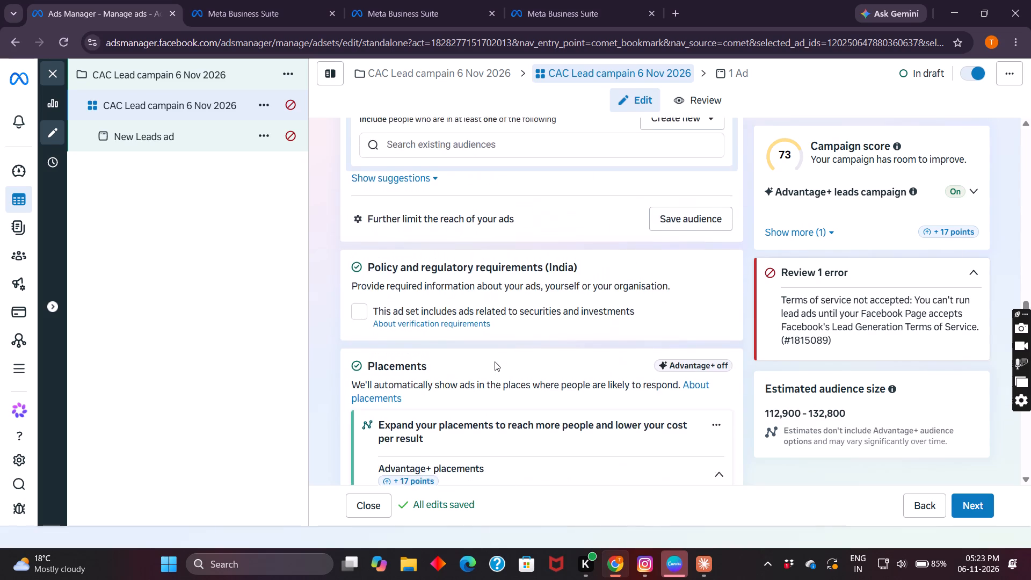
{"action": "scroll", "coordinate": [495, 361], "scroll_direction": "up", "scroll_amount": 6}
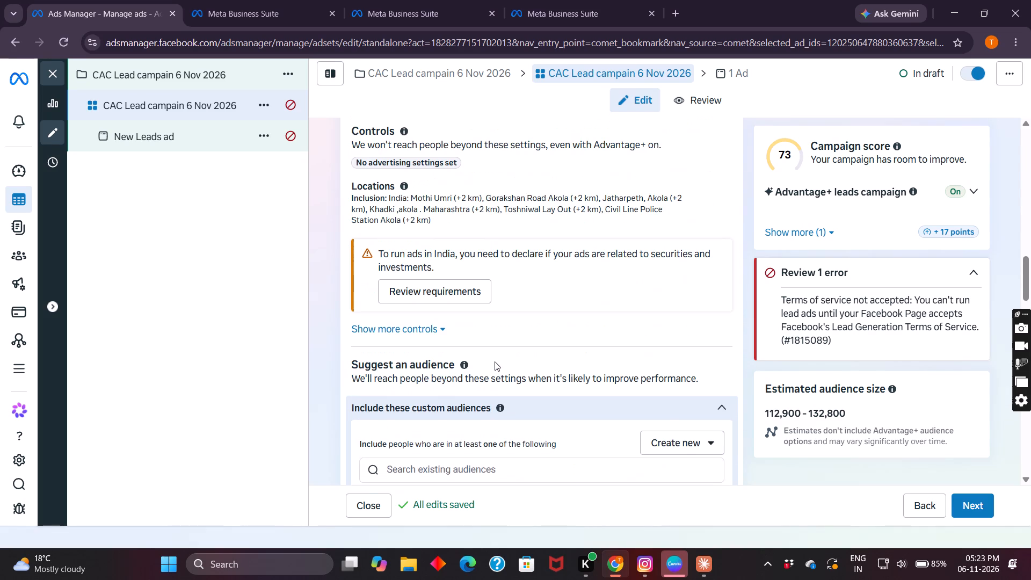
{"action": "scroll", "coordinate": [495, 361], "scroll_direction": "up", "scroll_amount": 2}
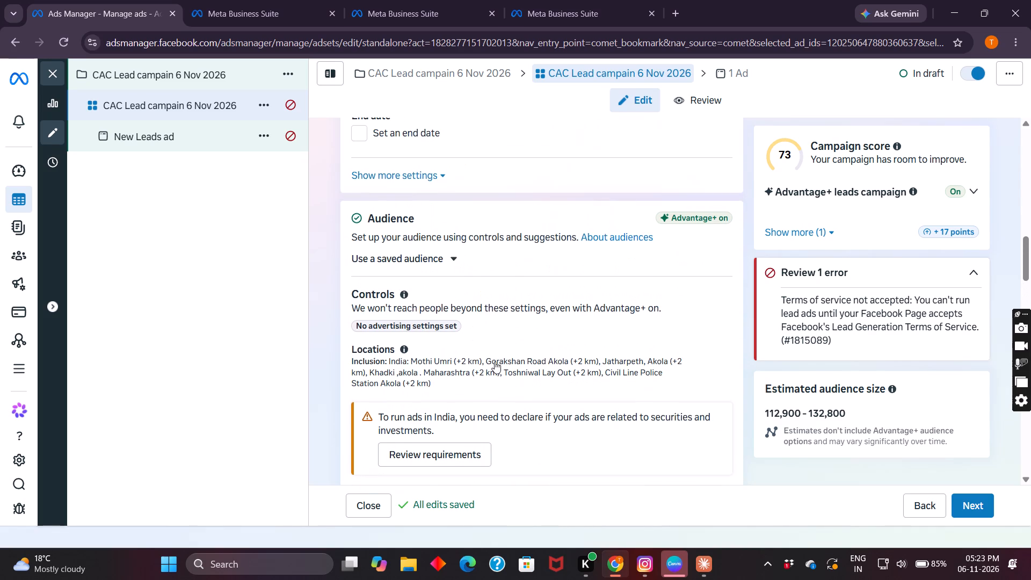
{"action": "scroll", "coordinate": [495, 361], "scroll_direction": "up", "scroll_amount": 4}
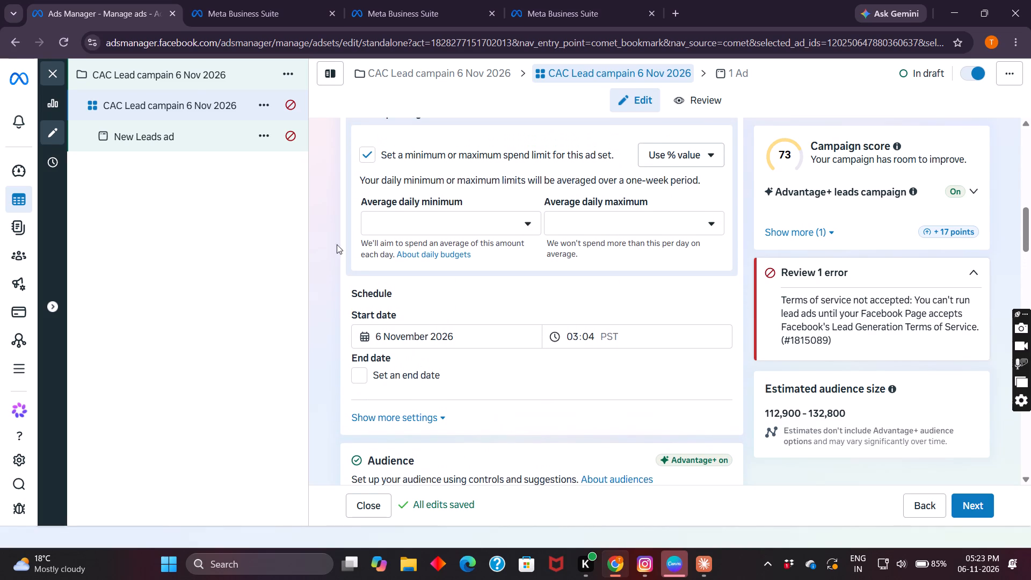
Open the New Leads ad and look through its destination, instant form and ad creative settings.
{"action": "left_click", "coordinate": [154, 139]}
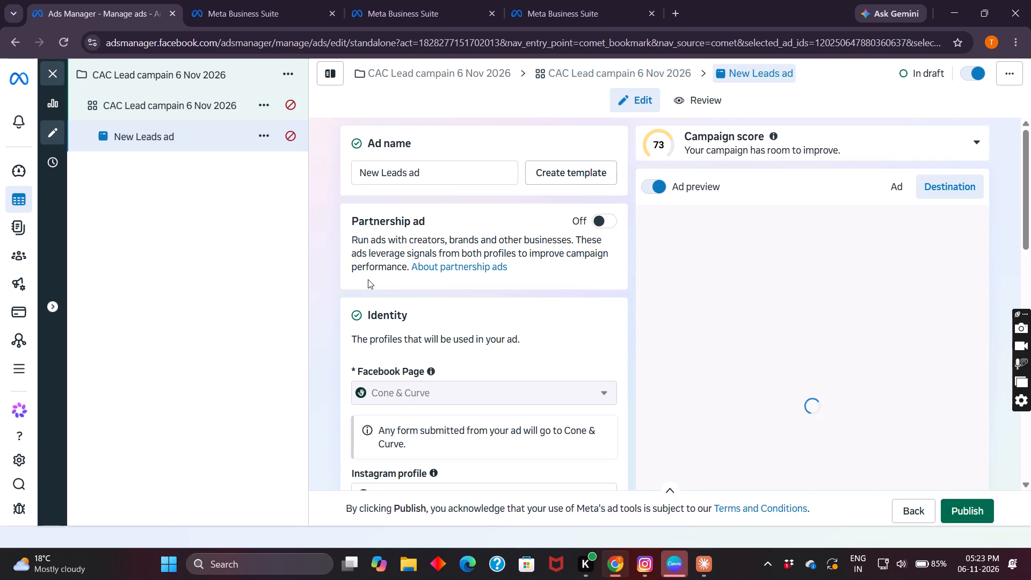
{"action": "scroll", "coordinate": [368, 279], "scroll_direction": "down", "scroll_amount": 7}
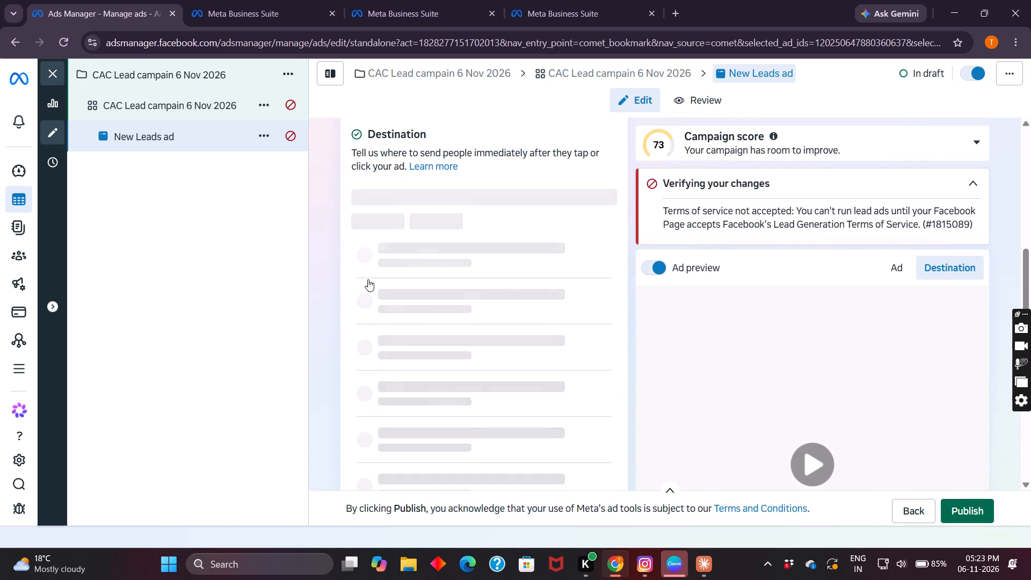
{"action": "scroll", "coordinate": [368, 279], "scroll_direction": "down", "scroll_amount": 6}
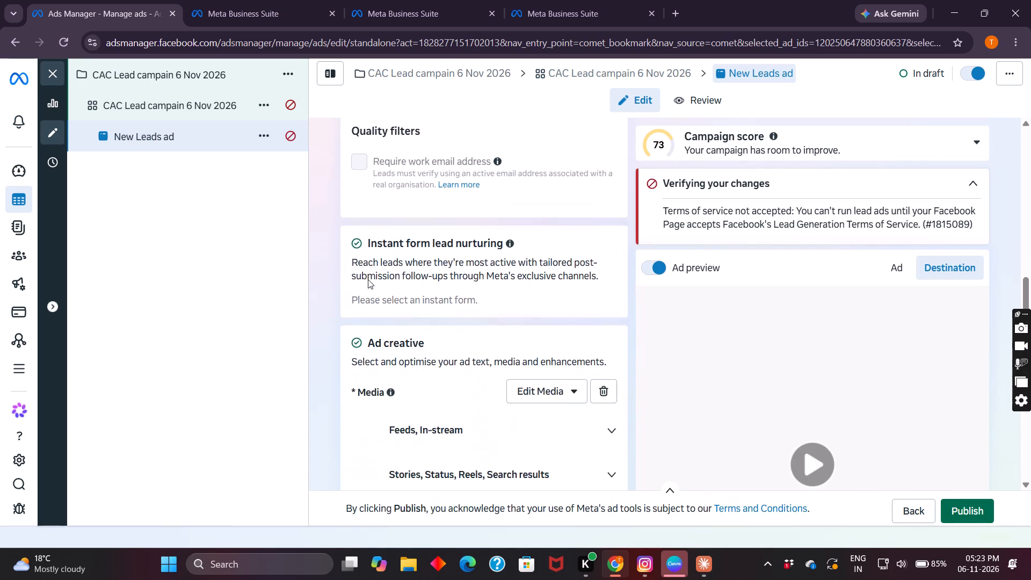
{"action": "scroll", "coordinate": [368, 279], "scroll_direction": "down", "scroll_amount": 3}
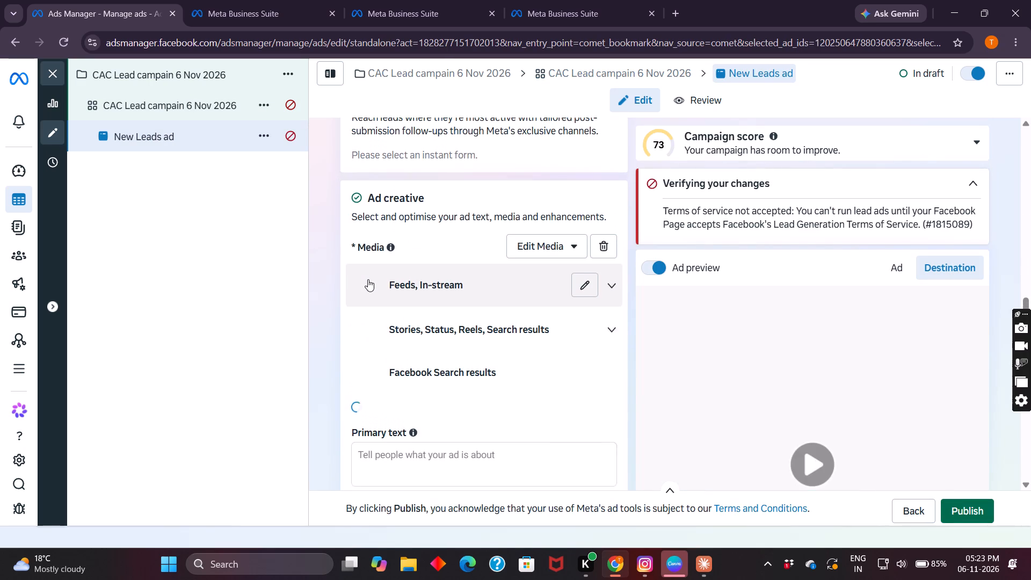
{"action": "scroll", "coordinate": [368, 279], "scroll_direction": "down", "scroll_amount": 6}
Remove the current media from the New Leads ad's creative.
{"action": "scroll", "coordinate": [368, 279], "scroll_direction": "up", "scroll_amount": 7}
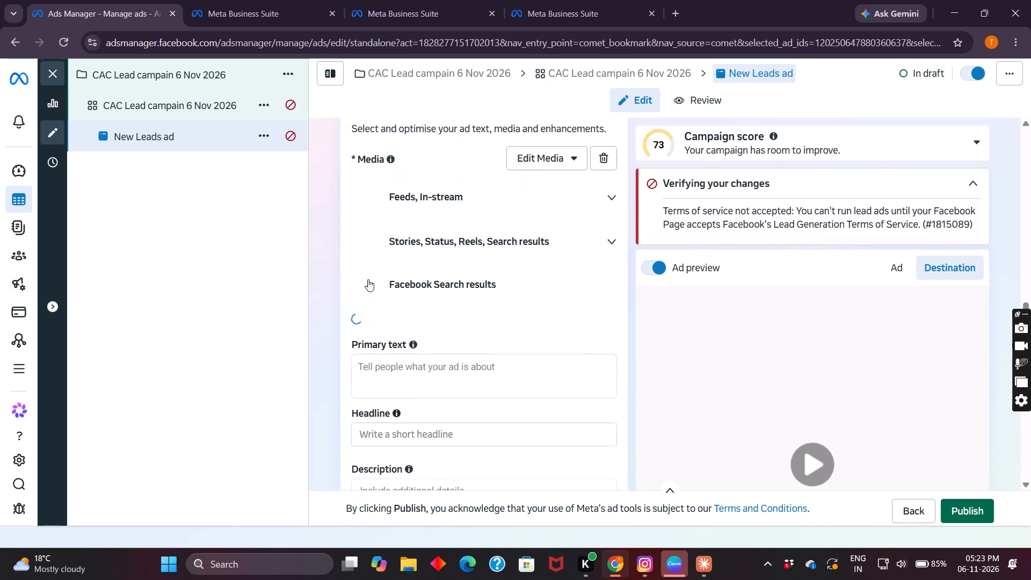
{"action": "scroll", "coordinate": [368, 279], "scroll_direction": "up", "scroll_amount": 1}
{"action": "left_click", "coordinate": [595, 274]}
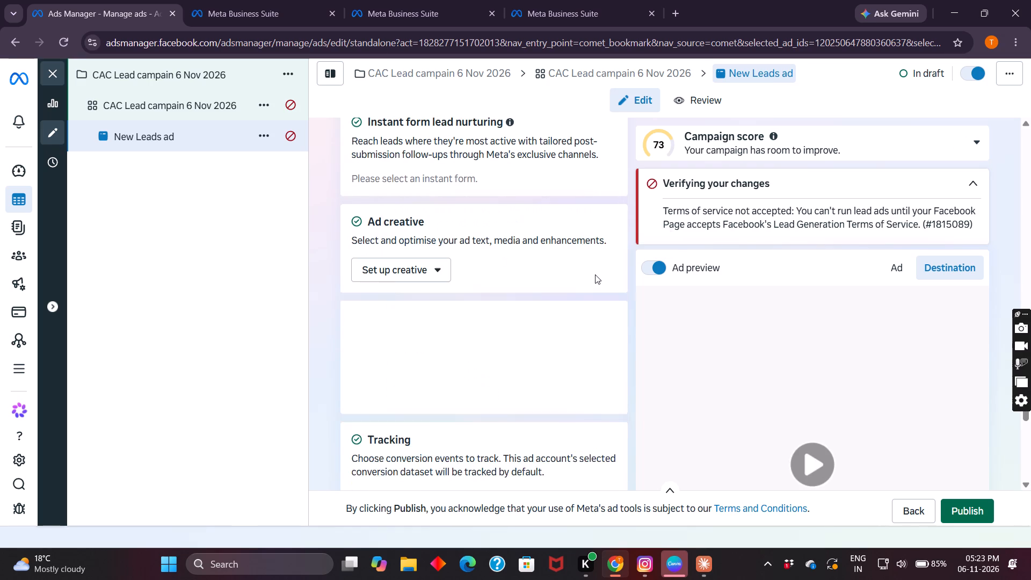
Start setting up a new video ad creative and bring up its media selection.
{"action": "left_click", "coordinate": [423, 274]}
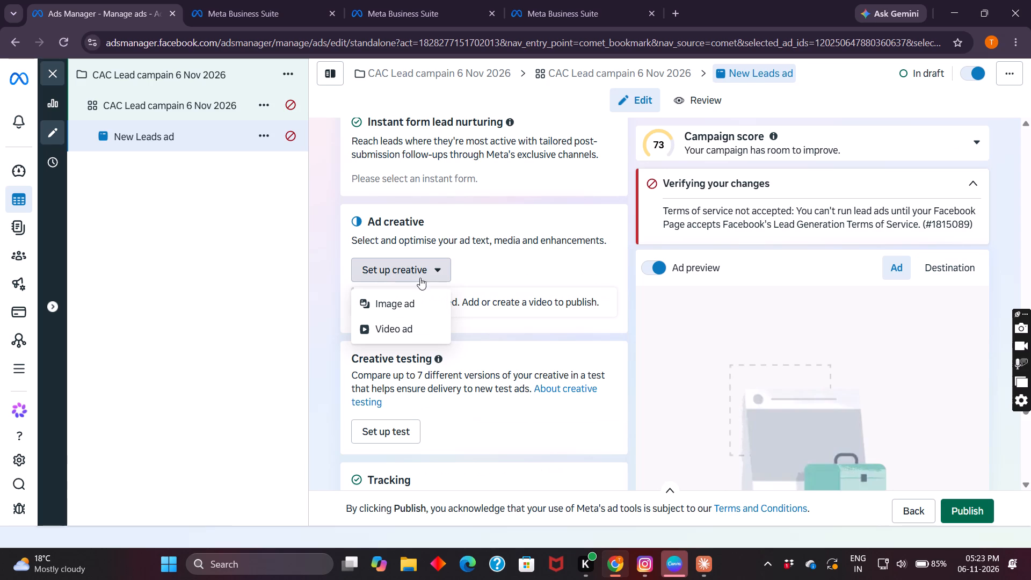
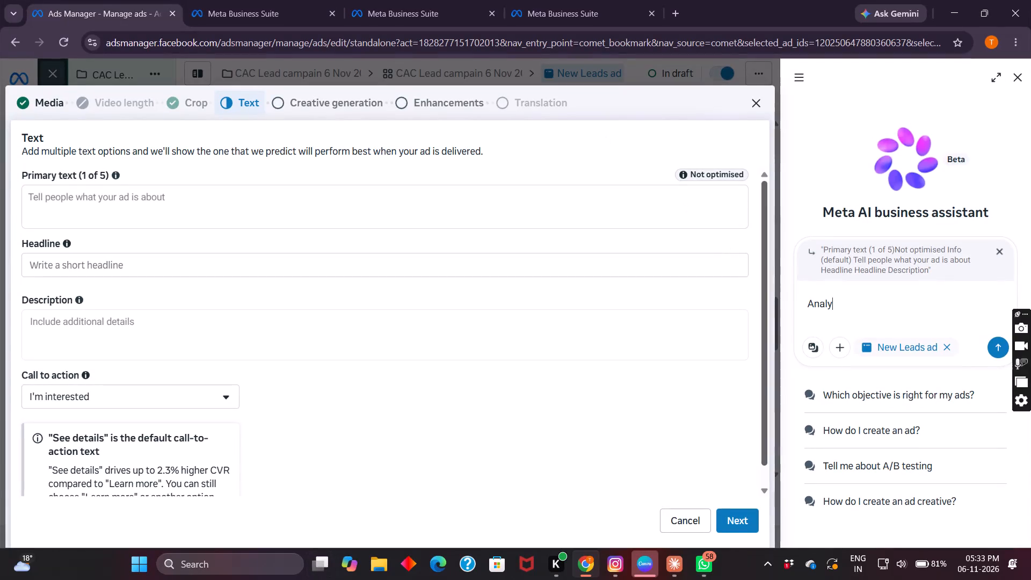
Replace the partial question with a request to analyse the campaign and video and write text, headline and description for more leads, and send it.
{"action": "left_click_drag", "start_coordinate": [837, 307], "coordinate": [802, 296]}
{"action": "key", "text": "ctrl+v"}
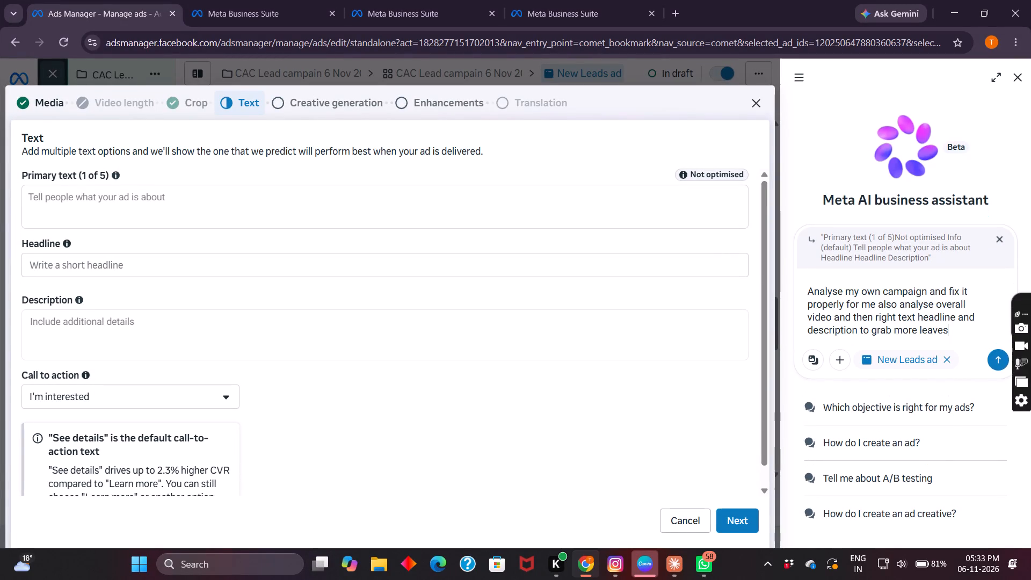
{"action": "left_click", "coordinate": [995, 360]}
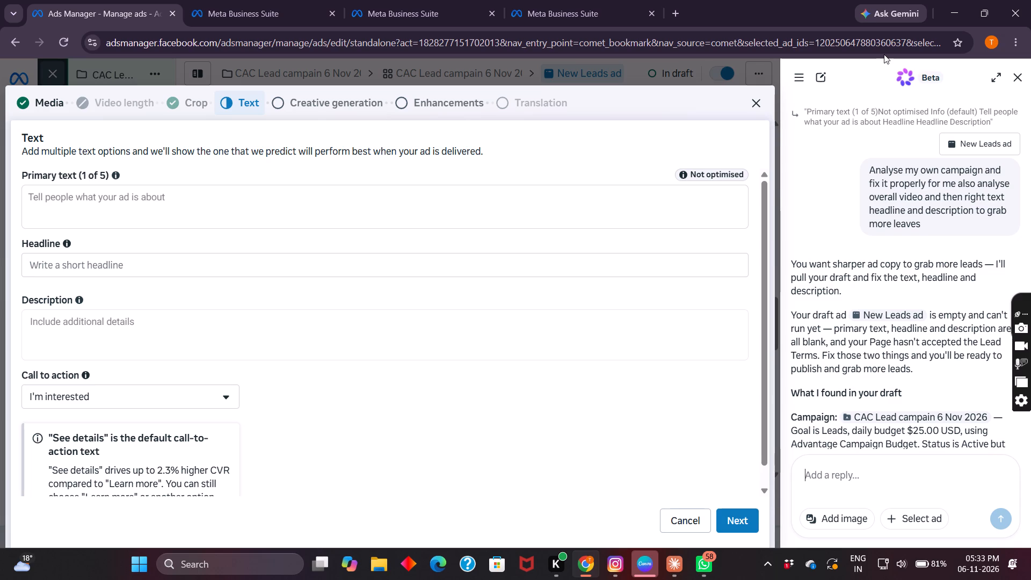
Read the AI assistant's findings on the draft campaign, ad set and New Leads ad, including the blocker section.
{"action": "scroll", "coordinate": [893, 314], "scroll_direction": "down", "scroll_amount": 1}
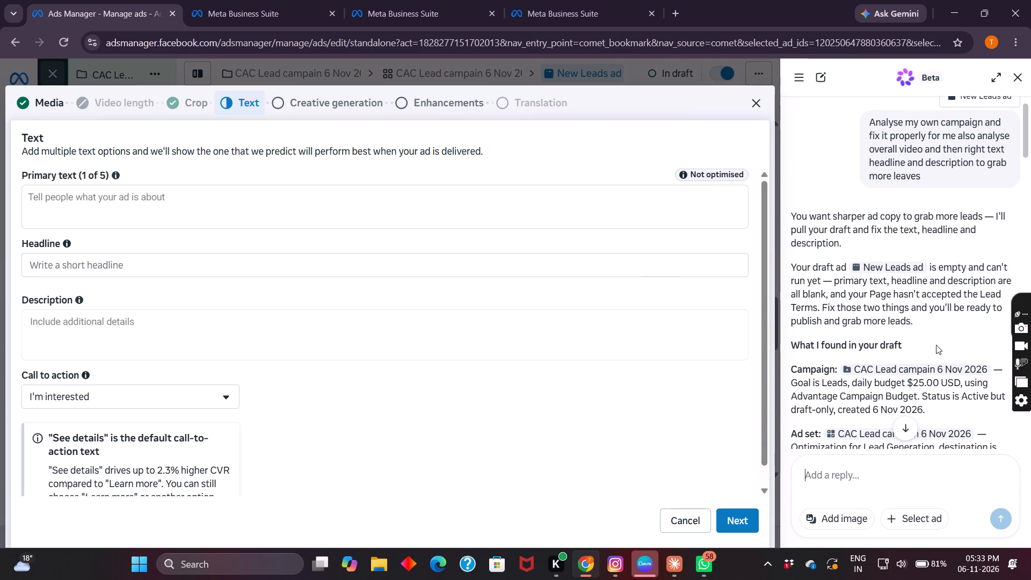
{"action": "scroll", "coordinate": [952, 344], "scroll_direction": "down", "scroll_amount": 1}
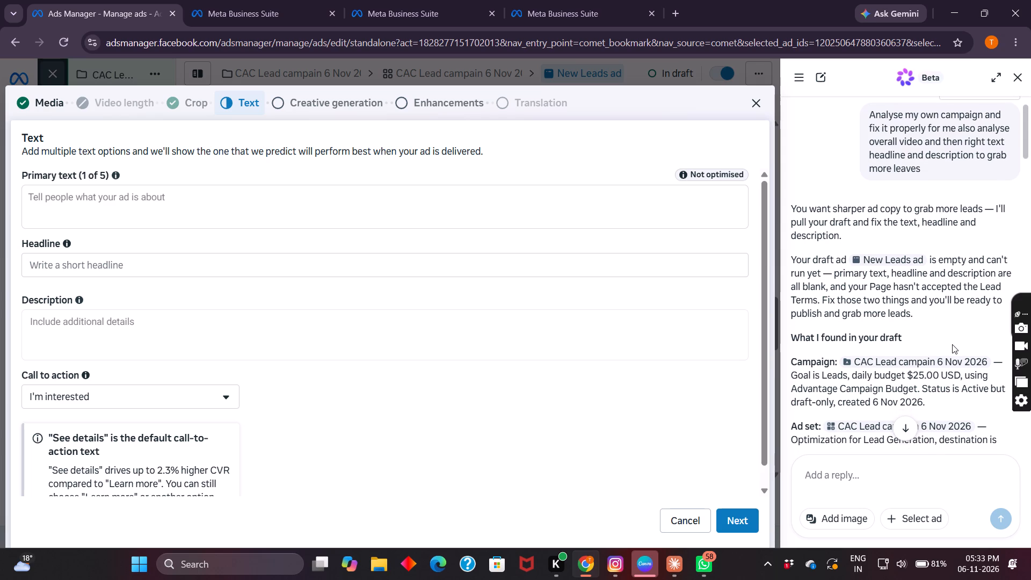
{"action": "scroll", "coordinate": [952, 344], "scroll_direction": "down", "scroll_amount": 1}
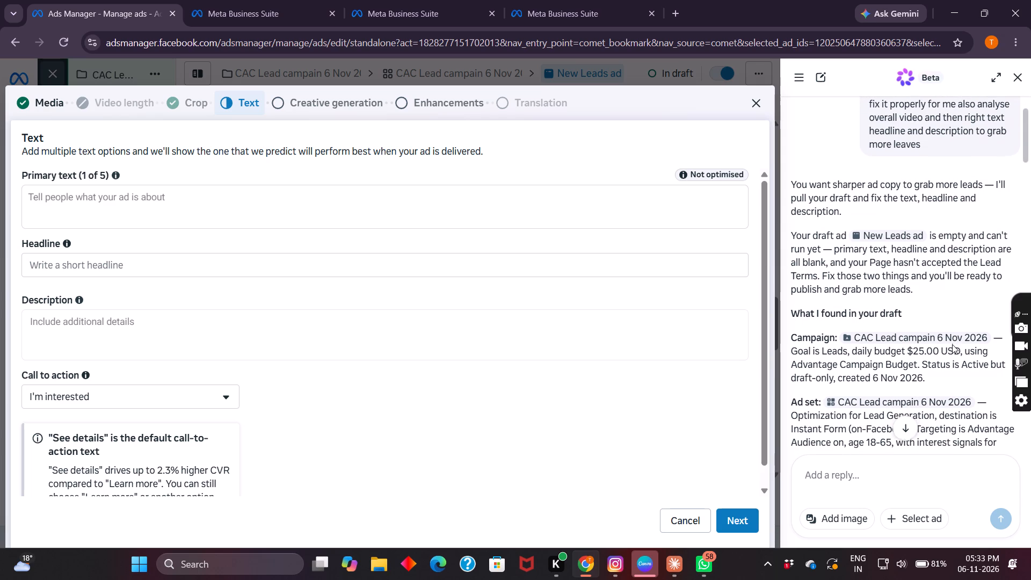
{"action": "scroll", "coordinate": [952, 344], "scroll_direction": "down", "scroll_amount": 1}
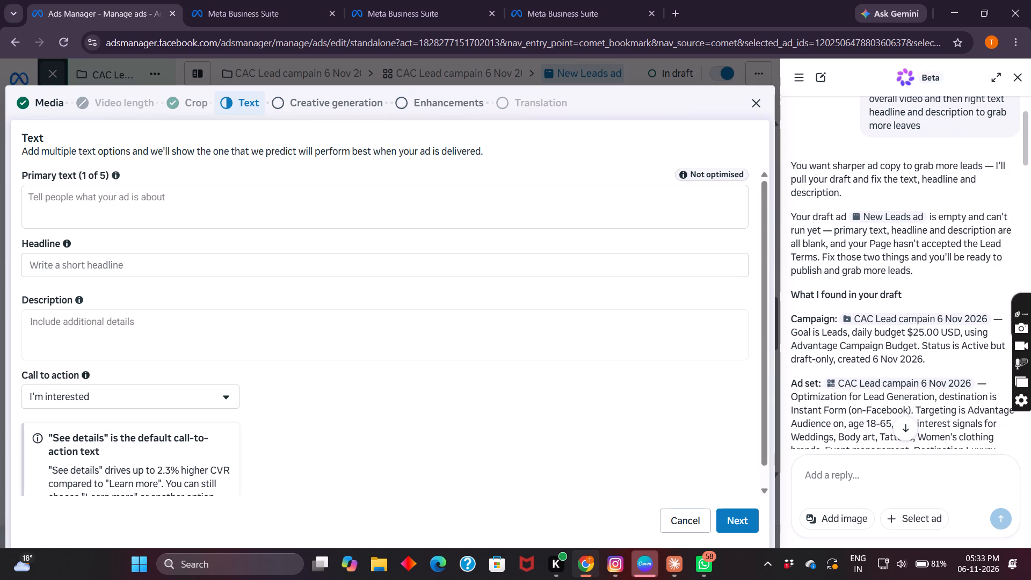
{"action": "scroll", "coordinate": [952, 344], "scroll_direction": "down", "scroll_amount": 1}
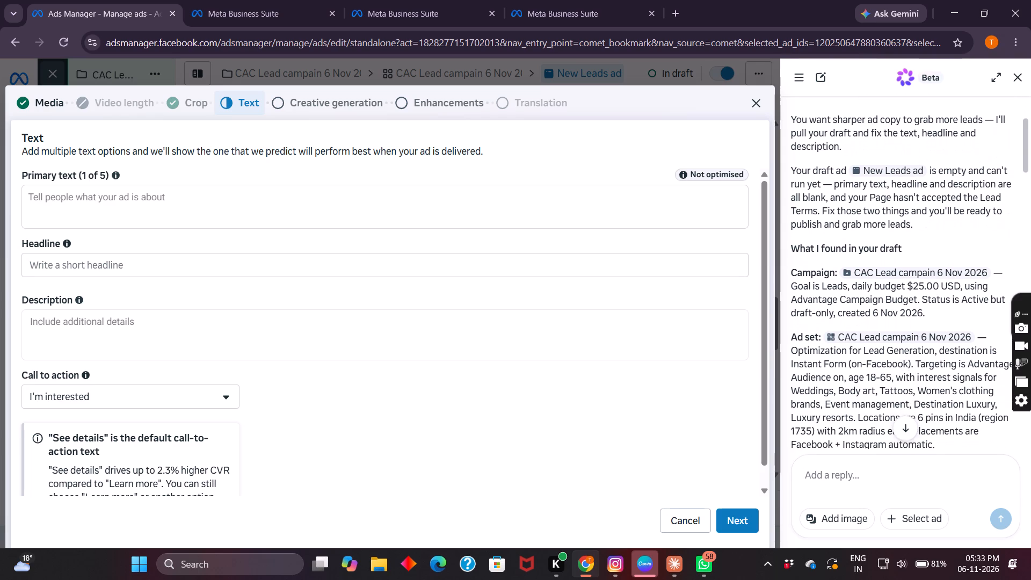
{"action": "scroll", "coordinate": [952, 344], "scroll_direction": "down", "scroll_amount": 1}
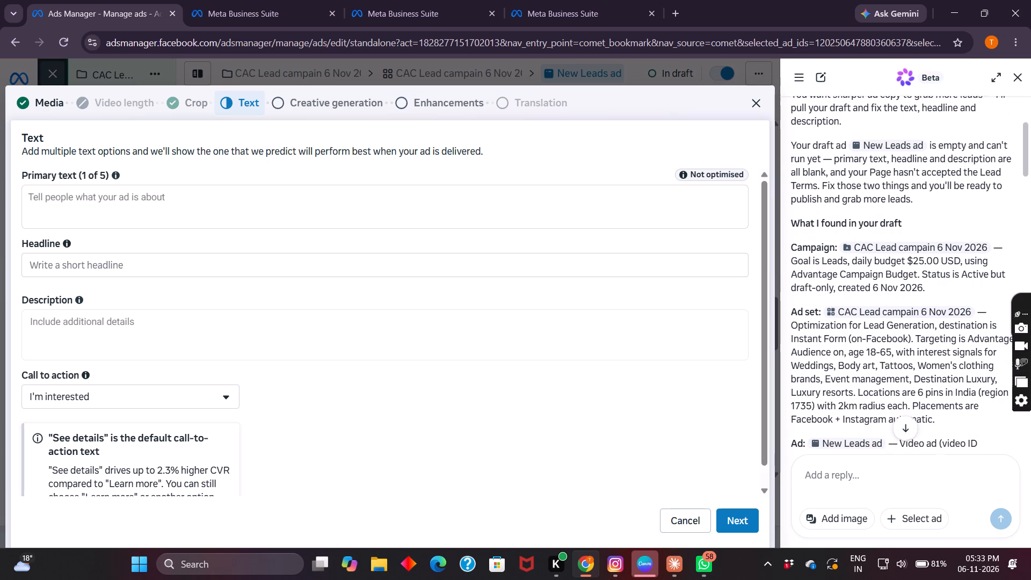
{"action": "scroll", "coordinate": [952, 344], "scroll_direction": "down", "scroll_amount": 2}
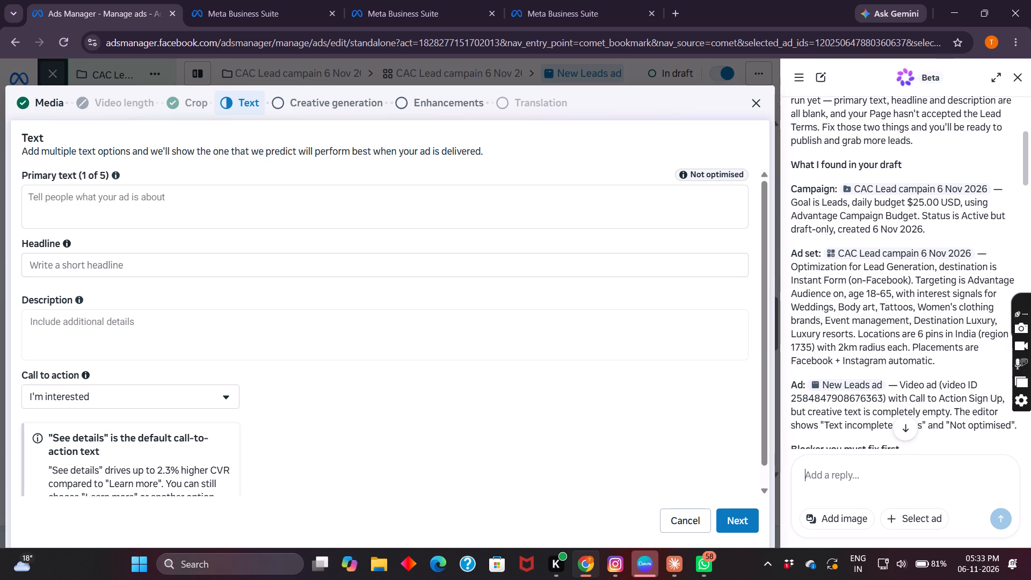
{"action": "scroll", "coordinate": [952, 344], "scroll_direction": "down", "scroll_amount": 2}
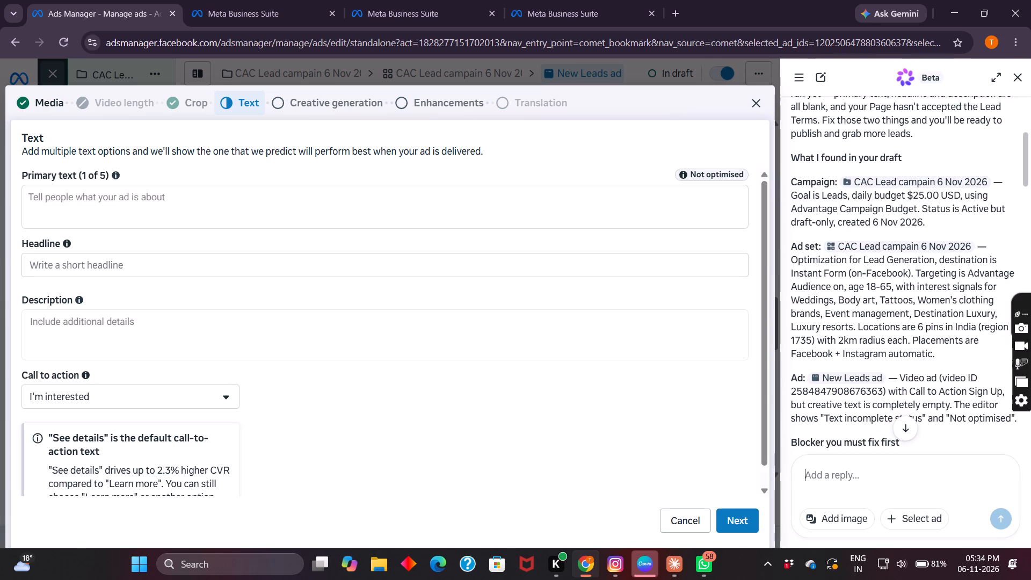
{"action": "scroll", "coordinate": [952, 344], "scroll_direction": "down", "scroll_amount": 1}
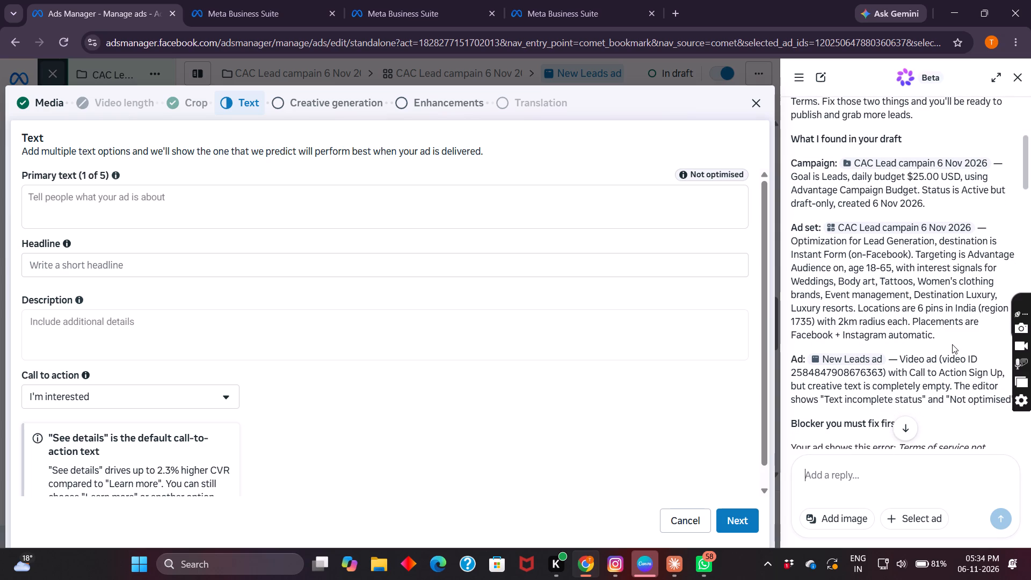
{"action": "scroll", "coordinate": [952, 344], "scroll_direction": "down", "scroll_amount": 3}
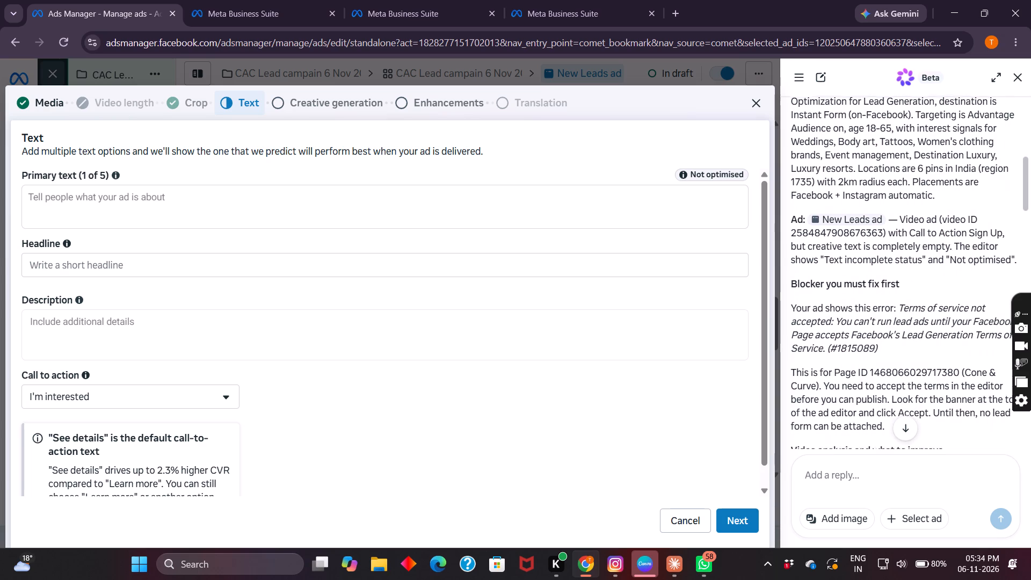
Read the assistant's video improvement advice and its ready-to-use ad text, especially the Wedding / Bridal Focus option.
{"action": "scroll", "coordinate": [952, 344], "scroll_direction": "down", "scroll_amount": 4}
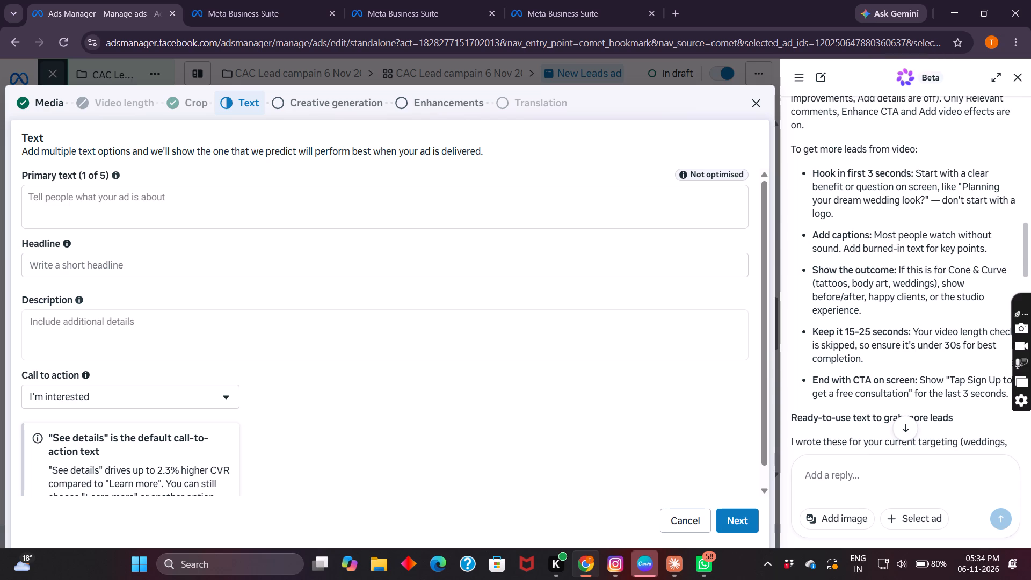
{"action": "scroll", "coordinate": [867, 266], "scroll_direction": "down", "scroll_amount": 1}
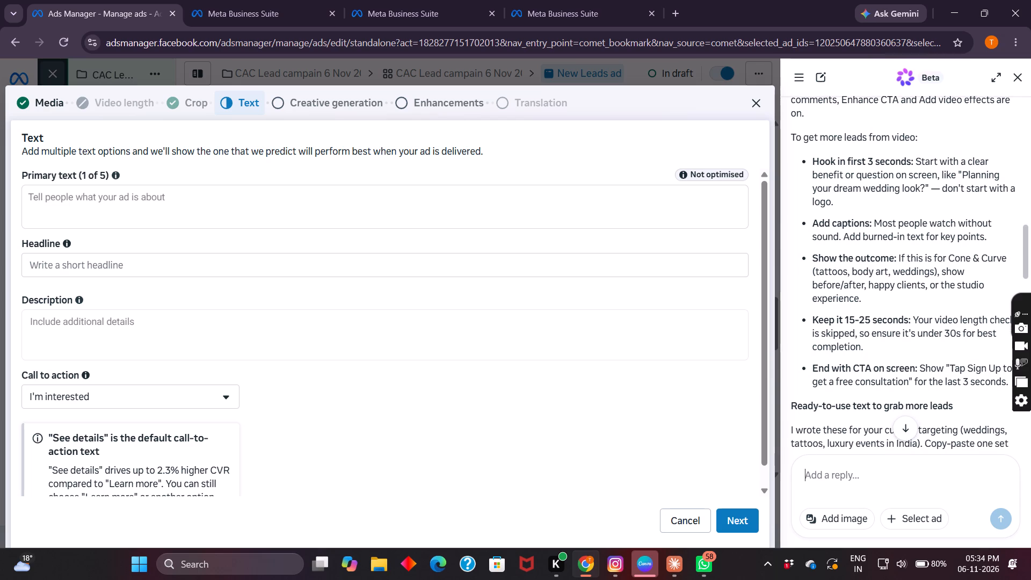
{"action": "scroll", "coordinate": [867, 266], "scroll_direction": "down", "scroll_amount": 2}
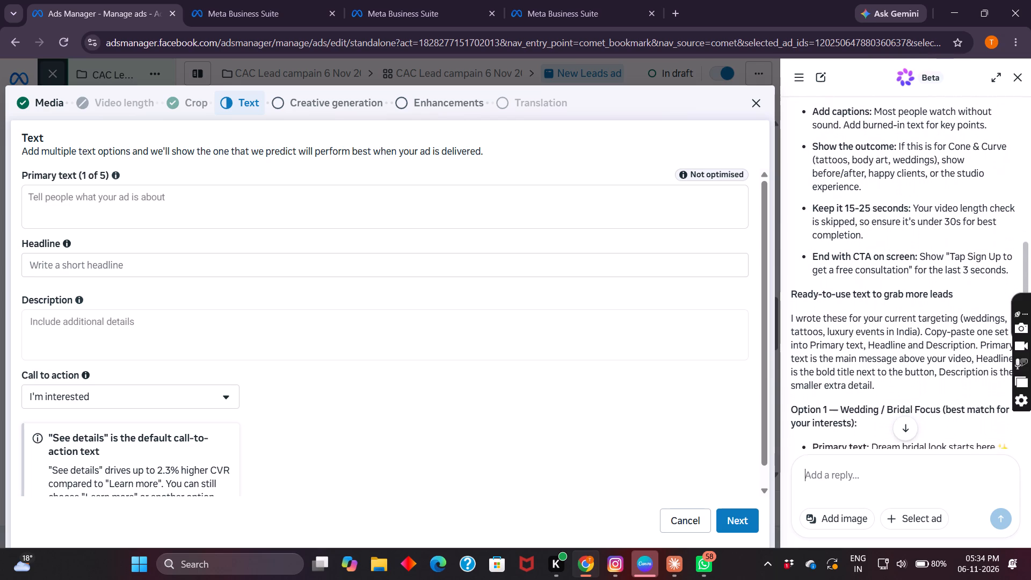
{"action": "scroll", "coordinate": [867, 266], "scroll_direction": "down", "scroll_amount": 3}
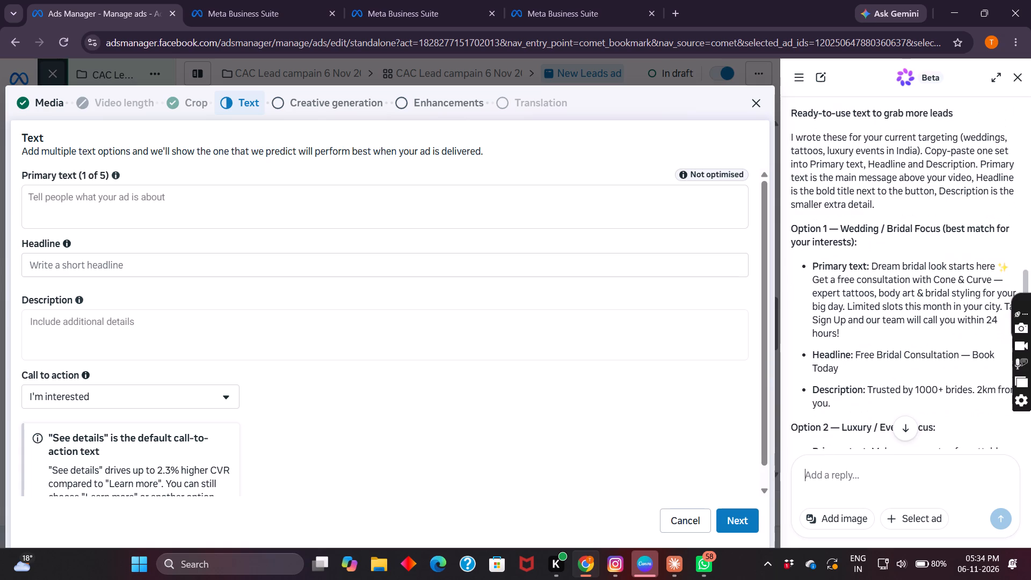
{"action": "scroll", "coordinate": [867, 266], "scroll_direction": "down", "scroll_amount": 1}
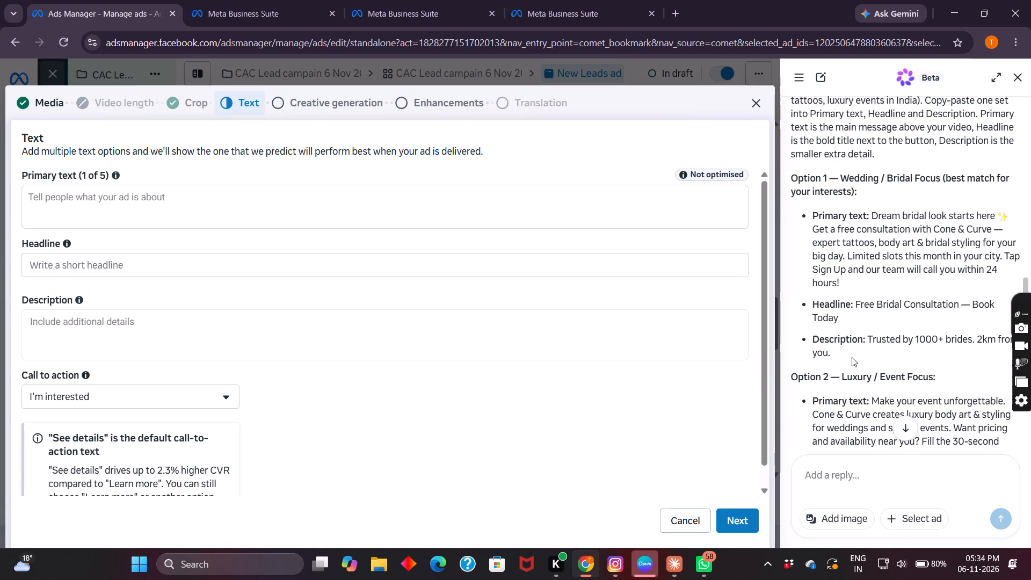
{"action": "scroll", "coordinate": [852, 357], "scroll_direction": "down", "scroll_amount": 1}
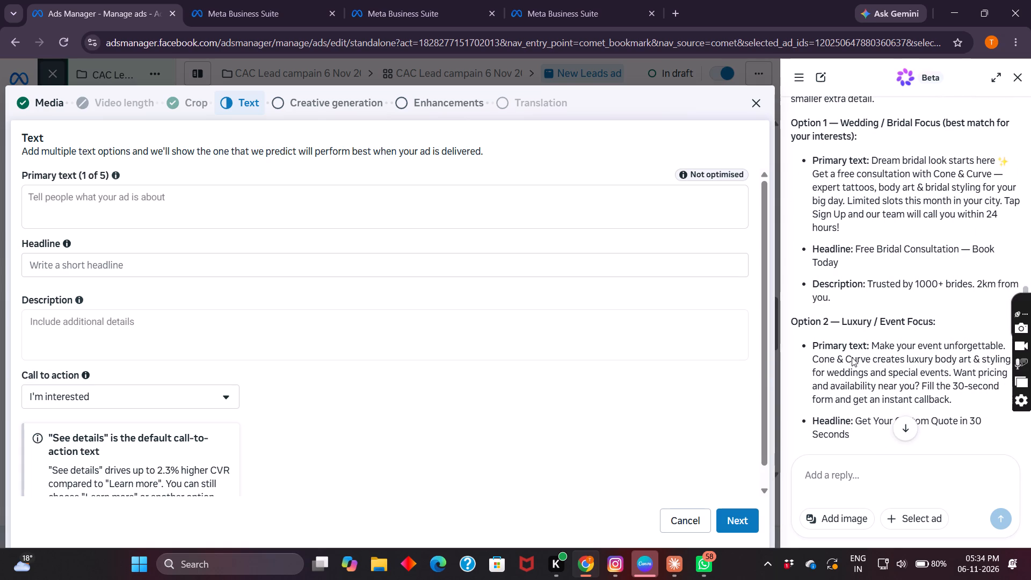
{"action": "scroll", "coordinate": [852, 357], "scroll_direction": "down", "scroll_amount": 1}
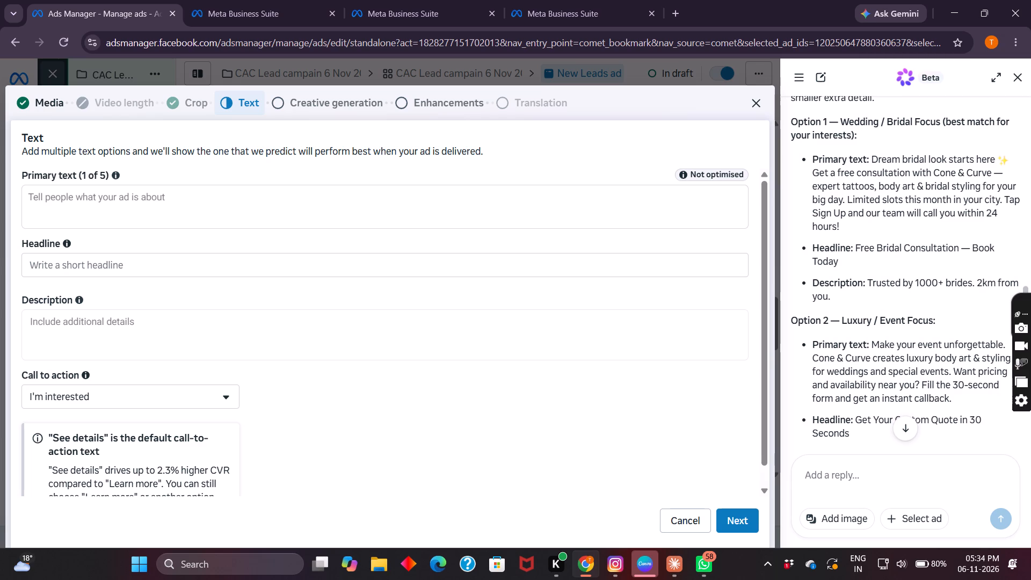
Copy the Option 1 headline "Free Bridal Consultation — Book Today" from the assistant's reply into the ad's Headline.
{"action": "left_click_drag", "start_coordinate": [856, 247], "coordinate": [867, 256]}
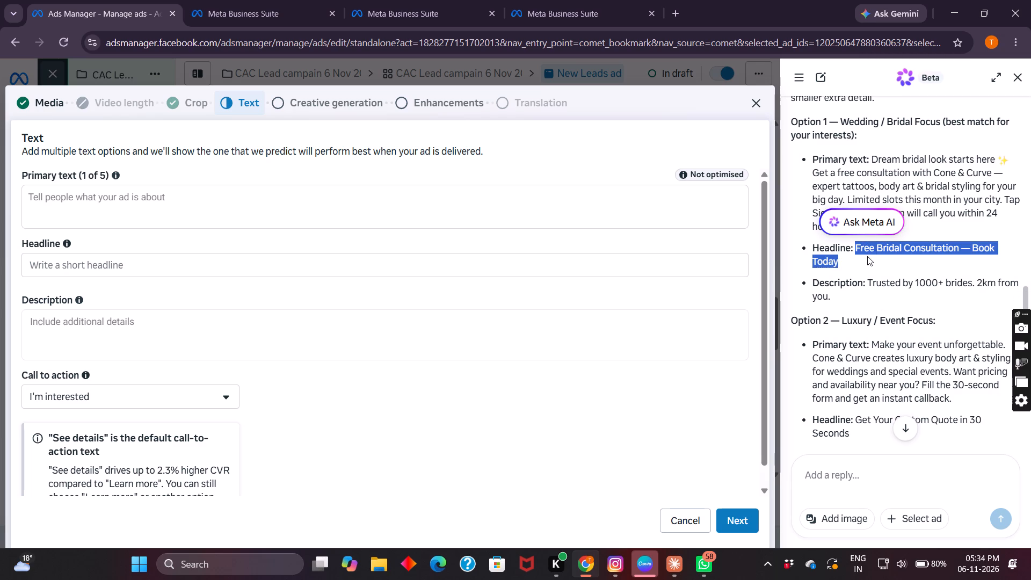
{"action": "key", "text": "ctrl+c"}
{"action": "left_click", "coordinate": [83, 263]}
{"action": "key", "text": "ctrl+v"}
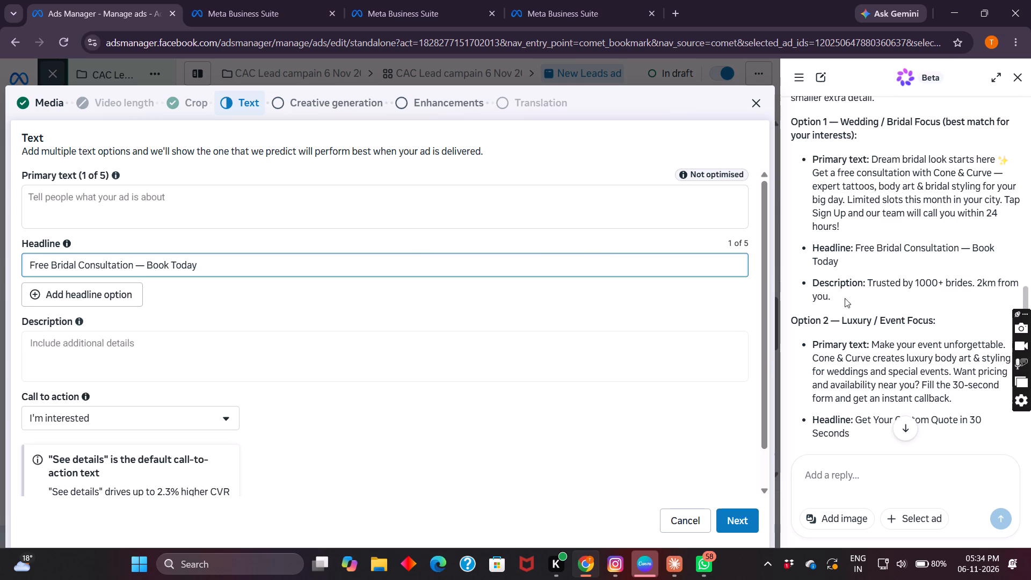
Copy the Option 1 description "Trusted by 1000+ brides. 2km from you." from the assistant's reply into the ad's Description.
{"action": "left_click_drag", "start_coordinate": [868, 281], "coordinate": [900, 289]}
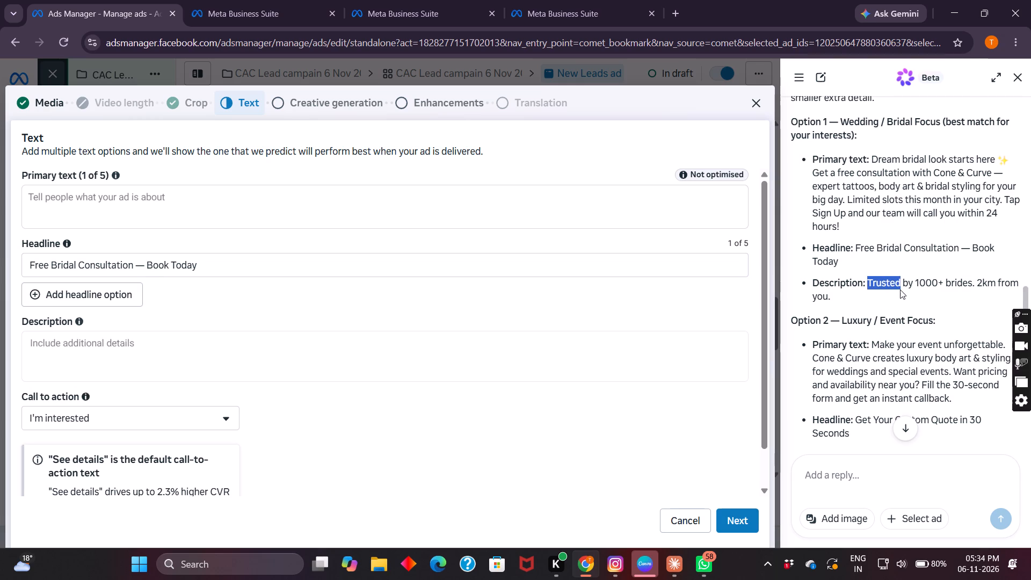
{"action": "left_click_drag", "start_coordinate": [900, 289], "coordinate": [918, 292]}
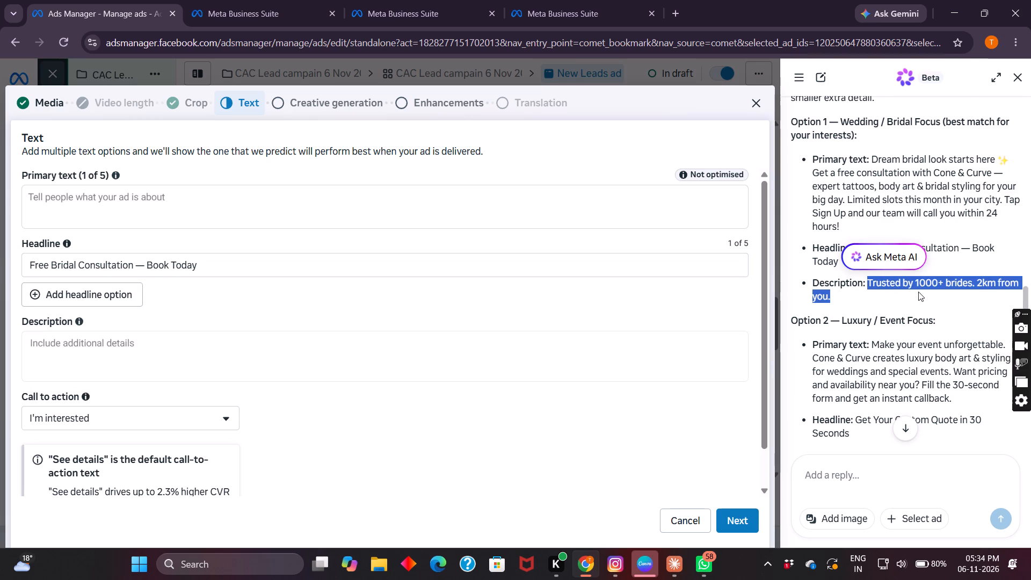
{"action": "left_click_drag", "start_coordinate": [918, 292], "coordinate": [921, 292]}
{"action": "key", "text": "ctrl+c"}
{"action": "left_click", "coordinate": [239, 346]}
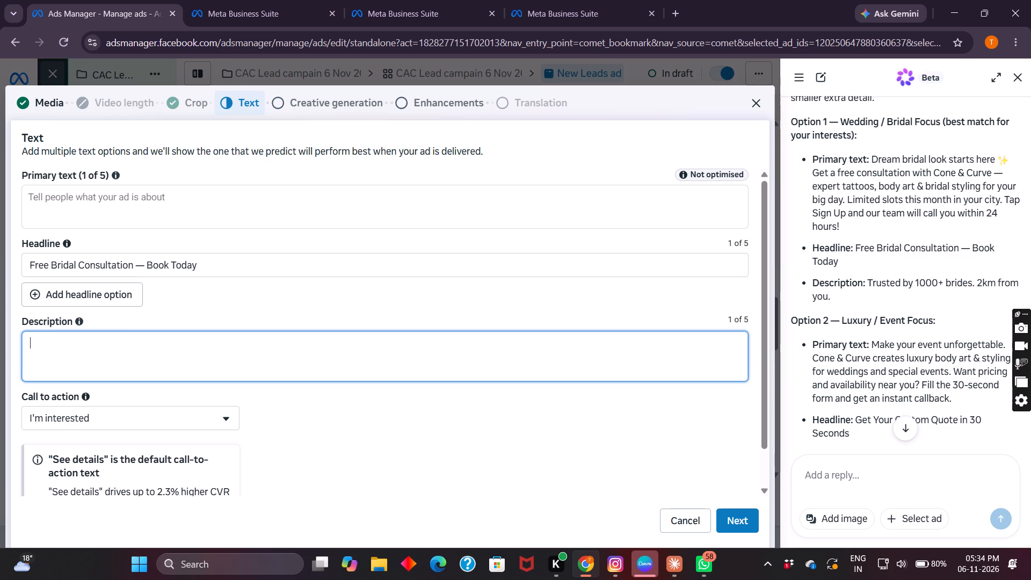
{"action": "key", "text": "ctrl+v"}
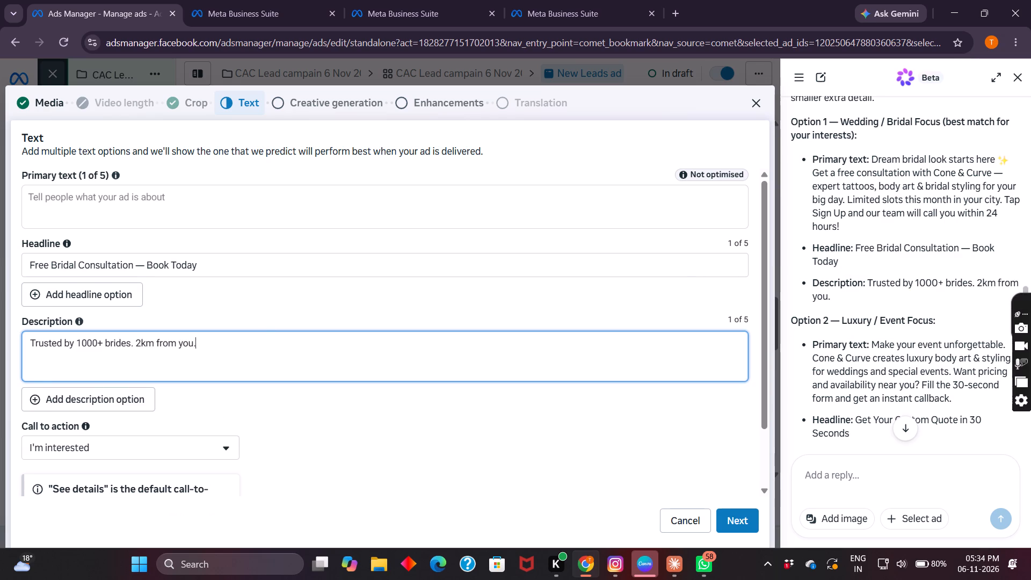
Compare the assistant's Wedding / Bridal, Luxury / Event and Direct Offer text options for the ad.
{"action": "scroll", "coordinate": [866, 322], "scroll_direction": "up", "scroll_amount": 2}
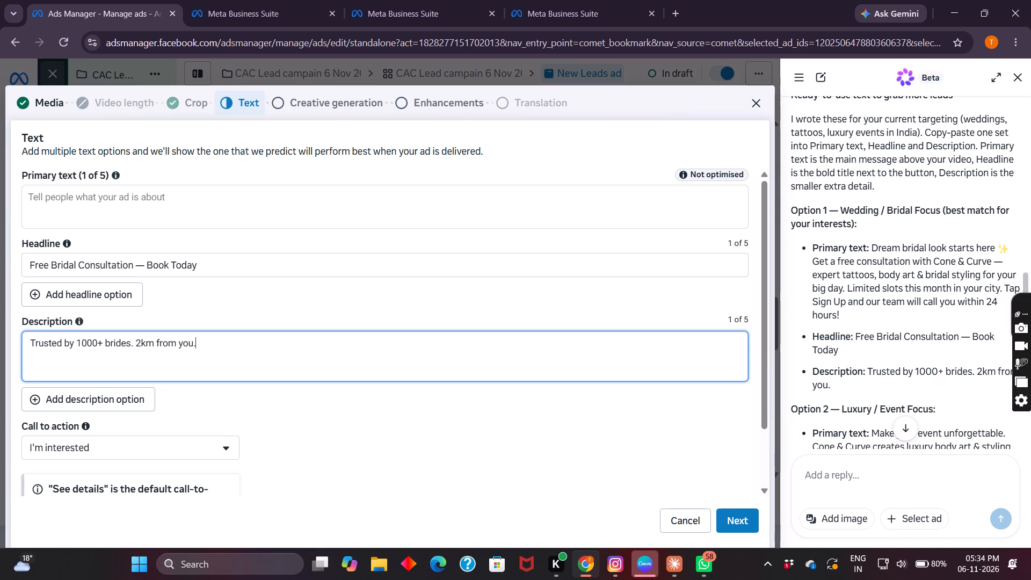
{"action": "scroll", "coordinate": [887, 307], "scroll_direction": "down", "scroll_amount": 1}
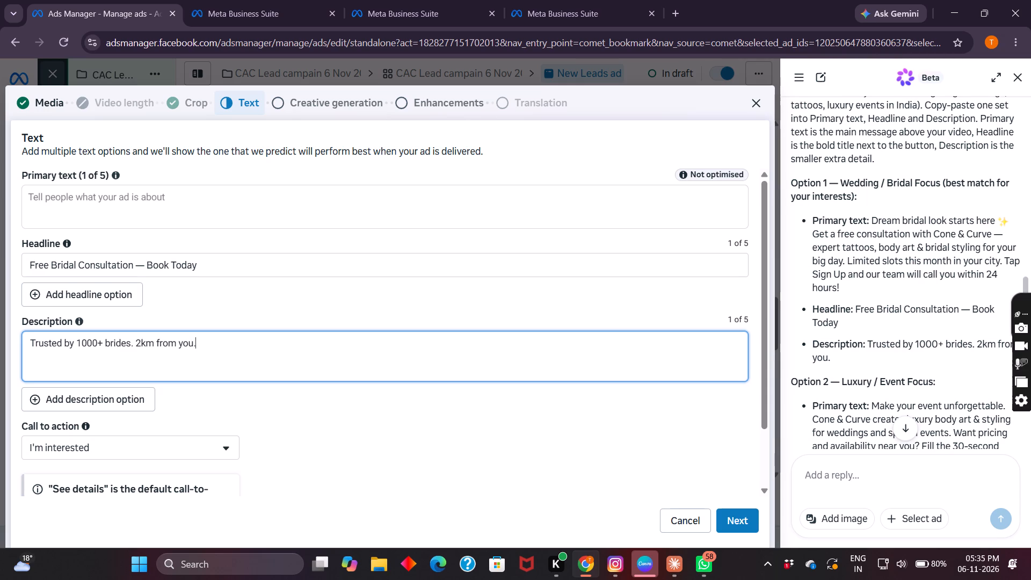
{"action": "scroll", "coordinate": [855, 324], "scroll_direction": "down", "scroll_amount": 1}
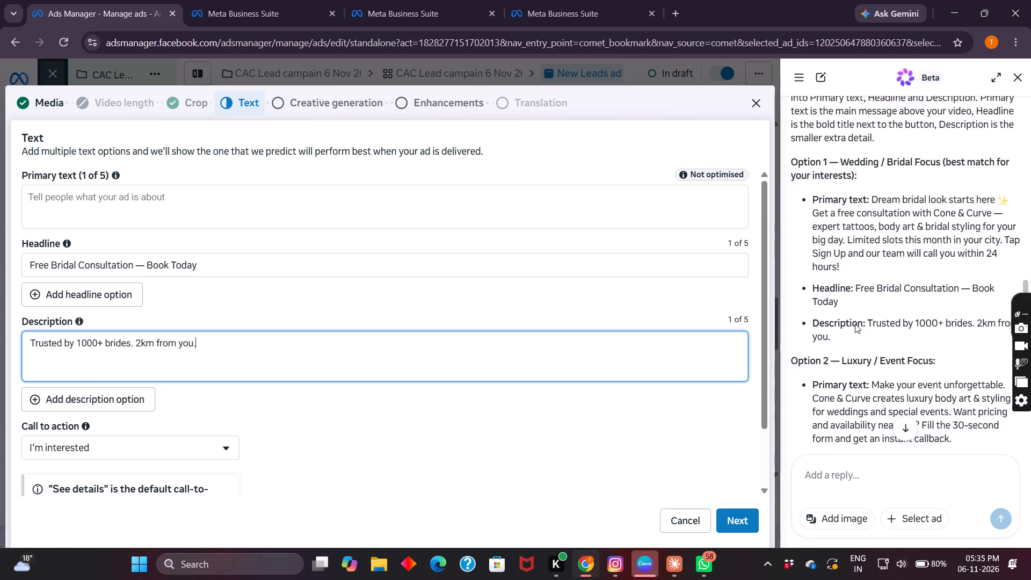
{"action": "scroll", "coordinate": [855, 324], "scroll_direction": "down", "scroll_amount": 4}
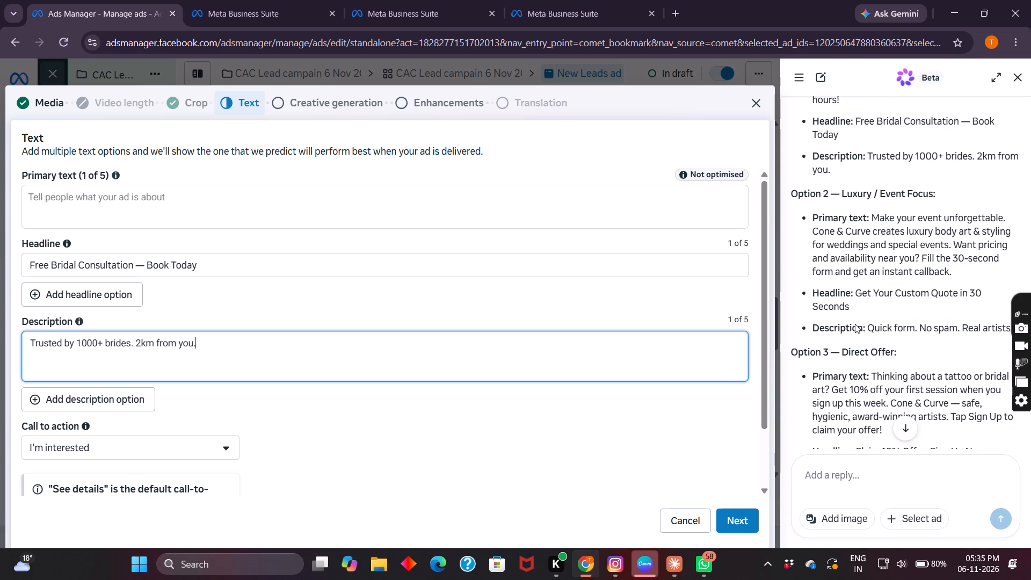
{"action": "scroll", "coordinate": [855, 324], "scroll_direction": "down", "scroll_amount": 2}
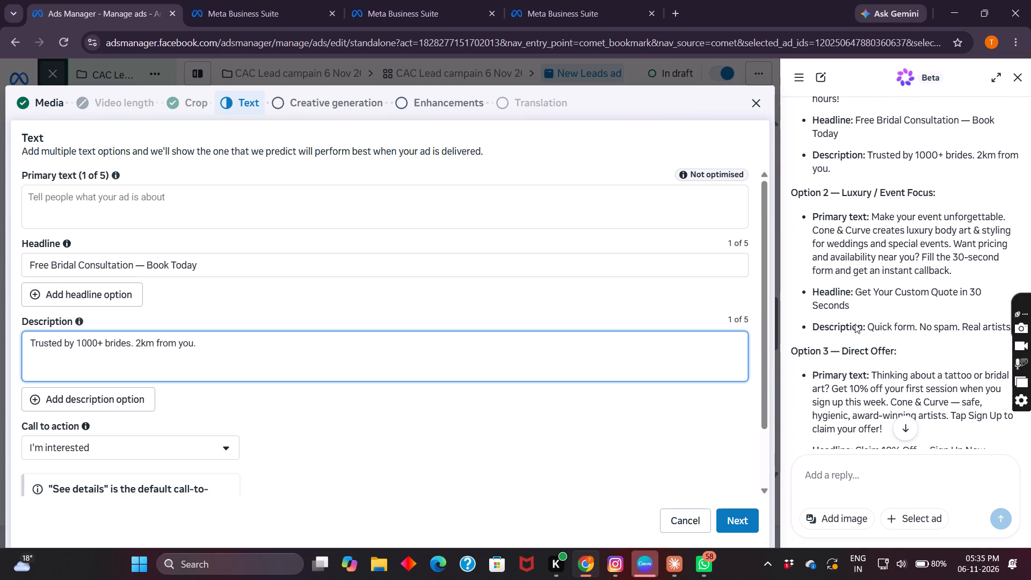
{"action": "scroll", "coordinate": [855, 324], "scroll_direction": "down", "scroll_amount": 2}
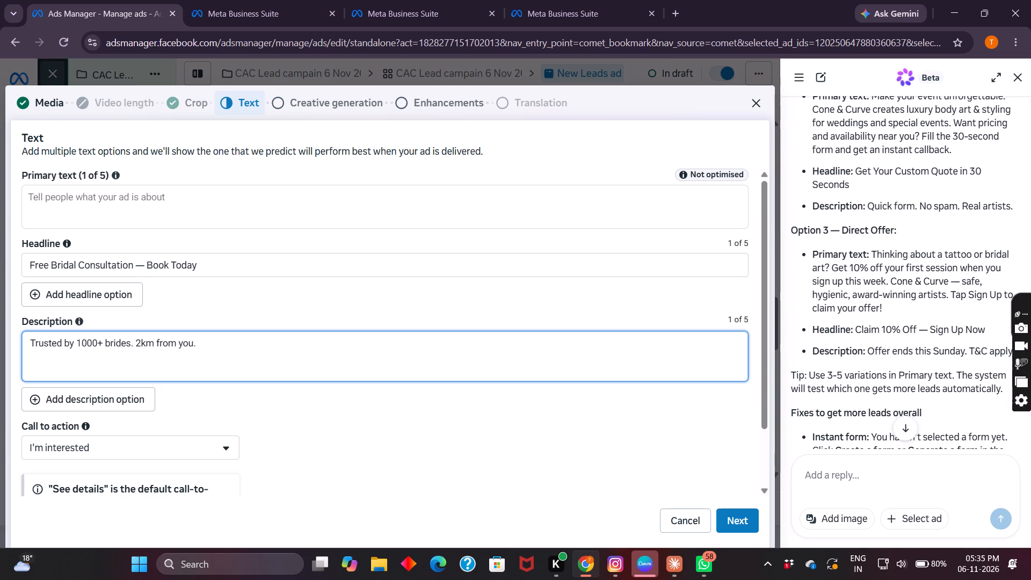
Reread the assistant's reply, covering its text options, lead-improvement fixes and its findings on the draft campaign, ad set and ad.
{"action": "scroll", "coordinate": [855, 324], "scroll_direction": "down", "scroll_amount": 1}
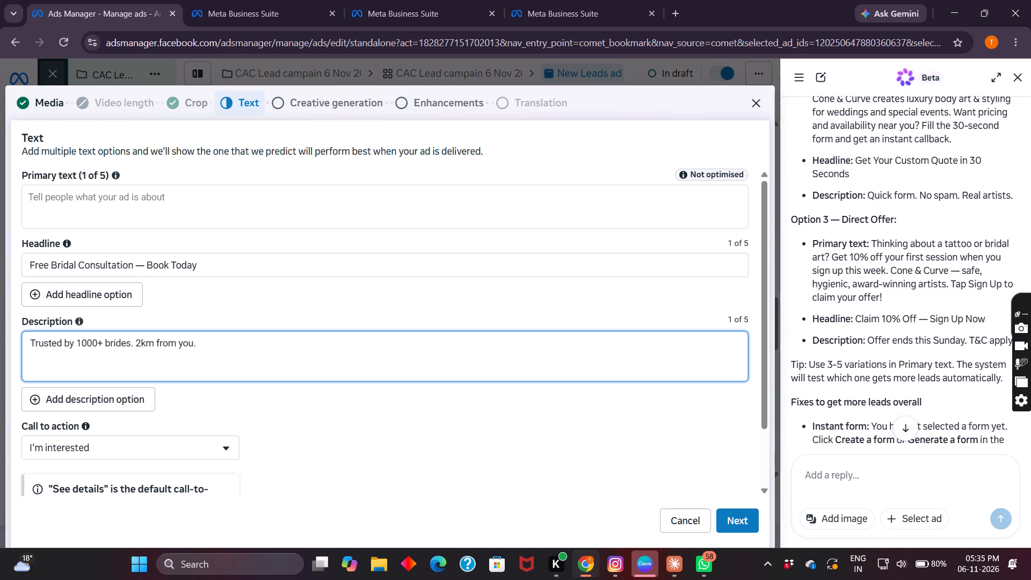
{"action": "scroll", "coordinate": [855, 324], "scroll_direction": "down", "scroll_amount": 5}
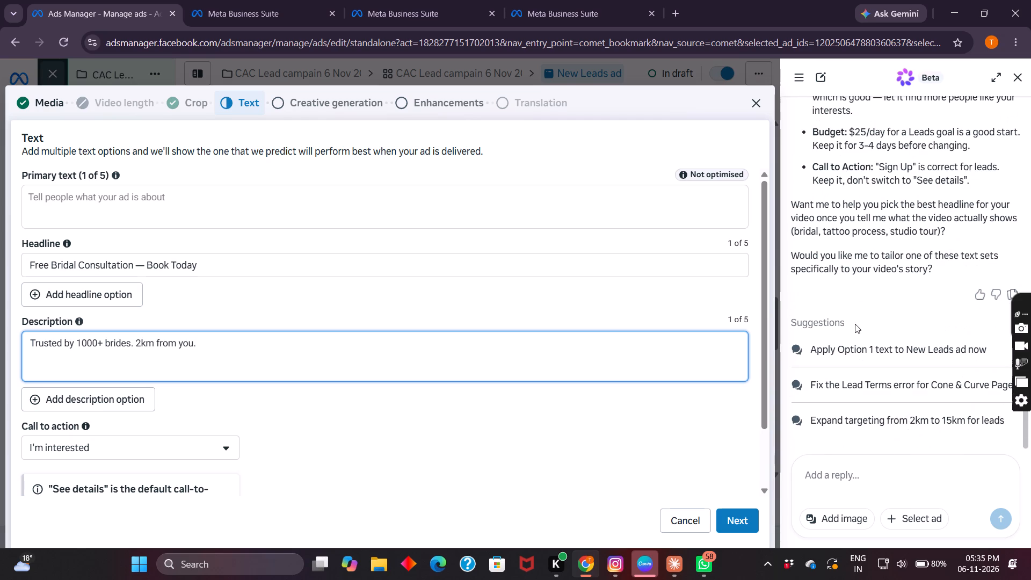
{"action": "scroll", "coordinate": [855, 324], "scroll_direction": "down", "scroll_amount": 1}
{"action": "scroll", "coordinate": [855, 324], "scroll_direction": "up", "scroll_amount": 12}
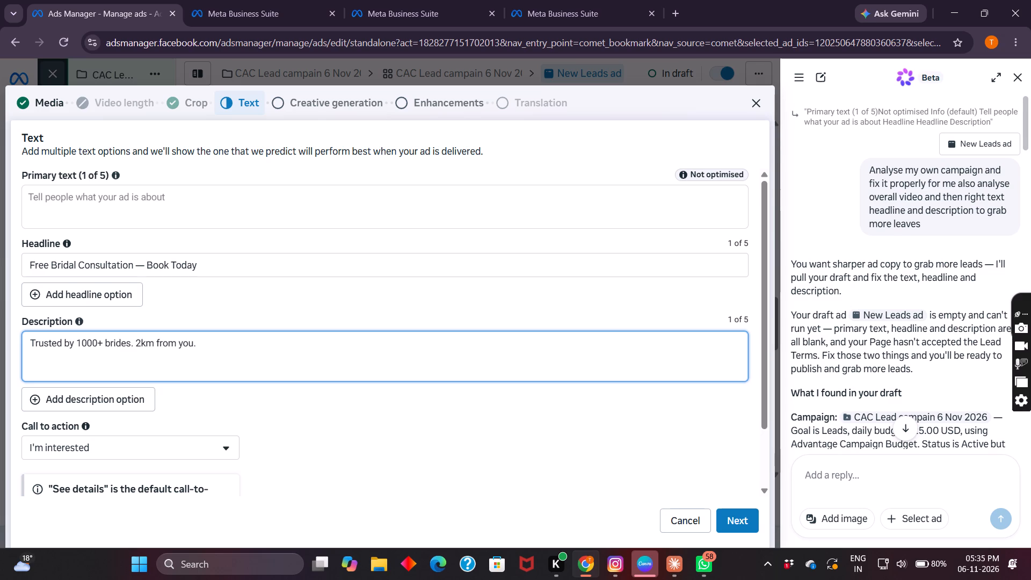
{"action": "scroll", "coordinate": [841, 292], "scroll_direction": "down", "scroll_amount": 1}
{"action": "scroll", "coordinate": [841, 292], "scroll_direction": "up", "scroll_amount": 1}
{"action": "scroll", "coordinate": [840, 277], "scroll_direction": "down", "scroll_amount": 1}
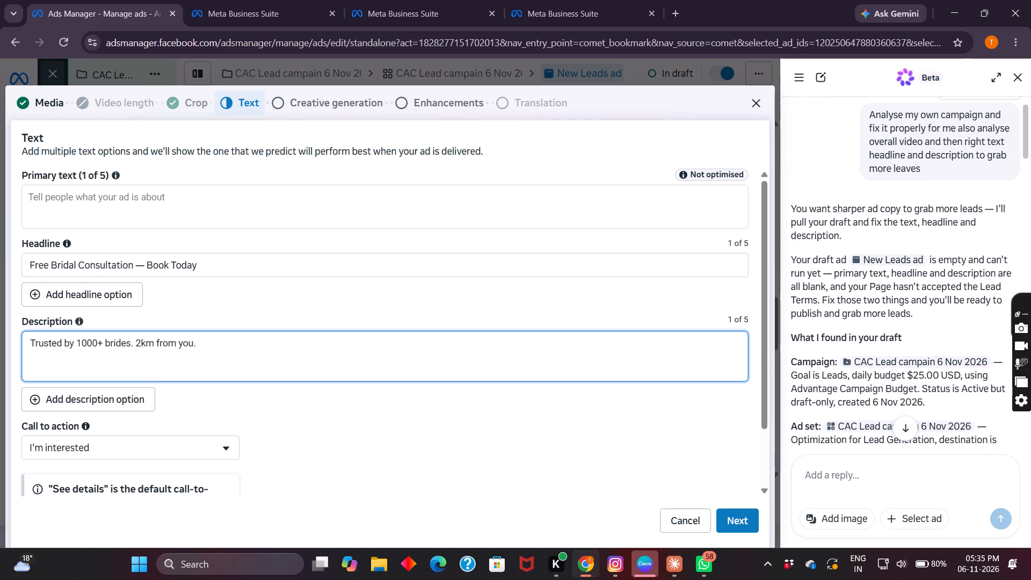
{"action": "scroll", "coordinate": [840, 277], "scroll_direction": "down", "scroll_amount": 3}
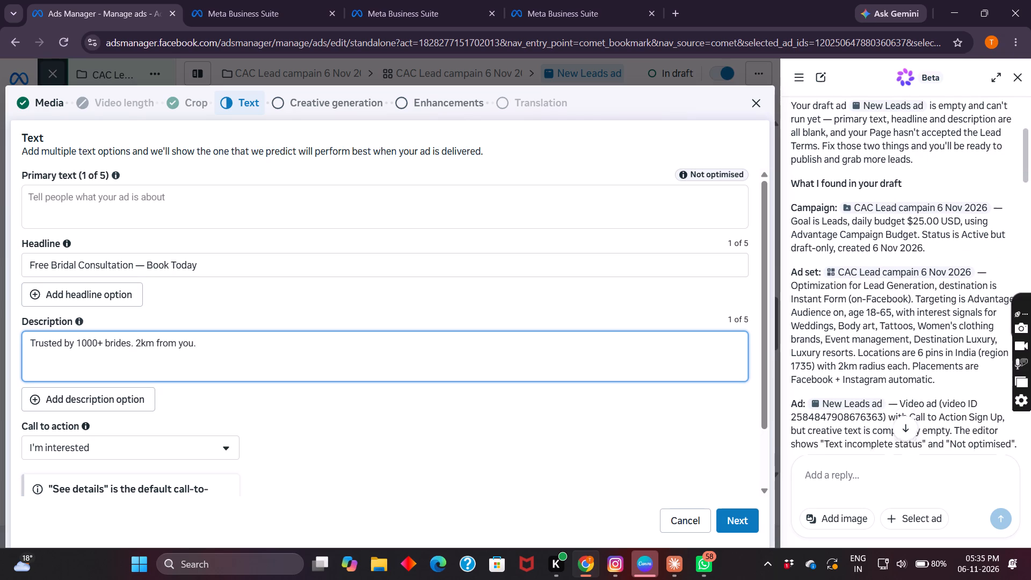
{"action": "scroll", "coordinate": [840, 277], "scroll_direction": "down", "scroll_amount": 2}
{"action": "scroll", "coordinate": [840, 277], "scroll_direction": "up", "scroll_amount": 1}
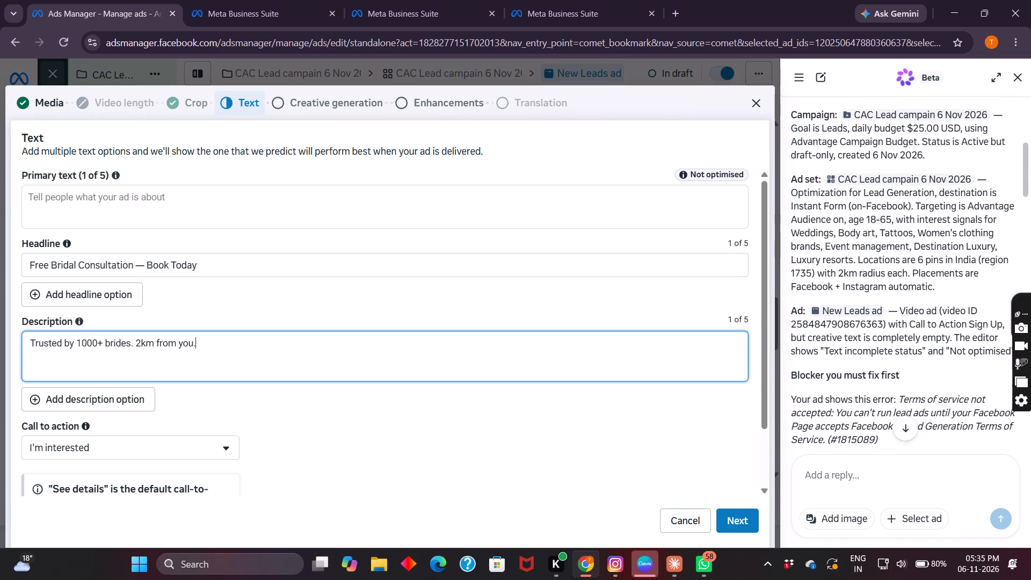
{"action": "scroll", "coordinate": [840, 277], "scroll_direction": "up", "scroll_amount": 2}
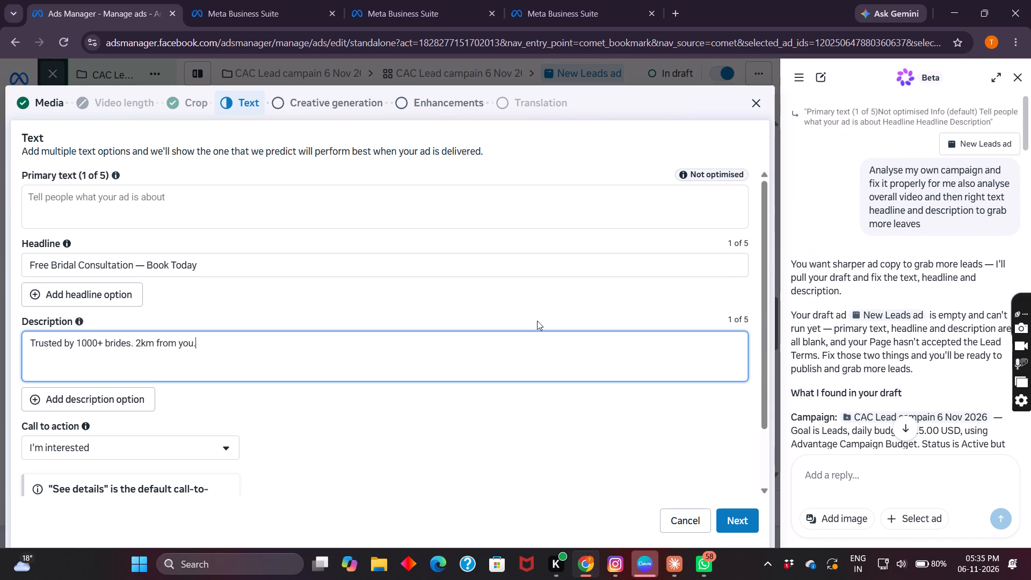
Copy the whole description text from the ad's Description.
{"action": "left_click_drag", "start_coordinate": [210, 340], "coordinate": [92, 359]}
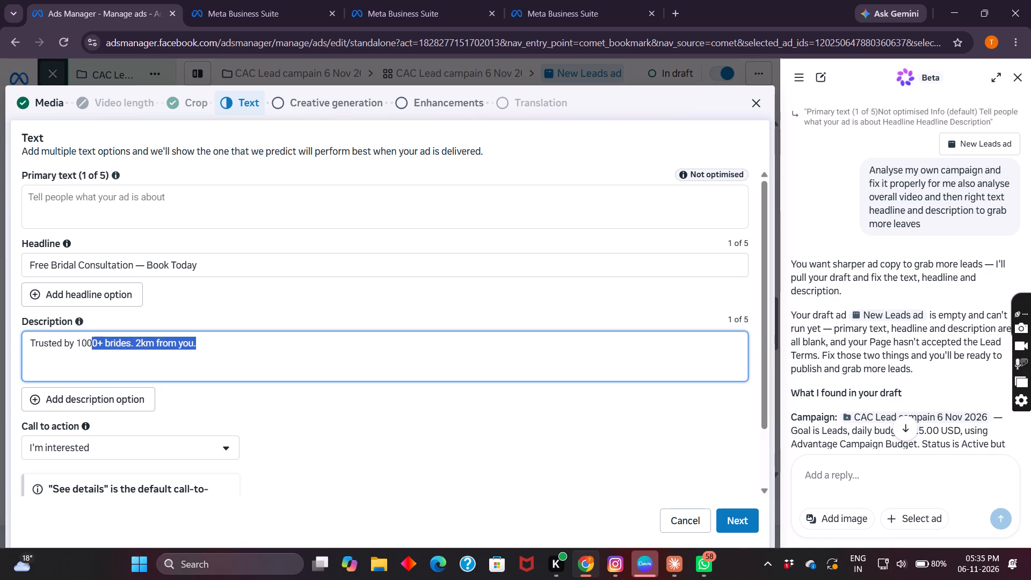
{"action": "left_click_drag", "start_coordinate": [92, 359], "coordinate": [39, 348]}
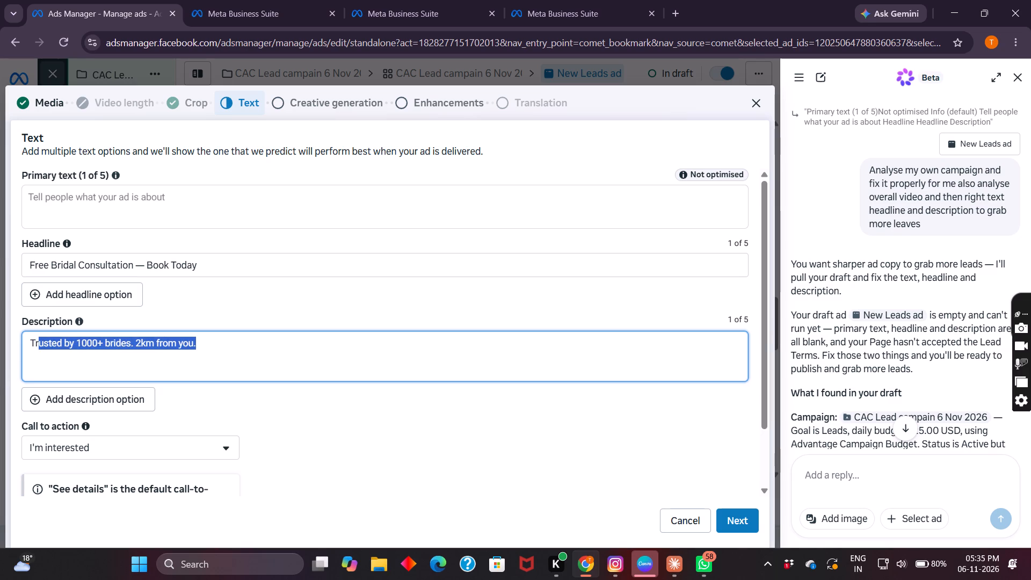
{"action": "left_click_drag", "start_coordinate": [39, 348], "coordinate": [36, 348]}
{"action": "left_click_drag", "start_coordinate": [36, 348], "coordinate": [0, 356]}
{"action": "key", "text": "ctrl+c"}
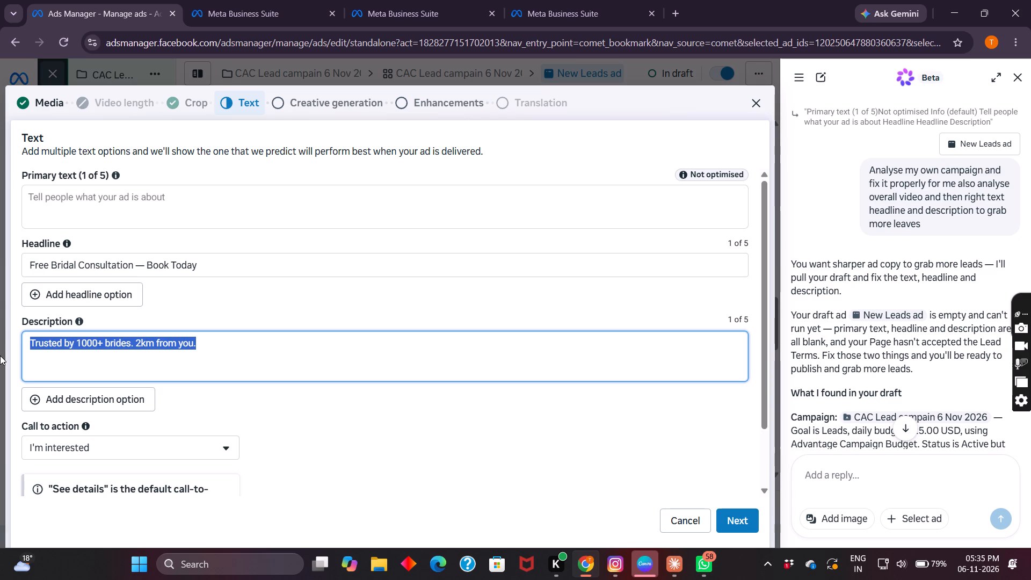
{"action": "left_click", "coordinate": [252, 371]}
Look through the available call-to-action choices for the ad, keeping the current selection.
{"action": "scroll", "coordinate": [252, 371], "scroll_direction": "down", "scroll_amount": 1}
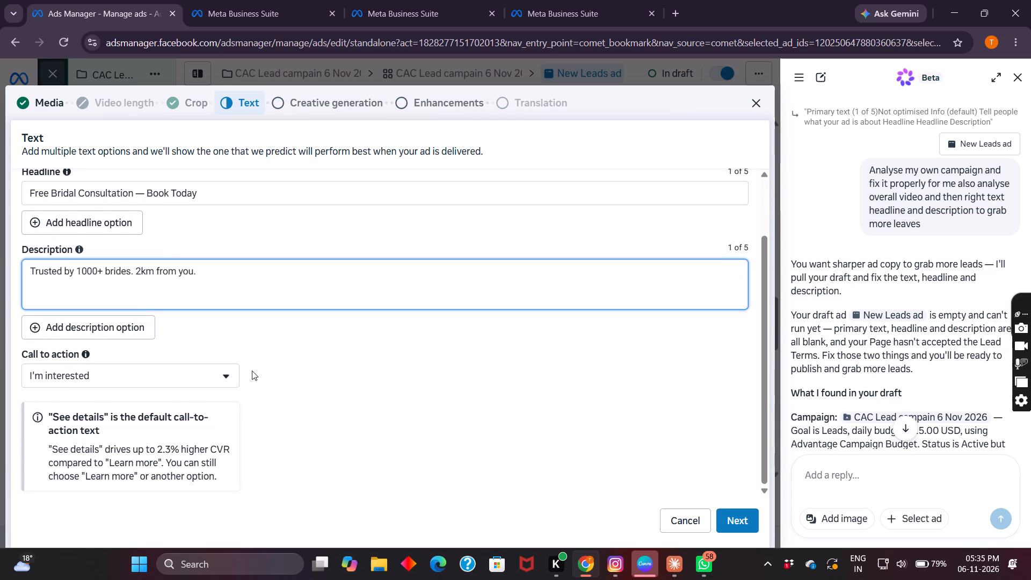
{"action": "scroll", "coordinate": [252, 371], "scroll_direction": "down", "scroll_amount": 1}
{"action": "left_click", "coordinate": [224, 377]}
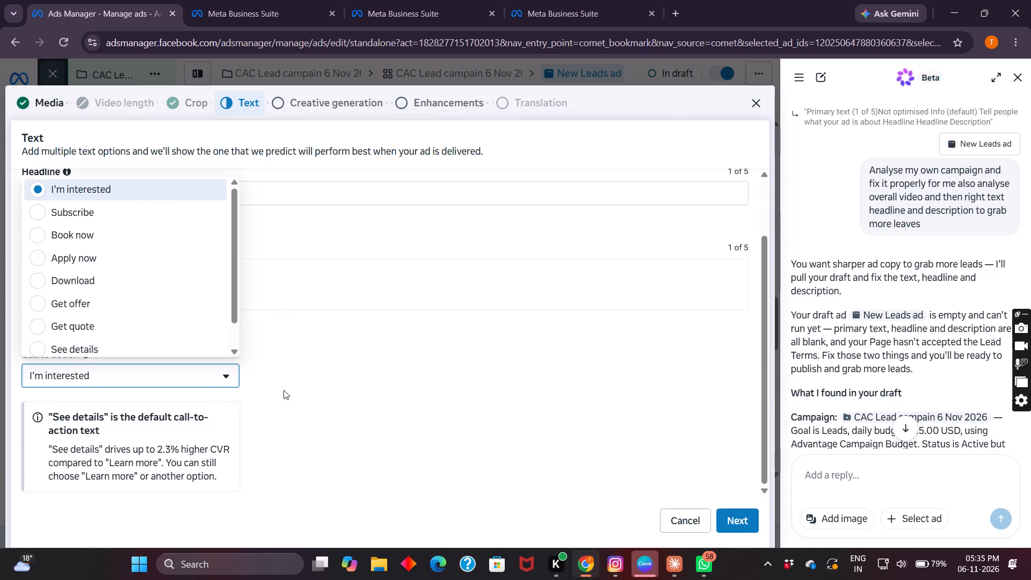
{"action": "left_click", "coordinate": [284, 390]}
Close the creative setup at the Text stage without continuing to Creative generation.
{"action": "scroll", "coordinate": [284, 390], "scroll_direction": "up", "scroll_amount": 4}
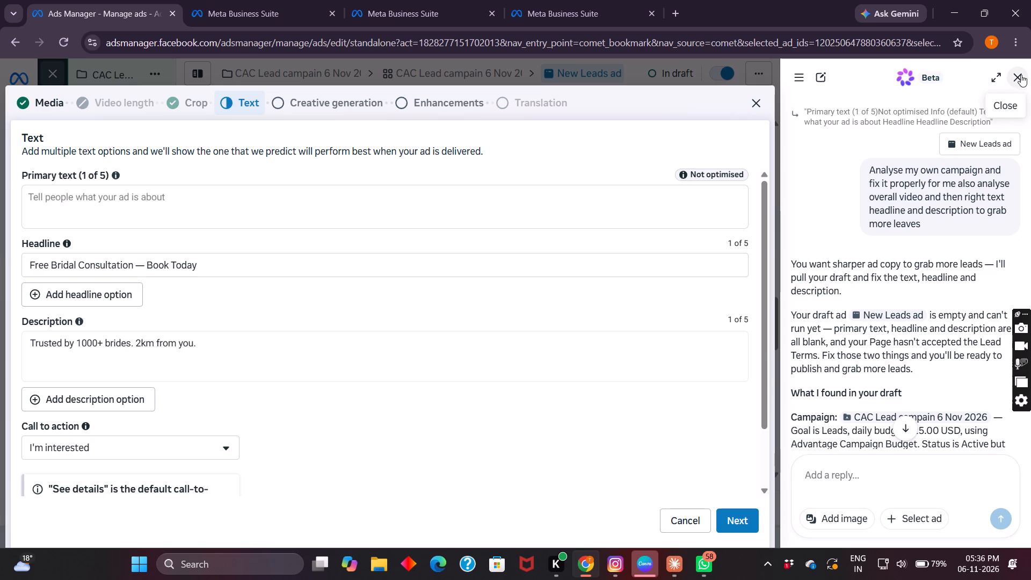
{"action": "left_click", "coordinate": [758, 103]}
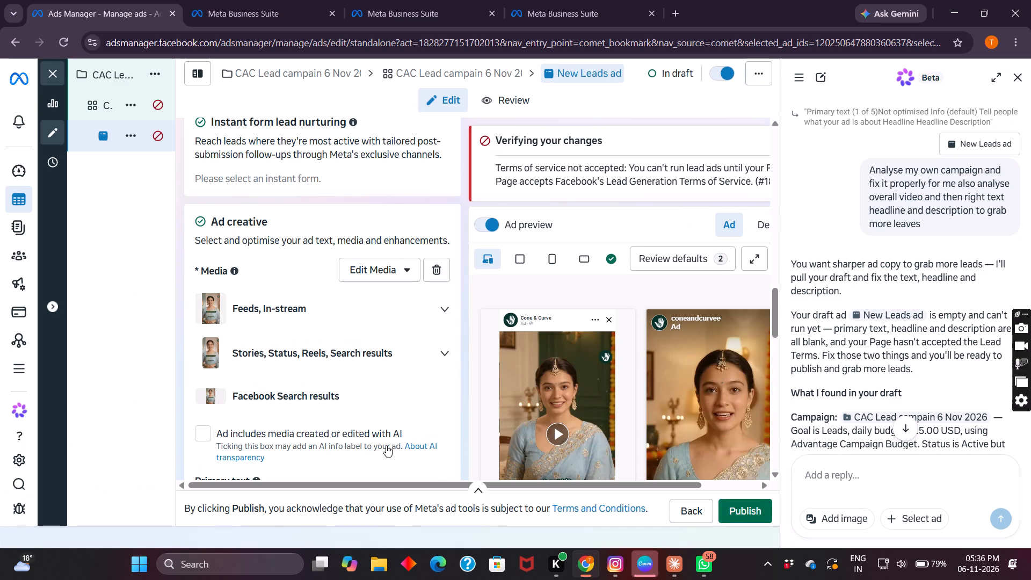
Review the New Leads ad's creative section, including its media placements, text fields and ad preview.
{"action": "scroll", "coordinate": [386, 445], "scroll_direction": "down", "scroll_amount": 1}
{"action": "scroll", "coordinate": [602, 426], "scroll_direction": "down", "scroll_amount": 3}
{"action": "scroll", "coordinate": [602, 426], "scroll_direction": "up", "scroll_amount": 1}
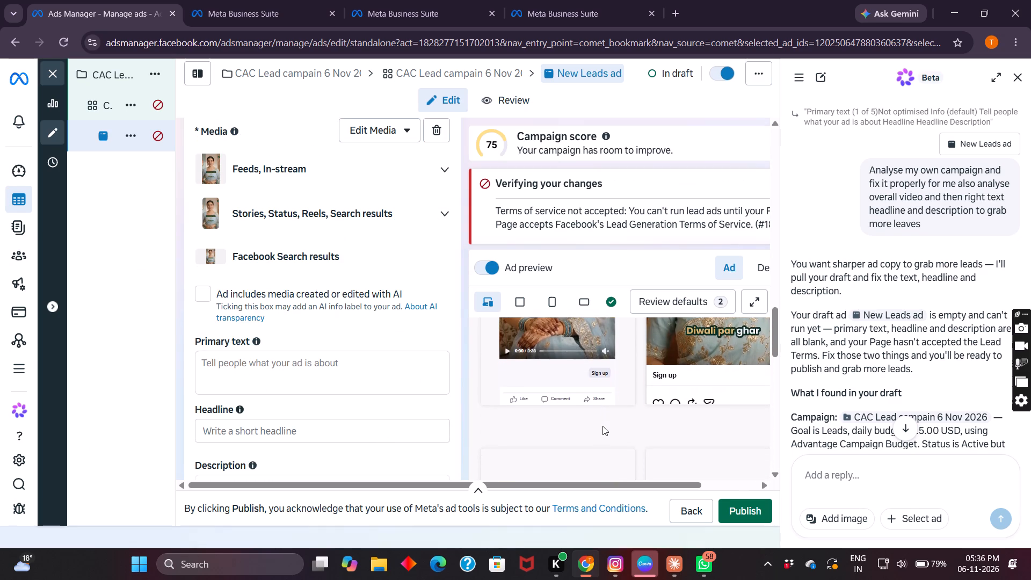
{"action": "scroll", "coordinate": [602, 426], "scroll_direction": "up", "scroll_amount": 1}
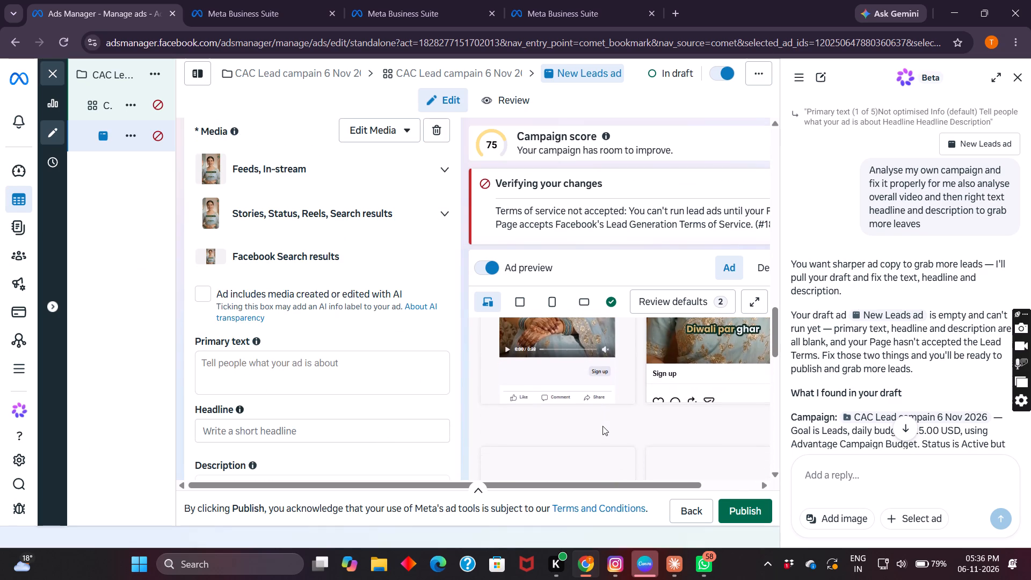
{"action": "scroll", "coordinate": [602, 426], "scroll_direction": "up", "scroll_amount": 2}
{"action": "scroll", "coordinate": [231, 256], "scroll_direction": "up", "scroll_amount": 2}
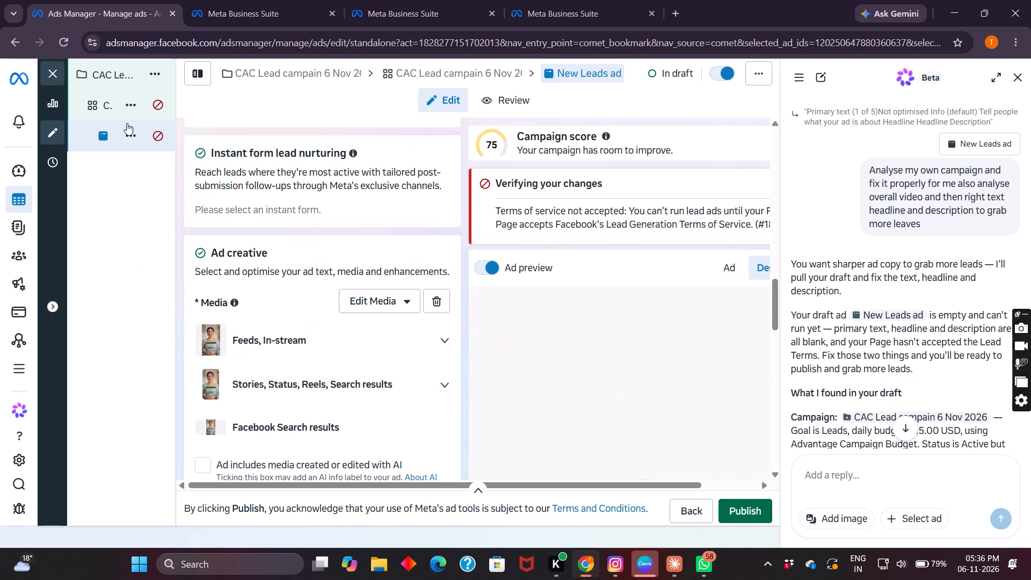
Open the CAC Lead campaign's campaign-level settings and review its budget, bid strategy, A/B test and Special Ad Categories.
{"action": "left_click", "coordinate": [105, 84]}
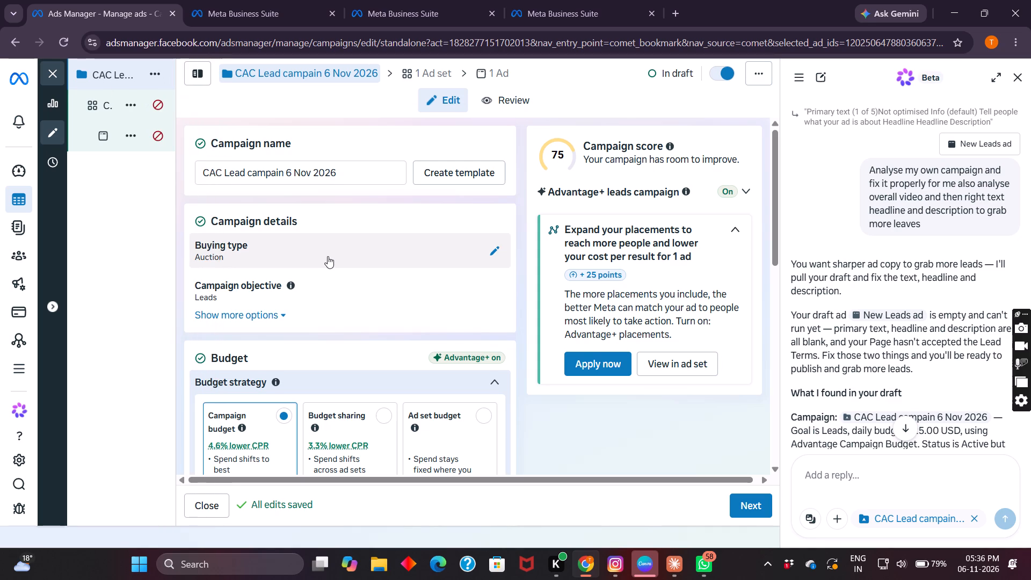
{"action": "scroll", "coordinate": [328, 256], "scroll_direction": "down", "scroll_amount": 6}
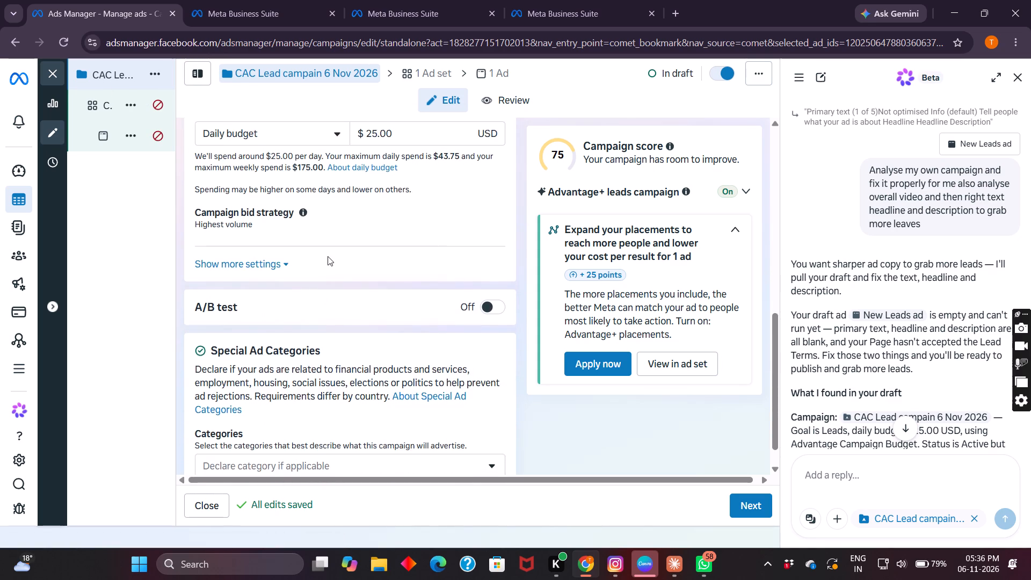
{"action": "scroll", "coordinate": [328, 256], "scroll_direction": "down", "scroll_amount": 1}
{"action": "scroll", "coordinate": [328, 256], "scroll_direction": "up", "scroll_amount": 1}
{"action": "scroll", "coordinate": [480, 338], "scroll_direction": "down", "scroll_amount": 2}
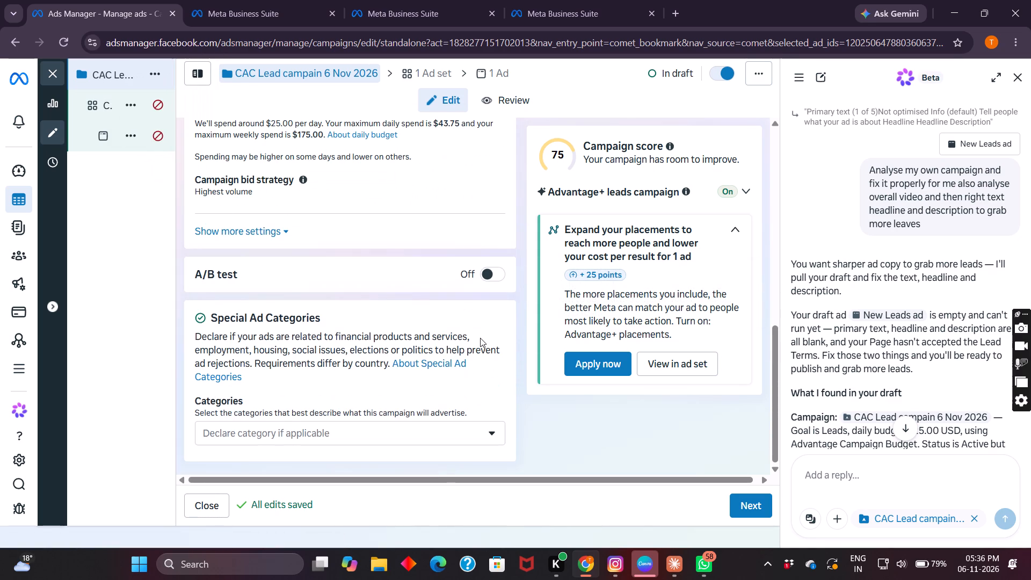
Open the settings of the CAC Lead campaign's ad set.
{"action": "left_click", "coordinate": [98, 106]}
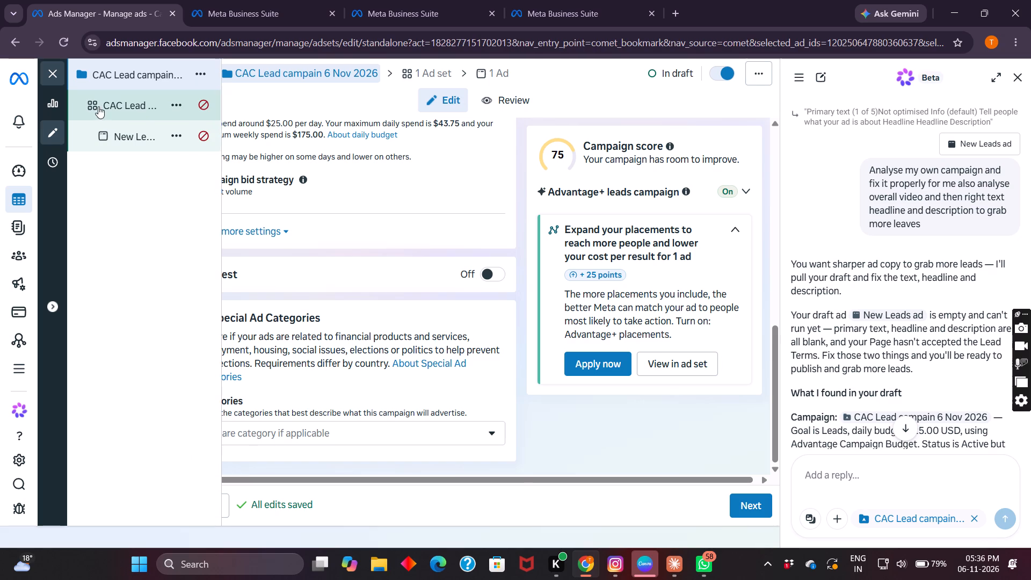
Review the budget strategy, spending limits and schedule settings of the CAC Lead campain 6 Nov 2026 ad set.
{"action": "scroll", "coordinate": [277, 322], "scroll_direction": "down", "scroll_amount": 1}
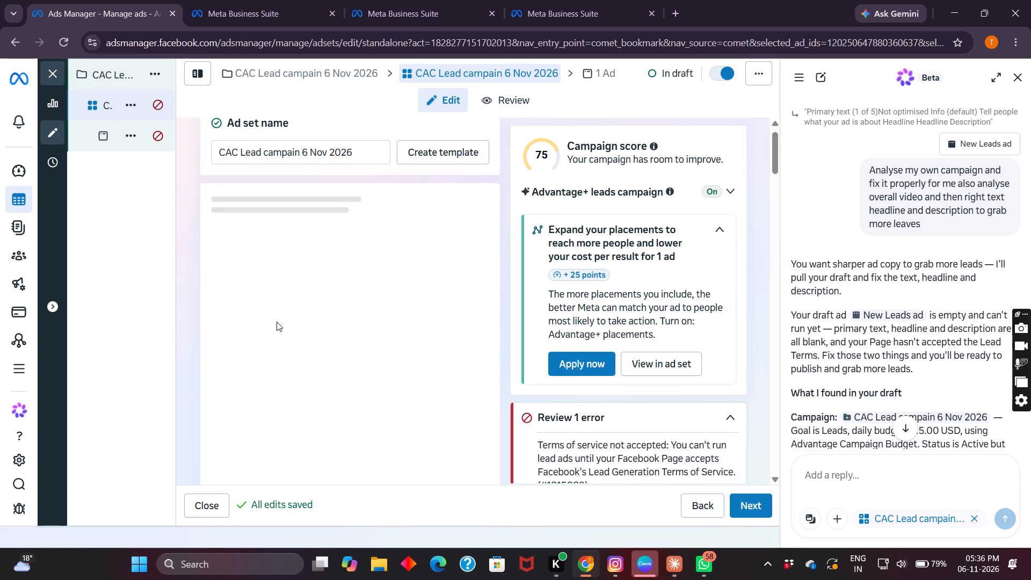
{"action": "scroll", "coordinate": [277, 322], "scroll_direction": "down", "scroll_amount": 4}
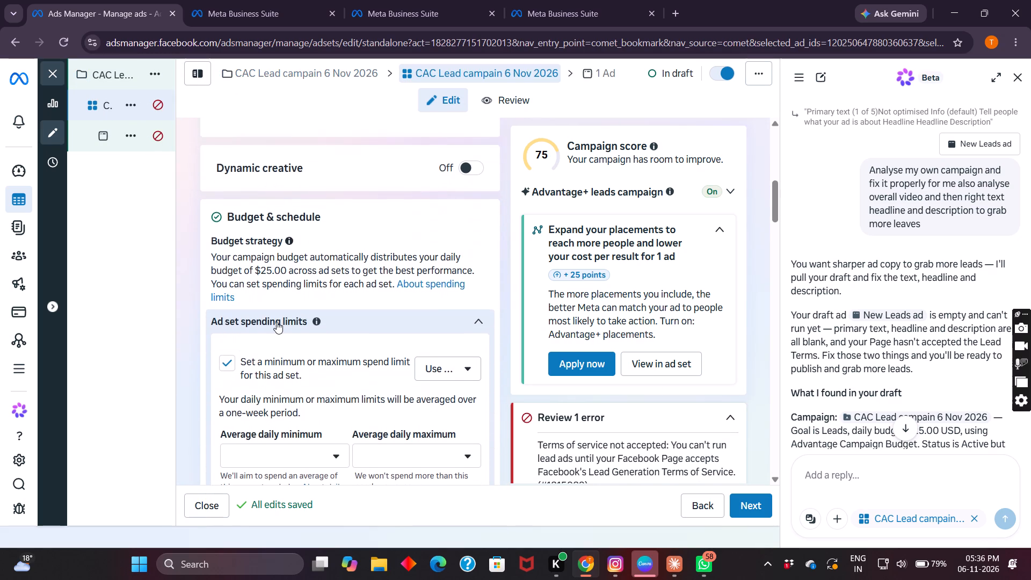
{"action": "scroll", "coordinate": [277, 322], "scroll_direction": "down", "scroll_amount": 1}
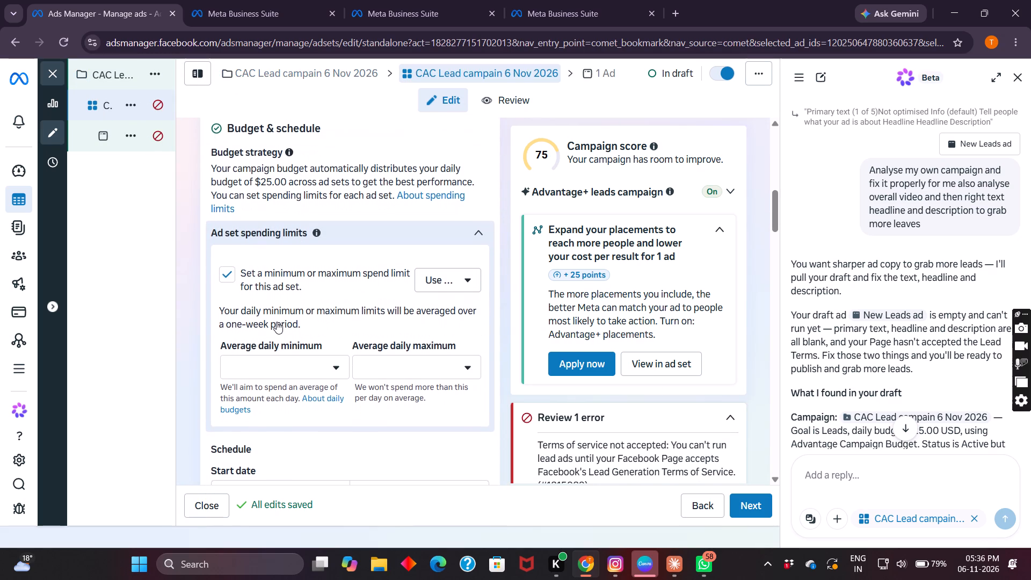
{"action": "scroll", "coordinate": [277, 322], "scroll_direction": "down", "scroll_amount": 1}
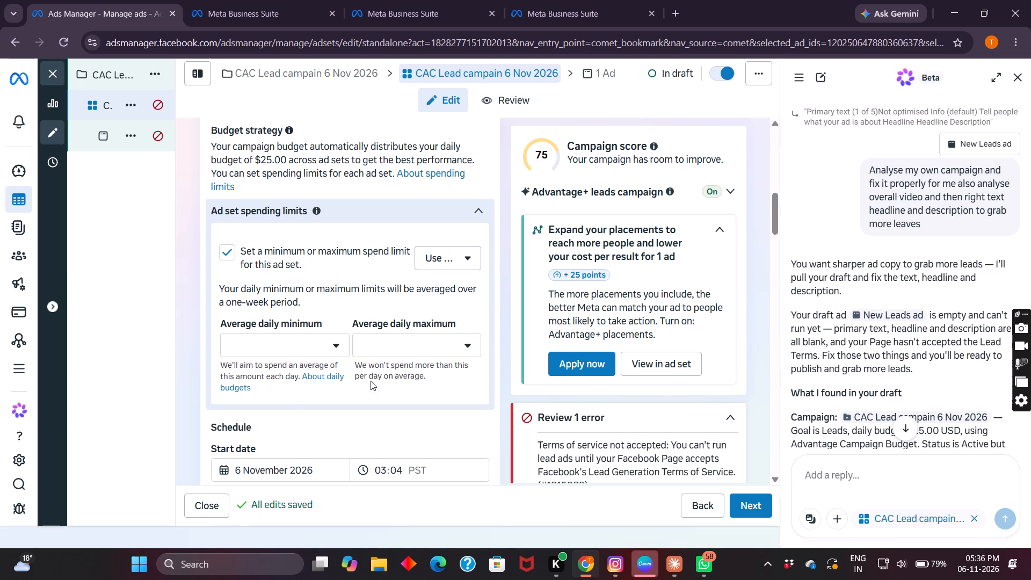
{"action": "scroll", "coordinate": [372, 379], "scroll_direction": "down", "scroll_amount": 1}
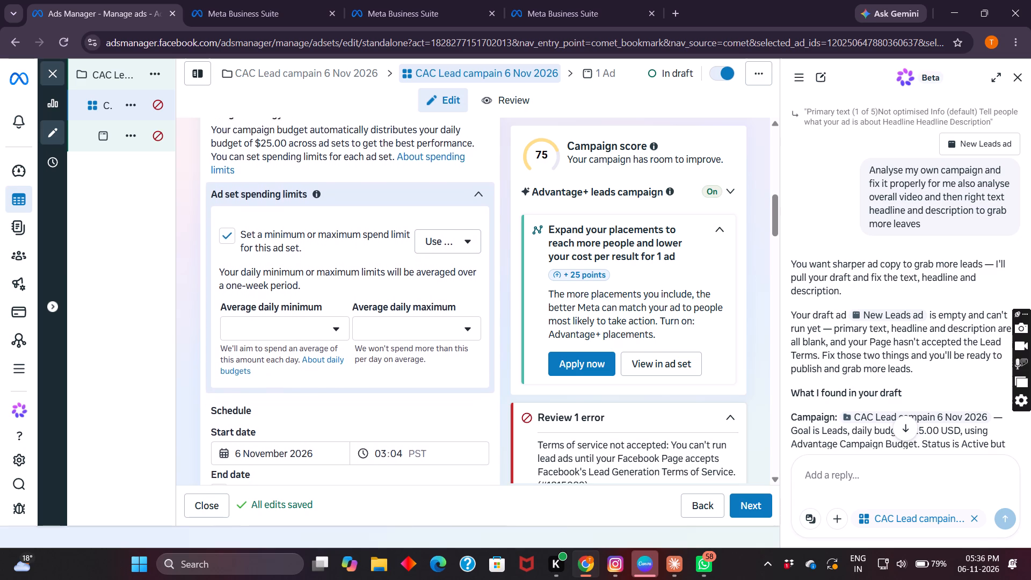
{"action": "scroll", "coordinate": [372, 379], "scroll_direction": "down", "scroll_amount": 1}
{"action": "scroll", "coordinate": [372, 379], "scroll_direction": "up", "scroll_amount": 1}
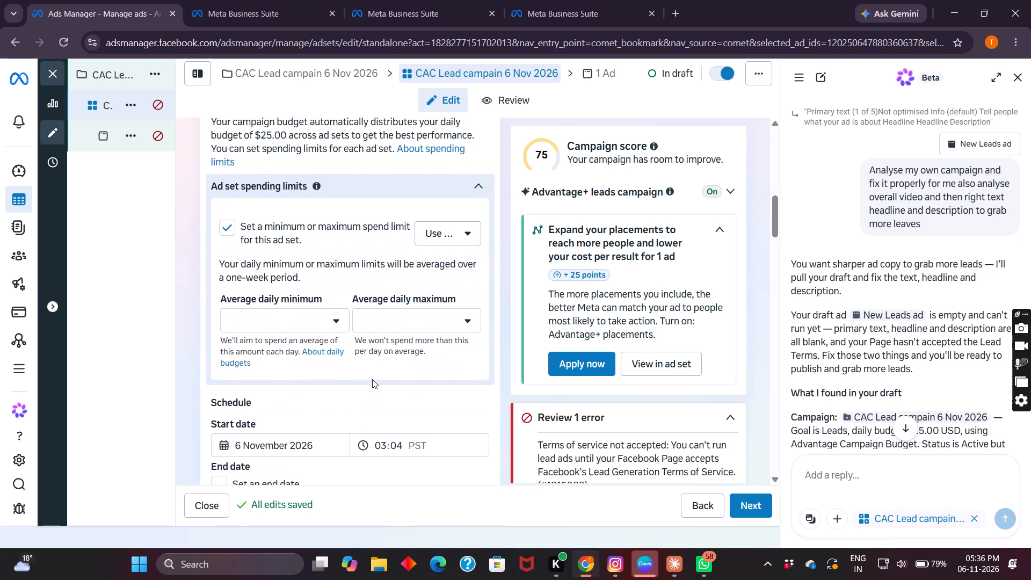
{"action": "scroll", "coordinate": [372, 379], "scroll_direction": "up", "scroll_amount": 1}
{"action": "scroll", "coordinate": [372, 379], "scroll_direction": "down", "scroll_amount": 1}
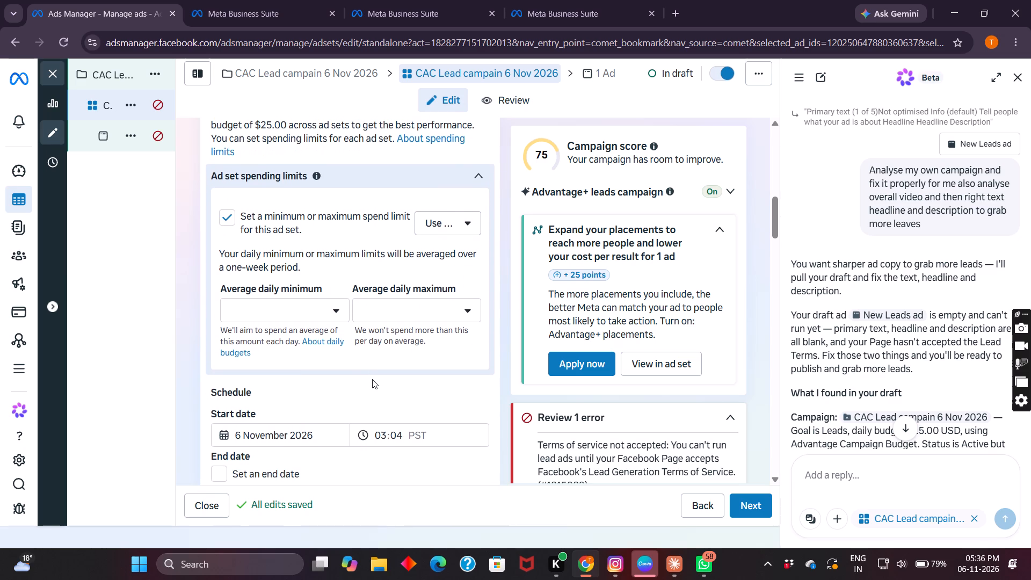
{"action": "scroll", "coordinate": [372, 379], "scroll_direction": "down", "scroll_amount": 1}
Examine the percentage options offered for the ad set's average daily minimum spend, without choosing one.
{"action": "left_click", "coordinate": [337, 309]}
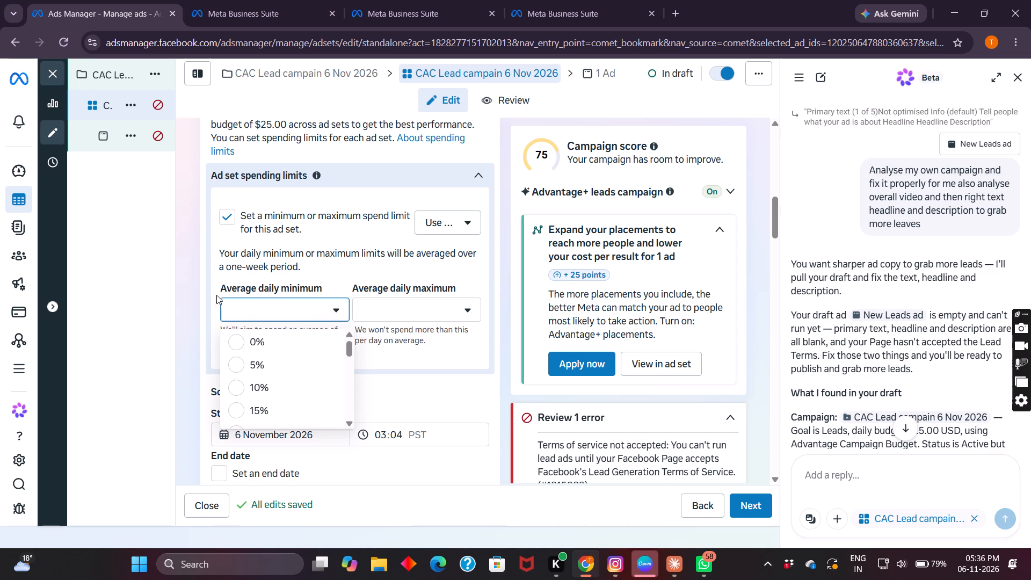
{"action": "left_click", "coordinate": [188, 310]}
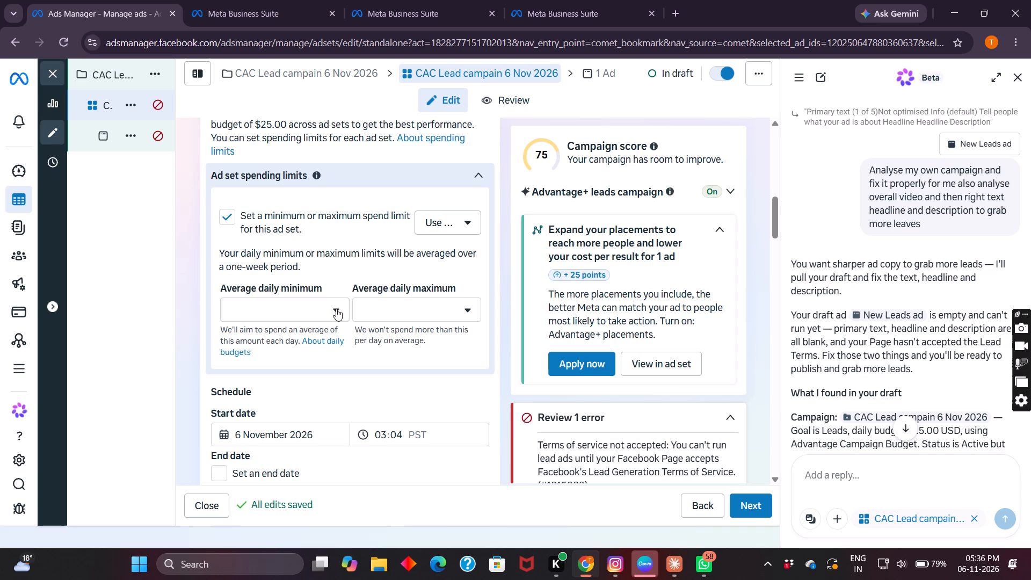
{"action": "left_click", "coordinate": [336, 309]}
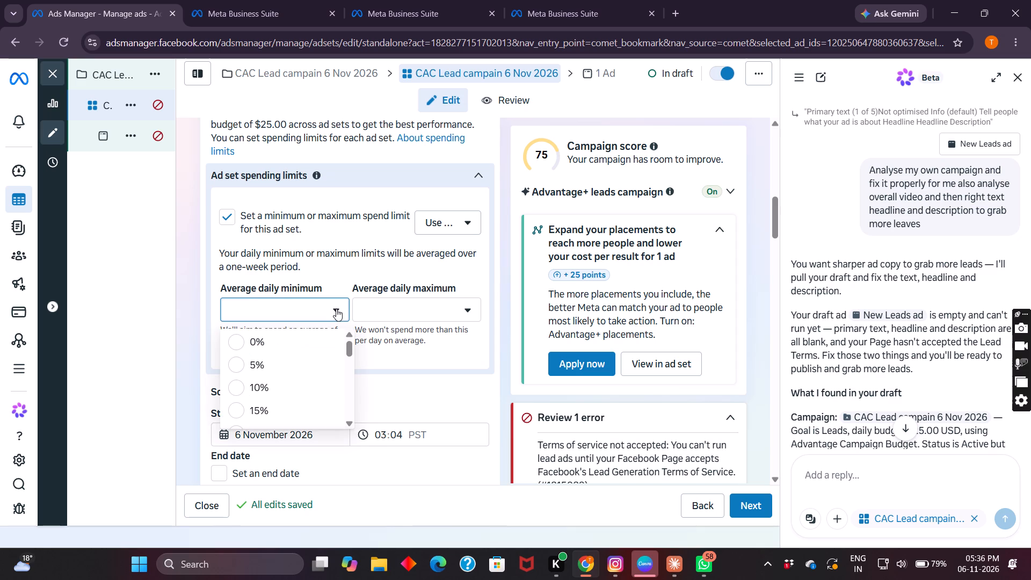
{"action": "scroll", "coordinate": [288, 373], "scroll_direction": "down", "scroll_amount": 4}
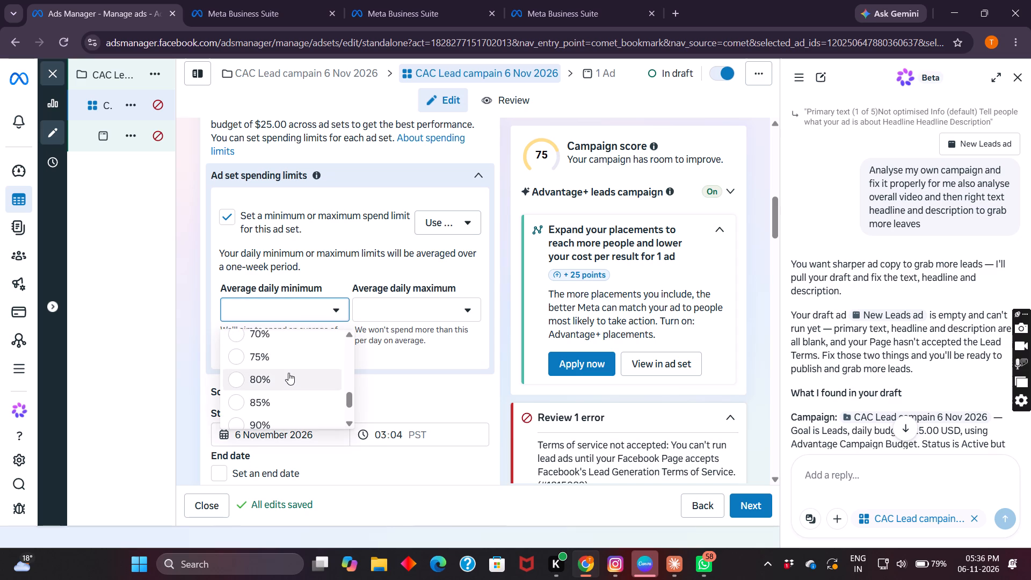
{"action": "scroll", "coordinate": [288, 373], "scroll_direction": "down", "scroll_amount": 1}
{"action": "scroll", "coordinate": [288, 373], "scroll_direction": "up", "scroll_amount": 7}
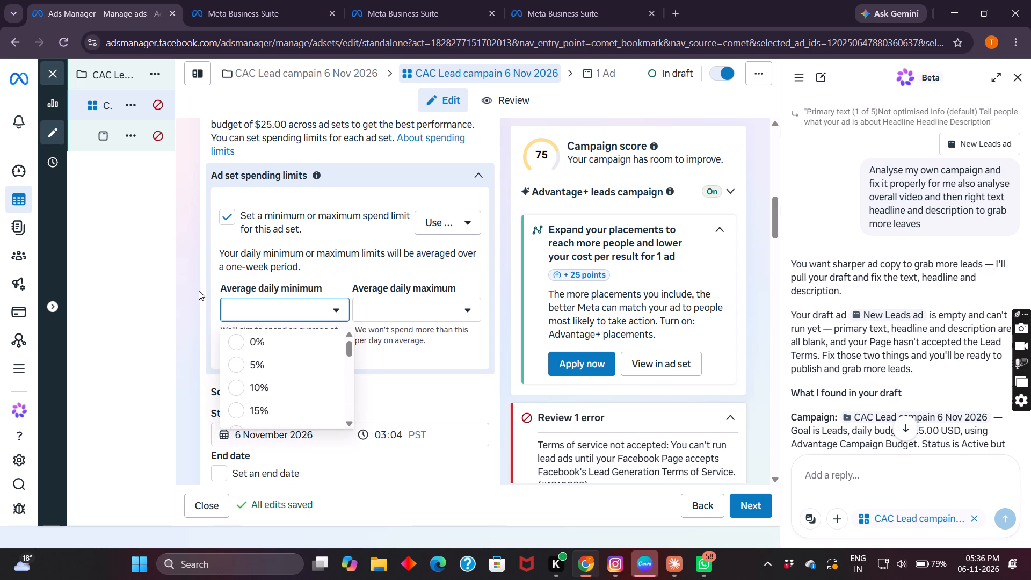
{"action": "left_click", "coordinate": [191, 288]}
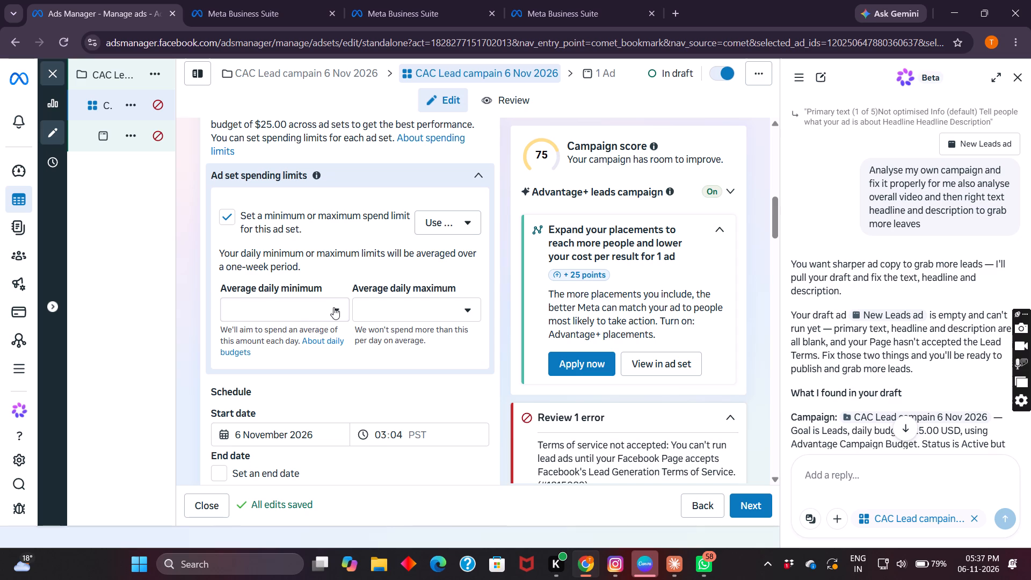
Look over the ad set's Audience section, including its locations and custom audience settings.
{"action": "scroll", "coordinate": [322, 369], "scroll_direction": "down", "scroll_amount": 4}
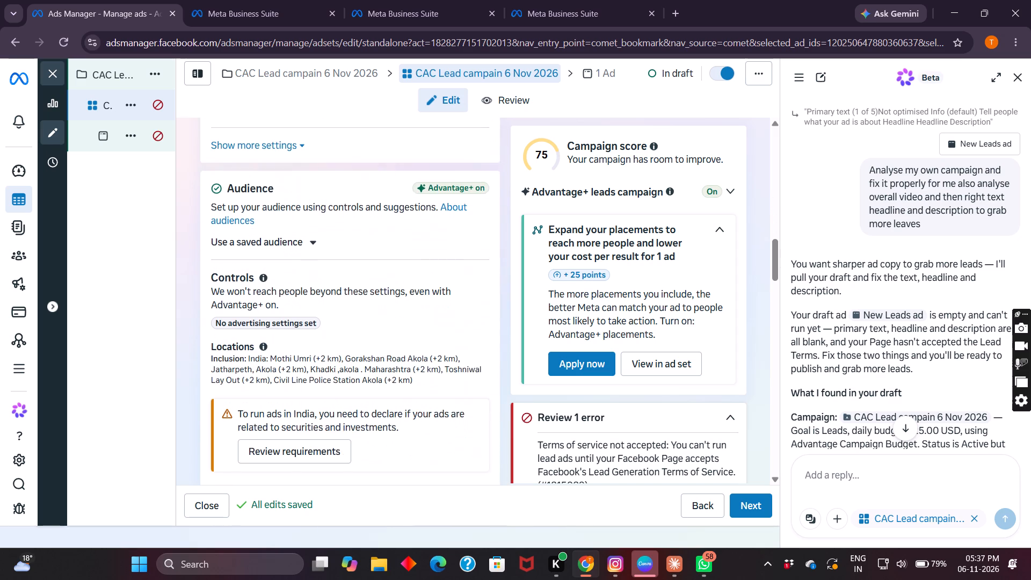
{"action": "scroll", "coordinate": [322, 369], "scroll_direction": "down", "scroll_amount": 2}
{"action": "scroll", "coordinate": [322, 369], "scroll_direction": "up", "scroll_amount": 1}
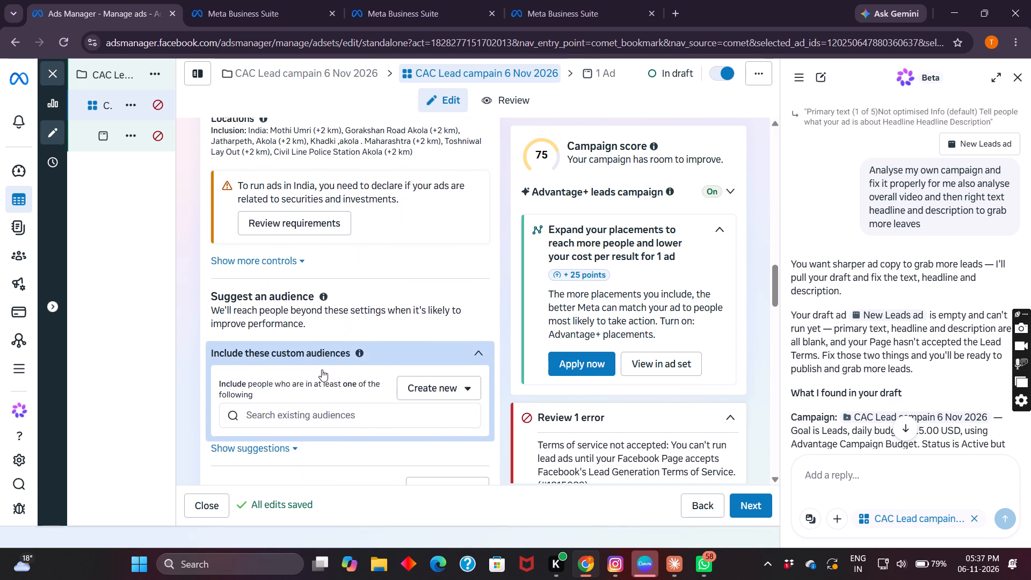
{"action": "scroll", "coordinate": [322, 369], "scroll_direction": "up", "scroll_amount": 5}
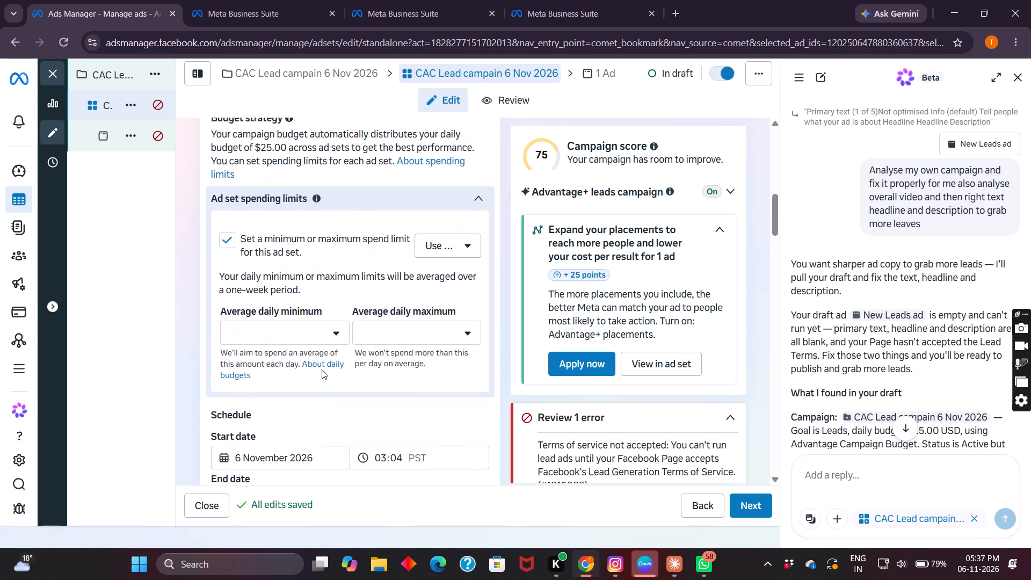
Check which value types are available for the ad set's spend limit, leaving the selection as it is.
{"action": "scroll", "coordinate": [322, 369], "scroll_direction": "up", "scroll_amount": 1}
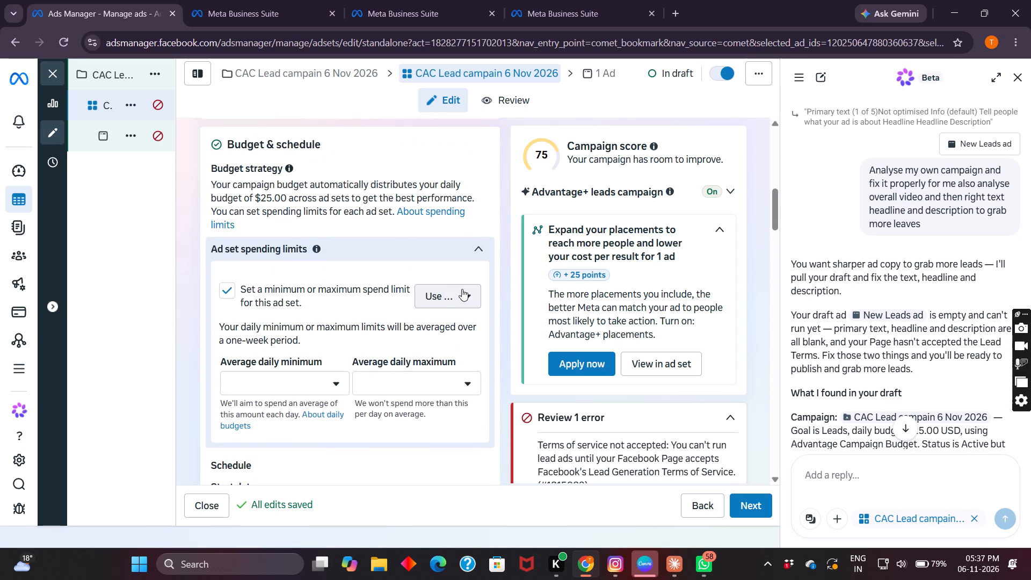
{"action": "left_click", "coordinate": [467, 292]}
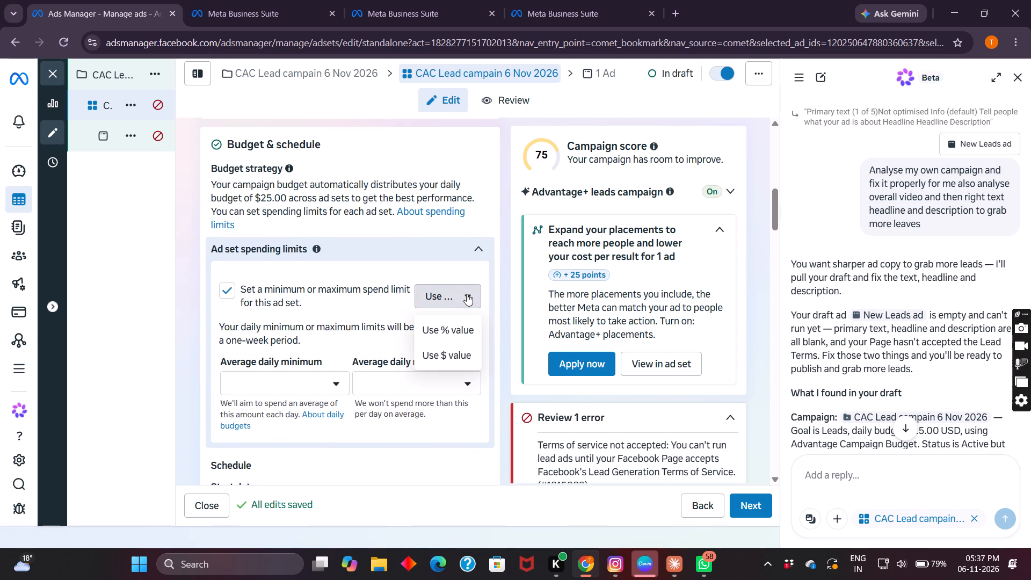
{"action": "left_click", "coordinate": [193, 323]}
Open the help article about ad set spending limits and read its guidance on minimum and maximum limits.
{"action": "scroll", "coordinate": [193, 323], "scroll_direction": "up", "scroll_amount": 1}
{"action": "left_click", "coordinate": [423, 291]}
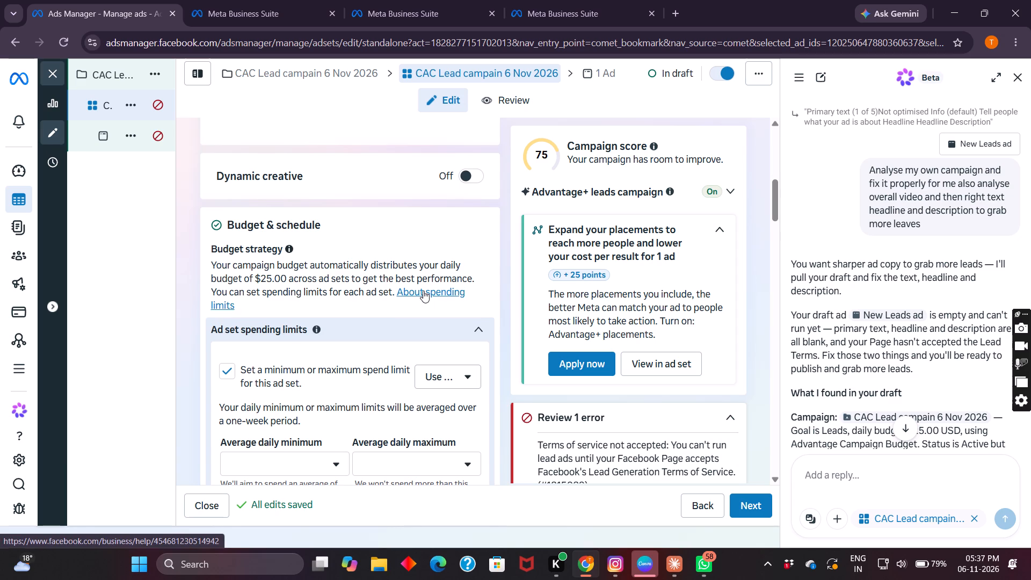
{"action": "scroll", "coordinate": [423, 291], "scroll_direction": "down", "scroll_amount": 3}
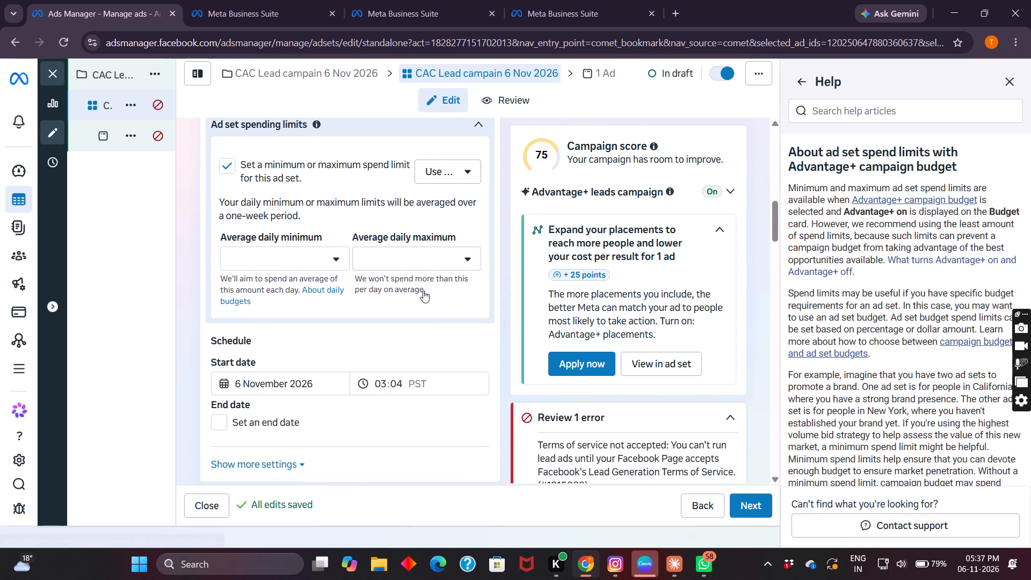
{"action": "scroll", "coordinate": [423, 291], "scroll_direction": "down", "scroll_amount": 1}
{"action": "scroll", "coordinate": [865, 314], "scroll_direction": "down", "scroll_amount": 8}
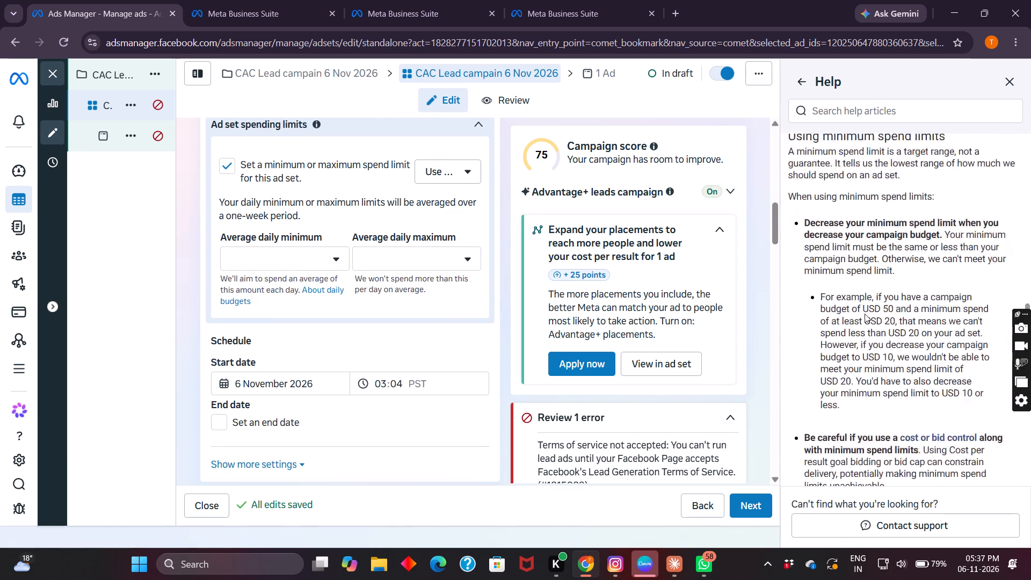
{"action": "scroll", "coordinate": [865, 314], "scroll_direction": "down", "scroll_amount": 4}
Re-examine the ad set's budget strategy and spending limit fields against the help guidance.
{"action": "scroll", "coordinate": [865, 314], "scroll_direction": "up", "scroll_amount": 10}
{"action": "scroll", "coordinate": [417, 284], "scroll_direction": "up", "scroll_amount": 2}
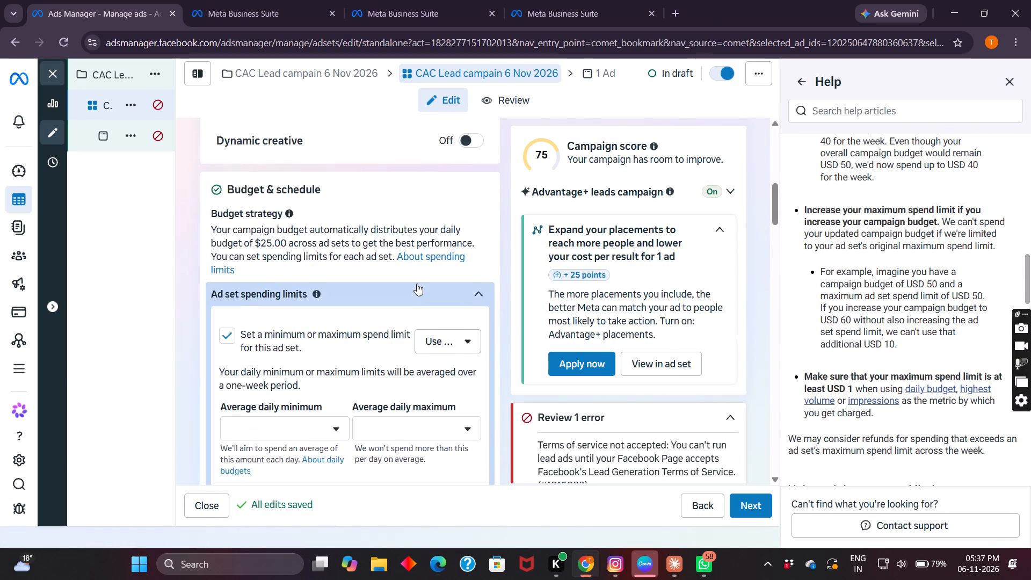
{"action": "scroll", "coordinate": [417, 284], "scroll_direction": "up", "scroll_amount": 2}
{"action": "scroll", "coordinate": [417, 284], "scroll_direction": "down", "scroll_amount": 2}
{"action": "scroll", "coordinate": [417, 284], "scroll_direction": "up", "scroll_amount": 1}
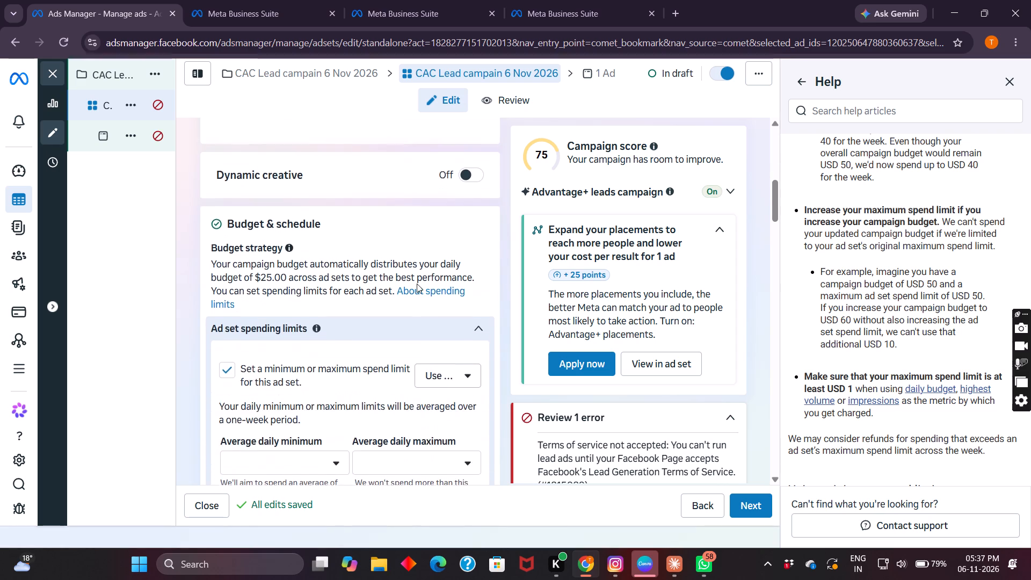
{"action": "scroll", "coordinate": [417, 284], "scroll_direction": "up", "scroll_amount": 1}
{"action": "scroll", "coordinate": [417, 284], "scroll_direction": "down", "scroll_amount": 5}
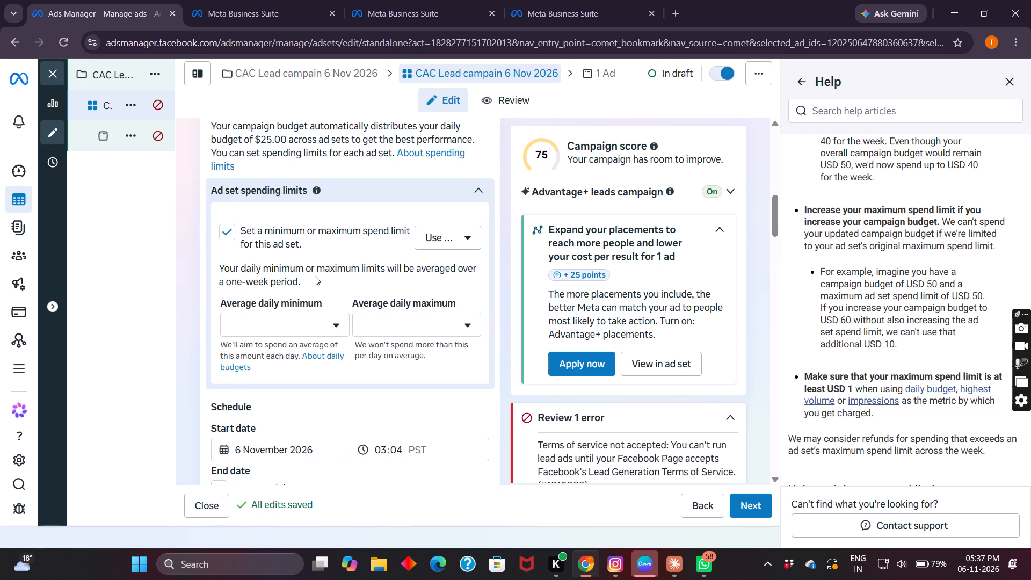
{"action": "scroll", "coordinate": [315, 276], "scroll_direction": "down", "scroll_amount": 1}
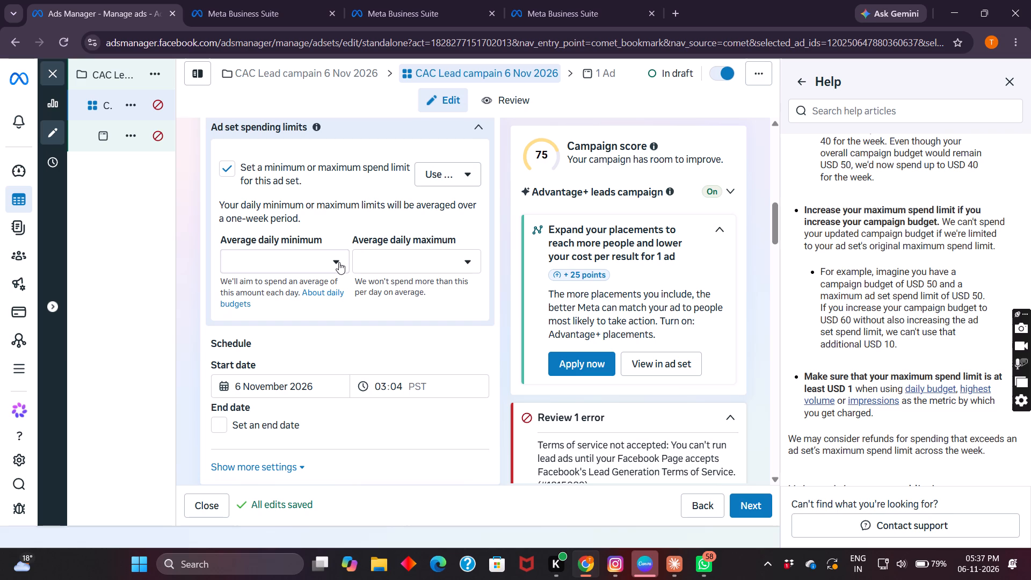
Browse the average daily minimum percentage options again and close the list without choosing one.
{"action": "left_click", "coordinate": [339, 262]}
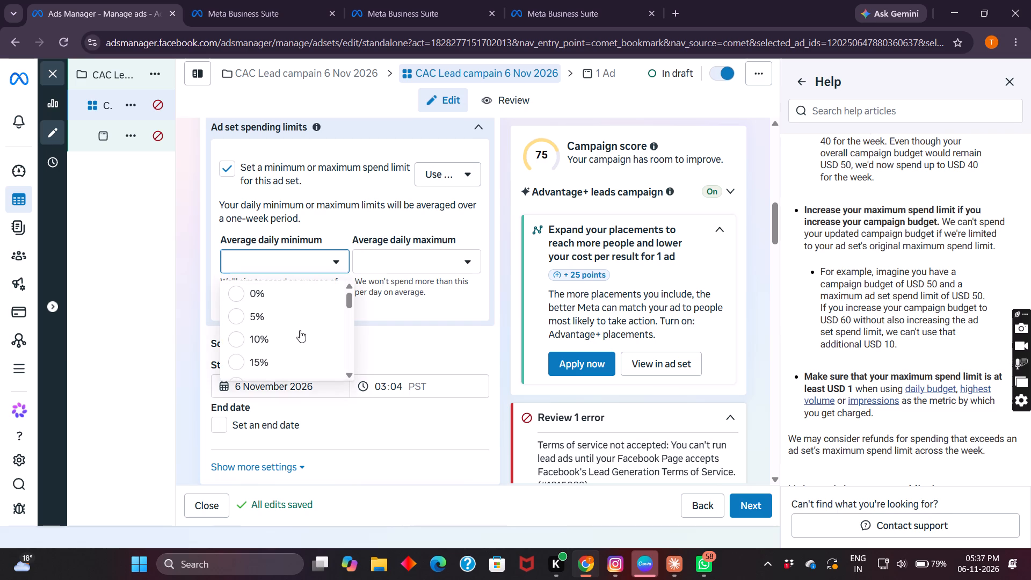
{"action": "scroll", "coordinate": [300, 330], "scroll_direction": "down", "scroll_amount": 1}
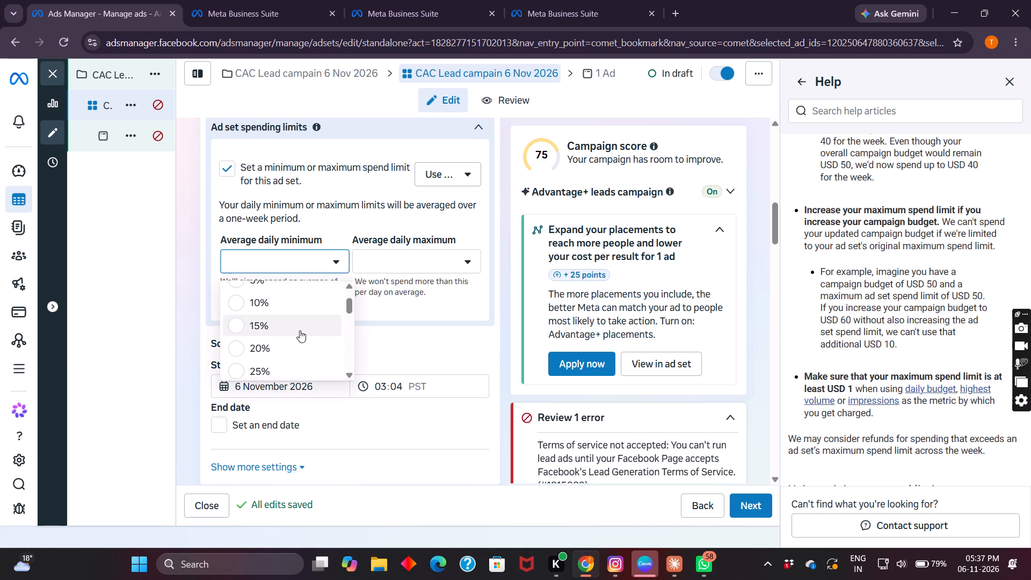
{"action": "scroll", "coordinate": [300, 330], "scroll_direction": "down", "scroll_amount": 2}
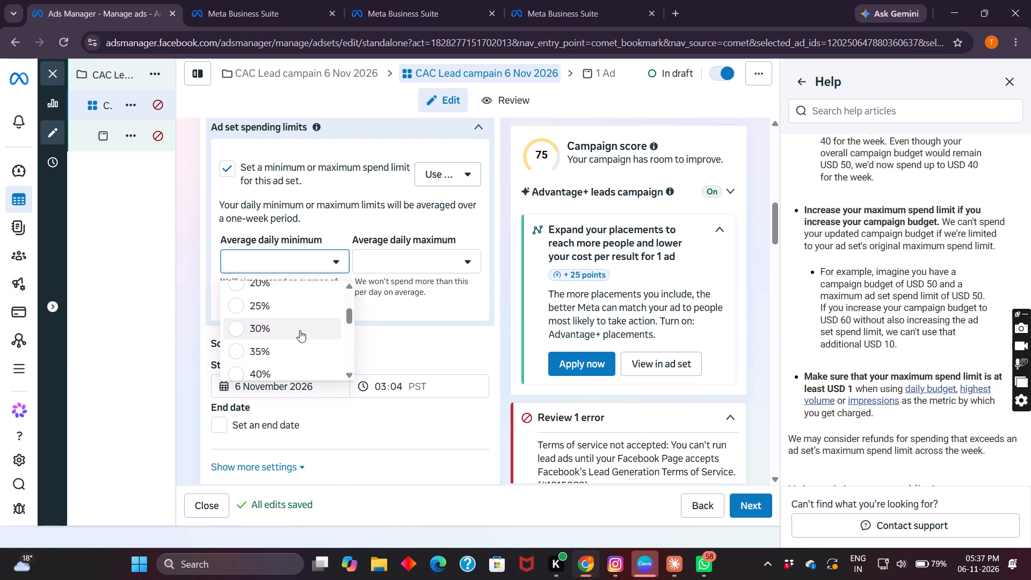
{"action": "scroll", "coordinate": [300, 330], "scroll_direction": "down", "scroll_amount": 6}
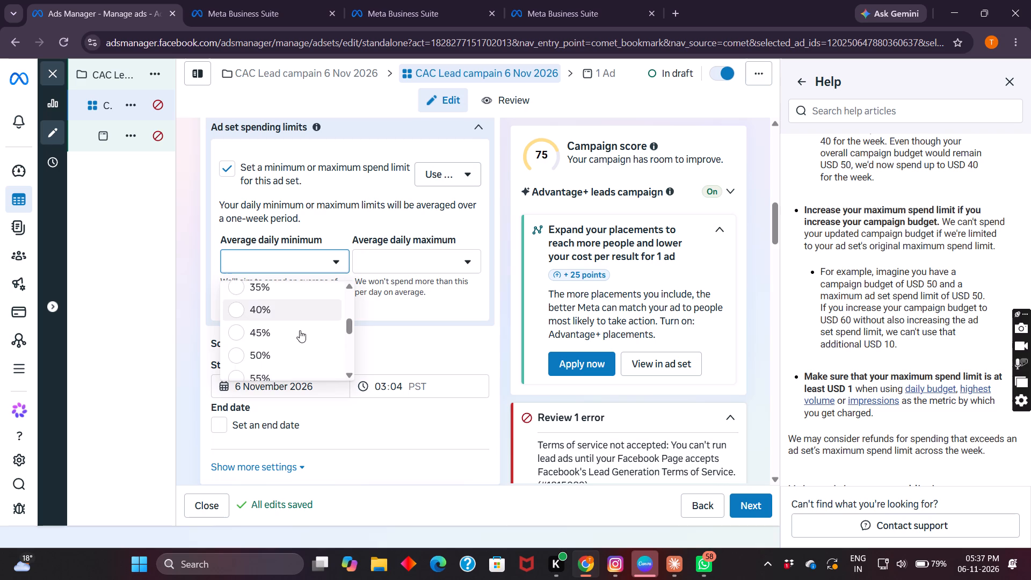
{"action": "scroll", "coordinate": [300, 330], "scroll_direction": "down", "scroll_amount": 3}
{"action": "scroll", "coordinate": [300, 330], "scroll_direction": "up", "scroll_amount": 8}
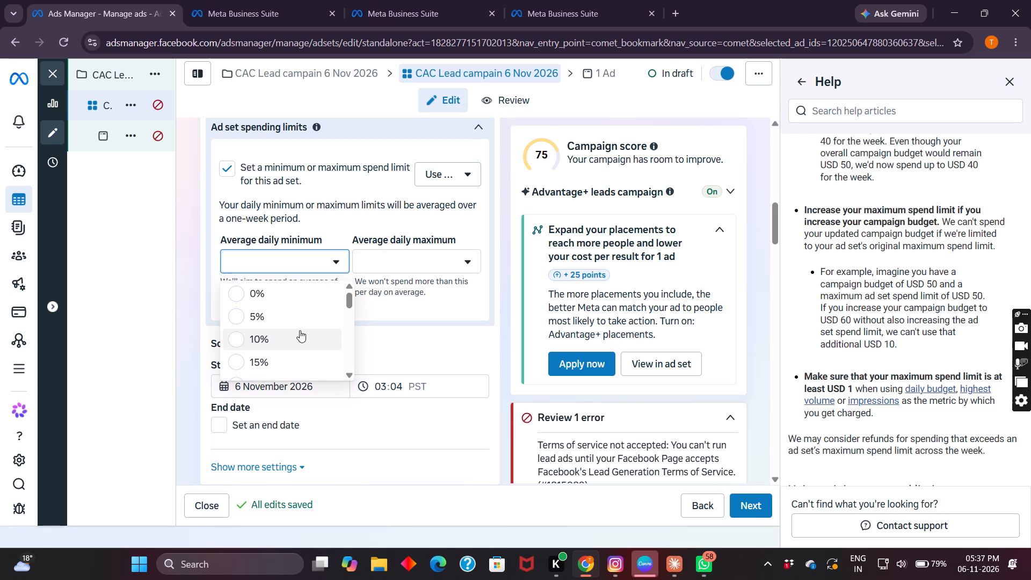
{"action": "left_click", "coordinate": [190, 273]}
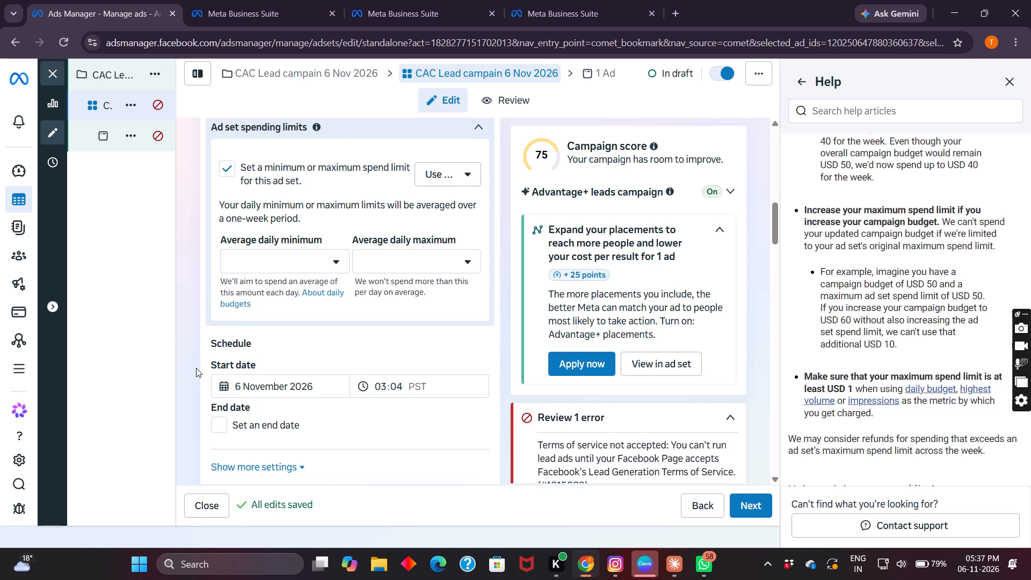
Review the ad set's Budget & schedule and Audience sections once more, including the start date and locations.
{"action": "scroll", "coordinate": [196, 368], "scroll_direction": "down", "scroll_amount": 1}
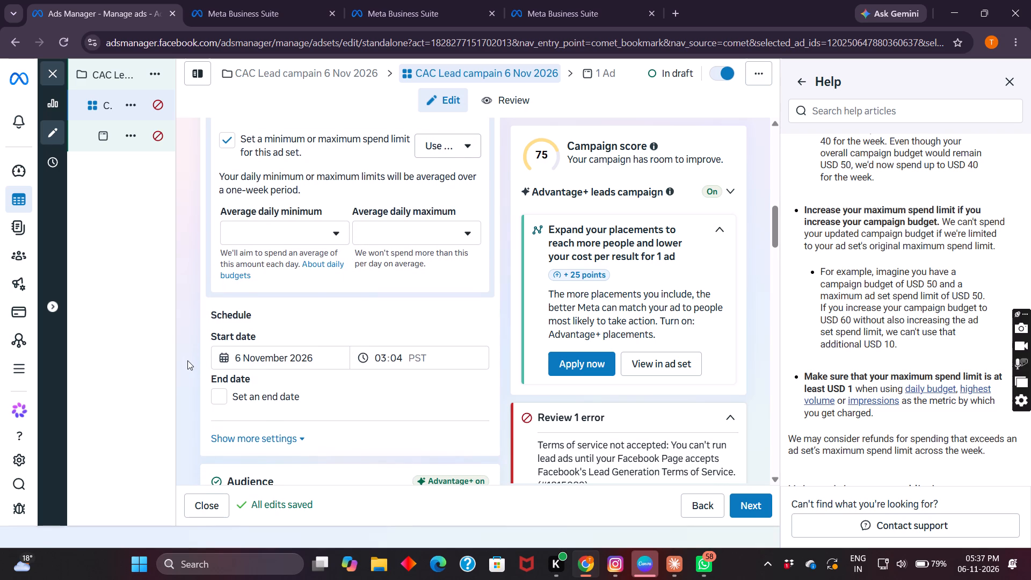
{"action": "scroll", "coordinate": [187, 359], "scroll_direction": "up", "scroll_amount": 3}
{"action": "scroll", "coordinate": [187, 359], "scroll_direction": "down", "scroll_amount": 3}
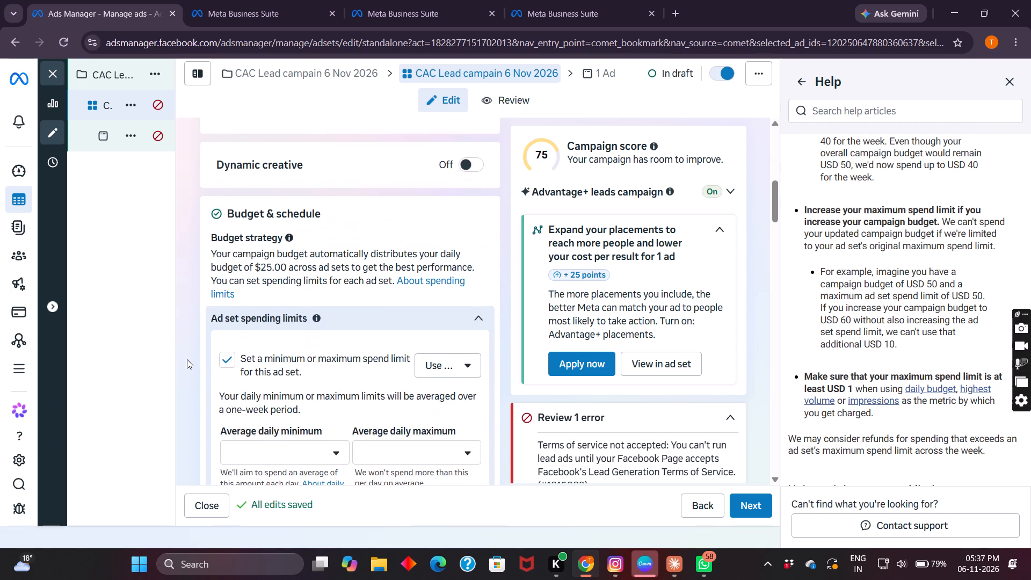
{"action": "scroll", "coordinate": [187, 359], "scroll_direction": "down", "scroll_amount": 4}
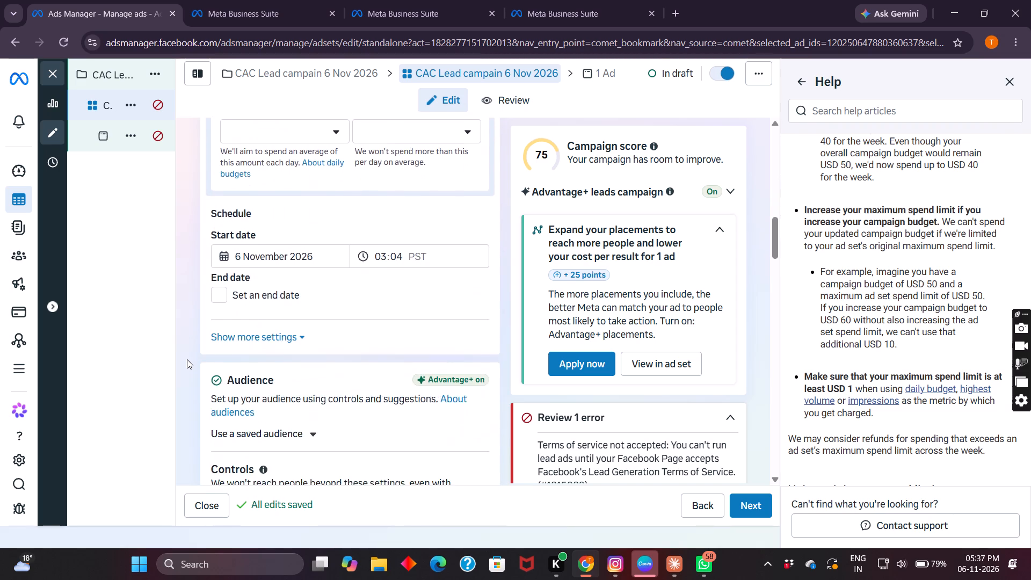
{"action": "scroll", "coordinate": [187, 359], "scroll_direction": "down", "scroll_amount": 2}
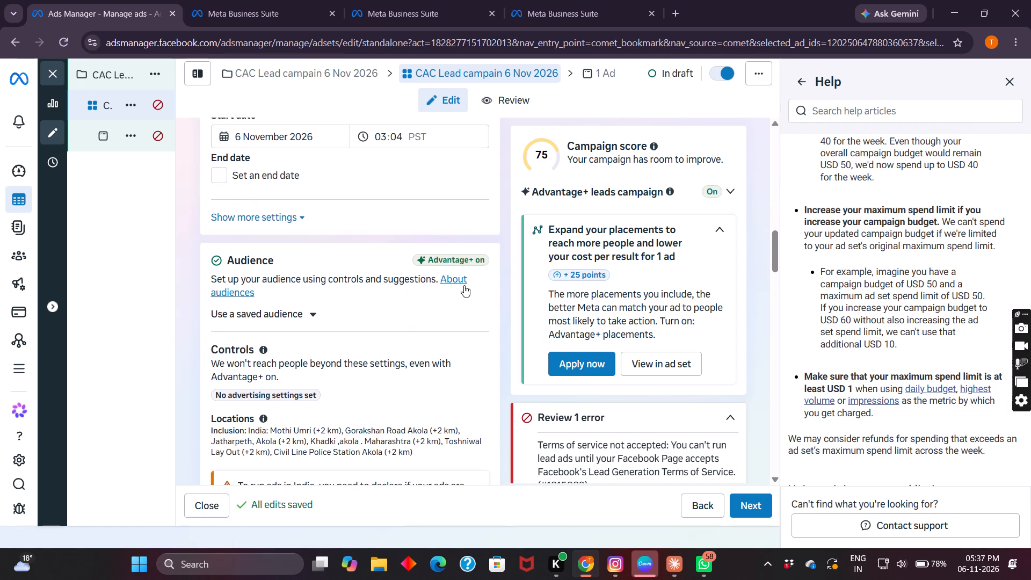
{"action": "scroll", "coordinate": [253, 303], "scroll_direction": "up", "scroll_amount": 6}
{"action": "scroll", "coordinate": [253, 303], "scroll_direction": "down", "scroll_amount": 2}
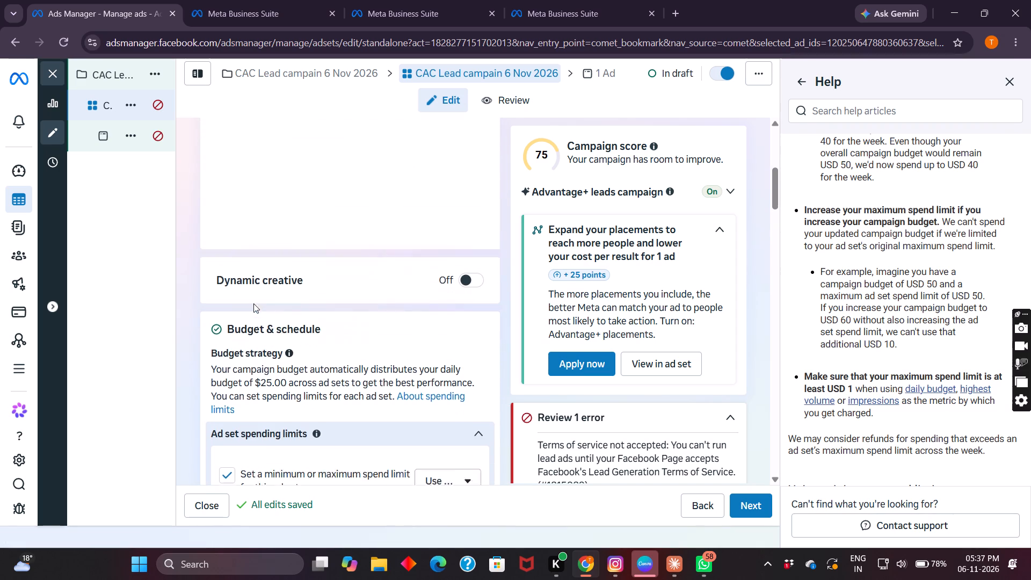
{"action": "scroll", "coordinate": [253, 303], "scroll_direction": "down", "scroll_amount": 1}
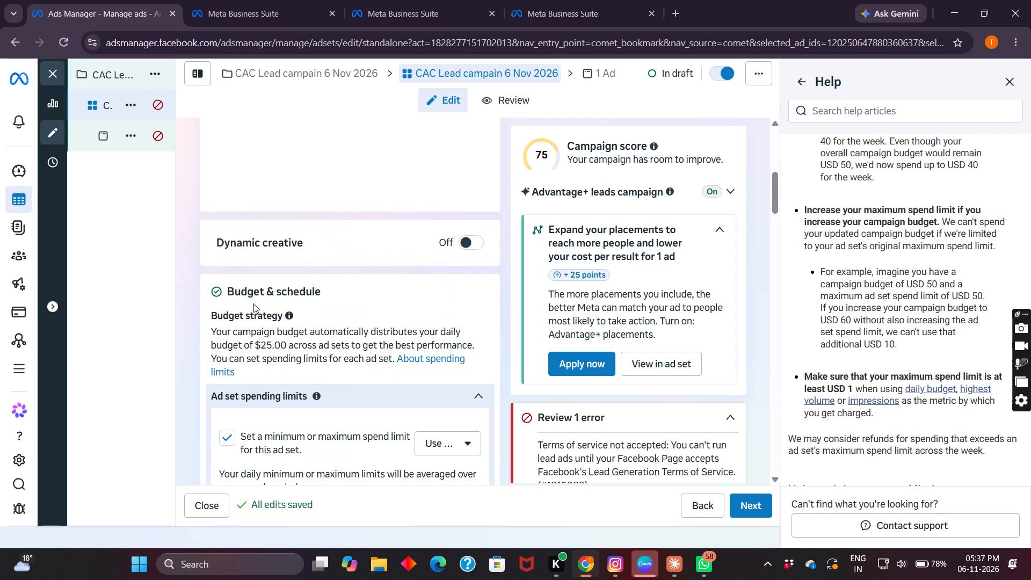
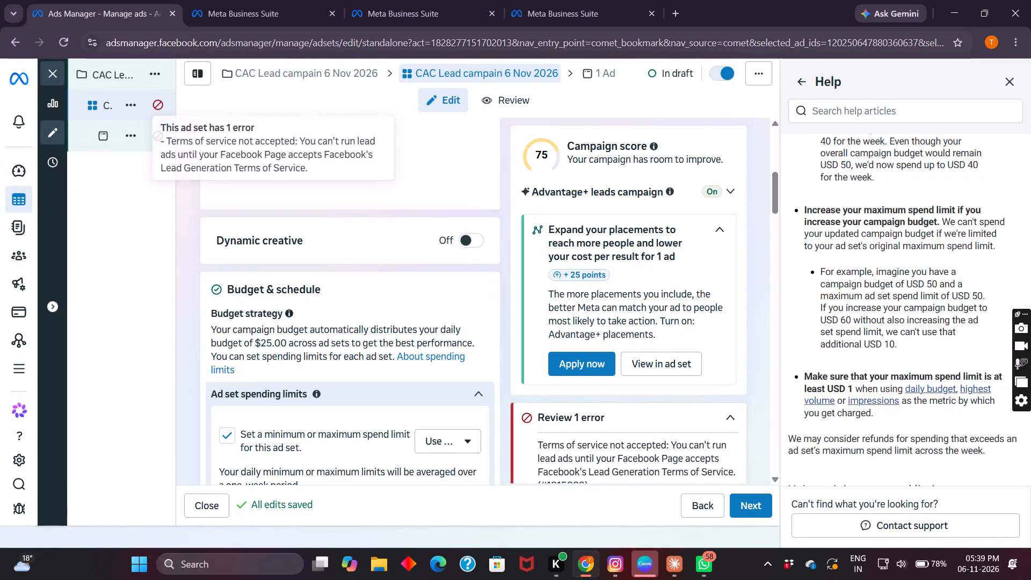
Open the campaign level of CAC Lead campain 6 Nov 2026 and review its name, details and budget strategy.
{"action": "left_click", "coordinate": [100, 70]}
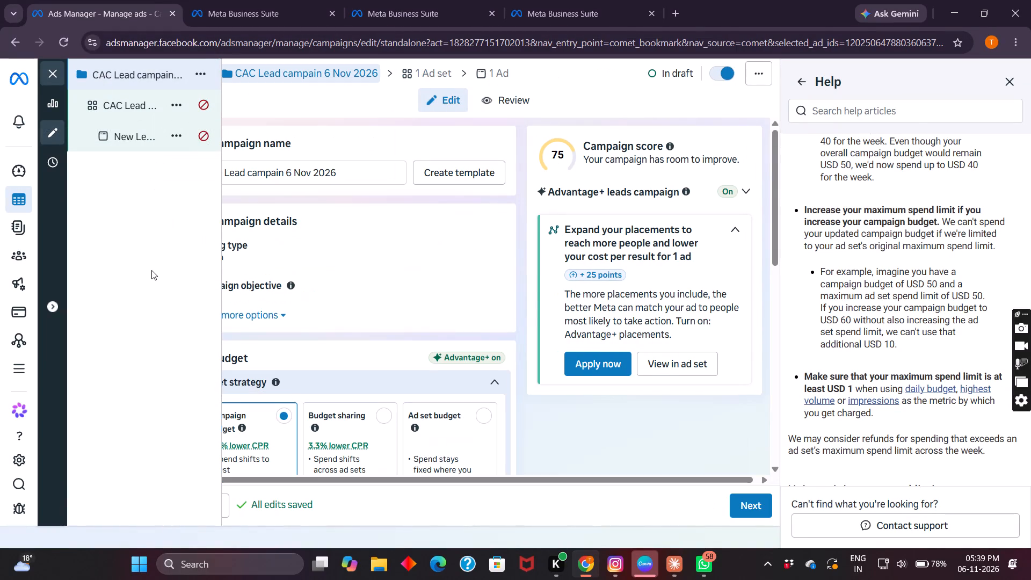
{"action": "scroll", "coordinate": [151, 272], "scroll_direction": "up", "scroll_amount": 2}
{"action": "scroll", "coordinate": [352, 257], "scroll_direction": "up", "scroll_amount": 10}
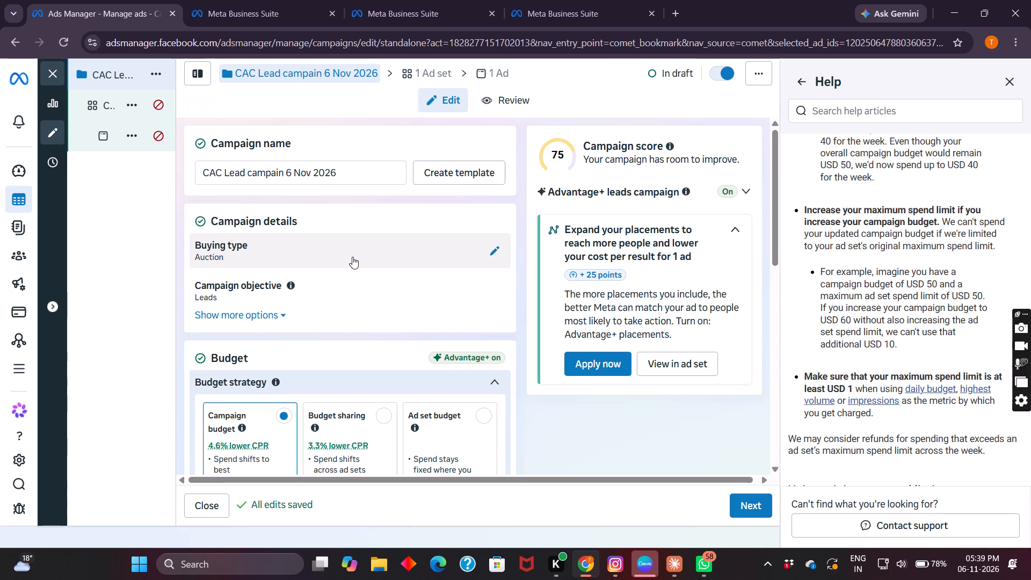
{"action": "scroll", "coordinate": [352, 257], "scroll_direction": "up", "scroll_amount": 1}
{"action": "scroll", "coordinate": [352, 257], "scroll_direction": "down", "scroll_amount": 2}
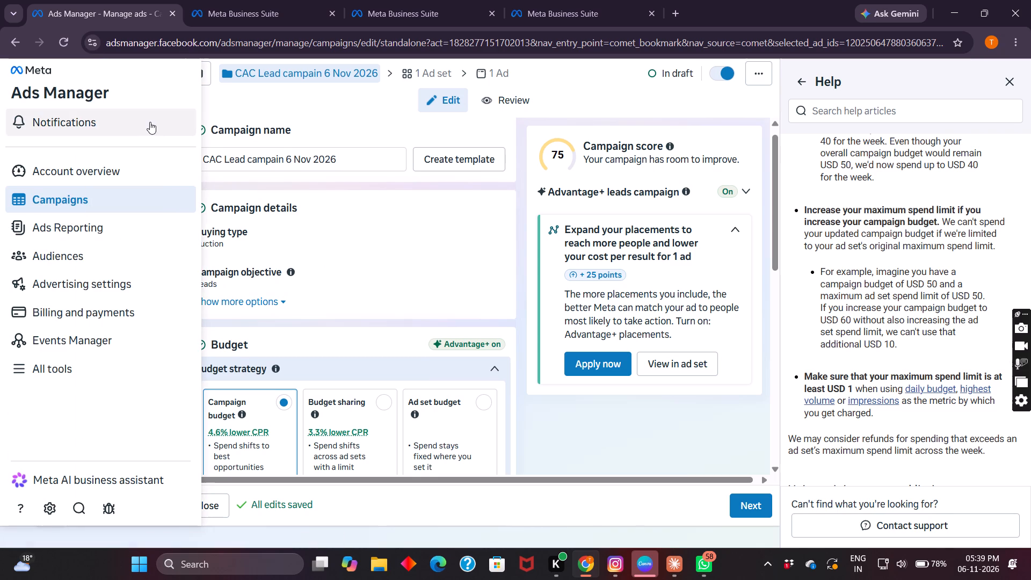
Return to the ad set and review its Dynamic creative, spending limit and schedule settings.
{"action": "left_click", "coordinate": [125, 101]}
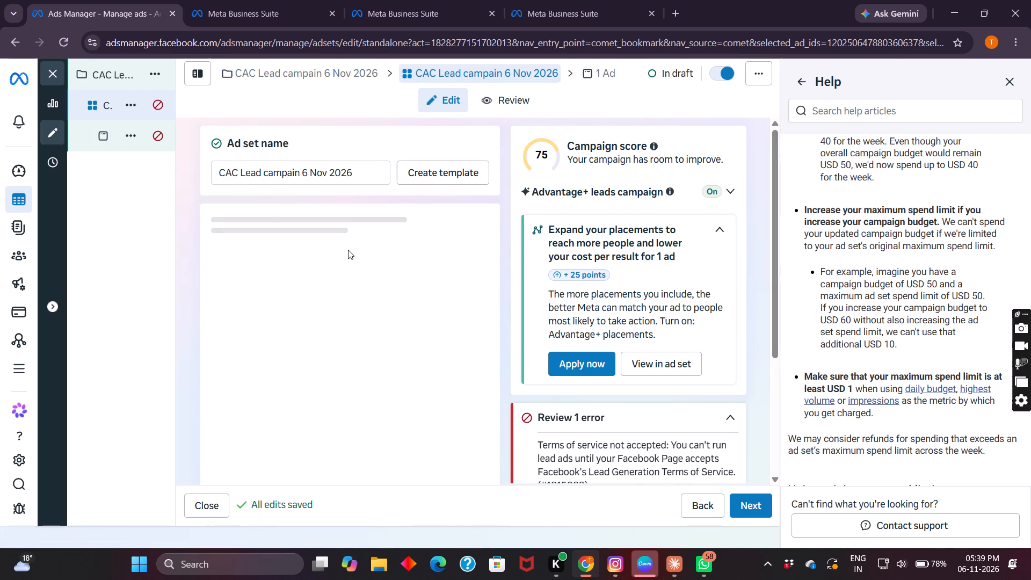
{"action": "scroll", "coordinate": [348, 250], "scroll_direction": "down", "scroll_amount": 1}
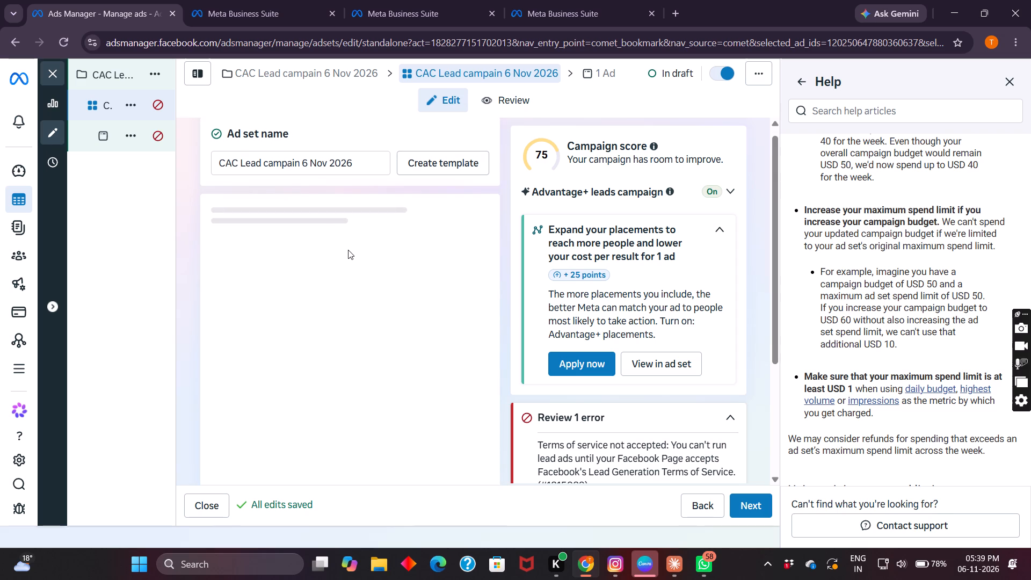
{"action": "scroll", "coordinate": [348, 250], "scroll_direction": "down", "scroll_amount": 2}
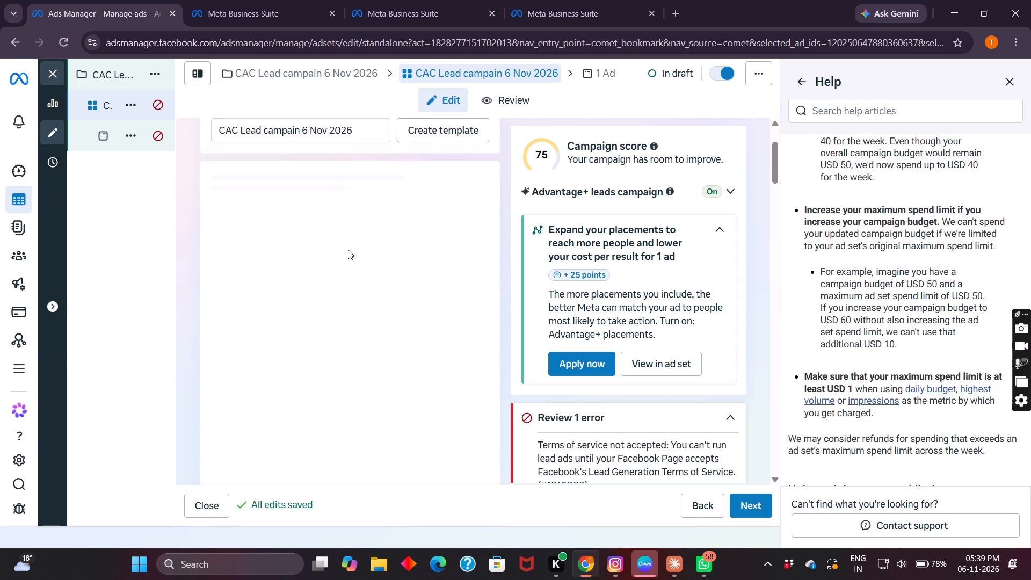
{"action": "scroll", "coordinate": [348, 250], "scroll_direction": "down", "scroll_amount": 3}
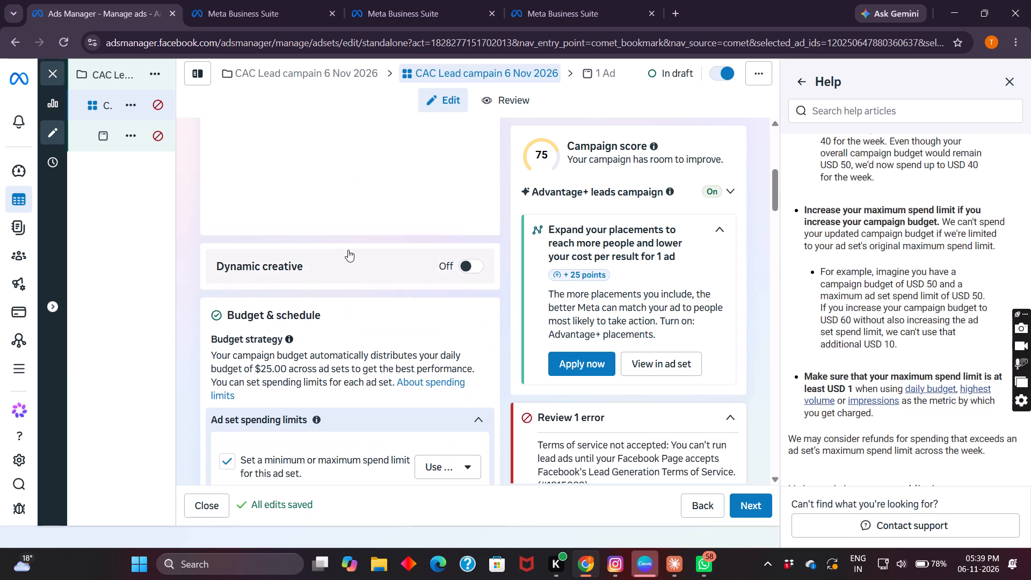
{"action": "scroll", "coordinate": [348, 250], "scroll_direction": "down", "scroll_amount": 1}
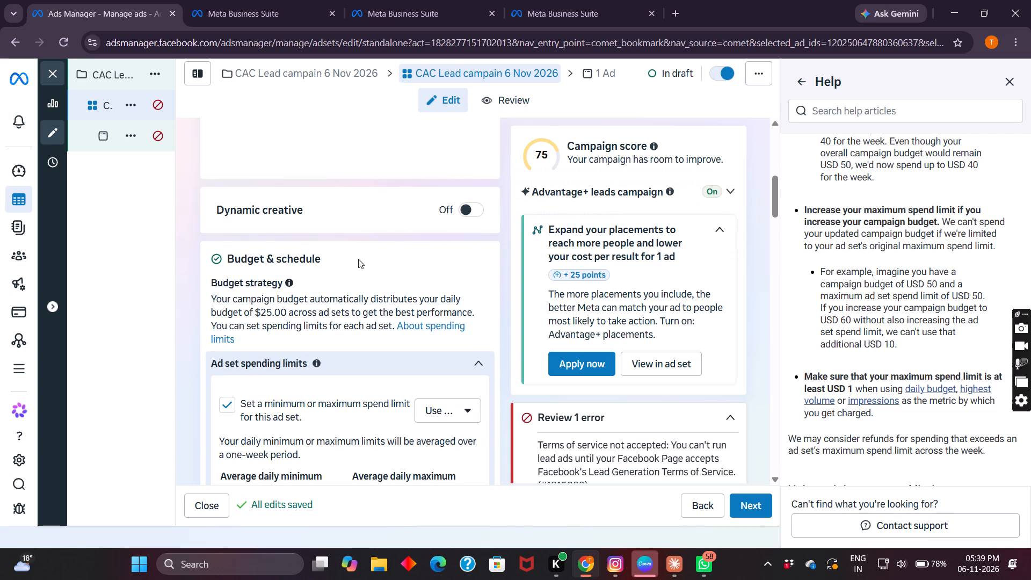
{"action": "scroll", "coordinate": [333, 340], "scroll_direction": "down", "scroll_amount": 1}
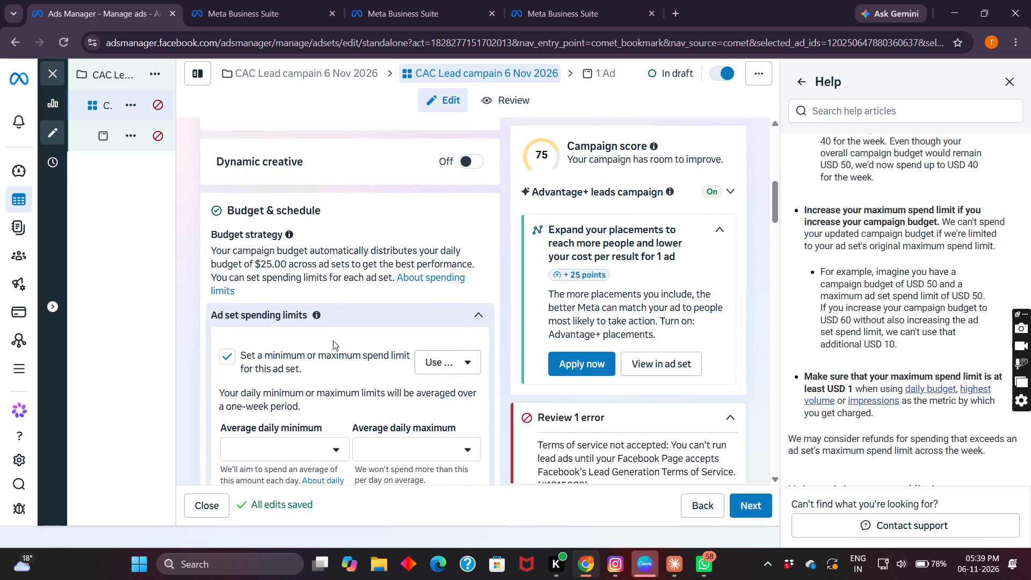
{"action": "scroll", "coordinate": [333, 340], "scroll_direction": "down", "scroll_amount": 2}
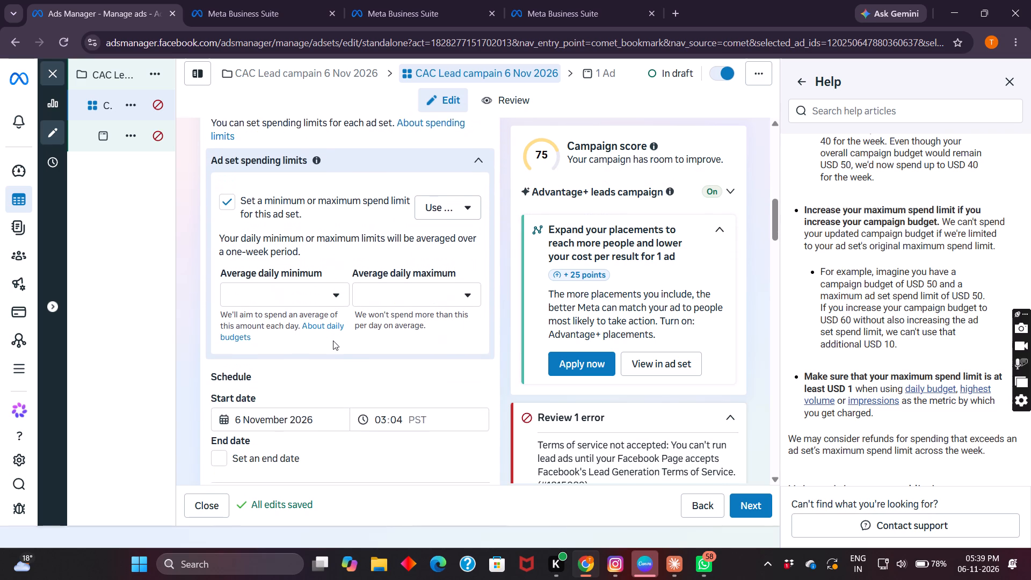
{"action": "scroll", "coordinate": [333, 340], "scroll_direction": "down", "scroll_amount": 2}
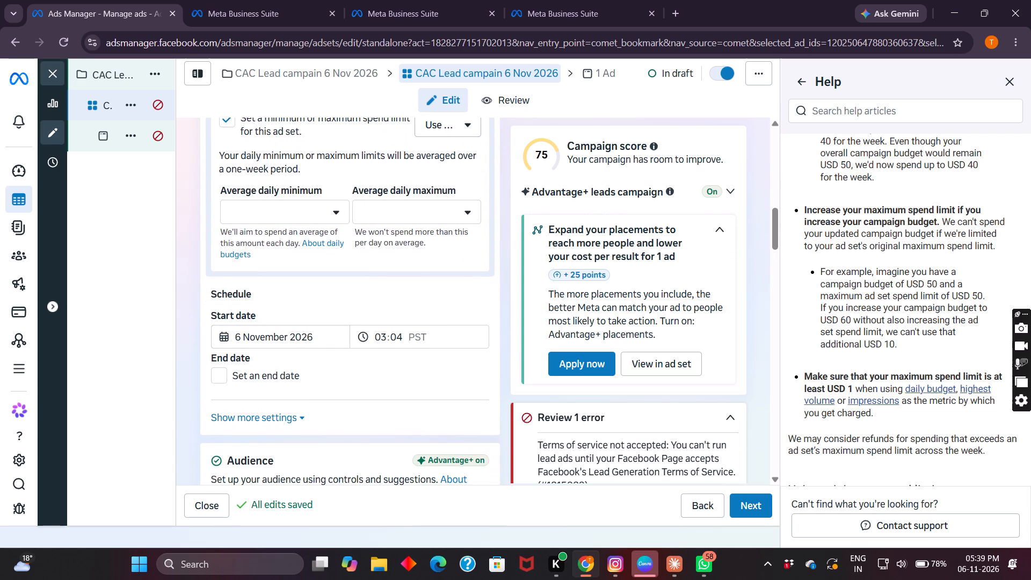
Re-examine the ad set's spending limits and view the average daily minimum percentages without choosing one.
{"action": "scroll", "coordinate": [333, 340], "scroll_direction": "up", "scroll_amount": 3}
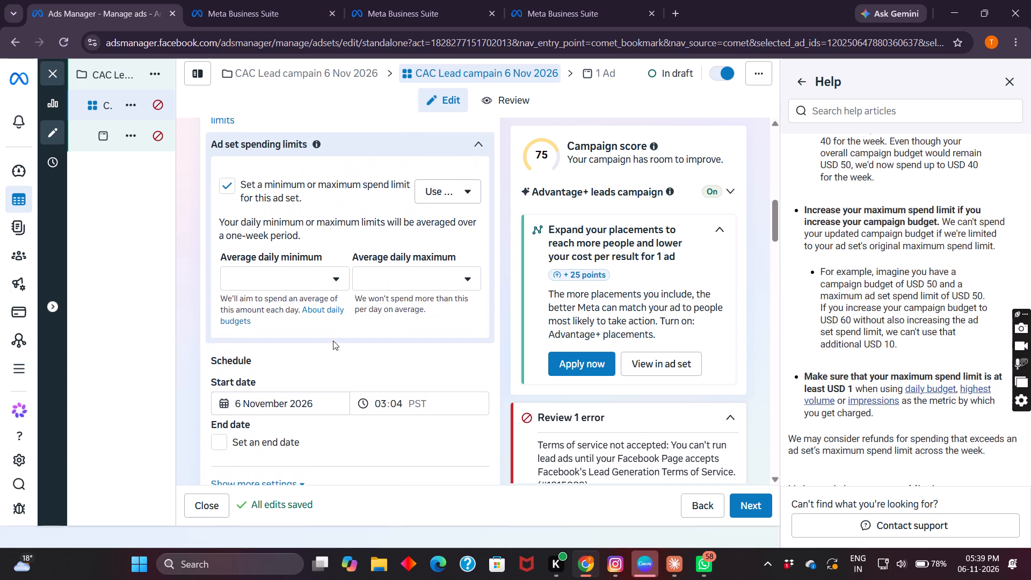
{"action": "scroll", "coordinate": [333, 340], "scroll_direction": "up", "scroll_amount": 3}
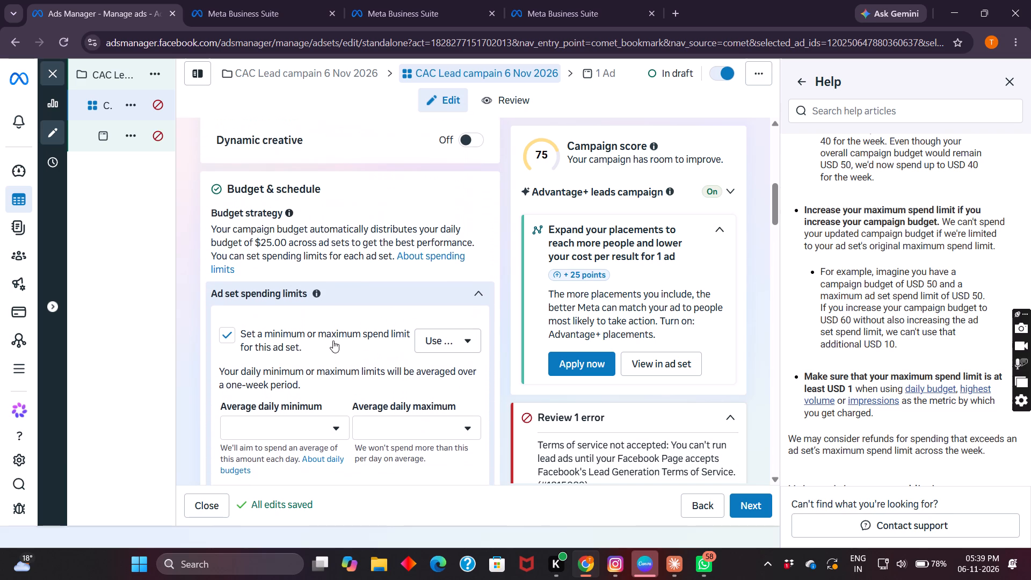
{"action": "scroll", "coordinate": [333, 340], "scroll_direction": "down", "scroll_amount": 2}
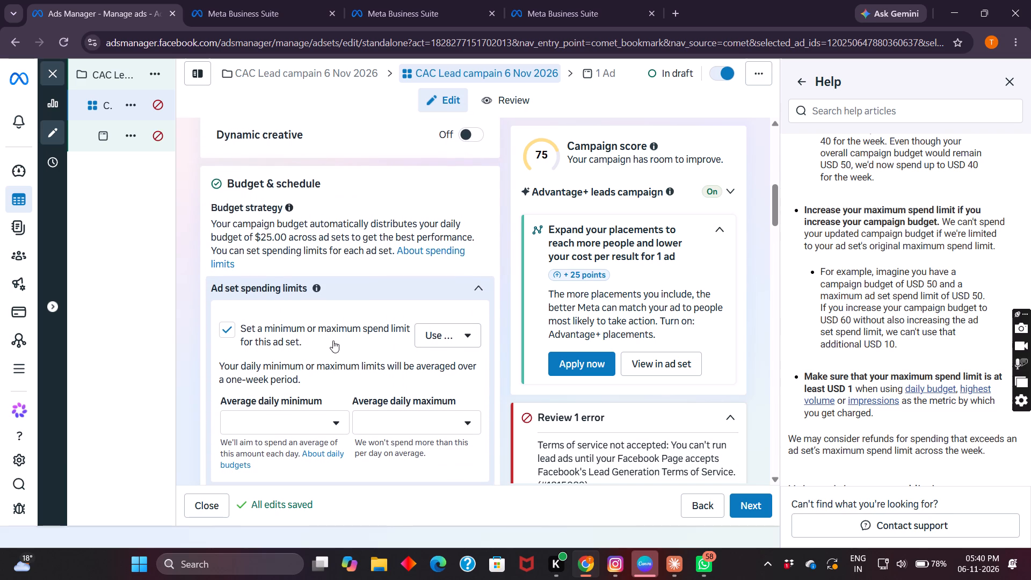
{"action": "scroll", "coordinate": [333, 340], "scroll_direction": "down", "scroll_amount": 1}
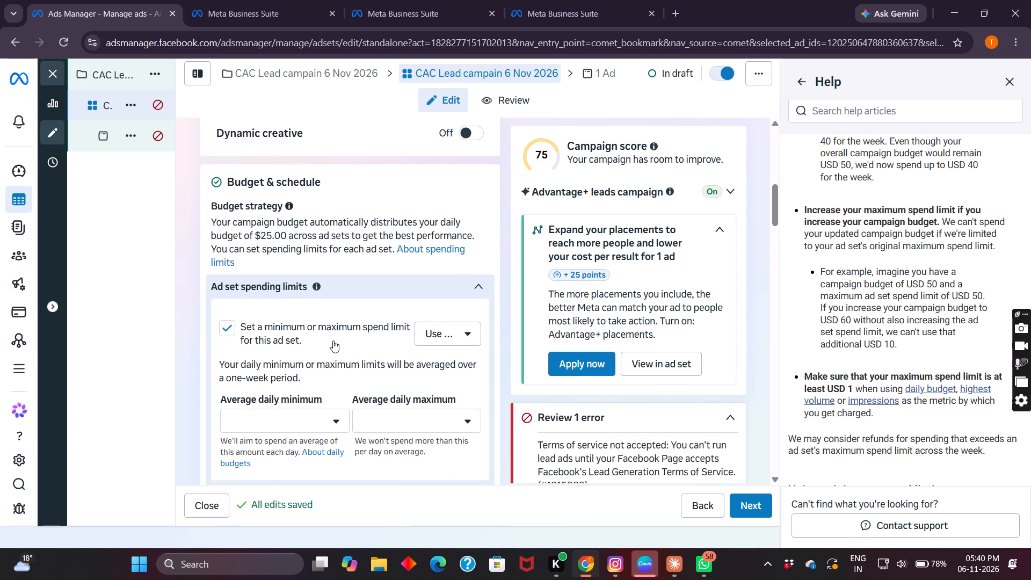
{"action": "scroll", "coordinate": [333, 340], "scroll_direction": "down", "scroll_amount": 1}
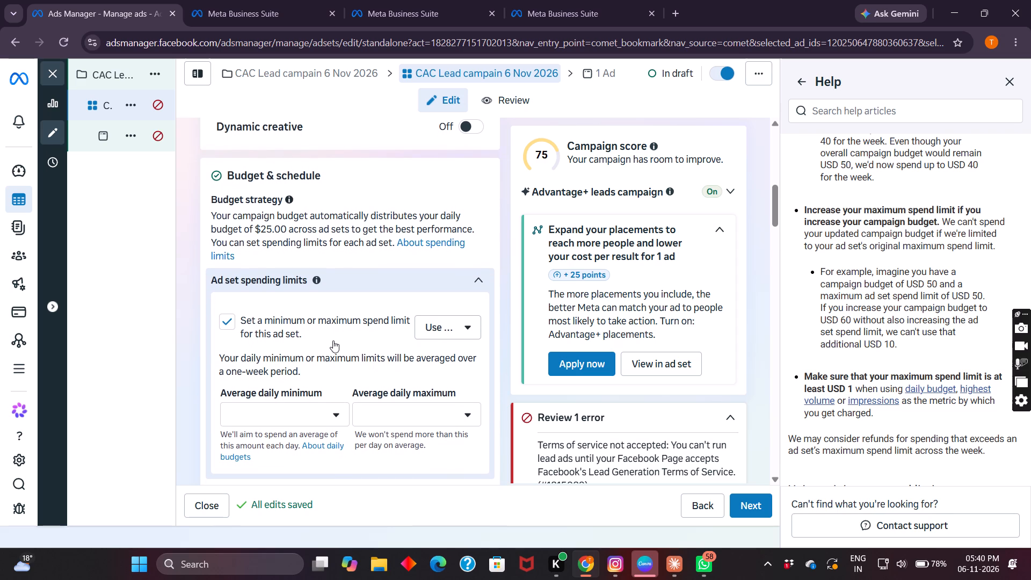
{"action": "scroll", "coordinate": [333, 340], "scroll_direction": "down", "scroll_amount": 1}
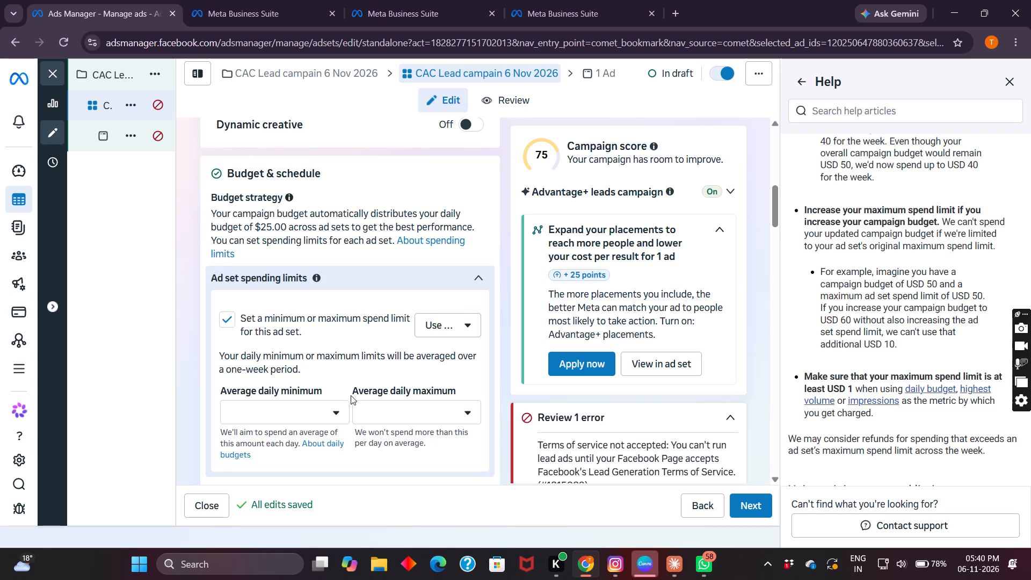
{"action": "left_click", "coordinate": [336, 413]}
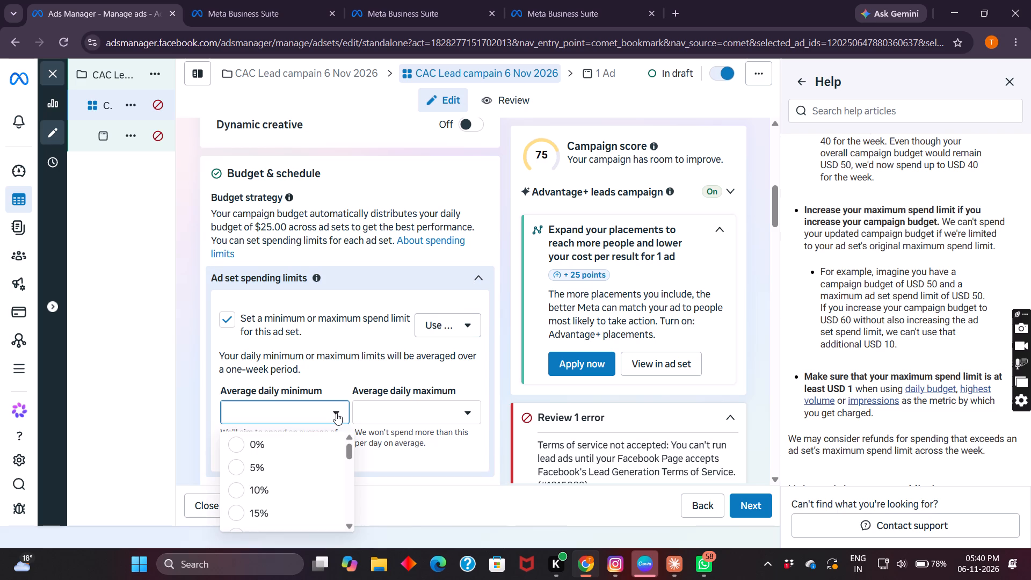
{"action": "left_click", "coordinate": [336, 413]}
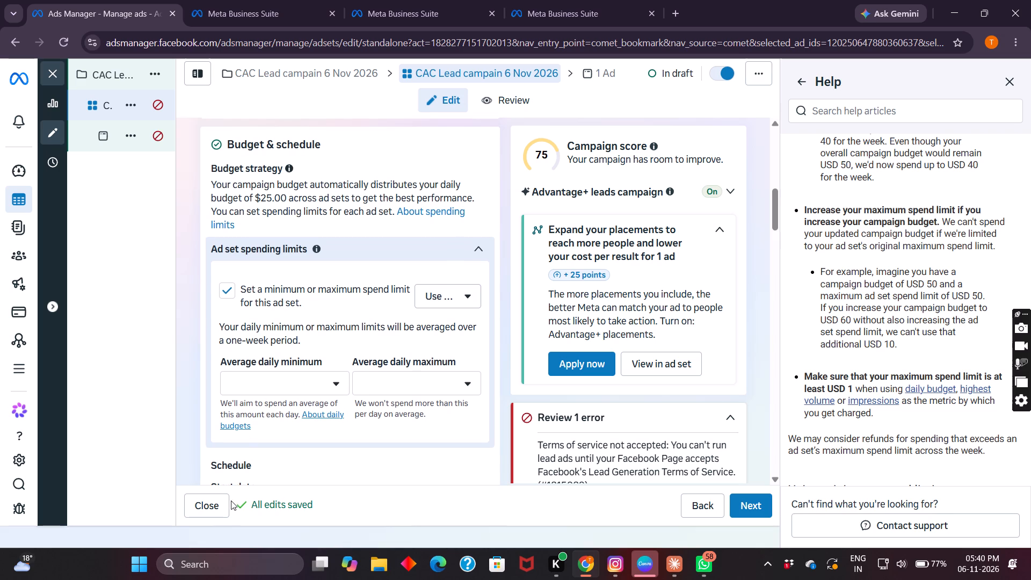
Review the ad set's Budget & schedule section again, comparing its spending limits and schedule settings.
{"action": "scroll", "coordinate": [305, 399], "scroll_direction": "down", "scroll_amount": 2}
{"action": "scroll", "coordinate": [305, 399], "scroll_direction": "up", "scroll_amount": 1}
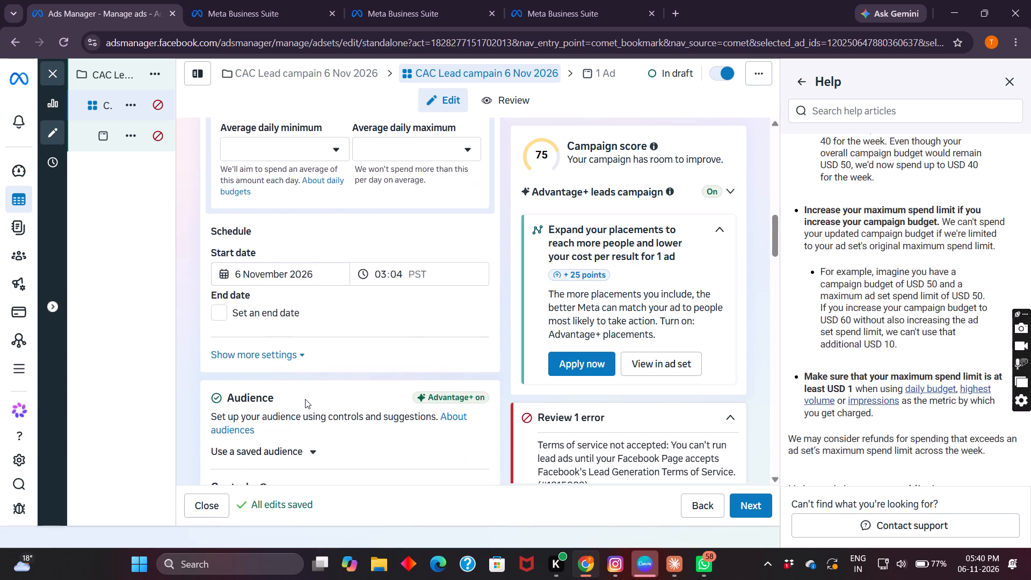
{"action": "scroll", "coordinate": [305, 399], "scroll_direction": "up", "scroll_amount": 2}
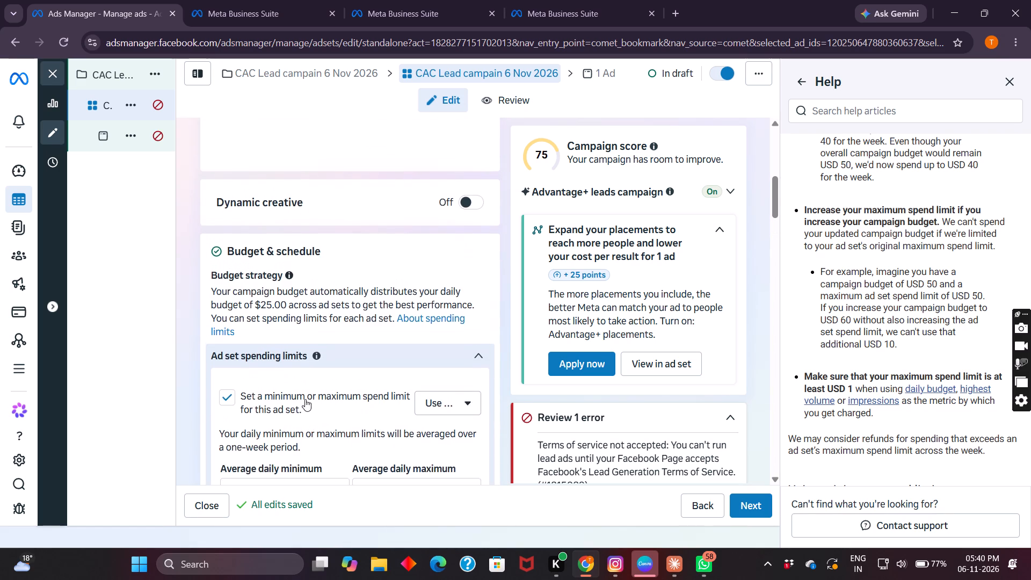
{"action": "scroll", "coordinate": [305, 399], "scroll_direction": "up", "scroll_amount": 1}
{"action": "scroll", "coordinate": [305, 399], "scroll_direction": "down", "scroll_amount": 2}
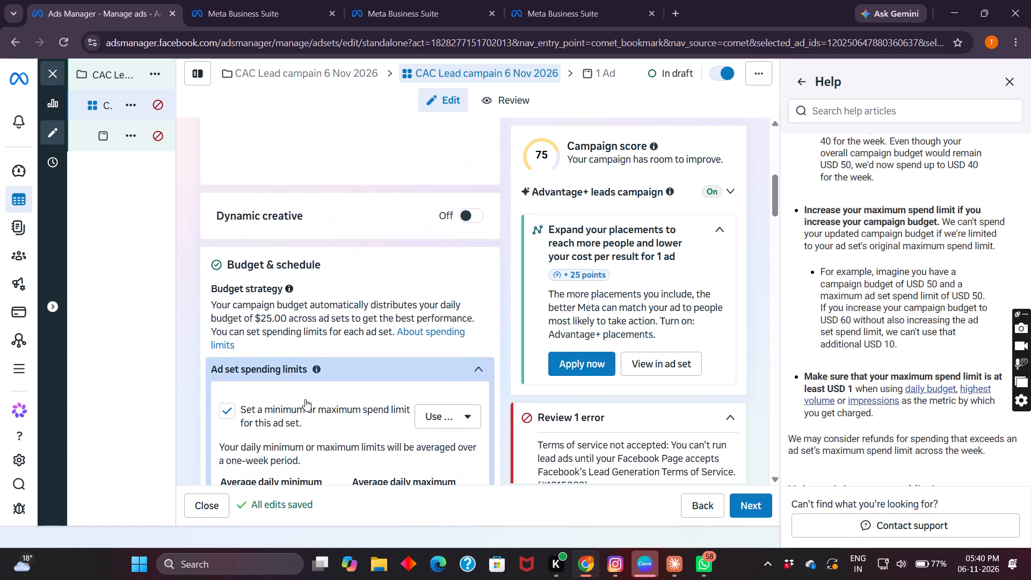
{"action": "scroll", "coordinate": [305, 399], "scroll_direction": "down", "scroll_amount": 2}
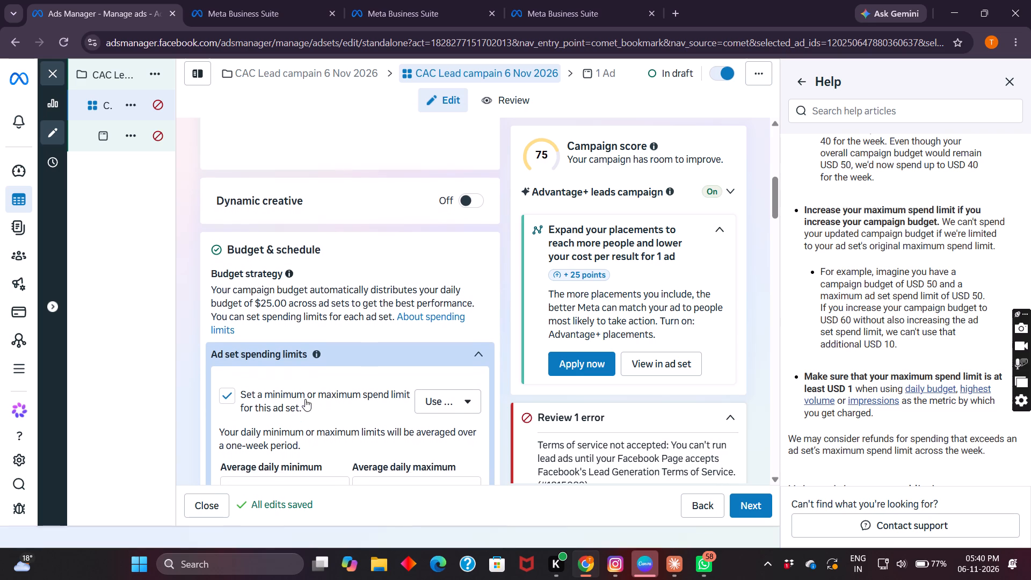
{"action": "scroll", "coordinate": [305, 399], "scroll_direction": "down", "scroll_amount": 2}
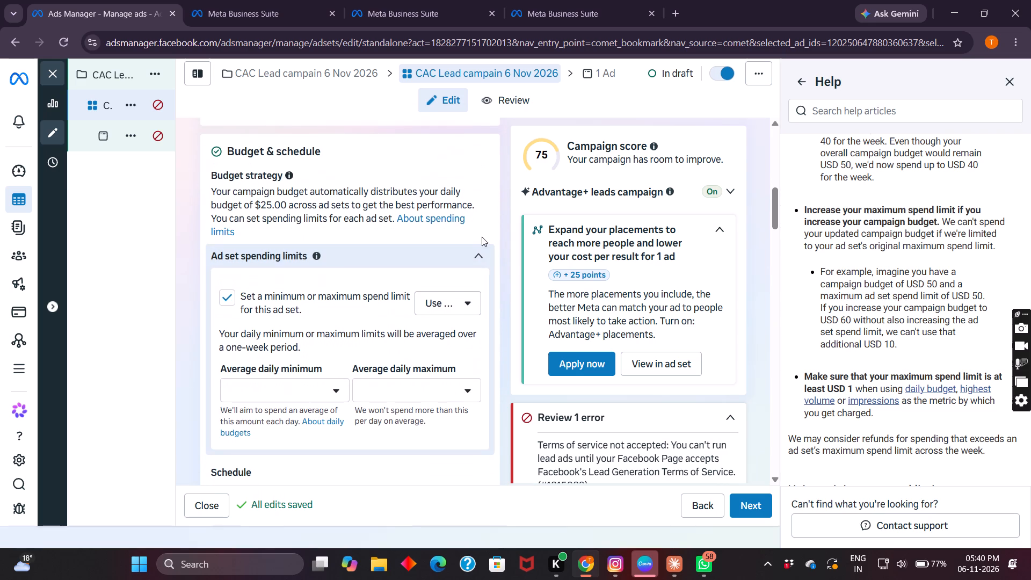
Disable the minimum or maximum spend limit for the ad set in its Ad set spending limits settings.
{"action": "left_click", "coordinate": [476, 251]}
{"action": "scroll", "coordinate": [476, 251], "scroll_direction": "up", "scroll_amount": 1}
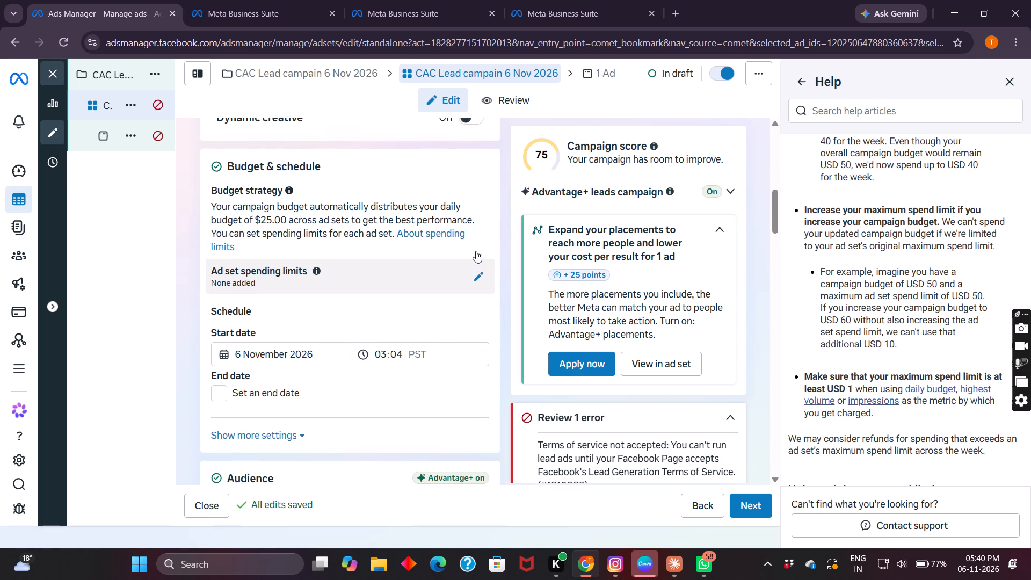
{"action": "scroll", "coordinate": [476, 251], "scroll_direction": "up", "scroll_amount": 1}
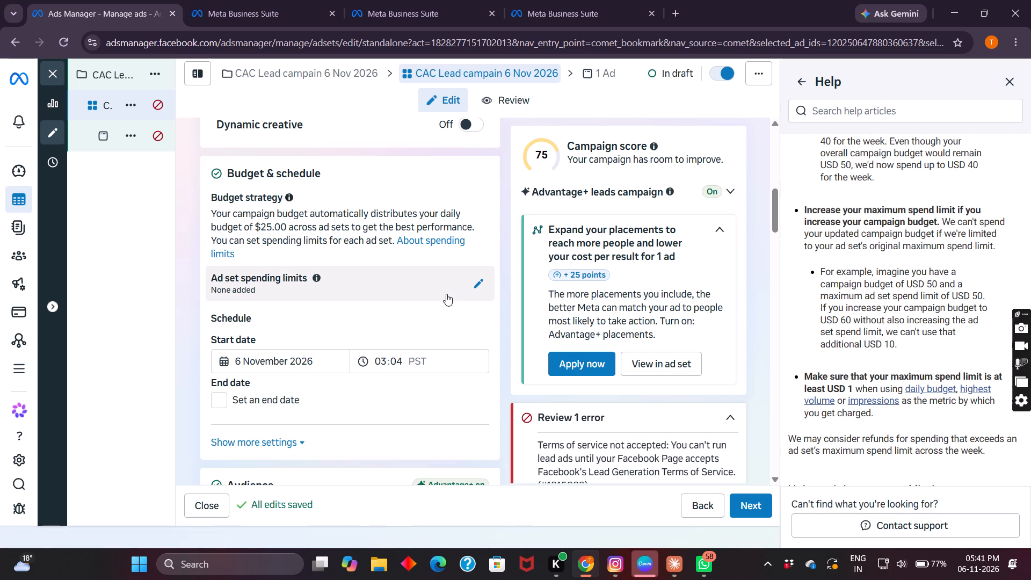
{"action": "left_click", "coordinate": [479, 287]}
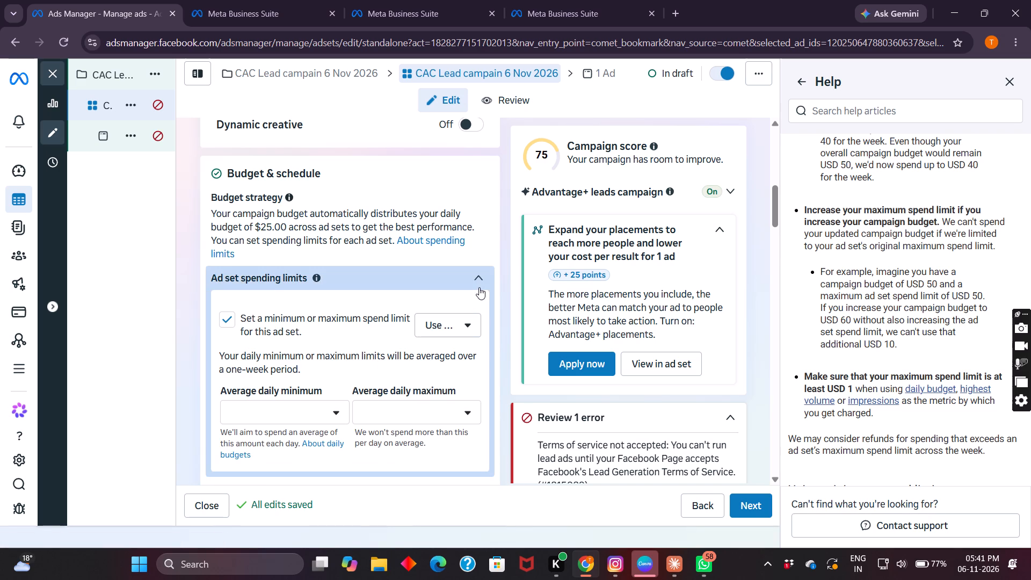
{"action": "left_click", "coordinate": [229, 318]}
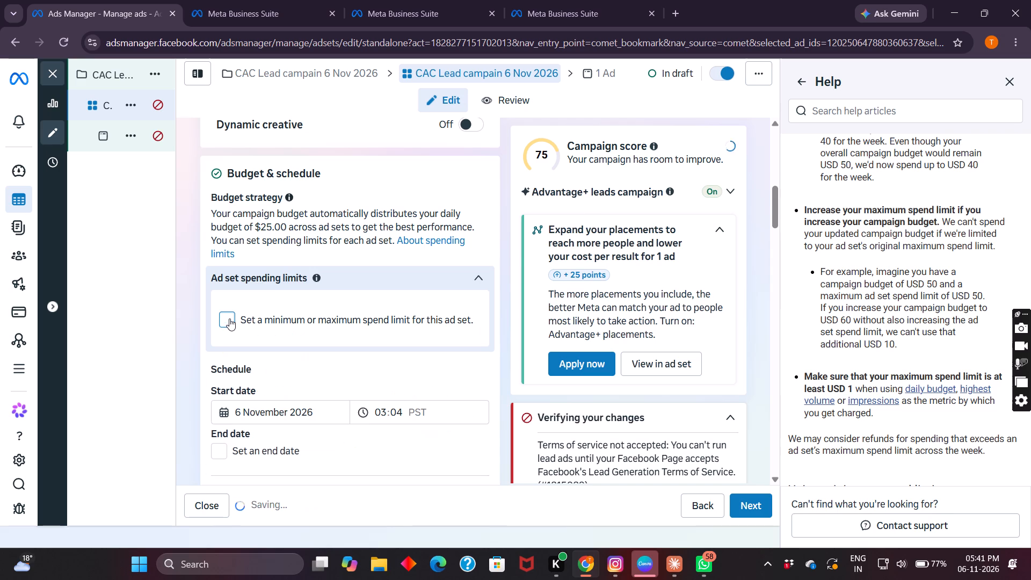
{"action": "scroll", "coordinate": [283, 359], "scroll_direction": "down", "scroll_amount": 1}
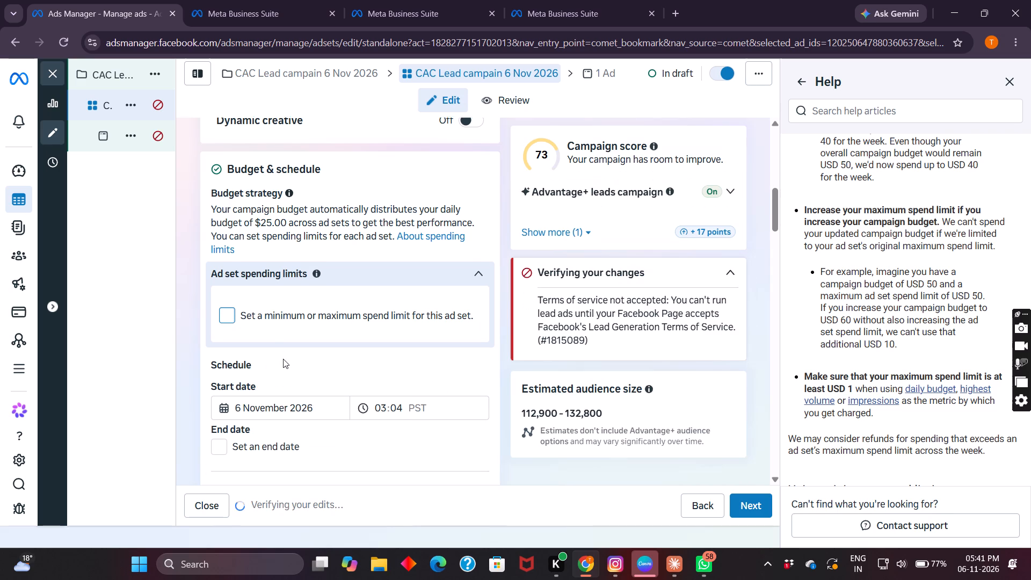
{"action": "scroll", "coordinate": [283, 359], "scroll_direction": "down", "scroll_amount": 2}
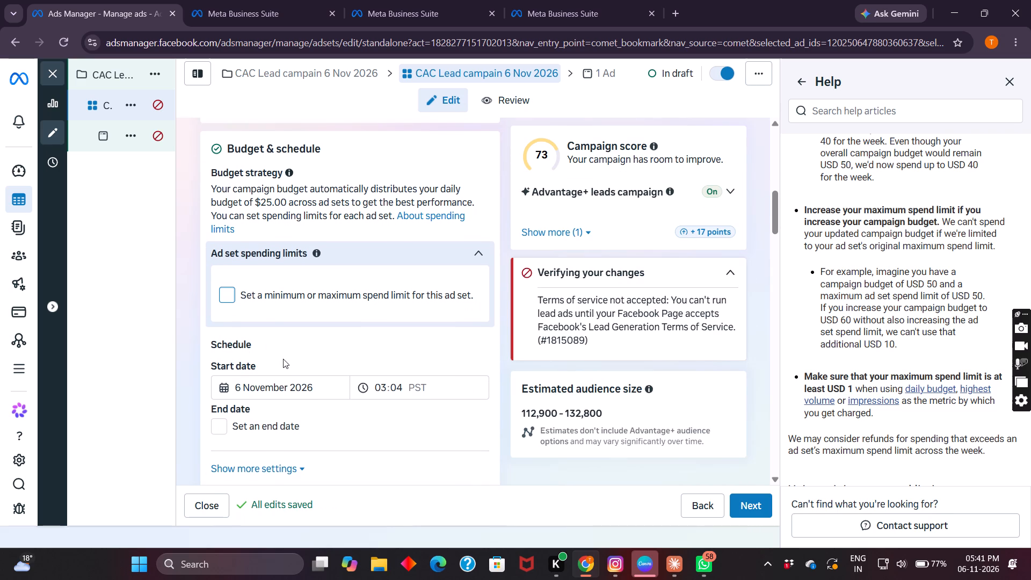
Close the Ad set spending limits settings in the ad set's Budget & schedule section.
{"action": "scroll", "coordinate": [283, 359], "scroll_direction": "down", "scroll_amount": 1}
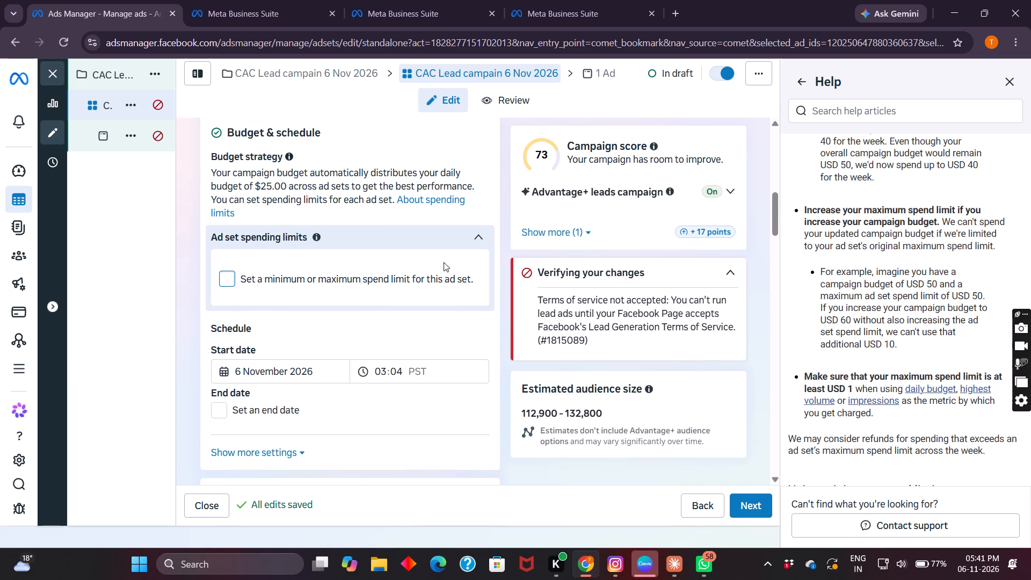
{"action": "left_click", "coordinate": [473, 235]}
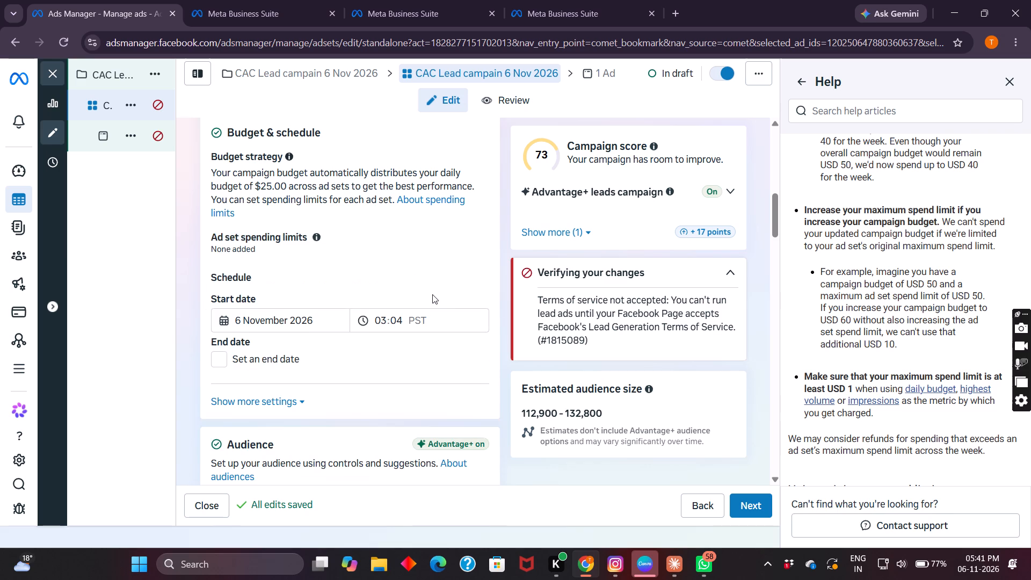
Recheck the ad set's Dynamic creative, spending limits and schedule settings.
{"action": "scroll", "coordinate": [432, 294], "scroll_direction": "up", "scroll_amount": 2}
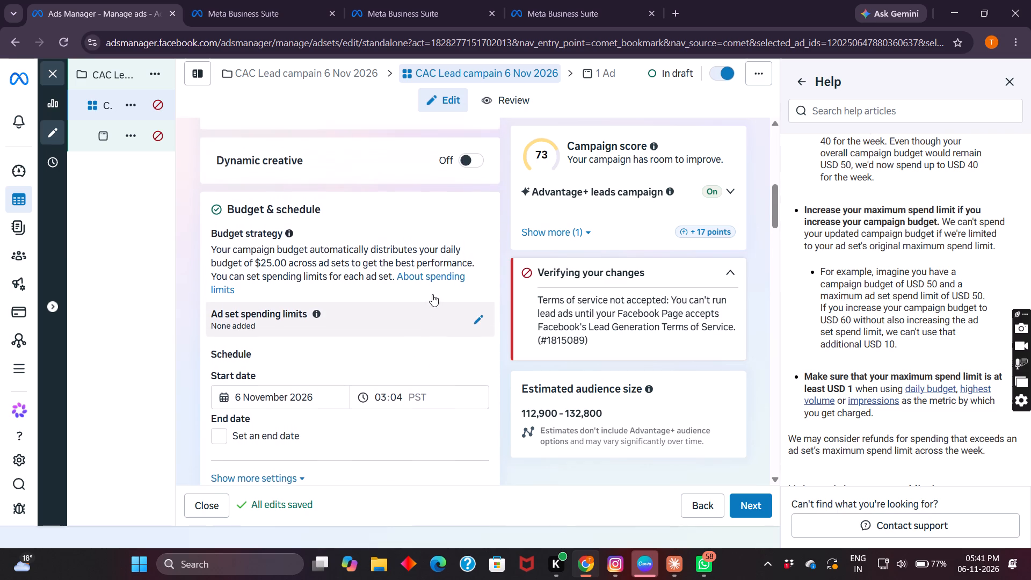
{"action": "scroll", "coordinate": [432, 294], "scroll_direction": "up", "scroll_amount": 1}
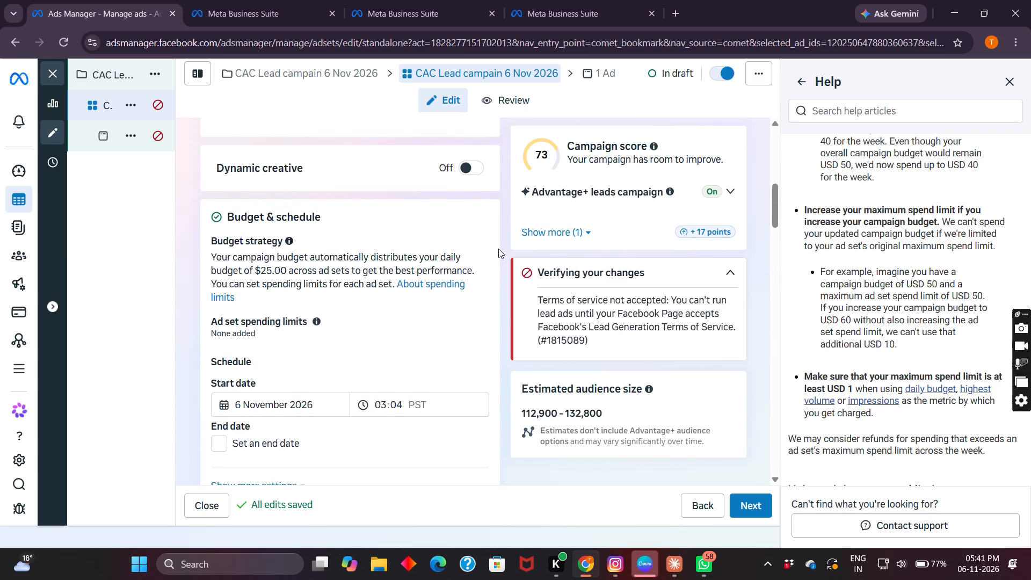
{"action": "scroll", "coordinate": [498, 249], "scroll_direction": "down", "scroll_amount": 2}
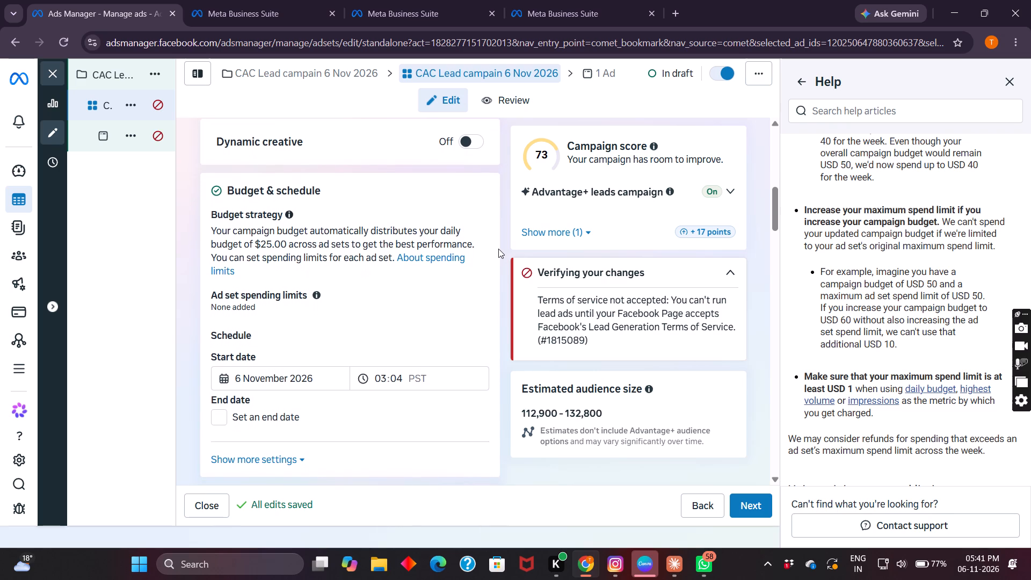
{"action": "scroll", "coordinate": [498, 249], "scroll_direction": "down", "scroll_amount": 3}
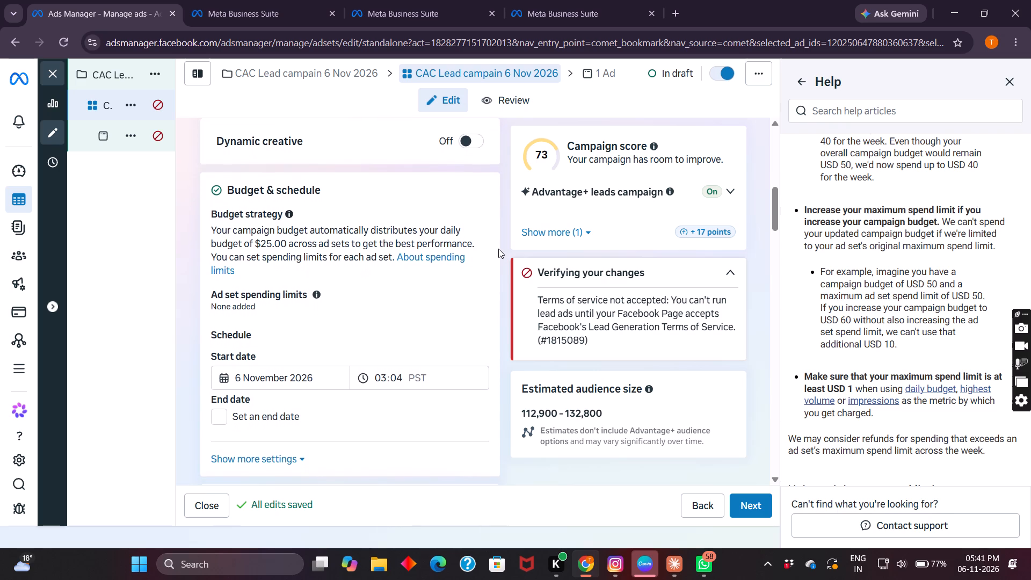
Review the ad set's remaining sections, from audience and regulatory requirements through placements to brand safety and suitability.
{"action": "scroll", "coordinate": [498, 249], "scroll_direction": "down", "scroll_amount": 3}
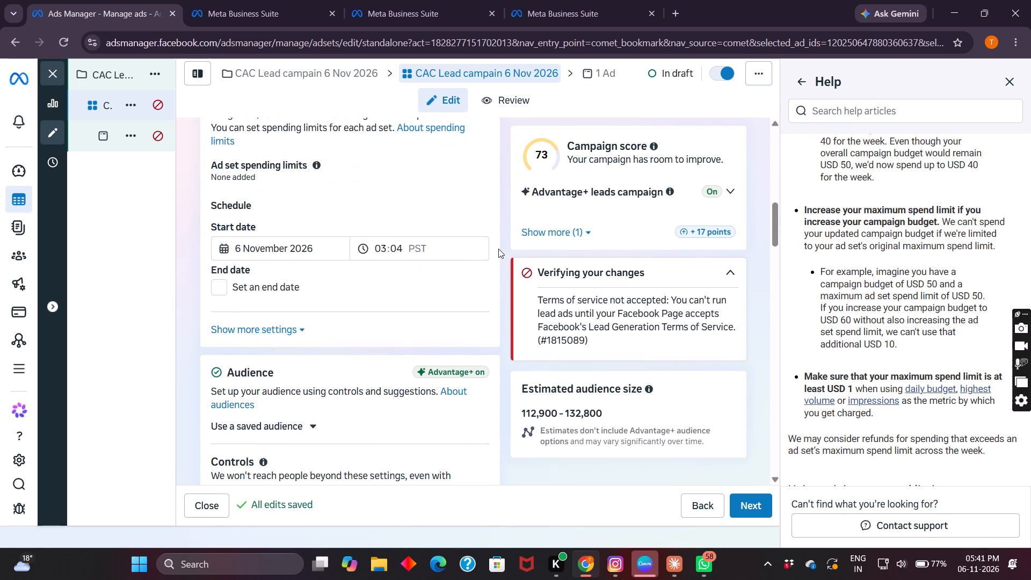
{"action": "scroll", "coordinate": [498, 249], "scroll_direction": "down", "scroll_amount": 3}
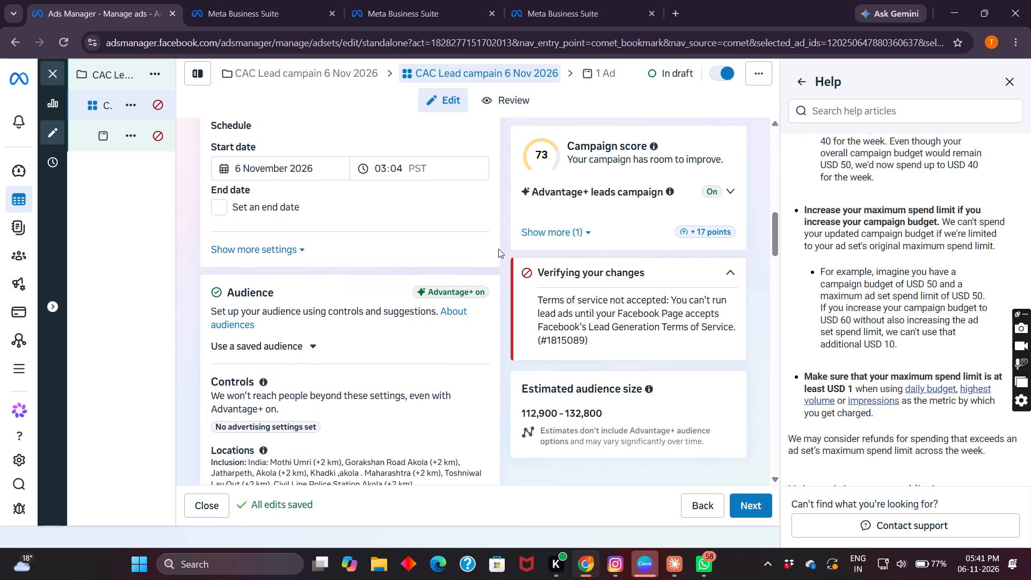
{"action": "scroll", "coordinate": [498, 249], "scroll_direction": "down", "scroll_amount": 3}
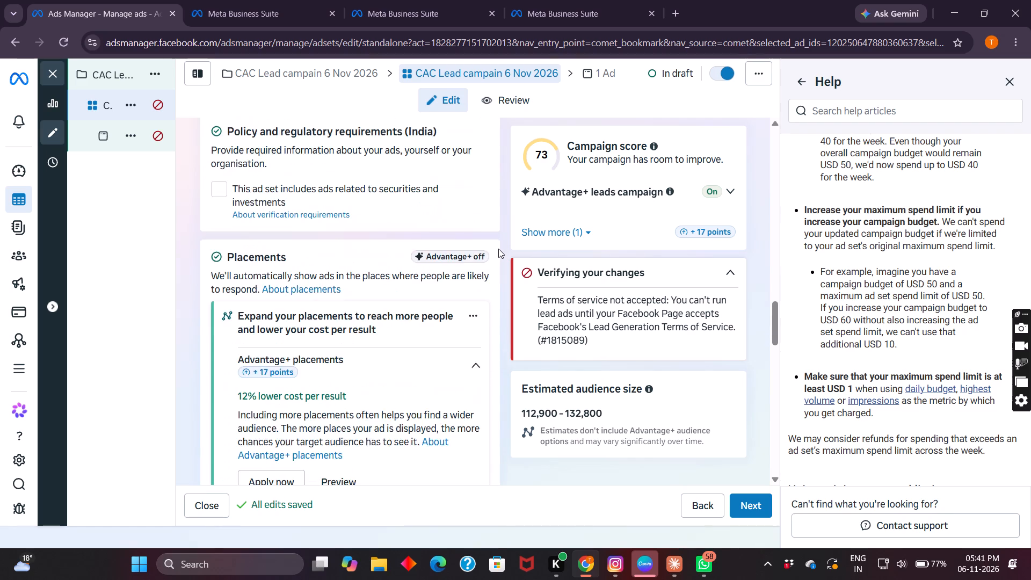
{"action": "scroll", "coordinate": [498, 249], "scroll_direction": "down", "scroll_amount": 2}
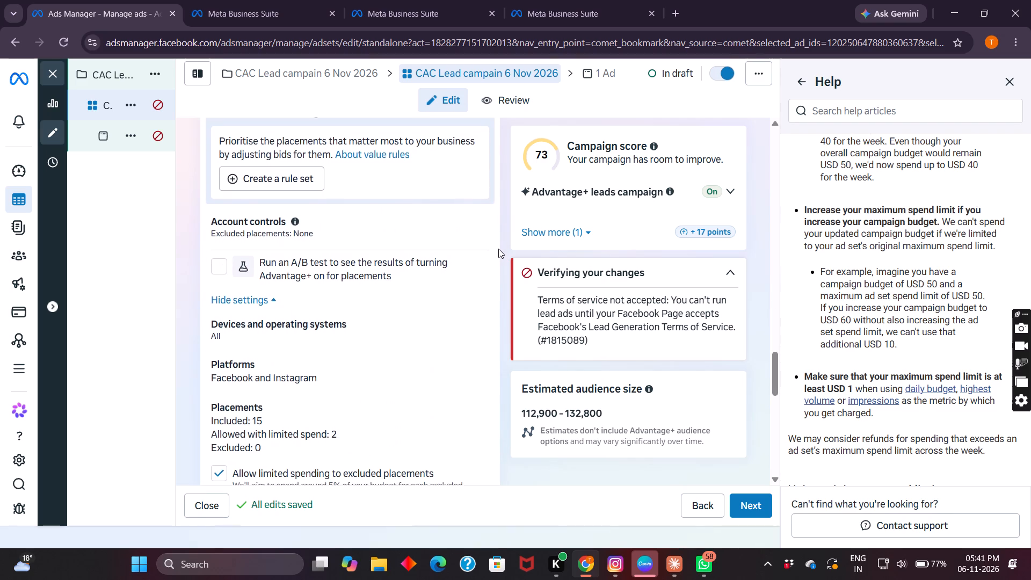
{"action": "scroll", "coordinate": [498, 249], "scroll_direction": "down", "scroll_amount": 2}
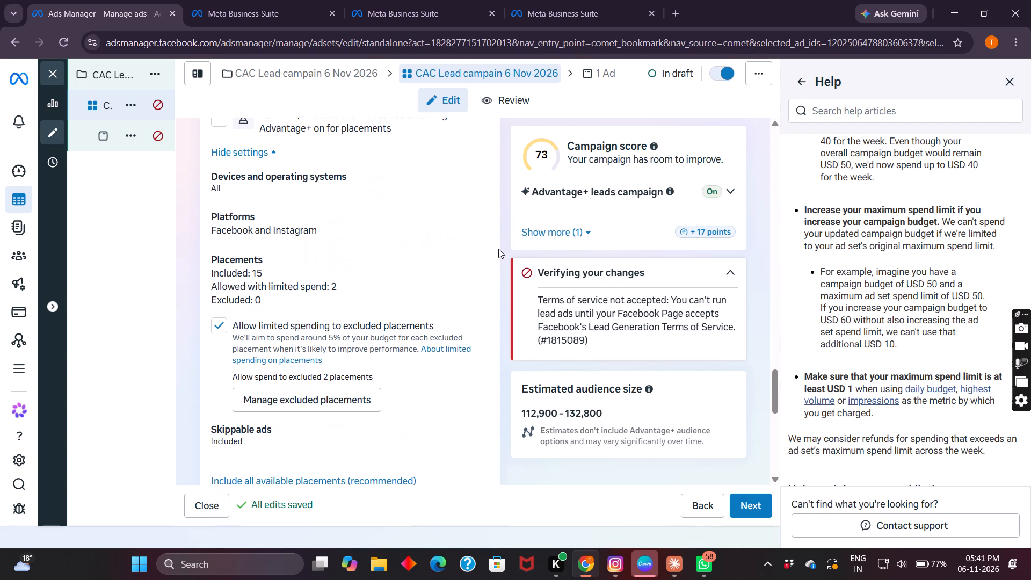
{"action": "scroll", "coordinate": [498, 249], "scroll_direction": "down", "scroll_amount": 3}
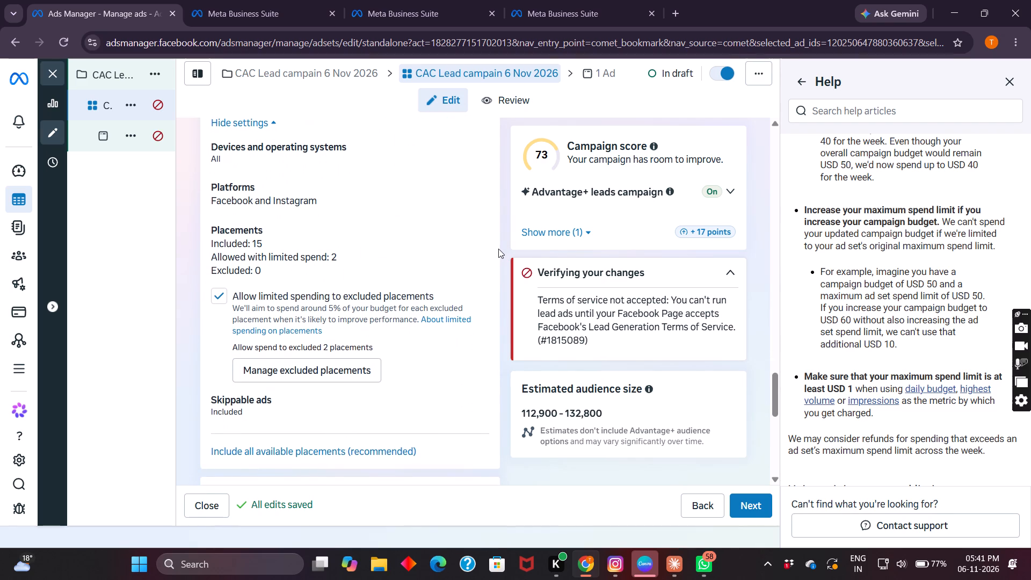
{"action": "scroll", "coordinate": [498, 249], "scroll_direction": "down", "scroll_amount": 3}
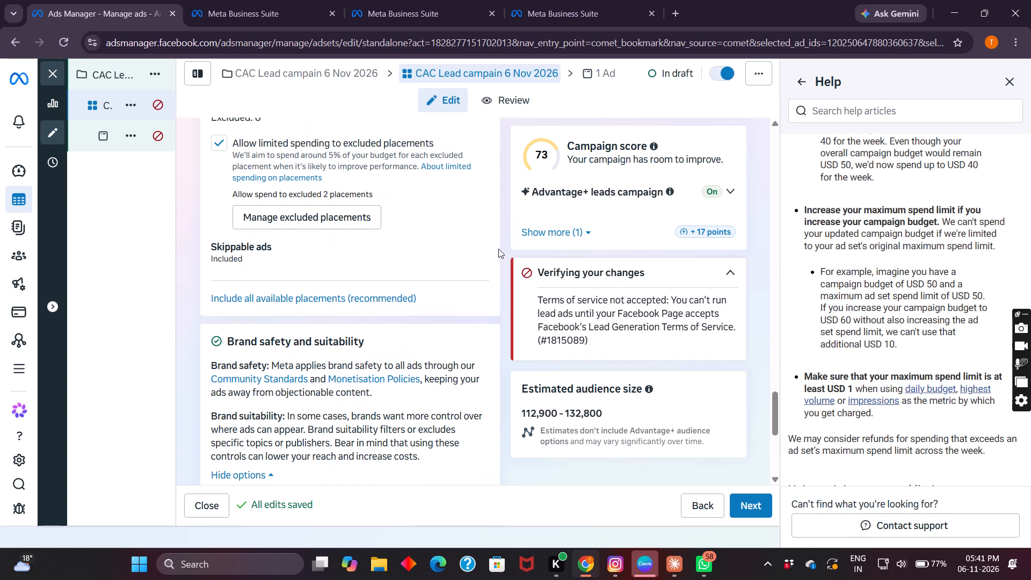
{"action": "scroll", "coordinate": [498, 249], "scroll_direction": "down", "scroll_amount": 3}
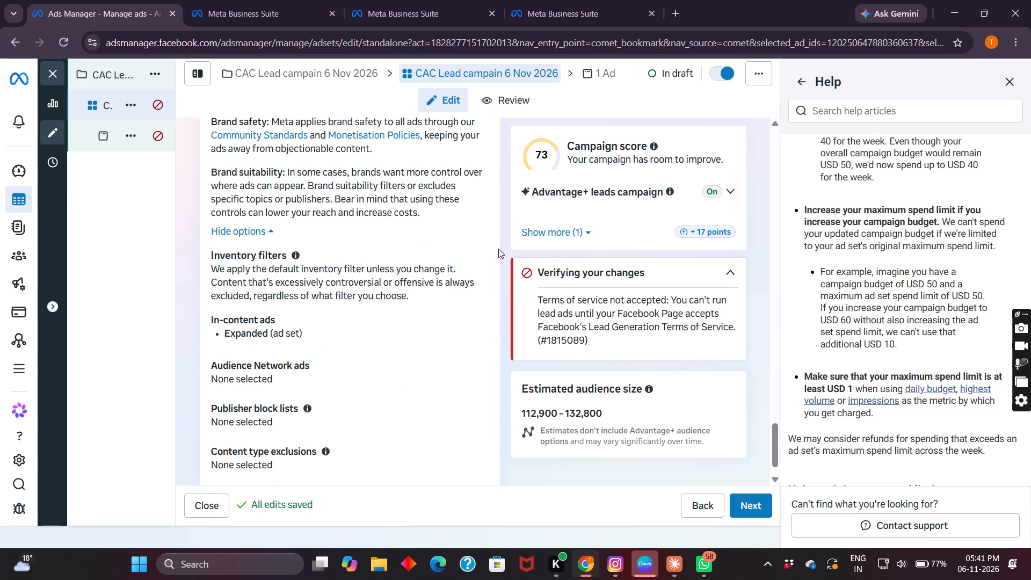
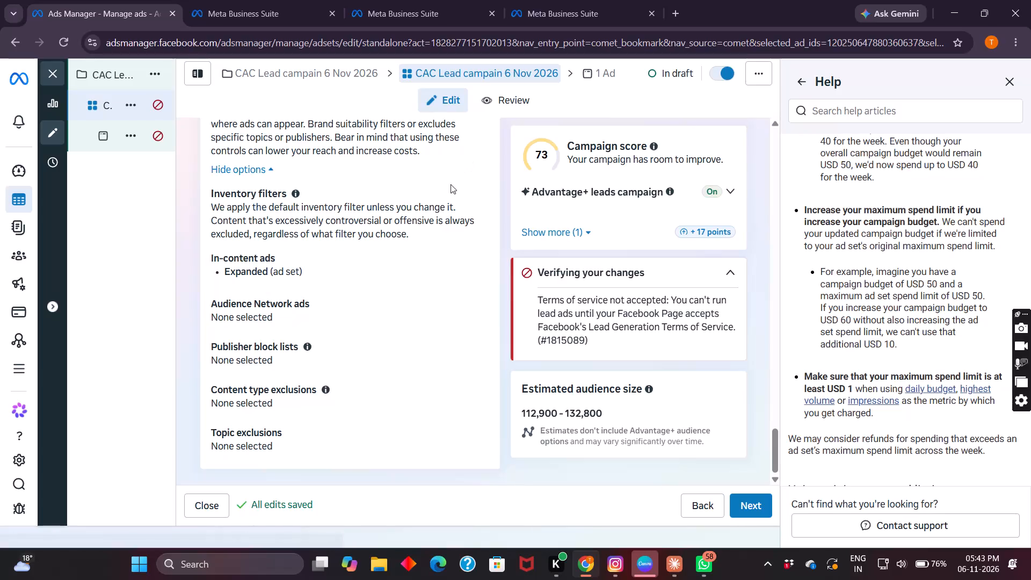
Look back over the ad set from its inventory filters up to the Audience and Budget & schedule sections.
{"action": "scroll", "coordinate": [451, 184], "scroll_direction": "up", "scroll_amount": 9}
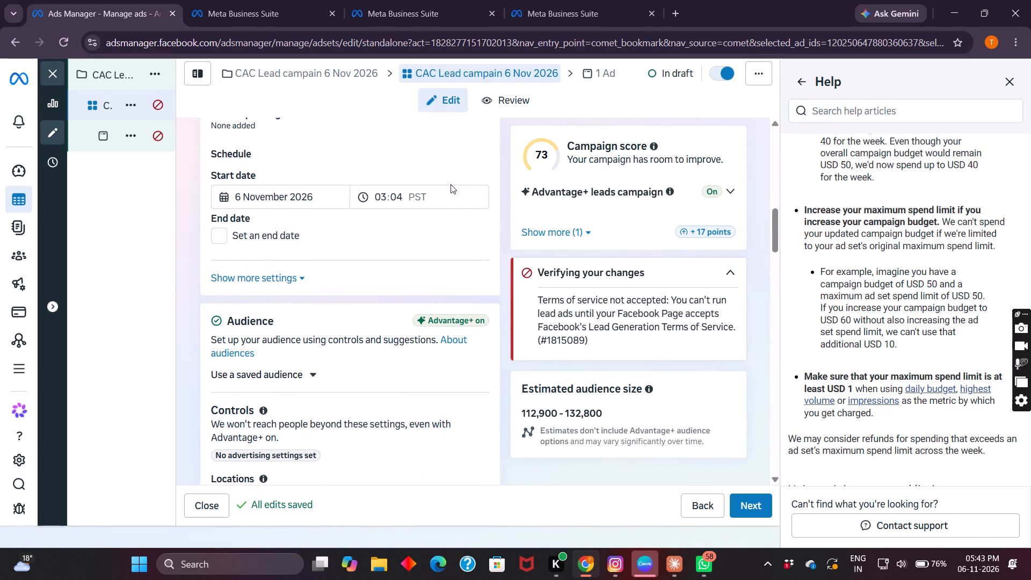
{"action": "scroll", "coordinate": [451, 184], "scroll_direction": "up", "scroll_amount": 11}
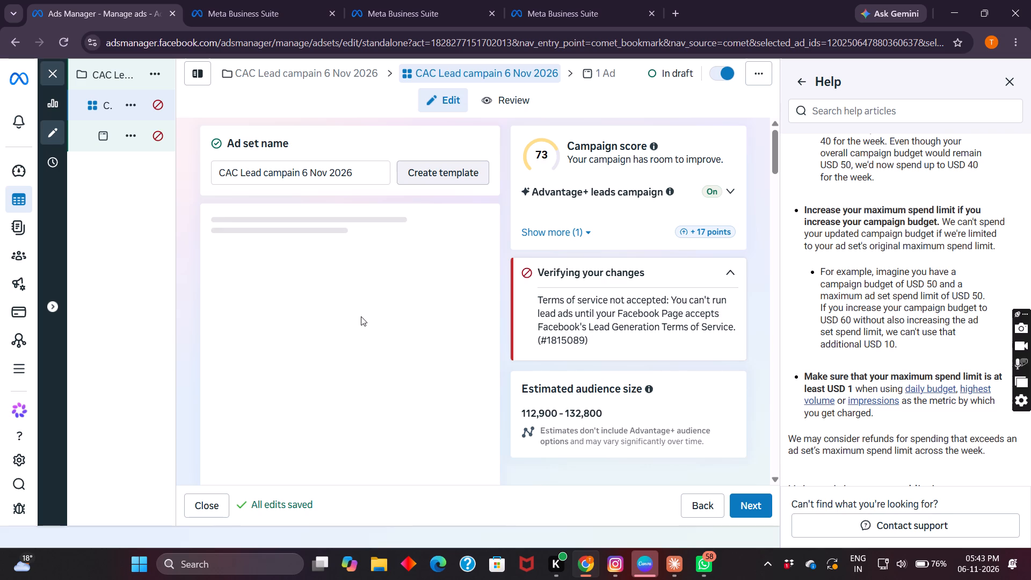
{"action": "scroll", "coordinate": [331, 262], "scroll_direction": "up", "scroll_amount": 1}
{"action": "scroll", "coordinate": [331, 262], "scroll_direction": "down", "scroll_amount": 5}
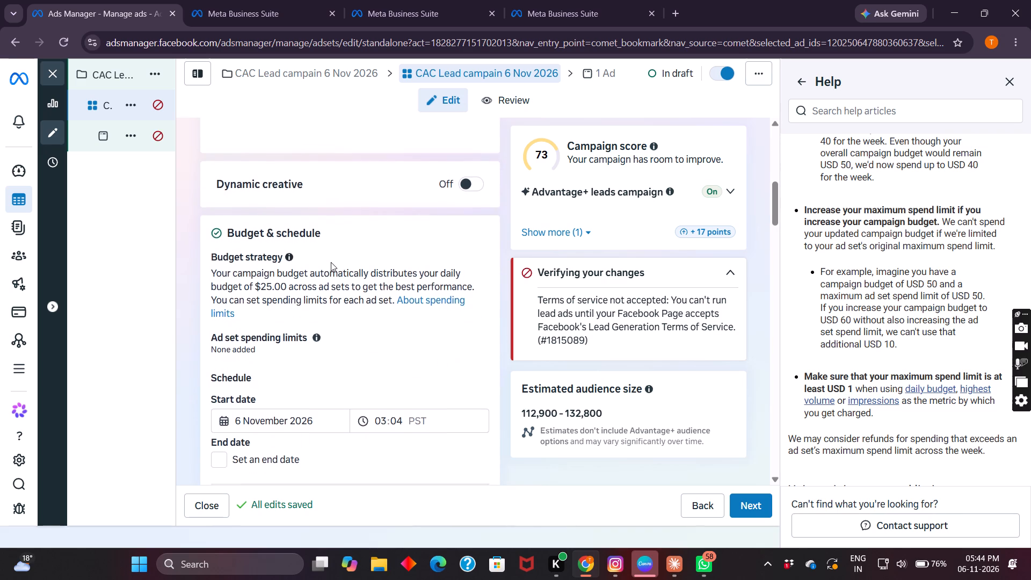
{"action": "scroll", "coordinate": [331, 262], "scroll_direction": "down", "scroll_amount": 4}
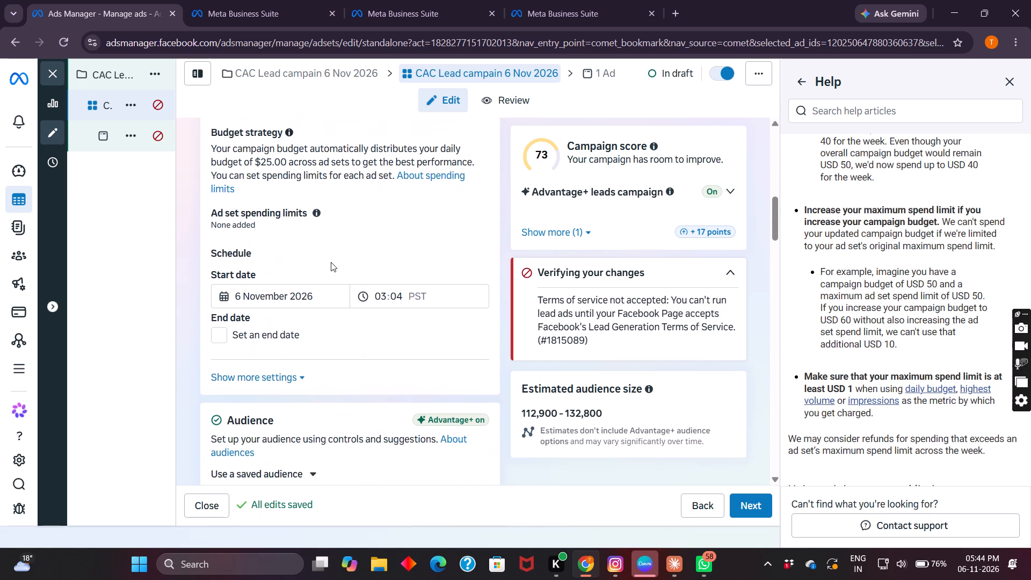
{"action": "scroll", "coordinate": [331, 262], "scroll_direction": "down", "scroll_amount": 1}
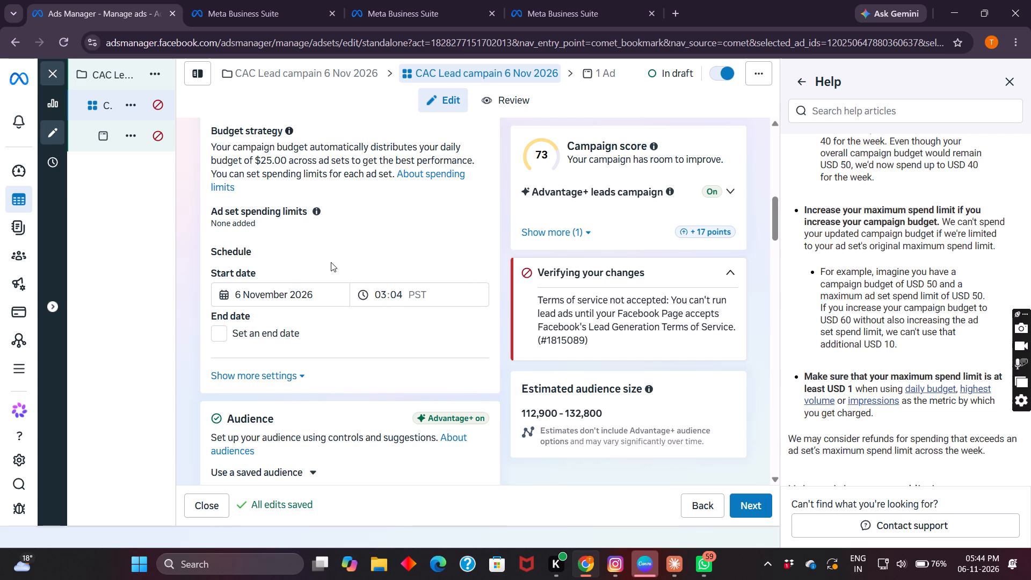
{"action": "scroll", "coordinate": [331, 262], "scroll_direction": "up", "scroll_amount": 8}
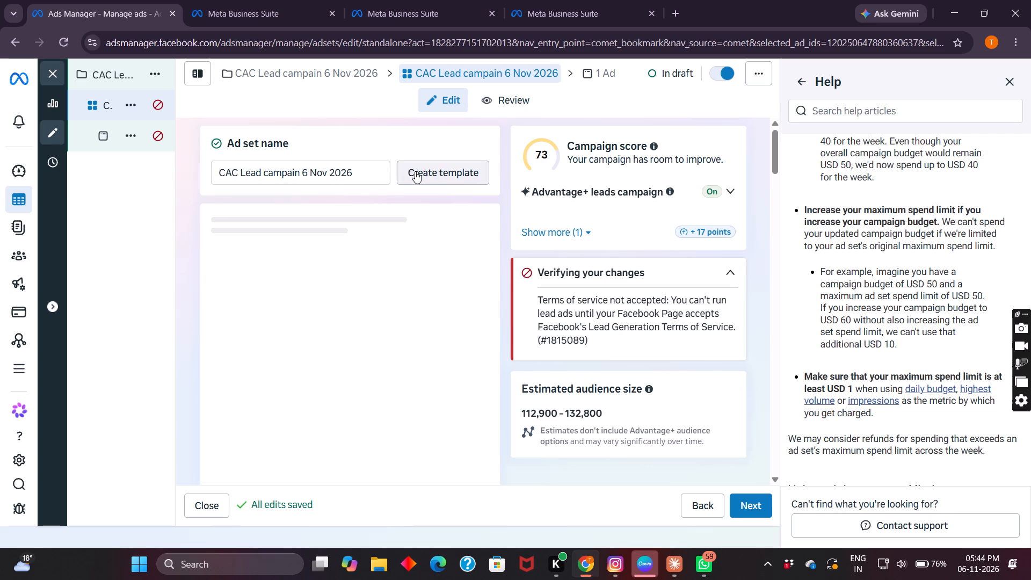
Copy the full ad set name from the Ad set name field.
{"action": "triple_click", "coordinate": [365, 171]}
{"action": "double_click", "coordinate": [365, 171]}
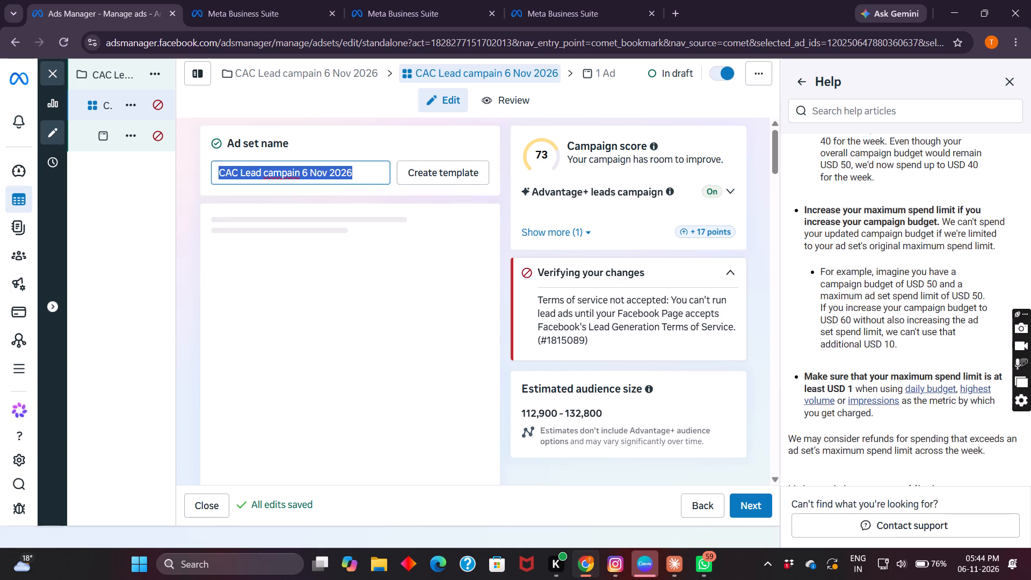
{"action": "key", "text": "ctrl+c"}
{"action": "scroll", "coordinate": [278, 274], "scroll_direction": "up", "scroll_amount": 2}
{"action": "left_click", "coordinate": [244, 142]}
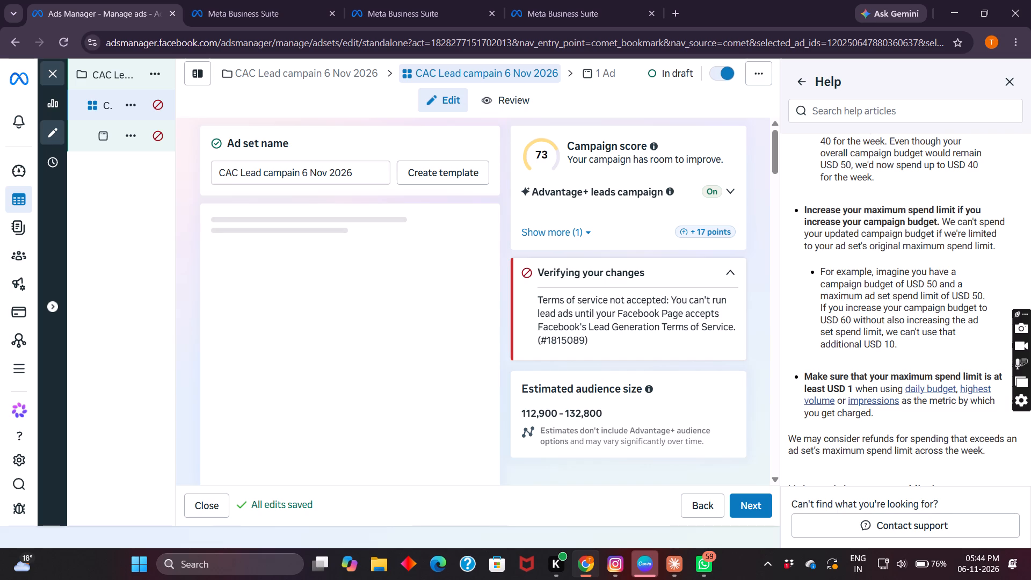
{"action": "left_click", "coordinate": [194, 198]}
Examine the ad set's Budget & schedule section up close, including the budget strategy explanation and spending limits.
{"action": "scroll", "coordinate": [194, 198], "scroll_direction": "down", "scroll_amount": 4}
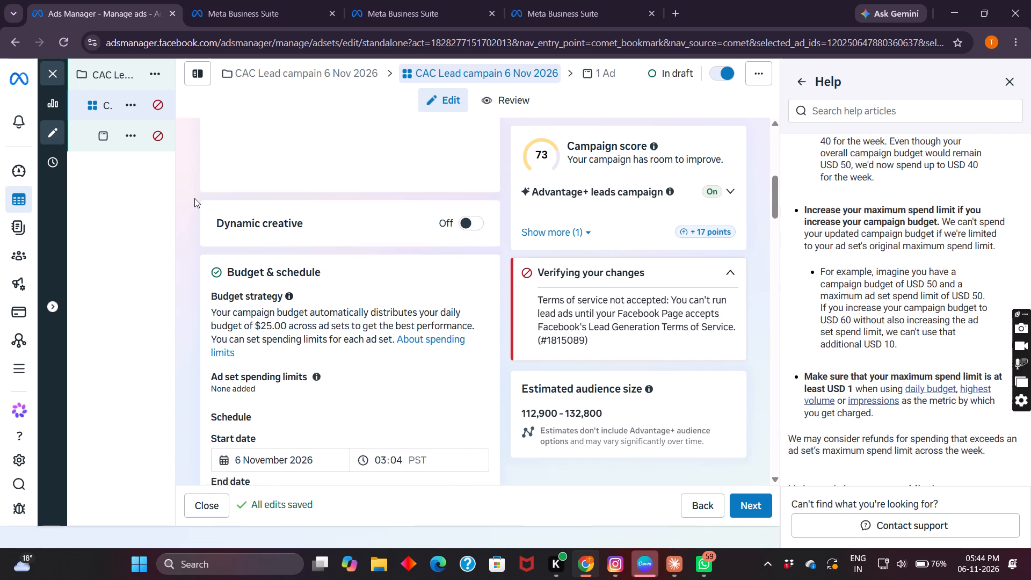
{"action": "scroll", "coordinate": [194, 198], "scroll_direction": "down", "scroll_amount": 3}
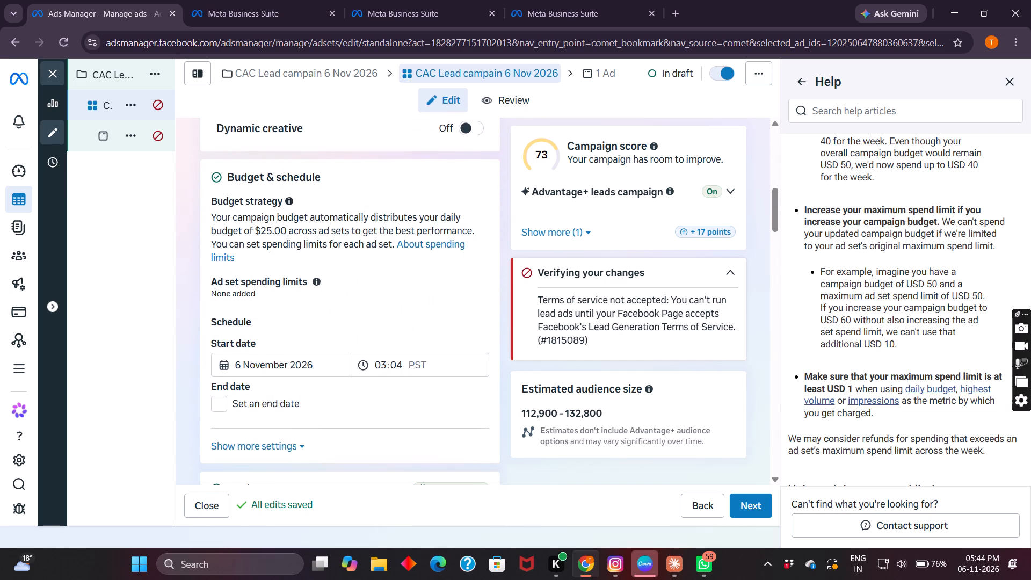
{"action": "scroll", "coordinate": [265, 295], "scroll_direction": "down", "scroll_amount": 1}
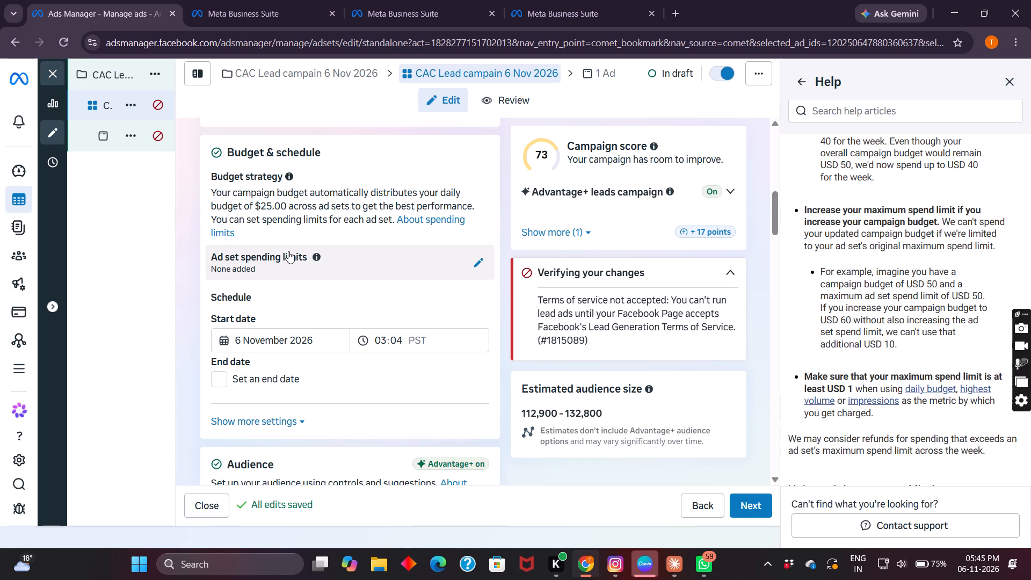
{"action": "scroll", "coordinate": [288, 251], "scroll_direction": "right", "scroll_amount": 5}
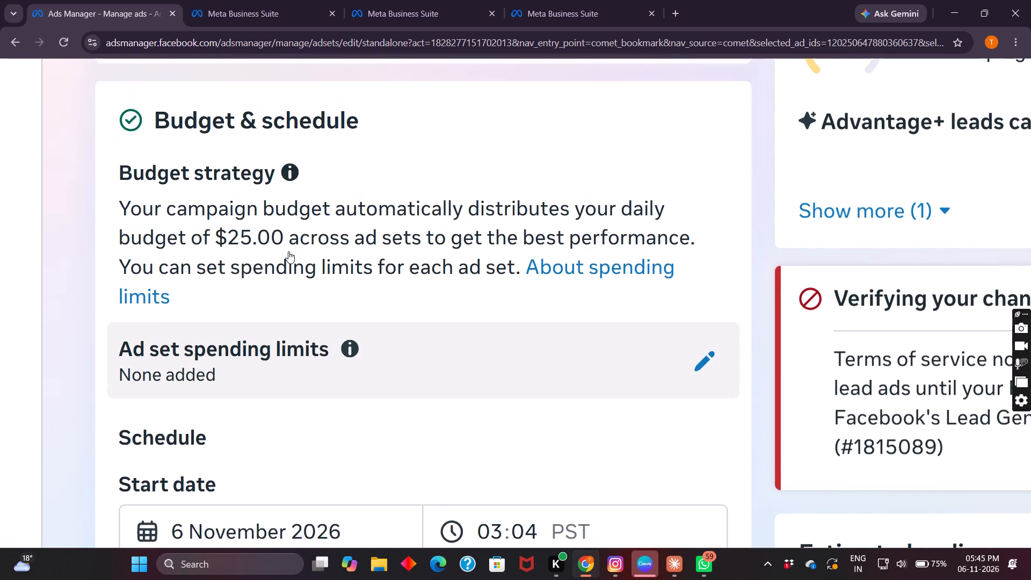
{"action": "scroll", "coordinate": [288, 251], "scroll_direction": "up", "scroll_amount": 1}
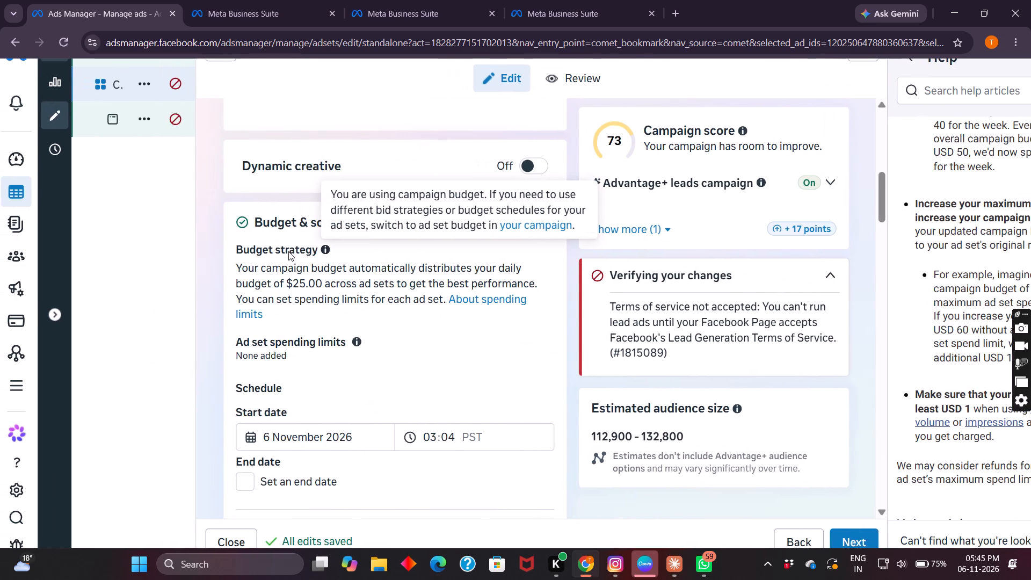
{"action": "scroll", "coordinate": [288, 251], "scroll_direction": "up", "scroll_amount": 3}
{"action": "scroll", "coordinate": [193, 218], "scroll_direction": "up", "scroll_amount": 1}
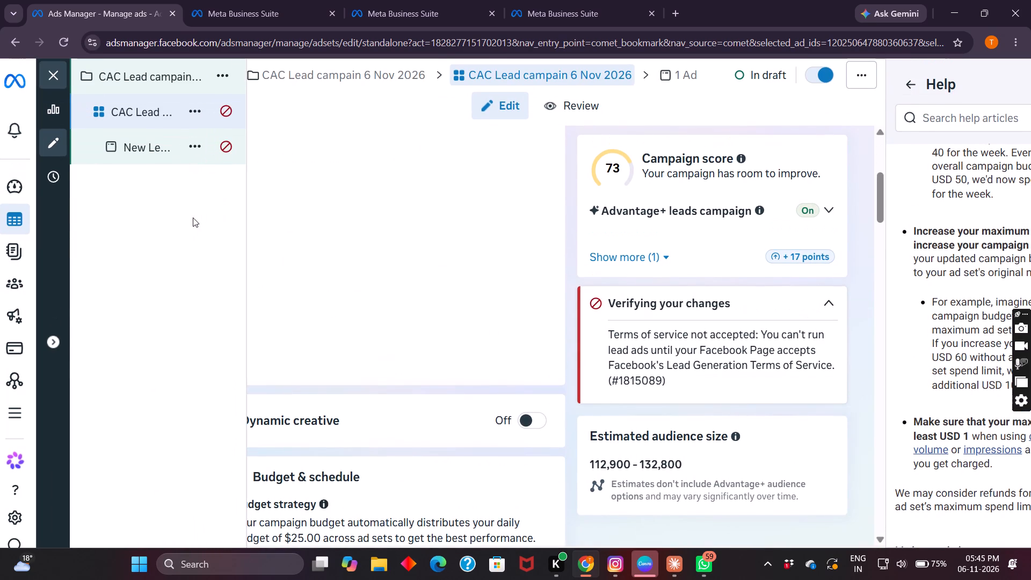
{"action": "scroll", "coordinate": [193, 218], "scroll_direction": "up", "scroll_amount": 1}
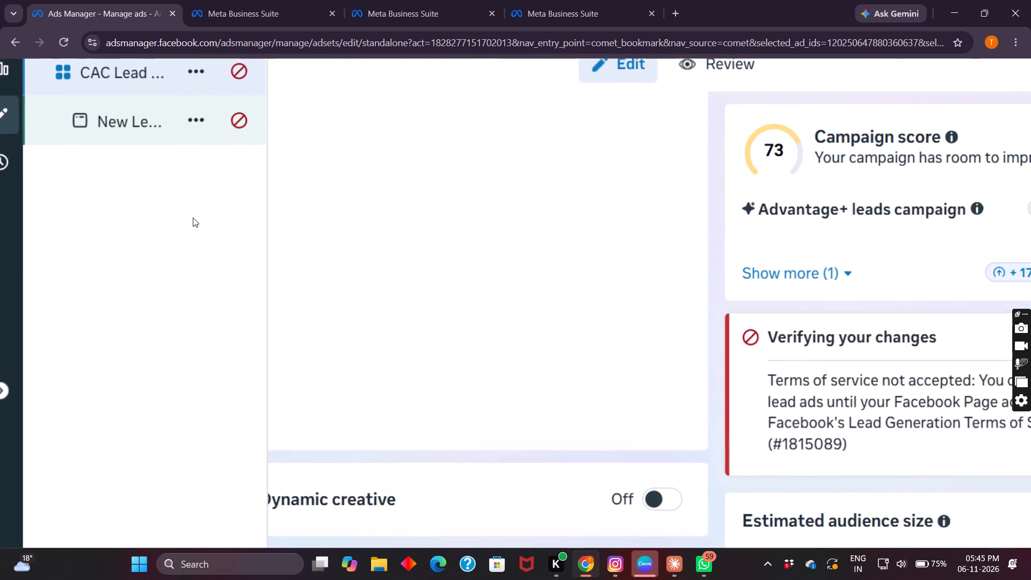
{"action": "scroll", "coordinate": [193, 218], "scroll_direction": "up", "scroll_amount": 3}
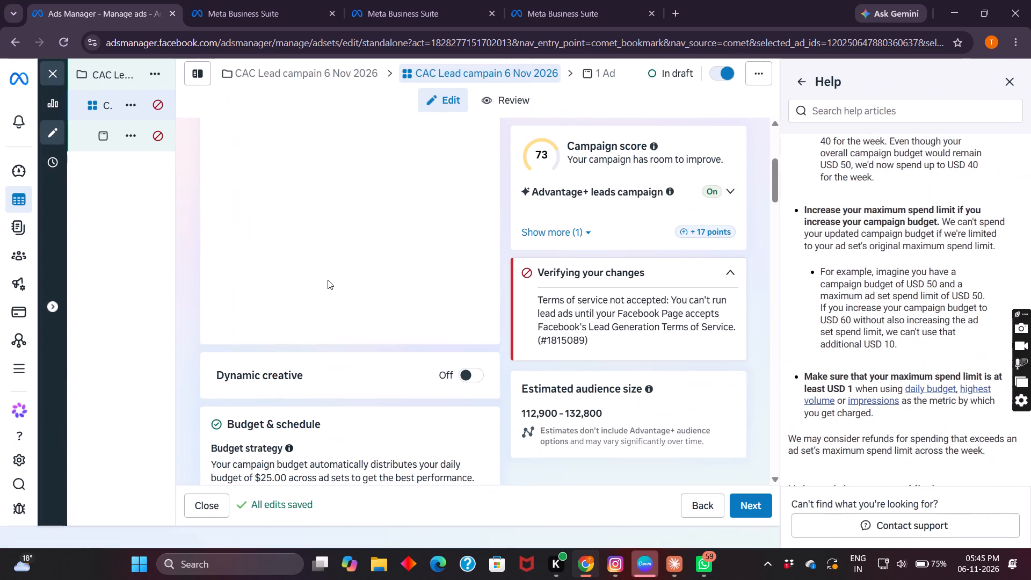
Review the ad set's Dynamic creative, budget strategy, spending limits and schedule settings once more.
{"action": "scroll", "coordinate": [328, 280], "scroll_direction": "up", "scroll_amount": 6}
{"action": "scroll", "coordinate": [328, 280], "scroll_direction": "down", "scroll_amount": 1}
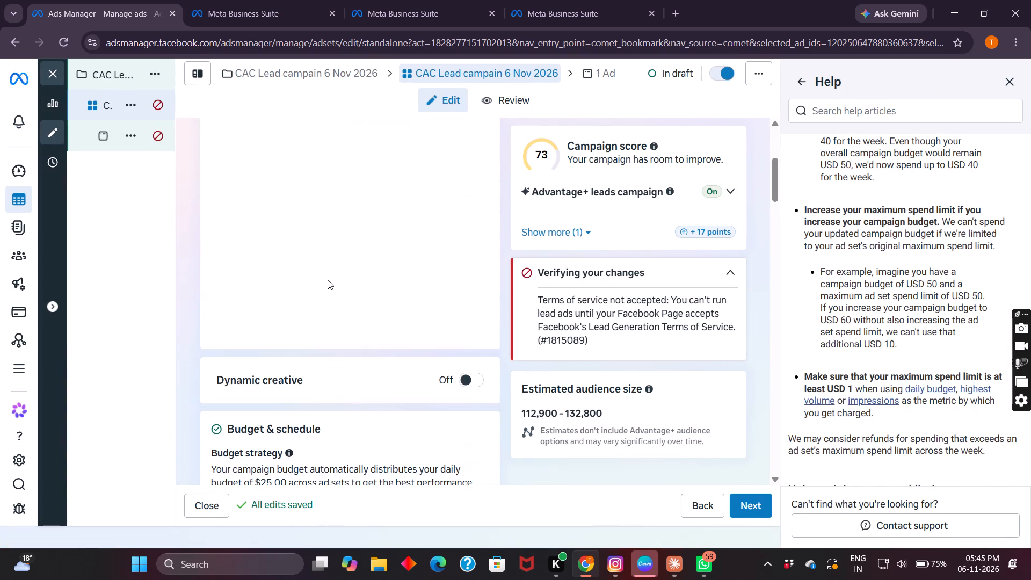
{"action": "scroll", "coordinate": [328, 280], "scroll_direction": "down", "scroll_amount": 3}
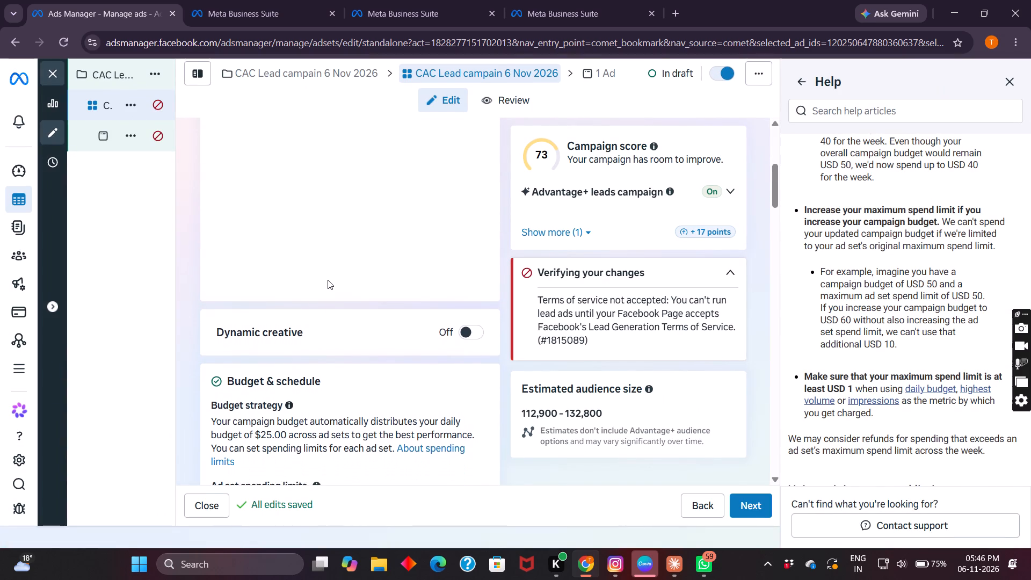
{"action": "scroll", "coordinate": [328, 280], "scroll_direction": "down", "scroll_amount": 1}
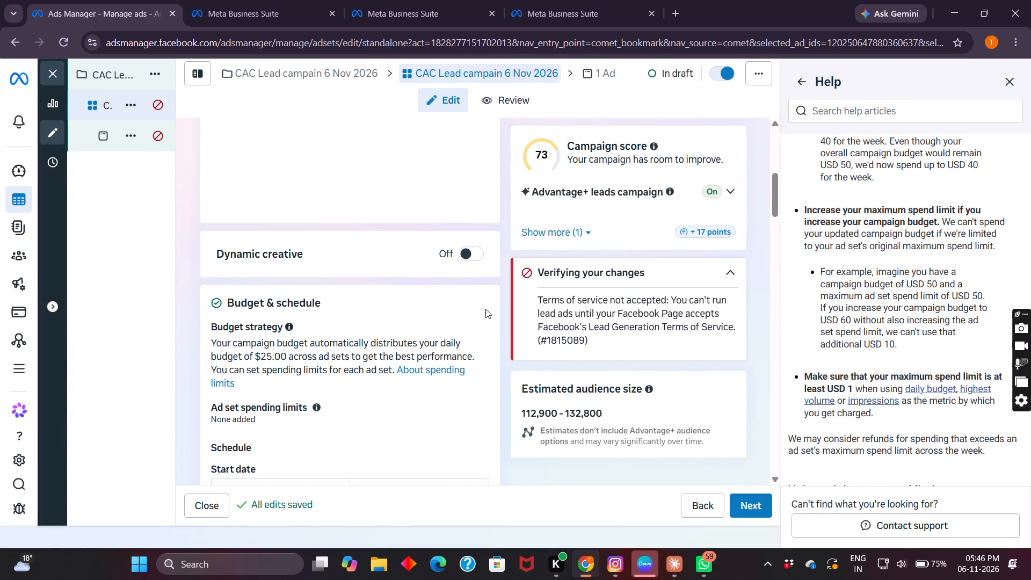
{"action": "scroll", "coordinate": [485, 309], "scroll_direction": "down", "scroll_amount": 1}
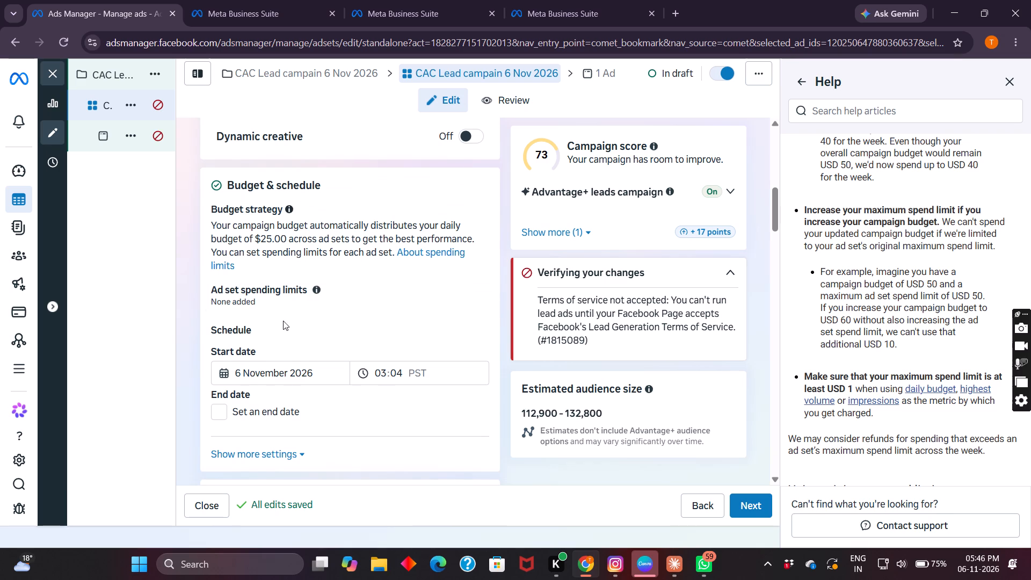
{"action": "scroll", "coordinate": [281, 336], "scroll_direction": "down", "scroll_amount": 1}
{"action": "left_click", "coordinate": [224, 296]}
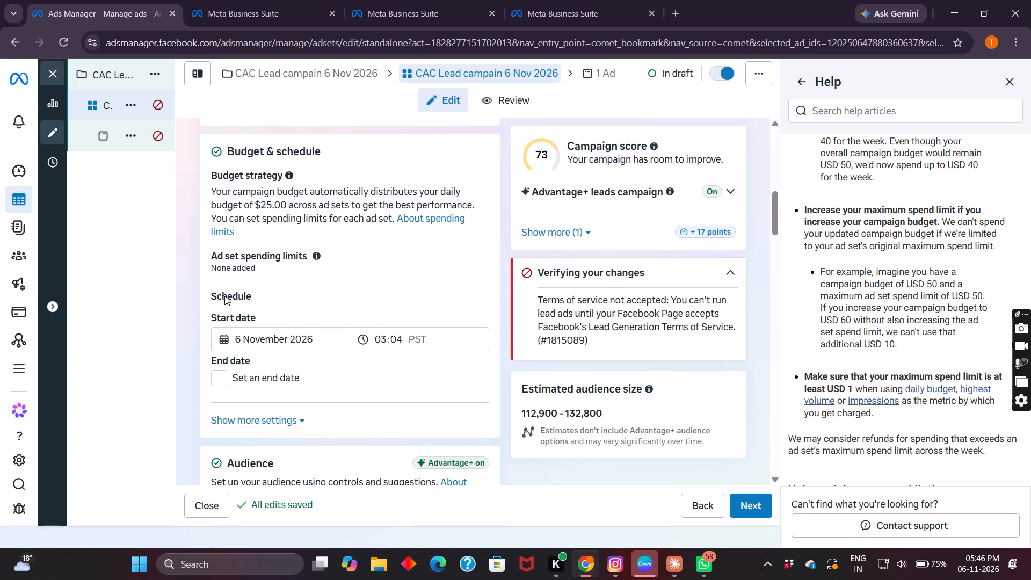
{"action": "scroll", "coordinate": [262, 404], "scroll_direction": "down", "scroll_amount": 1}
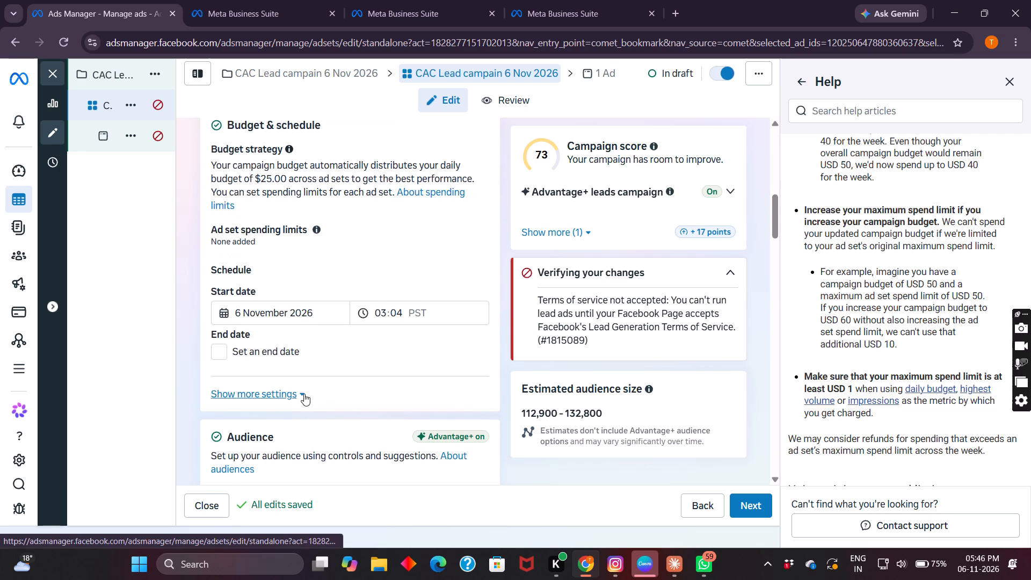
Reveal the ad set's Budget scheduling setting and follow its link to add entries in campaign setup.
{"action": "left_click", "coordinate": [296, 394]}
{"action": "scroll", "coordinate": [296, 394], "scroll_direction": "down", "scroll_amount": 2}
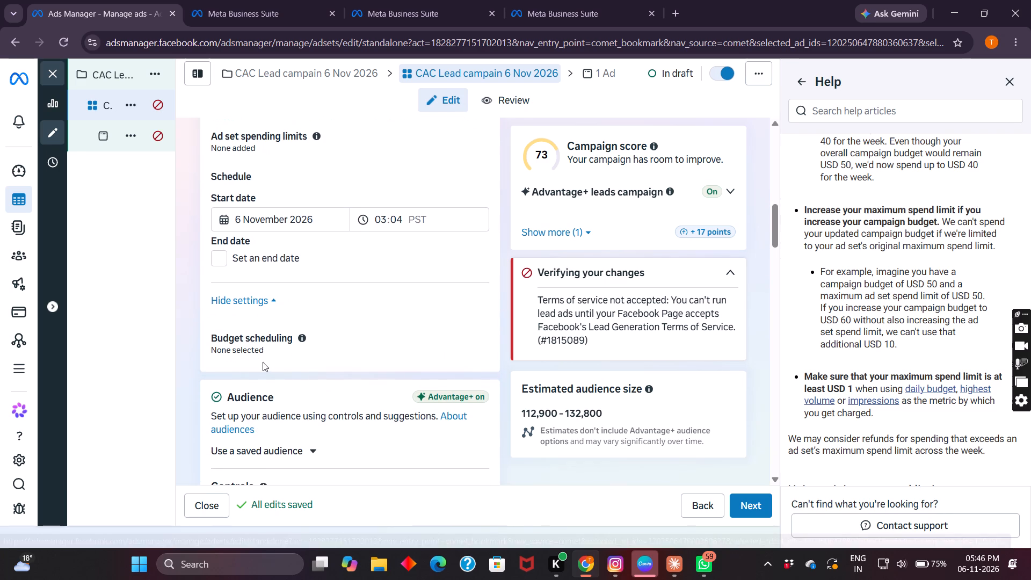
{"action": "left_click", "coordinate": [250, 345]}
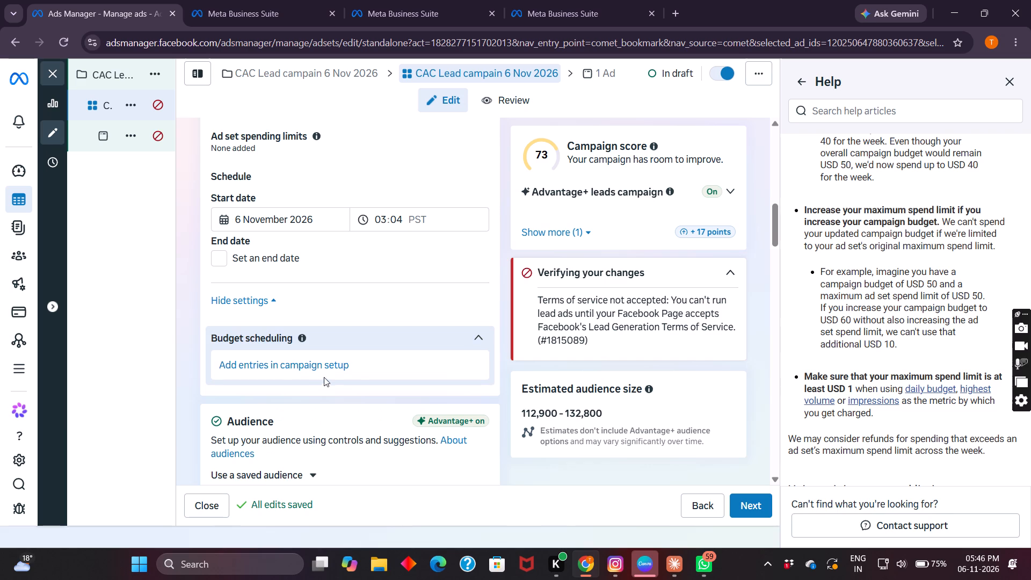
{"action": "left_click", "coordinate": [325, 371]}
{"action": "left_click", "coordinate": [337, 361]}
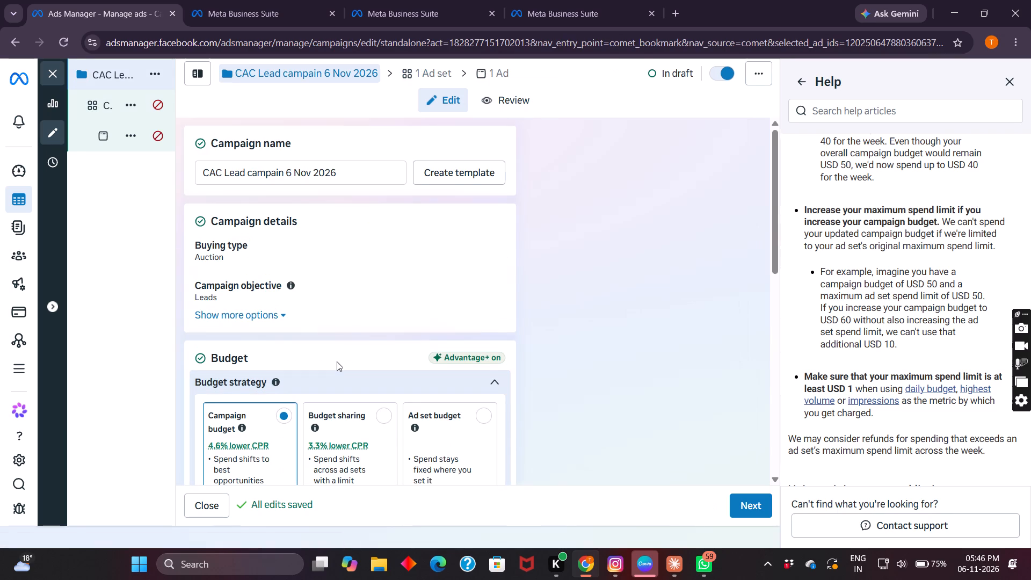
Review the campaign's details, budget strategy, daily budget and bid strategy.
{"action": "scroll", "coordinate": [337, 361], "scroll_direction": "up", "scroll_amount": 1}
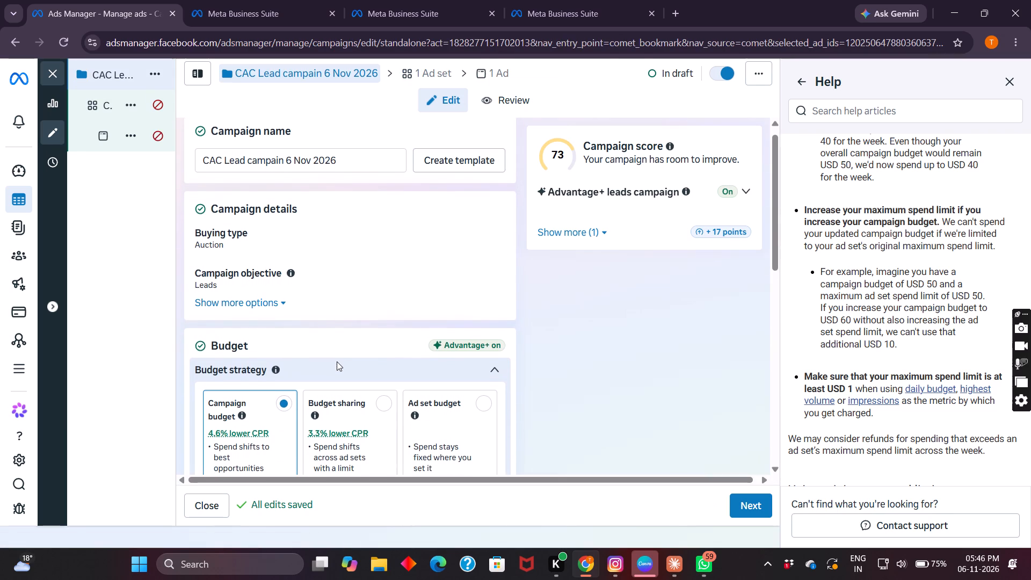
{"action": "scroll", "coordinate": [337, 361], "scroll_direction": "up", "scroll_amount": 1}
{"action": "scroll", "coordinate": [337, 361], "scroll_direction": "down", "scroll_amount": 1}
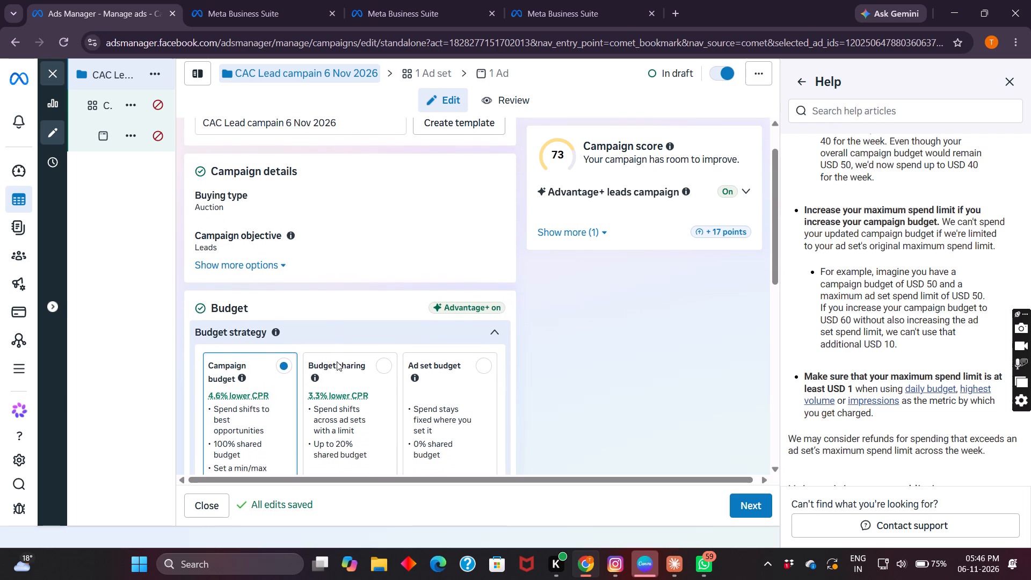
{"action": "scroll", "coordinate": [337, 361], "scroll_direction": "down", "scroll_amount": 2}
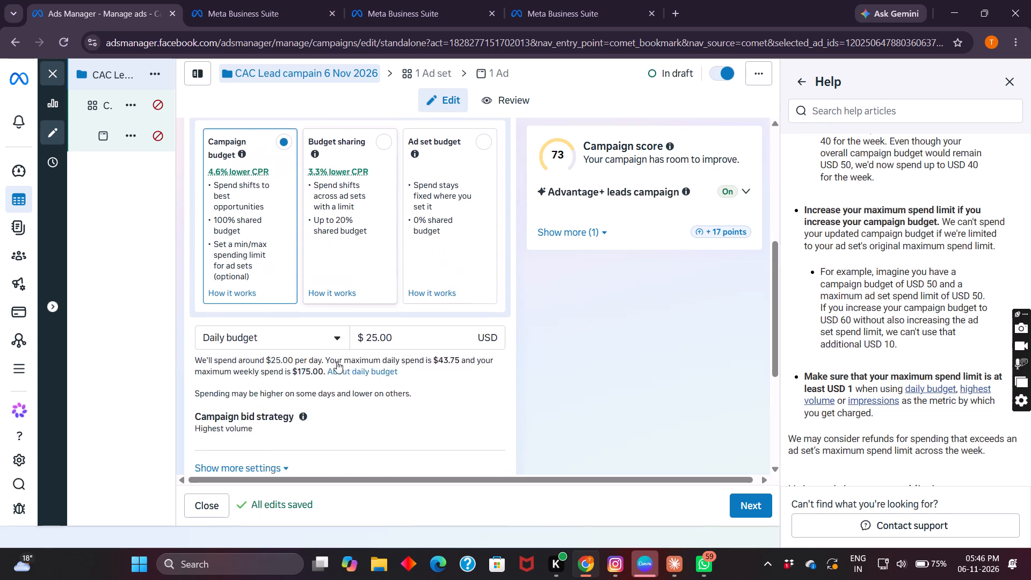
{"action": "scroll", "coordinate": [337, 361], "scroll_direction": "down", "scroll_amount": 3}
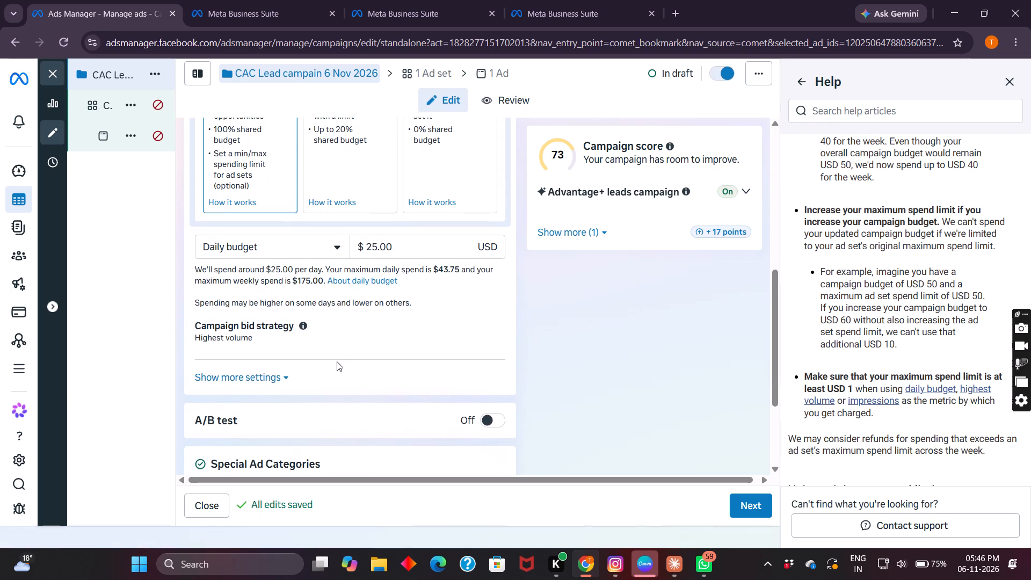
{"action": "scroll", "coordinate": [337, 361], "scroll_direction": "down", "scroll_amount": 1}
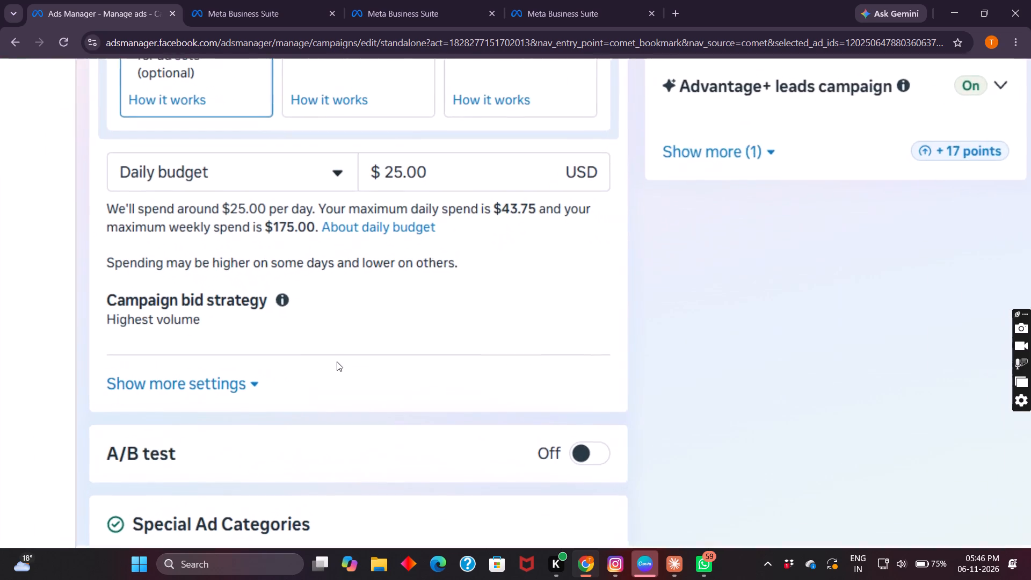
{"action": "scroll", "coordinate": [337, 361], "scroll_direction": "up", "scroll_amount": 1}
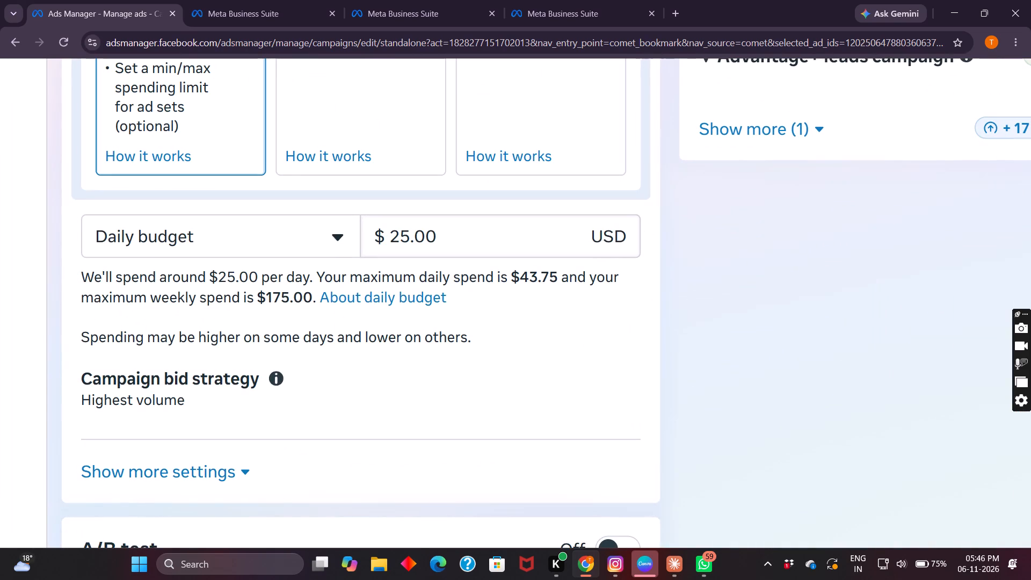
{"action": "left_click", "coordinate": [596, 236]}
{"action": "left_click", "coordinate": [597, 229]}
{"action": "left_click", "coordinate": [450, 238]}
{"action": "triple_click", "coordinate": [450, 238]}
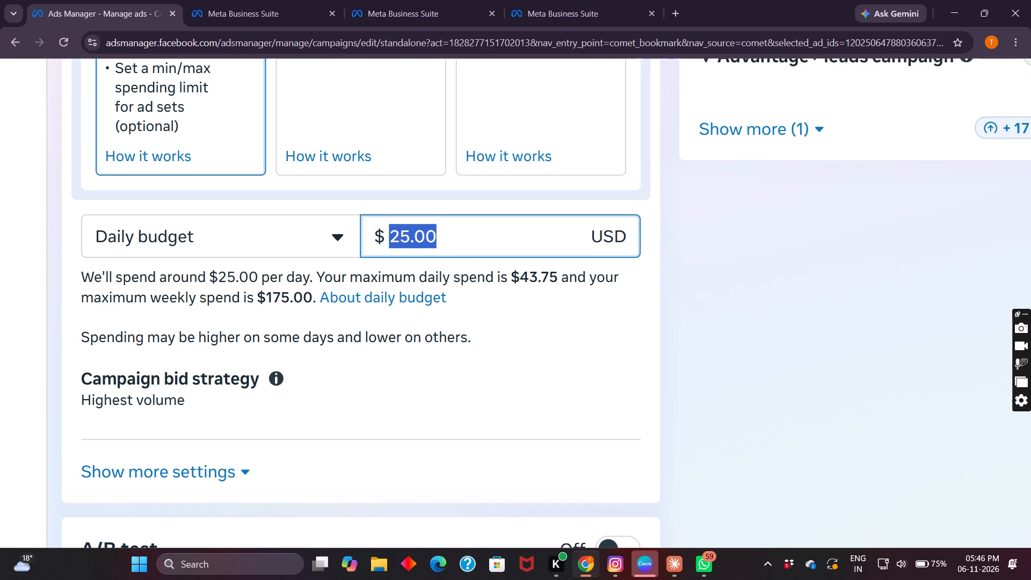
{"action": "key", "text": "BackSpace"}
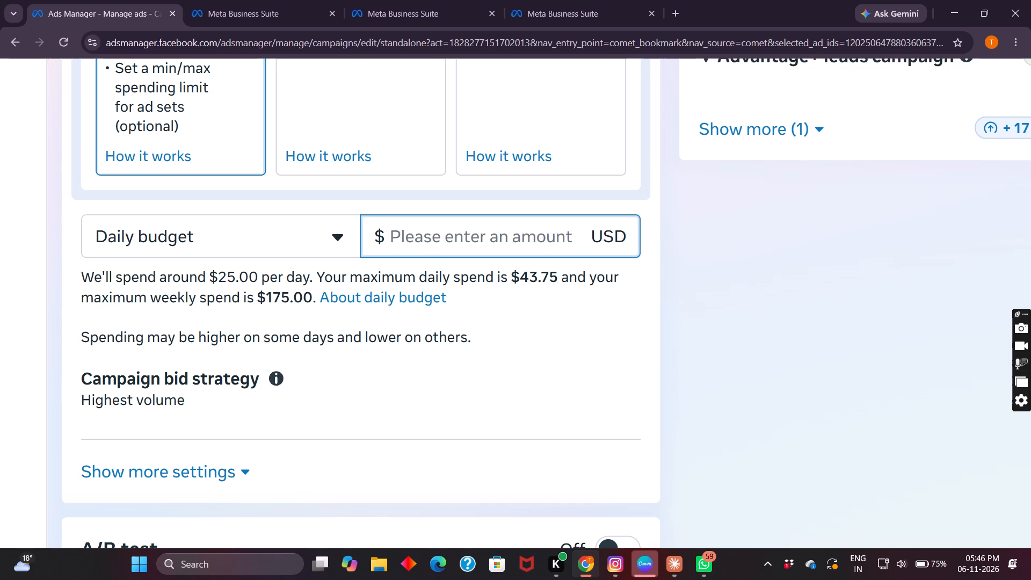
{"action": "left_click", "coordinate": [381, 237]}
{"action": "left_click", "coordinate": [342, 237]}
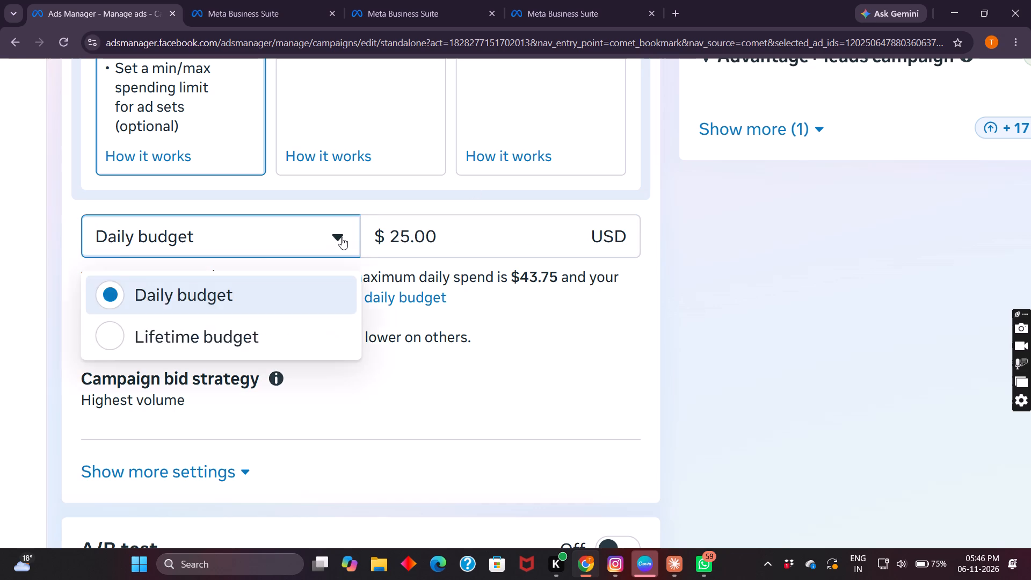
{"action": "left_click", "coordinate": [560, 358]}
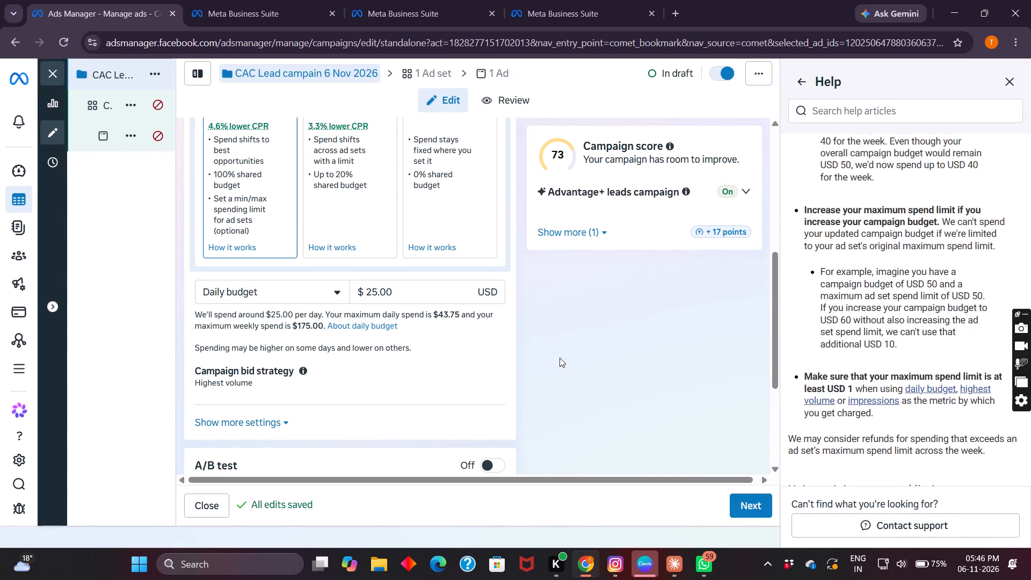
Set the campaign's daily budget to $10.00 USD.
{"action": "left_click", "coordinate": [431, 296]}
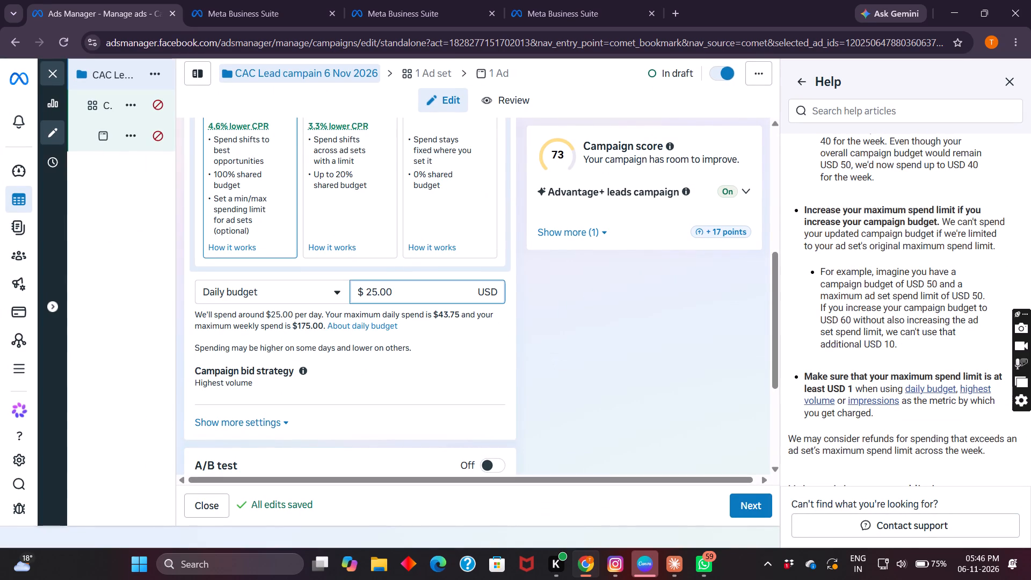
{"action": "left_click", "coordinate": [377, 292]}
{"action": "key", "text": "BackSpace"}
{"action": "key", "text": "BackSpace"}
{"action": "key", "text": "BackSpace"}
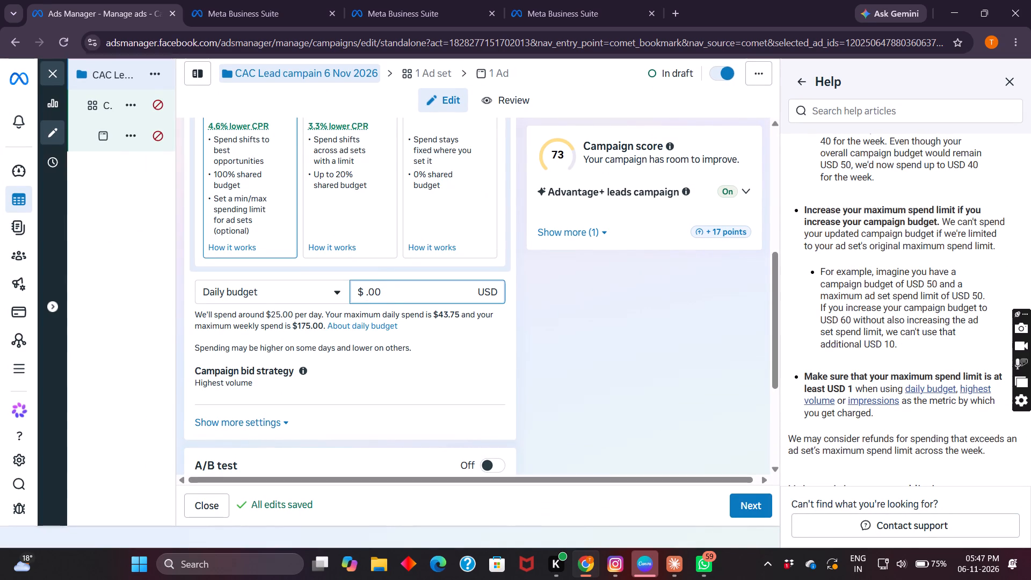
{"action": "key", "text": "1"}
{"action": "type", "text": "0-0"}
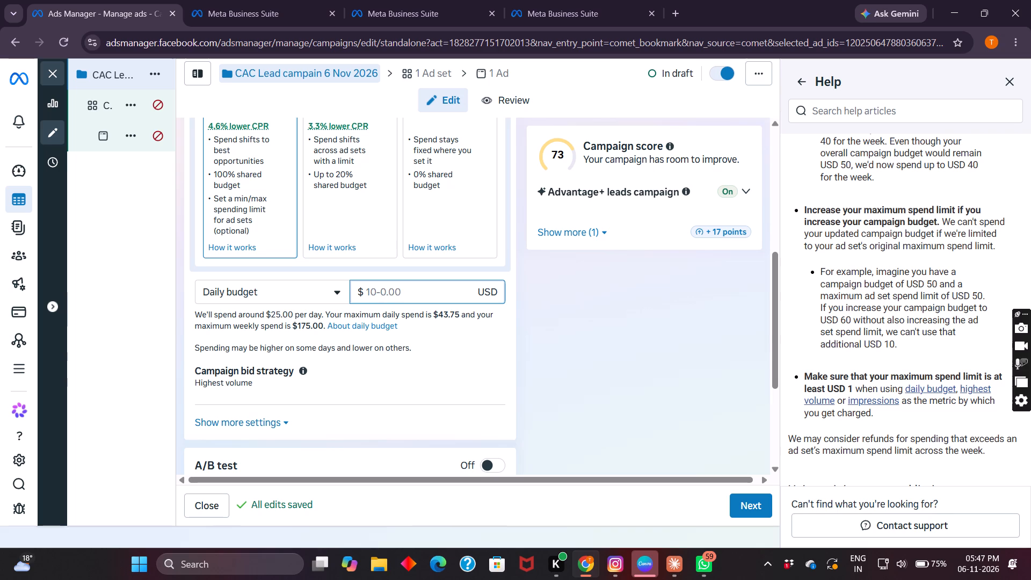
{"action": "key", "text": "BackSpace"}
{"action": "key", "text": "BackSpace"}
{"action": "left_click", "coordinate": [487, 294]}
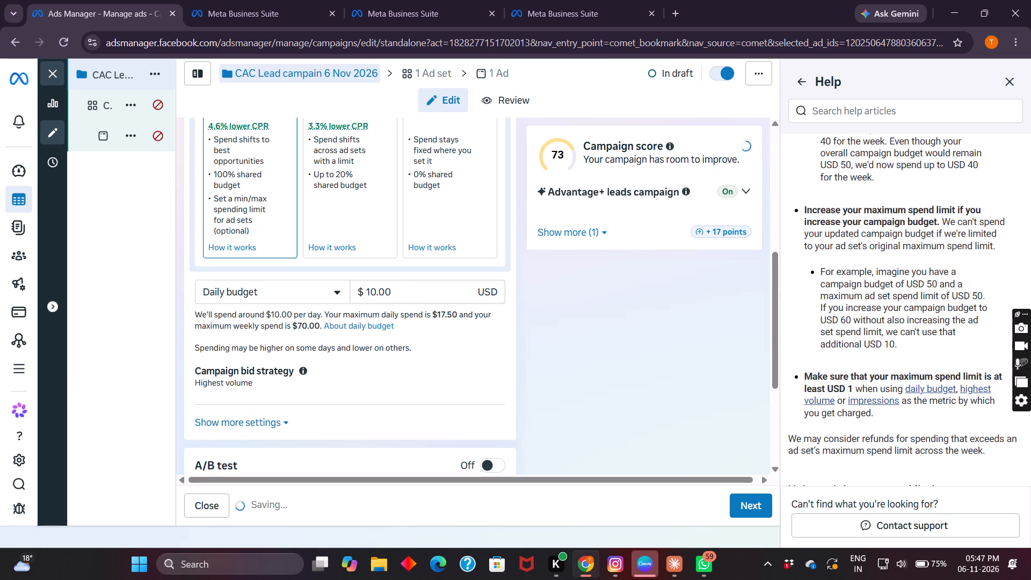
Review the campaign's budget strategy options, buying type and campaign objective.
{"action": "scroll", "coordinate": [417, 301], "scroll_direction": "up", "scroll_amount": 1}
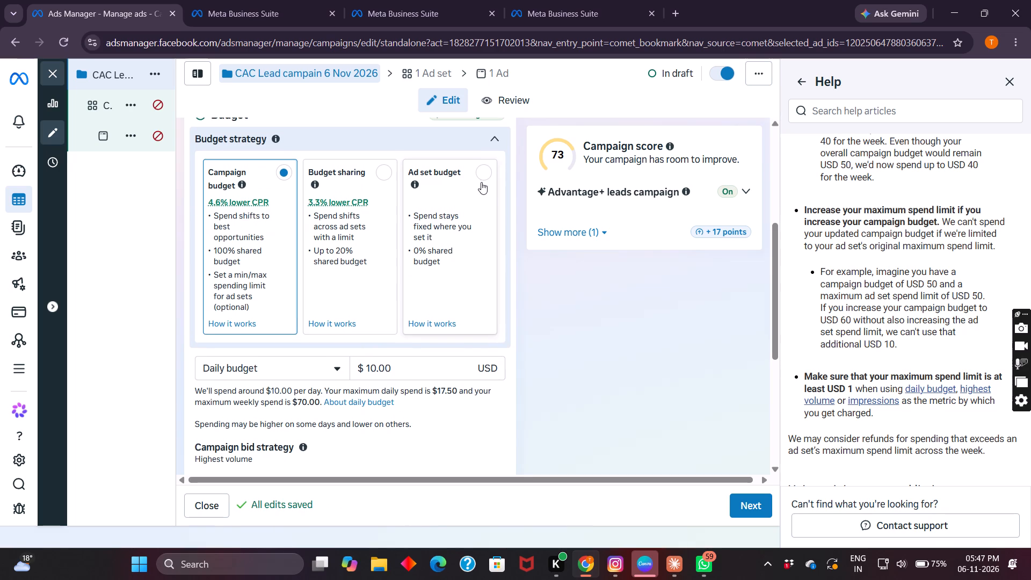
{"action": "scroll", "coordinate": [457, 228], "scroll_direction": "up", "scroll_amount": 1}
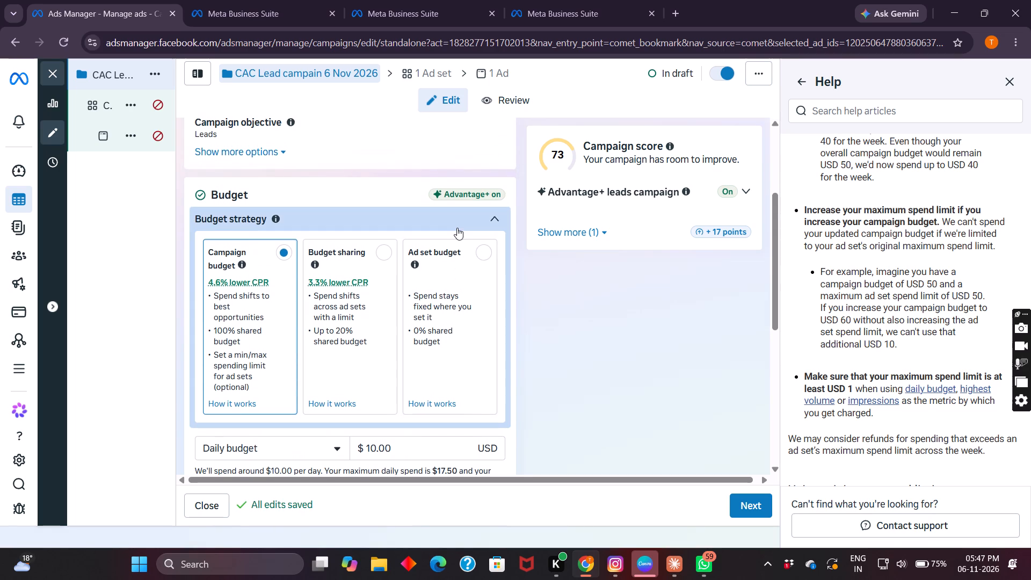
{"action": "scroll", "coordinate": [457, 228], "scroll_direction": "up", "scroll_amount": 1}
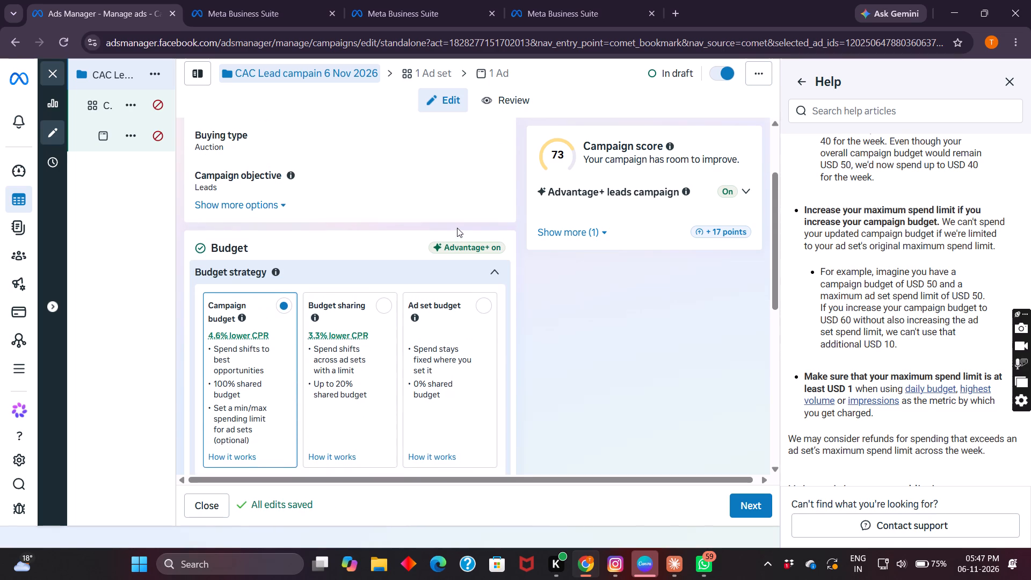
{"action": "scroll", "coordinate": [457, 228], "scroll_direction": "up", "scroll_amount": 2}
{"action": "scroll", "coordinate": [457, 228], "scroll_direction": "down", "scroll_amount": 1}
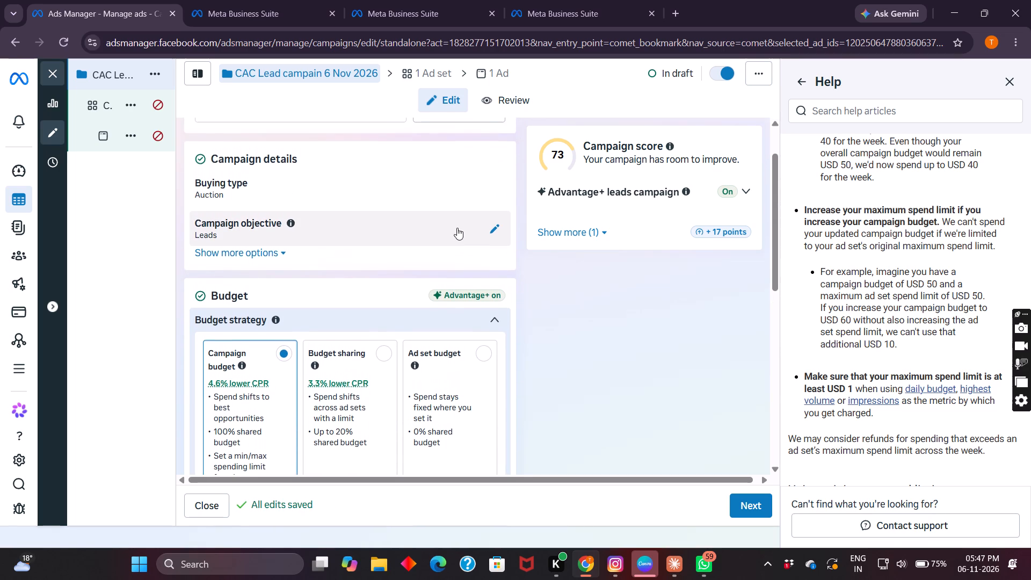
{"action": "scroll", "coordinate": [457, 228], "scroll_direction": "down", "scroll_amount": 3}
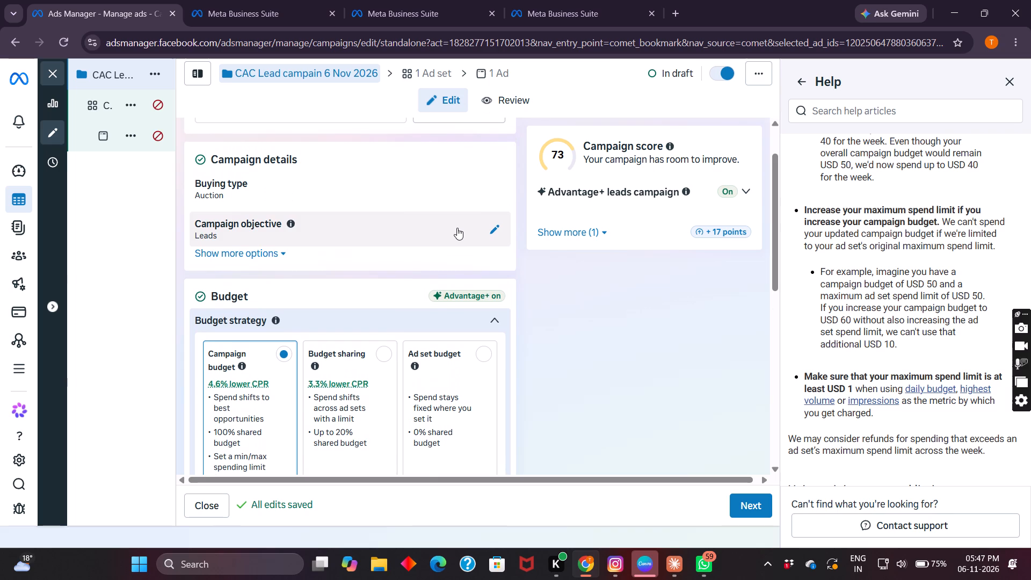
Review the campaign settings from the budget strategy through A/B test and Special Ad Categories, and back to the campaign name.
{"action": "scroll", "coordinate": [457, 228], "scroll_direction": "down", "scroll_amount": 2}
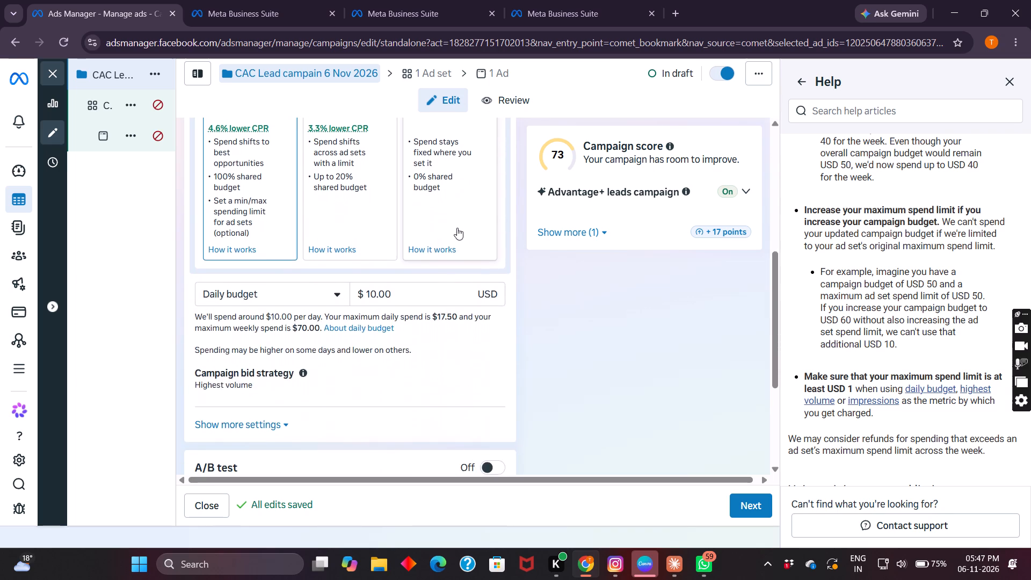
{"action": "scroll", "coordinate": [457, 228], "scroll_direction": "down", "scroll_amount": 2}
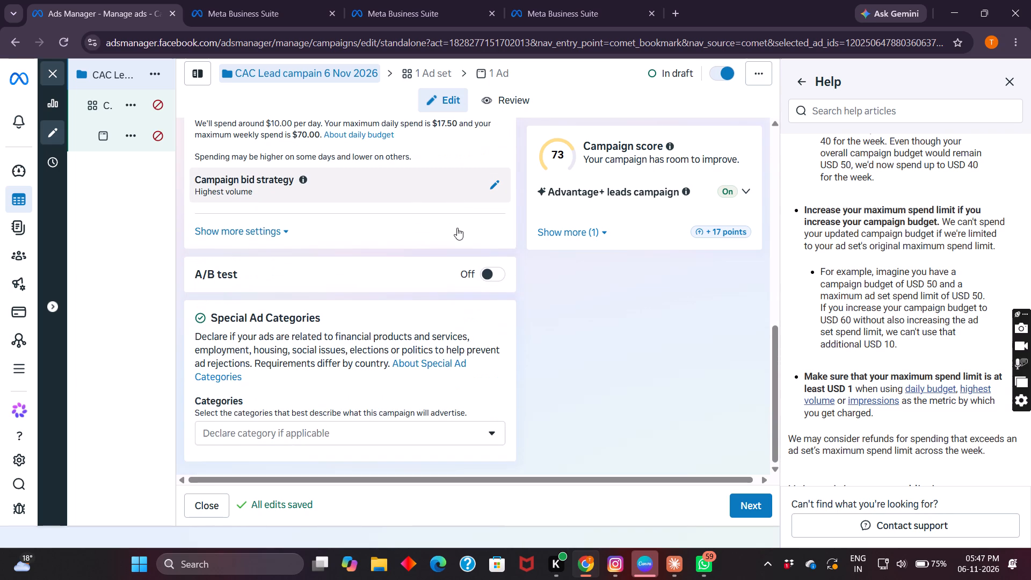
{"action": "scroll", "coordinate": [457, 228], "scroll_direction": "up", "scroll_amount": 2}
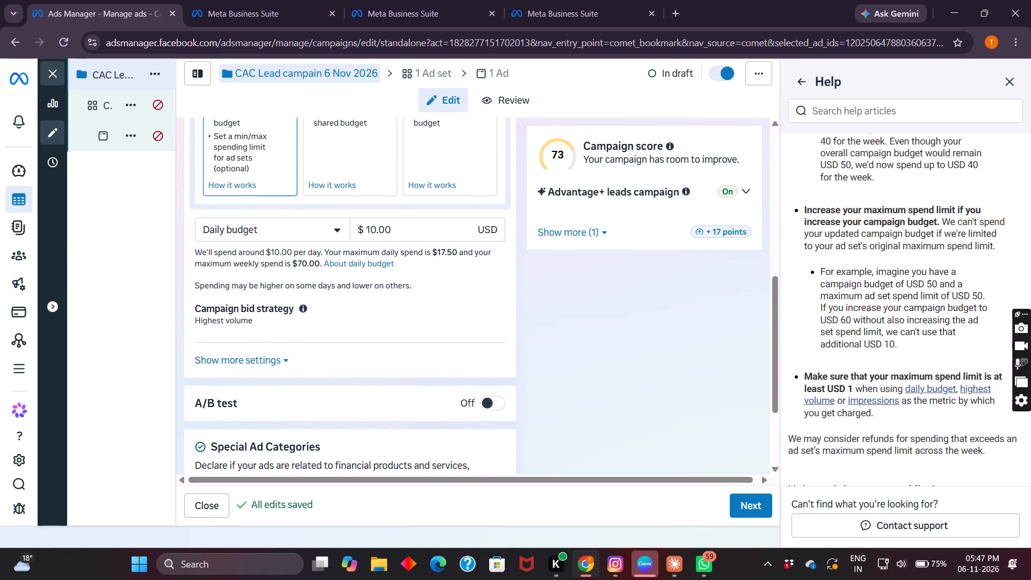
{"action": "scroll", "coordinate": [457, 228], "scroll_direction": "up", "scroll_amount": 3}
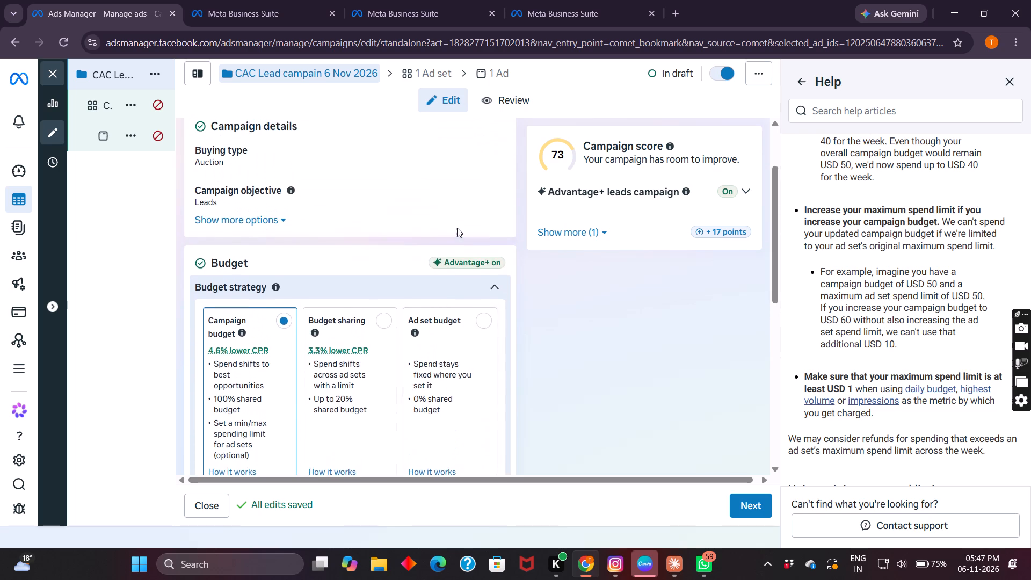
{"action": "scroll", "coordinate": [457, 228], "scroll_direction": "up", "scroll_amount": 2}
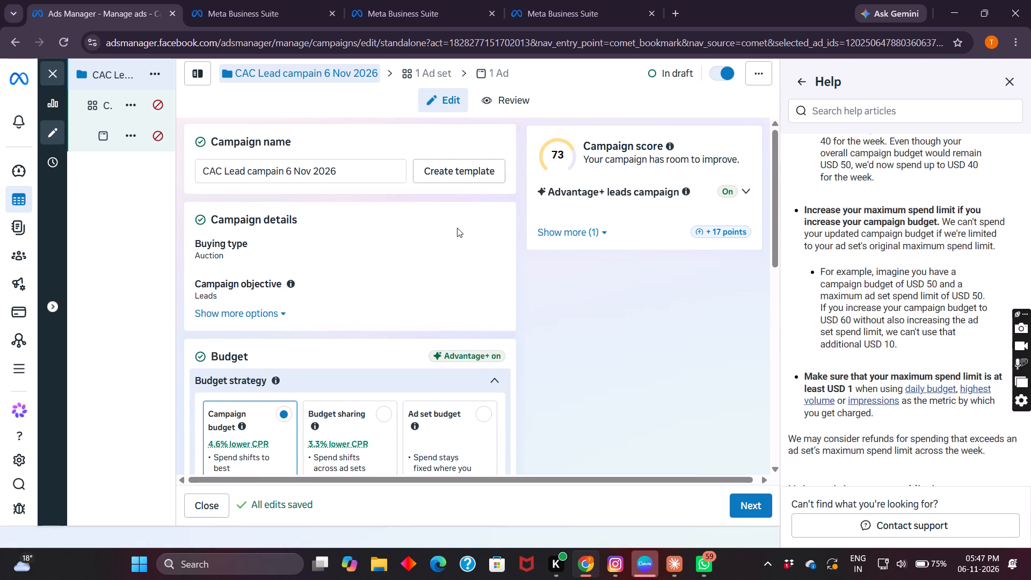
Open the help article about daily budget from the campaign's Budget section.
{"action": "scroll", "coordinate": [457, 228], "scroll_direction": "down", "scroll_amount": 2}
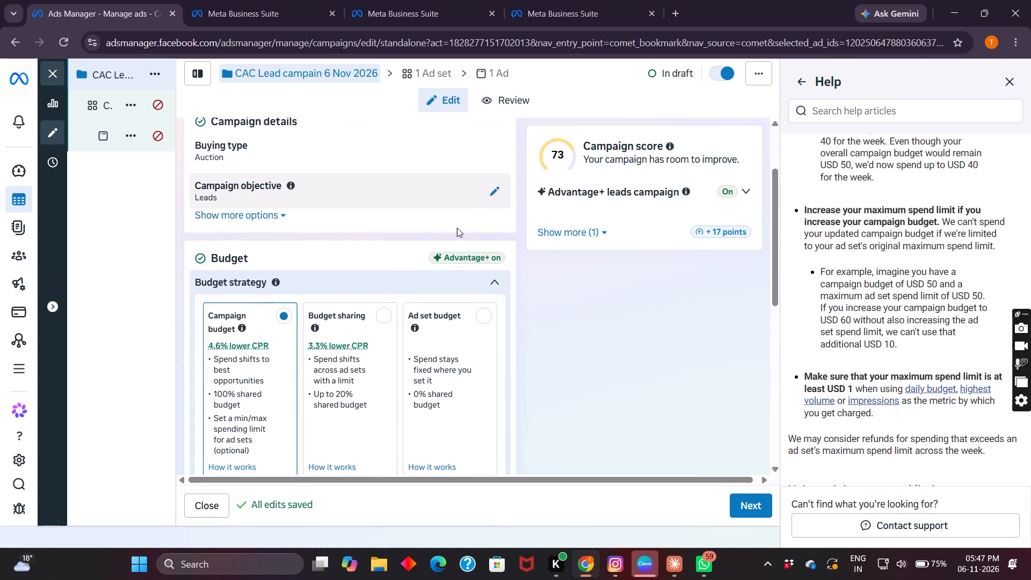
{"action": "scroll", "coordinate": [457, 228], "scroll_direction": "down", "scroll_amount": 2}
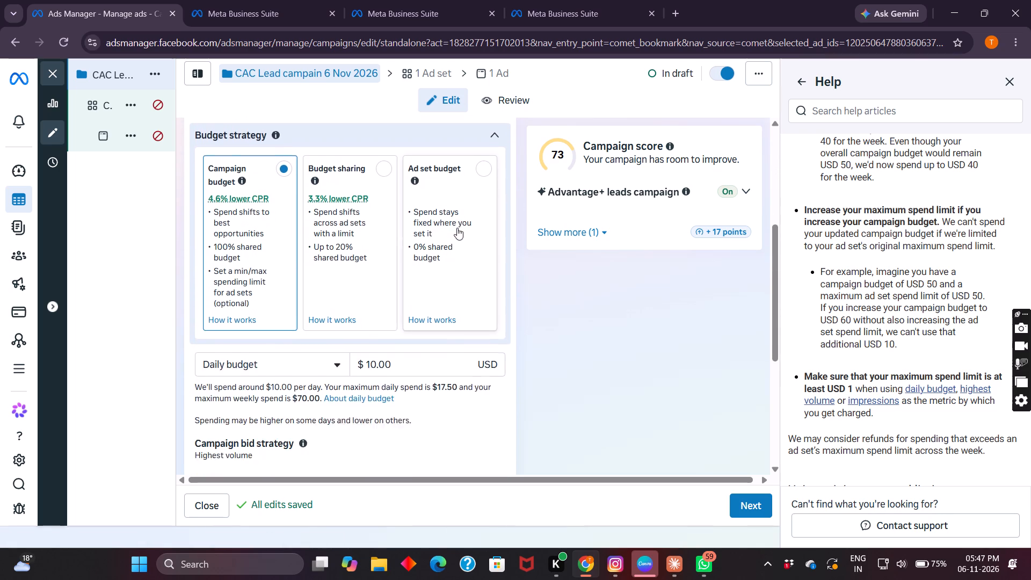
{"action": "scroll", "coordinate": [457, 228], "scroll_direction": "down", "scroll_amount": 1}
{"action": "left_click", "coordinate": [361, 363]}
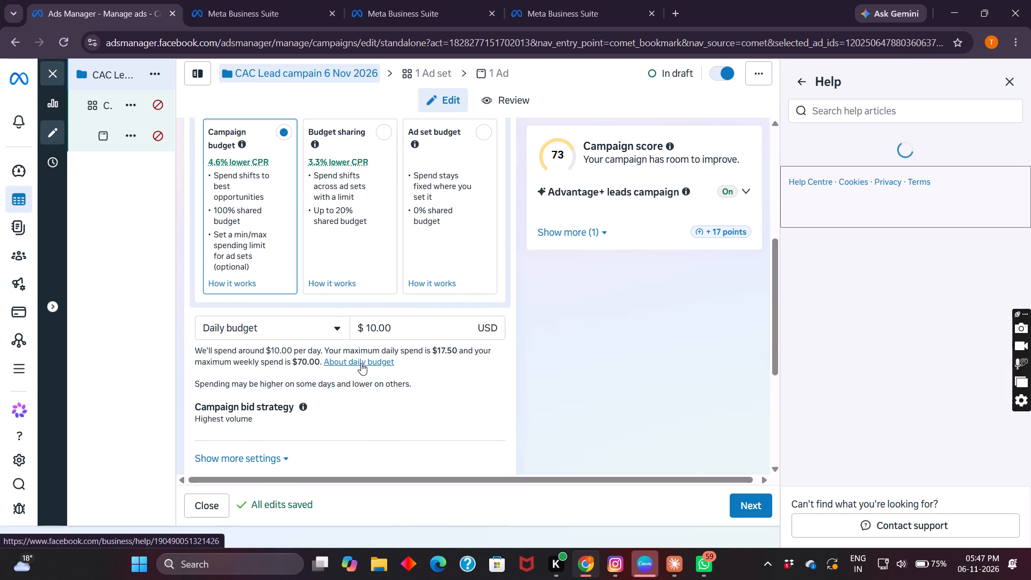
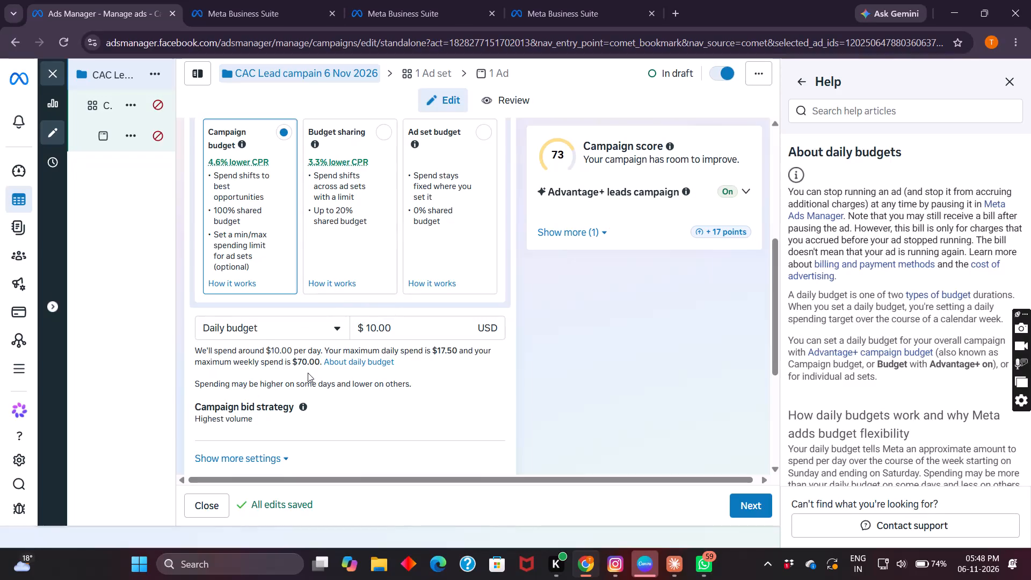
Expand the campaign bid strategy setting in the Budget section.
{"action": "scroll", "coordinate": [308, 373], "scroll_direction": "down", "scroll_amount": 1}
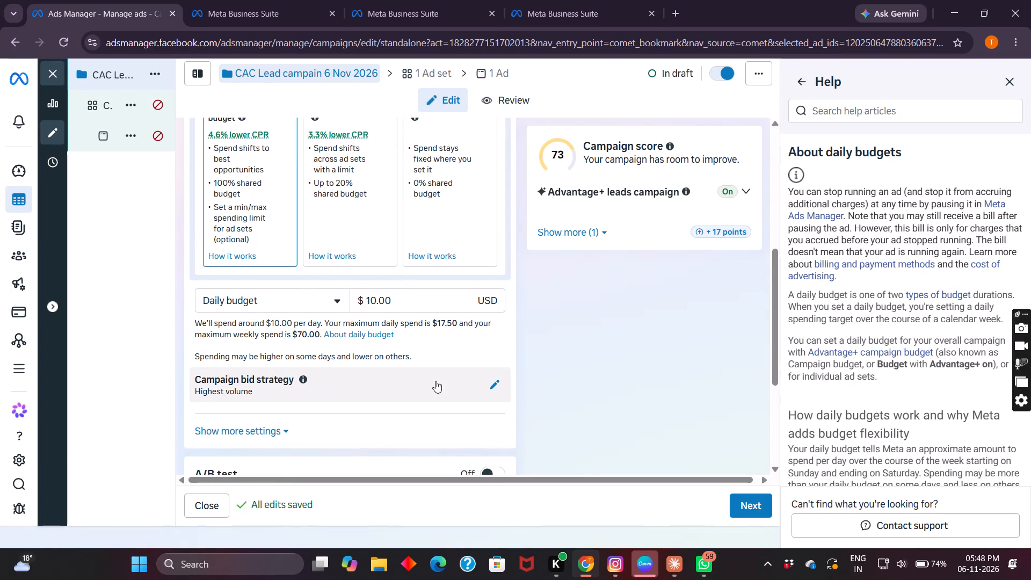
{"action": "left_click", "coordinate": [492, 386]}
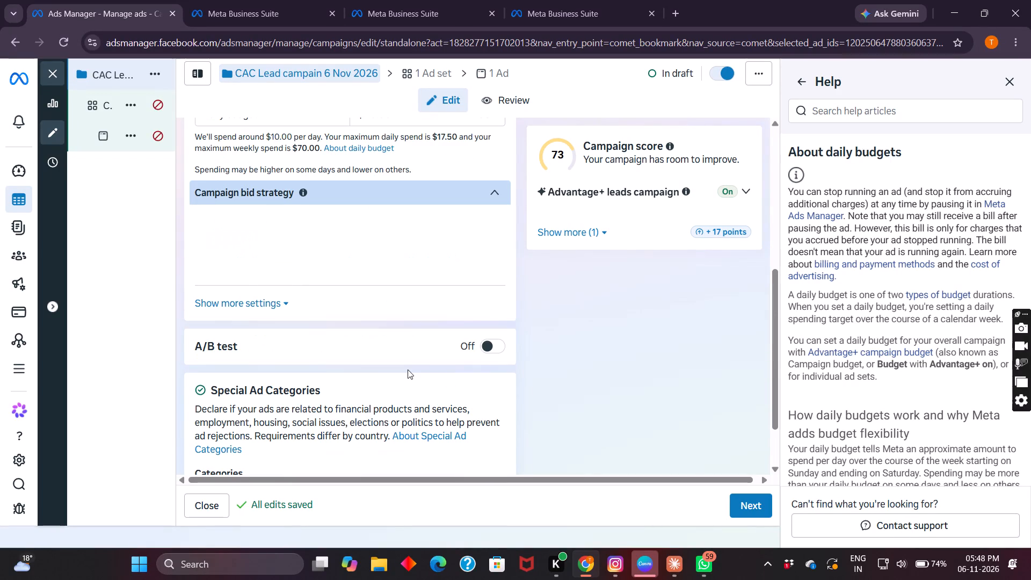
View the available budget types for the campaign's budget.
{"action": "scroll", "coordinate": [408, 369], "scroll_direction": "up", "scroll_amount": 3}
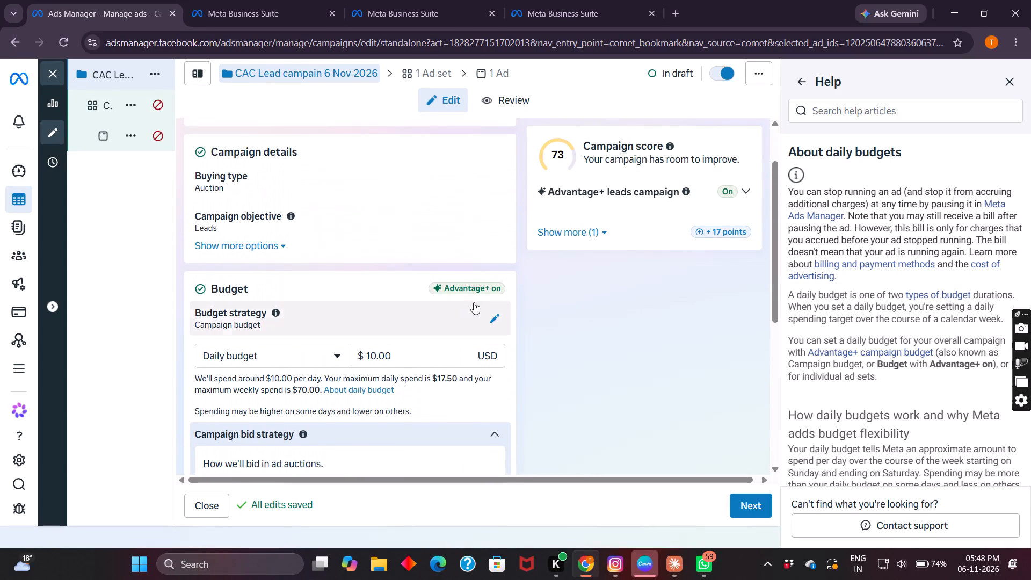
{"action": "left_click_drag", "start_coordinate": [473, 287], "coordinate": [477, 322]}
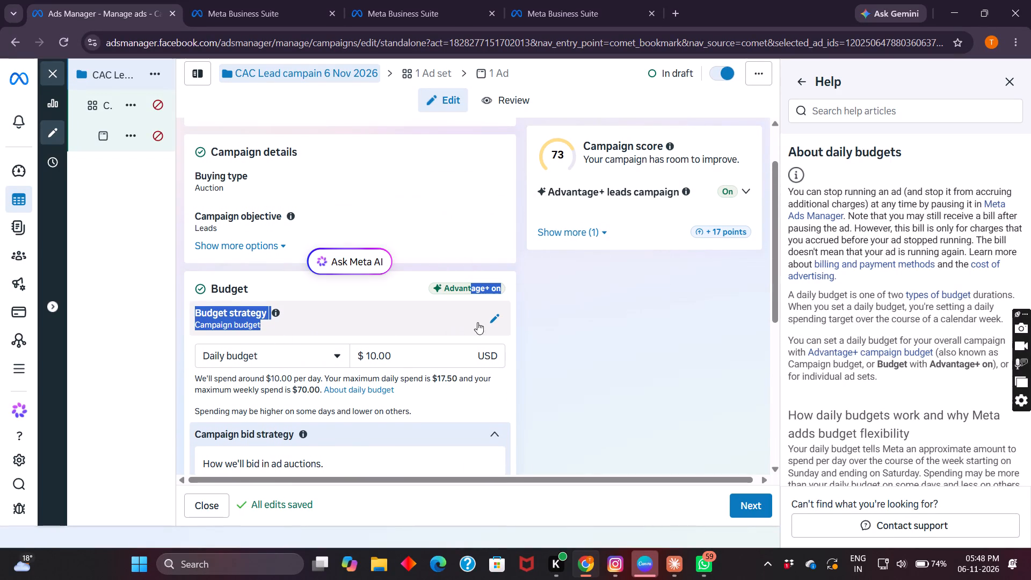
{"action": "left_click_drag", "start_coordinate": [477, 322], "coordinate": [496, 321]}
{"action": "left_click", "coordinate": [543, 331]}
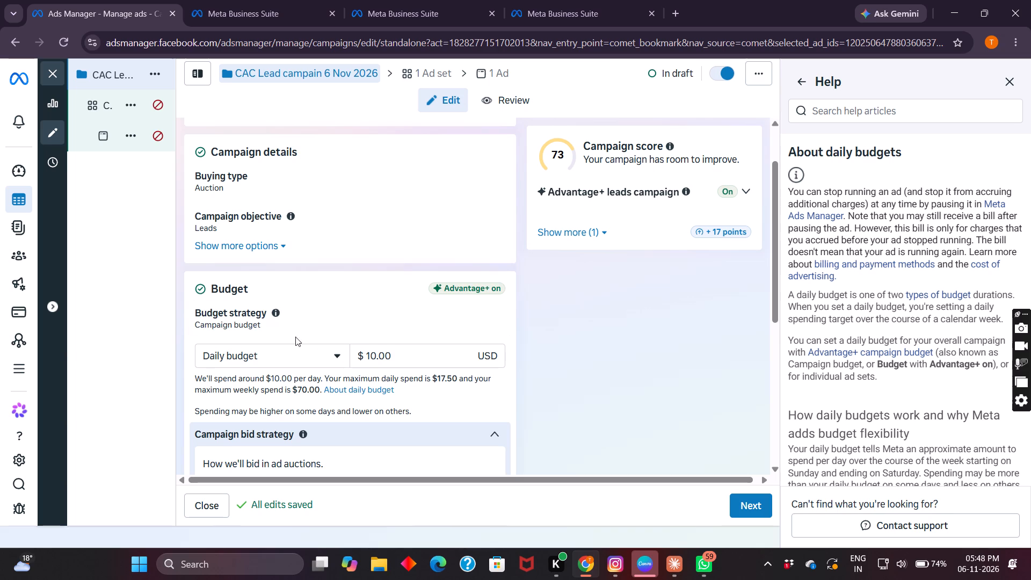
{"action": "left_click", "coordinate": [336, 354]}
{"action": "scroll", "coordinate": [336, 354], "scroll_direction": "down", "scroll_amount": 1}
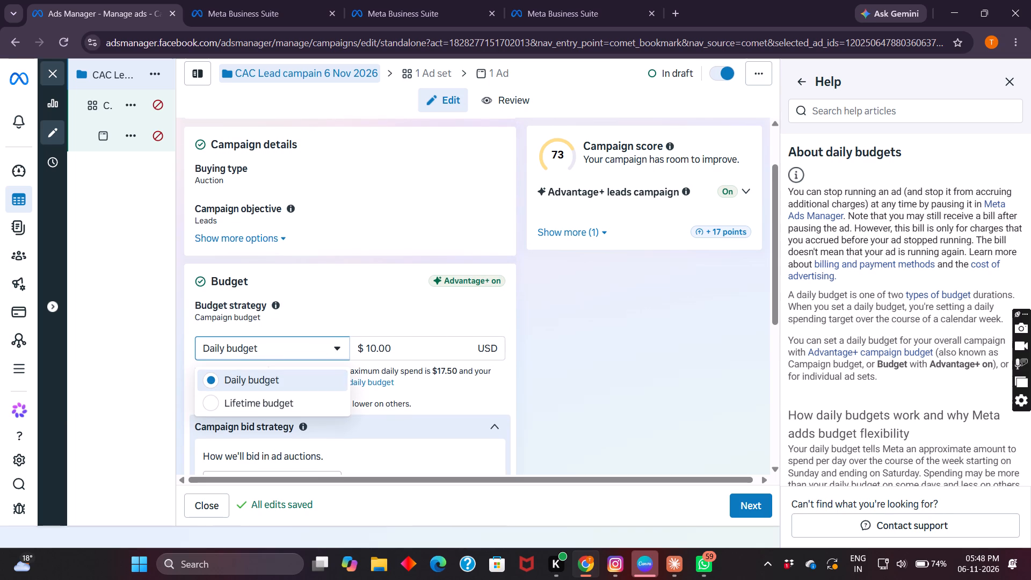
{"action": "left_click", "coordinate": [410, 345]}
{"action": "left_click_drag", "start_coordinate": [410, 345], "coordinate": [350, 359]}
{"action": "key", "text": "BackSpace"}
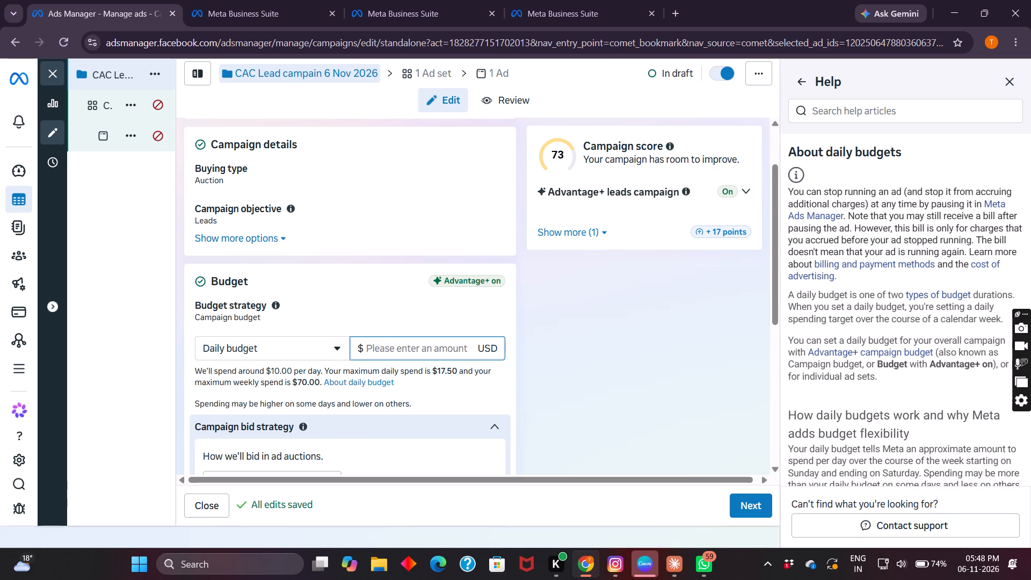
View the bidding options available for the campaign bid strategy, leaving the selection as it is.
{"action": "scroll", "coordinate": [350, 359], "scroll_direction": "down", "scroll_amount": 1}
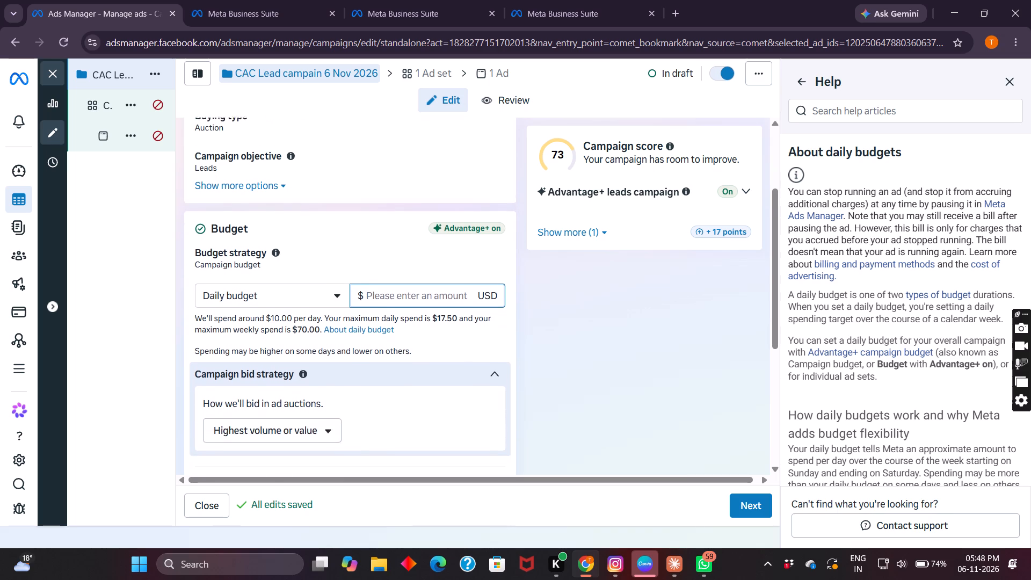
{"action": "scroll", "coordinate": [350, 359], "scroll_direction": "down", "scroll_amount": 2}
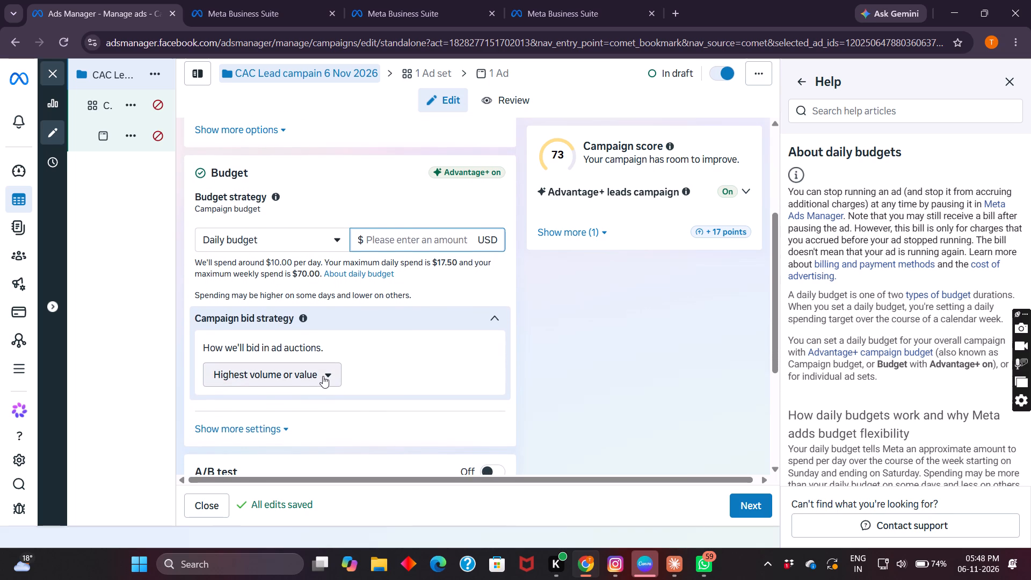
{"action": "left_click", "coordinate": [324, 375]}
{"action": "left_click", "coordinate": [553, 382]}
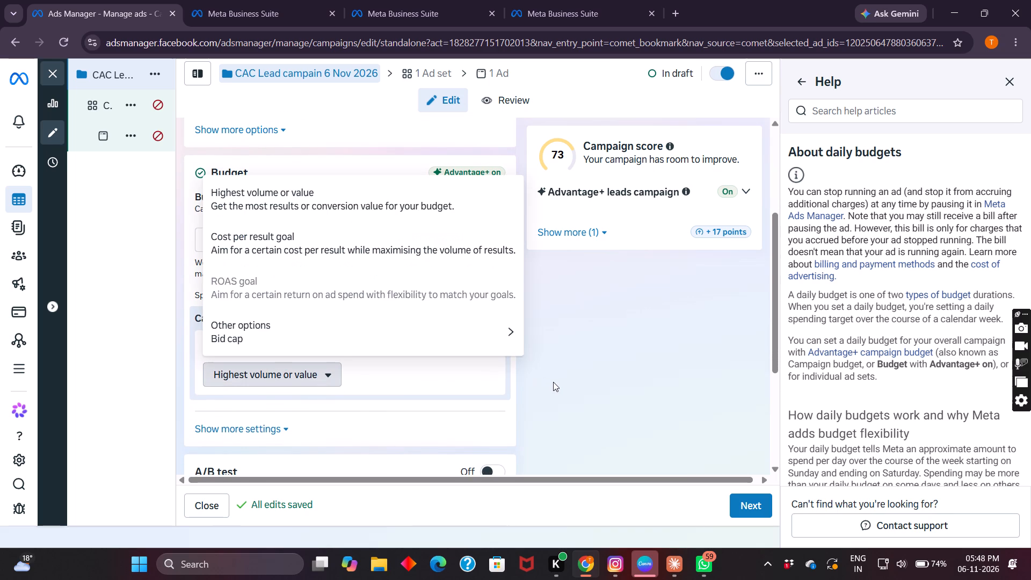
Review the campaign name, details and Budget section, examining the daily budget's spending explanation up close.
{"action": "scroll", "coordinate": [441, 236], "scroll_direction": "up", "scroll_amount": 3}
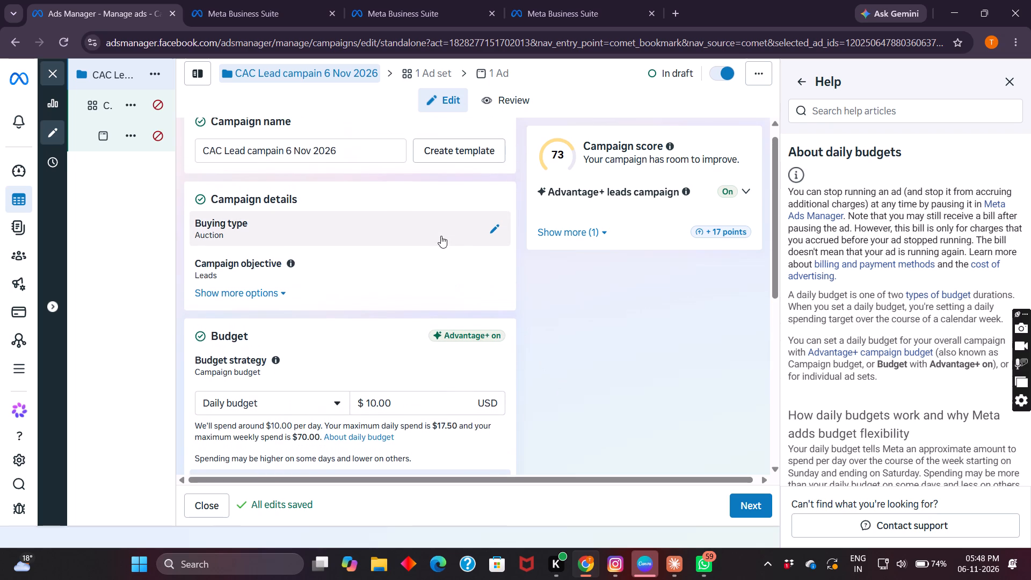
{"action": "scroll", "coordinate": [441, 236], "scroll_direction": "up", "scroll_amount": 1}
{"action": "scroll", "coordinate": [441, 236], "scroll_direction": "down", "scroll_amount": 1}
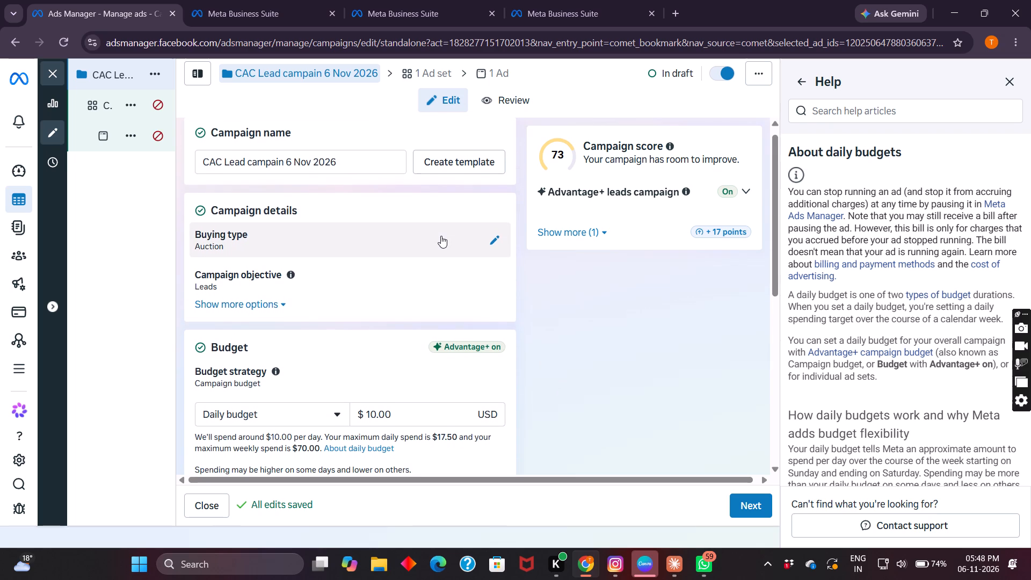
{"action": "scroll", "coordinate": [441, 236], "scroll_direction": "down", "scroll_amount": 2}
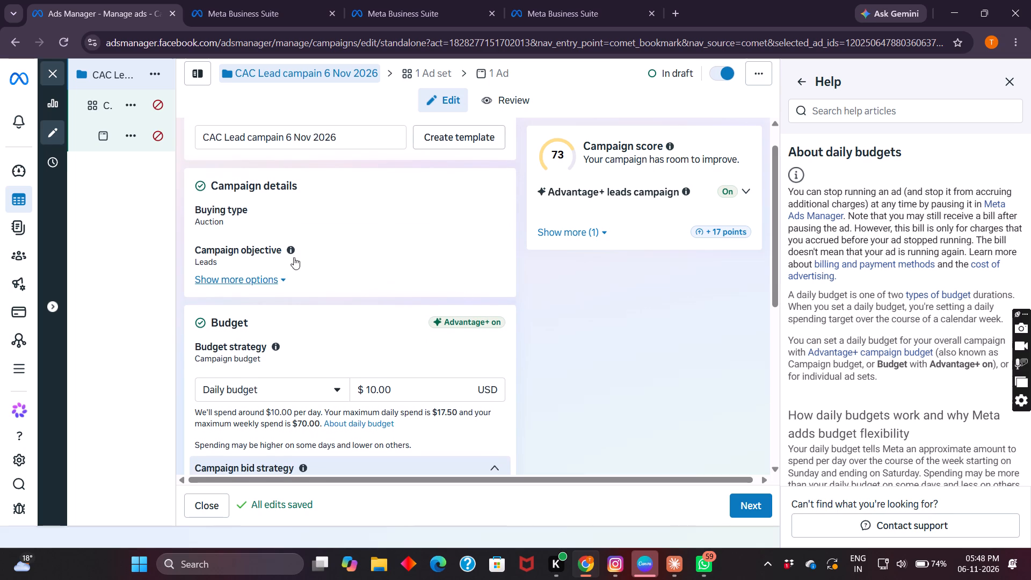
{"action": "scroll", "coordinate": [289, 291], "scroll_direction": "up", "scroll_amount": 1}
{"action": "scroll", "coordinate": [289, 291], "scroll_direction": "down", "scroll_amount": 2}
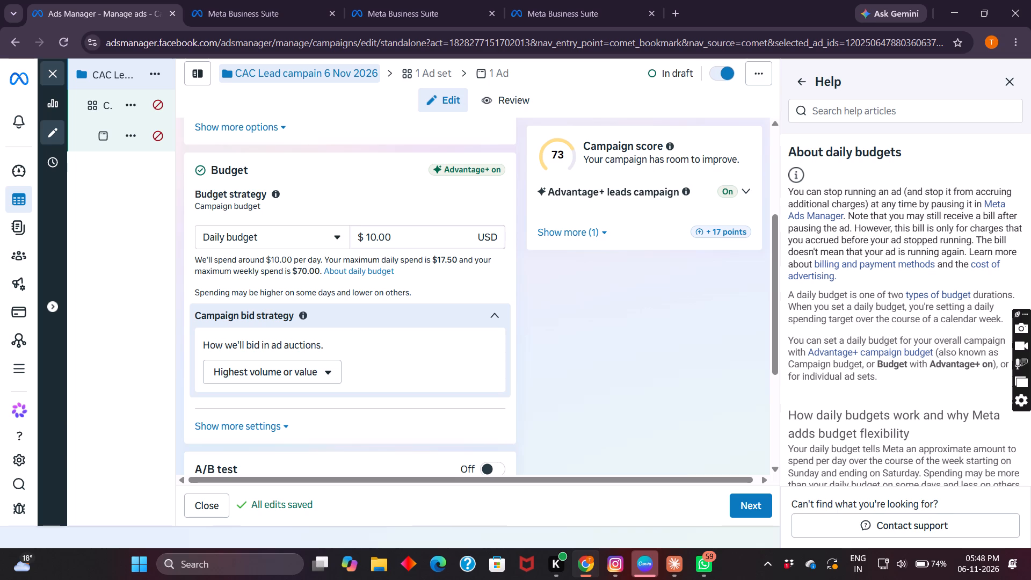
{"action": "scroll", "coordinate": [691, 314], "scroll_direction": "down", "scroll_amount": 1}
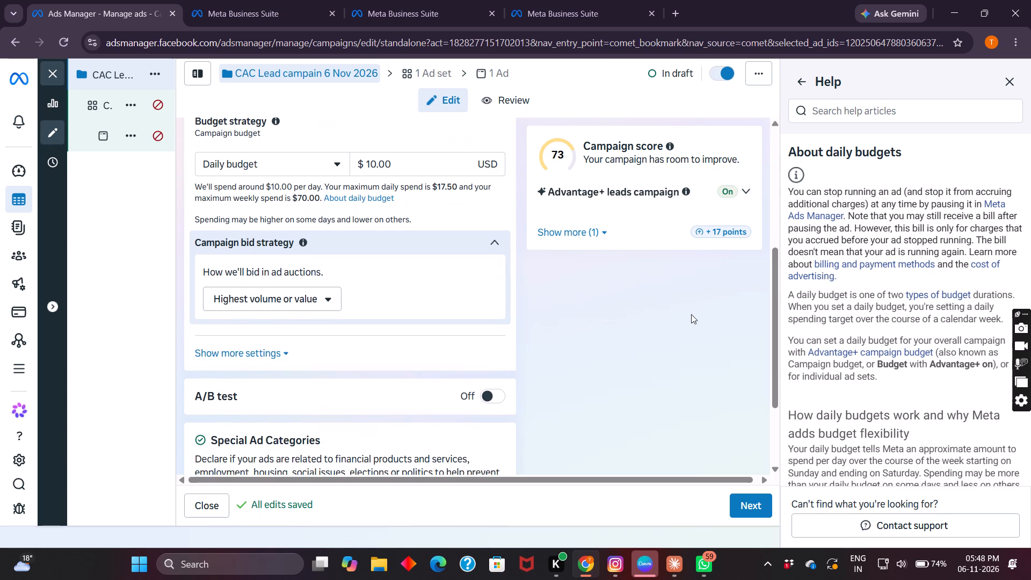
{"action": "scroll", "coordinate": [477, 352], "scroll_direction": "down", "scroll_amount": 3}
{"action": "scroll", "coordinate": [477, 352], "scroll_direction": "up", "scroll_amount": 3}
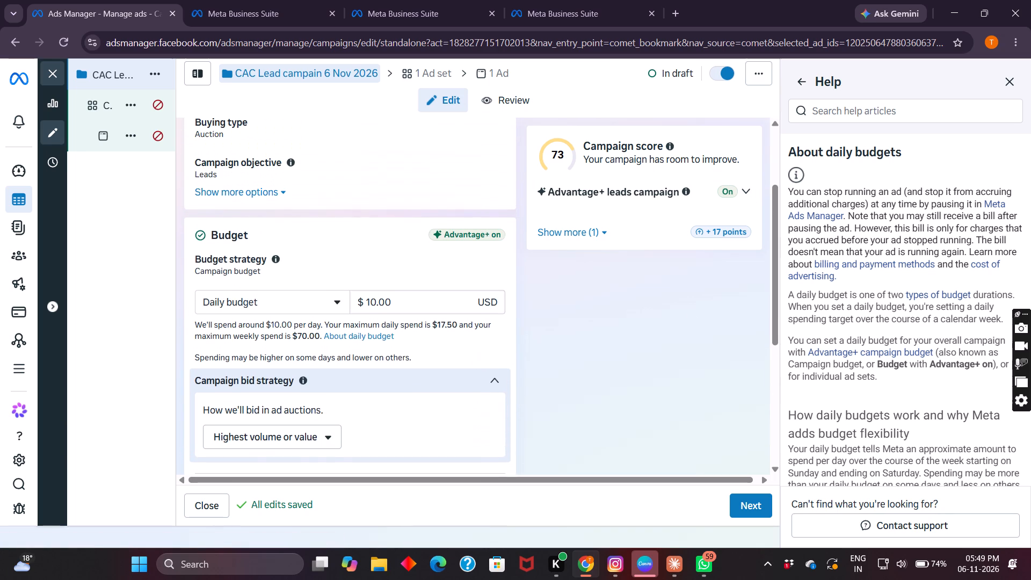
{"action": "scroll", "coordinate": [490, 308], "scroll_direction": "right", "scroll_amount": 2}
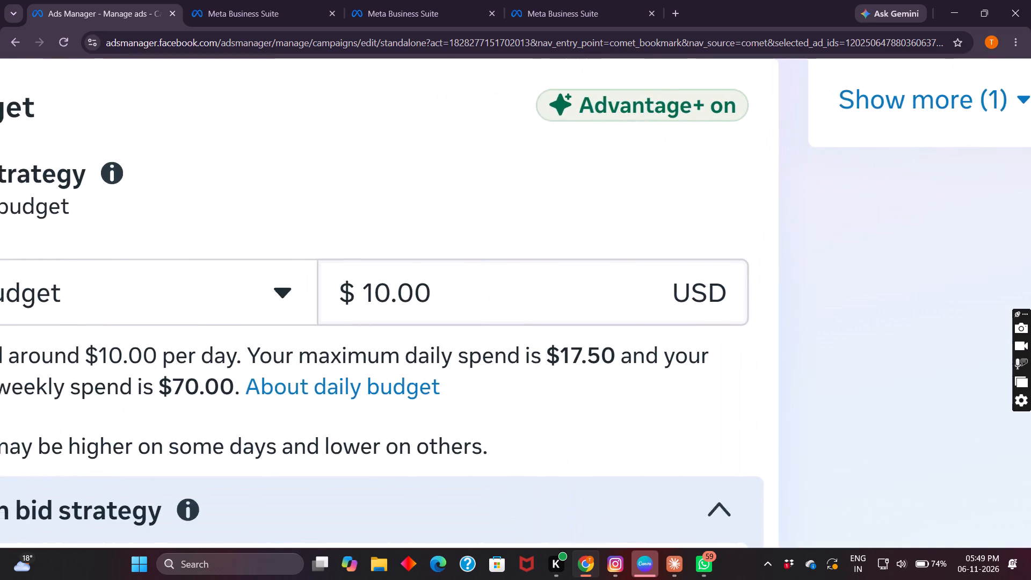
{"action": "scroll", "coordinate": [490, 308], "scroll_direction": "right", "scroll_amount": 2}
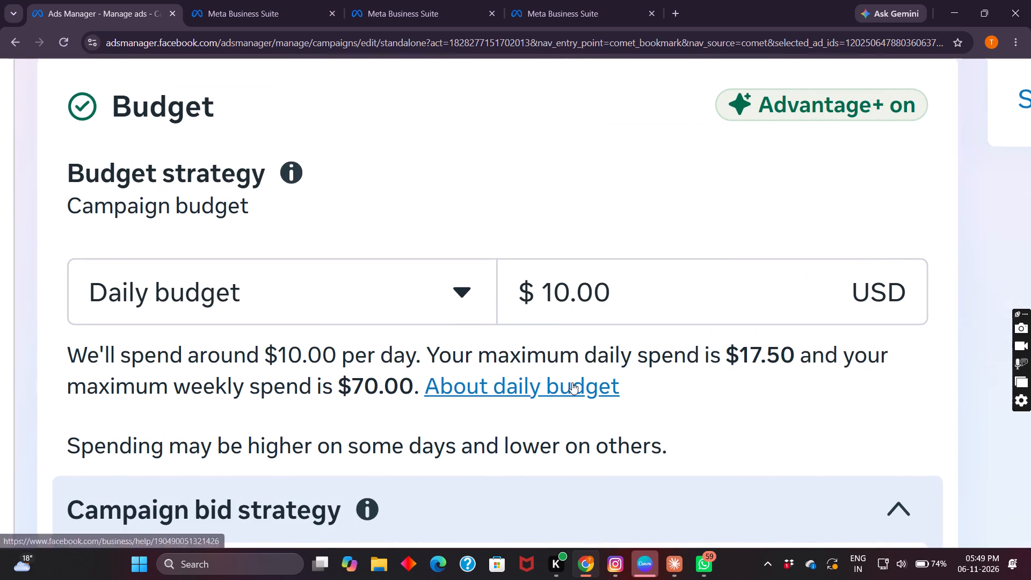
{"action": "scroll", "coordinate": [572, 382], "scroll_direction": "left", "scroll_amount": 2}
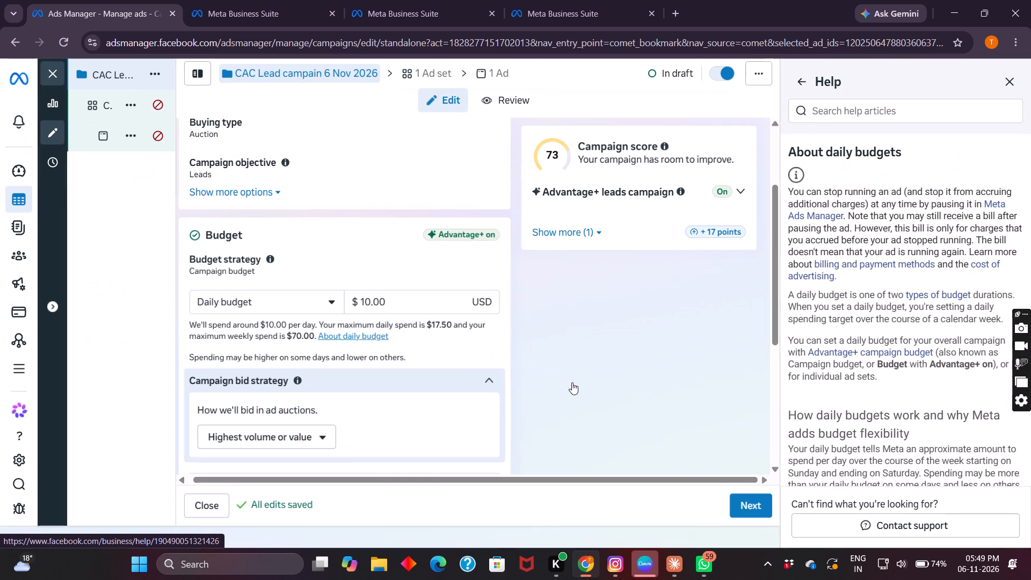
{"action": "scroll", "coordinate": [48, 335], "scroll_direction": "right", "scroll_amount": 1}
Review the remaining campaign settings, covering bid strategy, A/B test and Special Ad Categories.
{"action": "scroll", "coordinate": [149, 337], "scroll_direction": "down", "scroll_amount": 2}
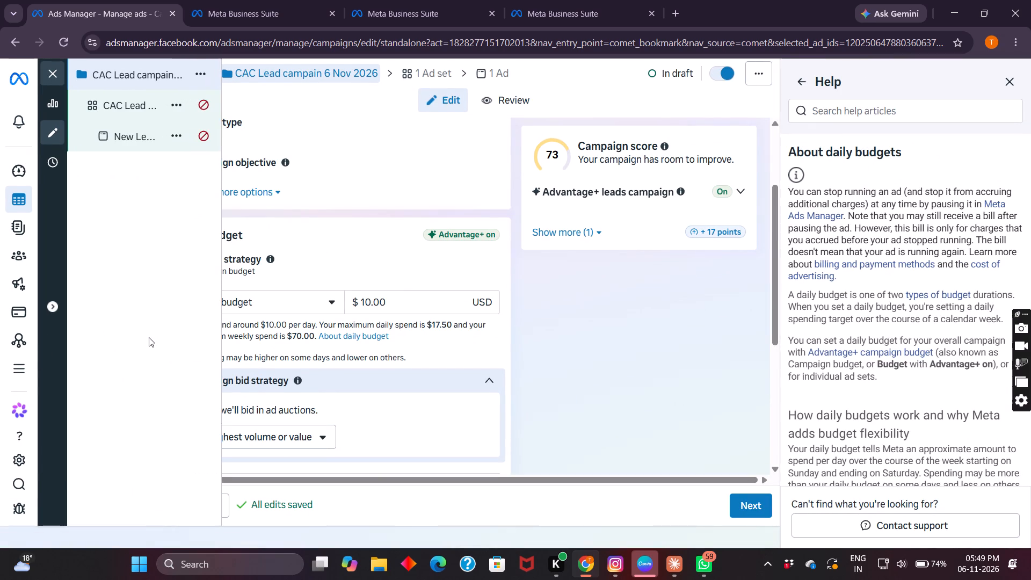
{"action": "scroll", "coordinate": [425, 388], "scroll_direction": "down", "scroll_amount": 7}
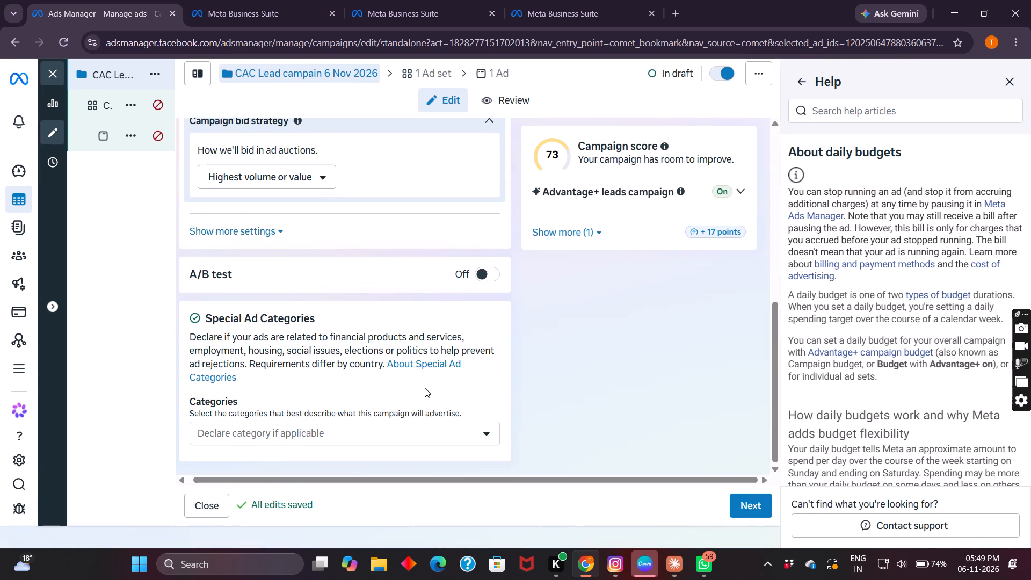
{"action": "scroll", "coordinate": [633, 358], "scroll_direction": "up", "scroll_amount": 4}
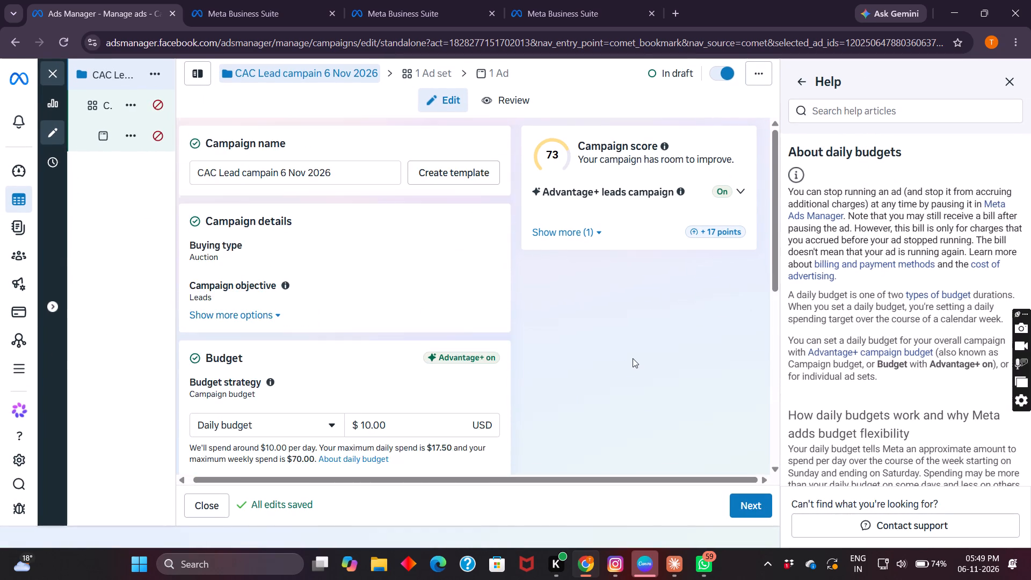
{"action": "scroll", "coordinate": [633, 358], "scroll_direction": "down", "scroll_amount": 5}
{"action": "scroll", "coordinate": [491, 275], "scroll_direction": "down", "scroll_amount": 1}
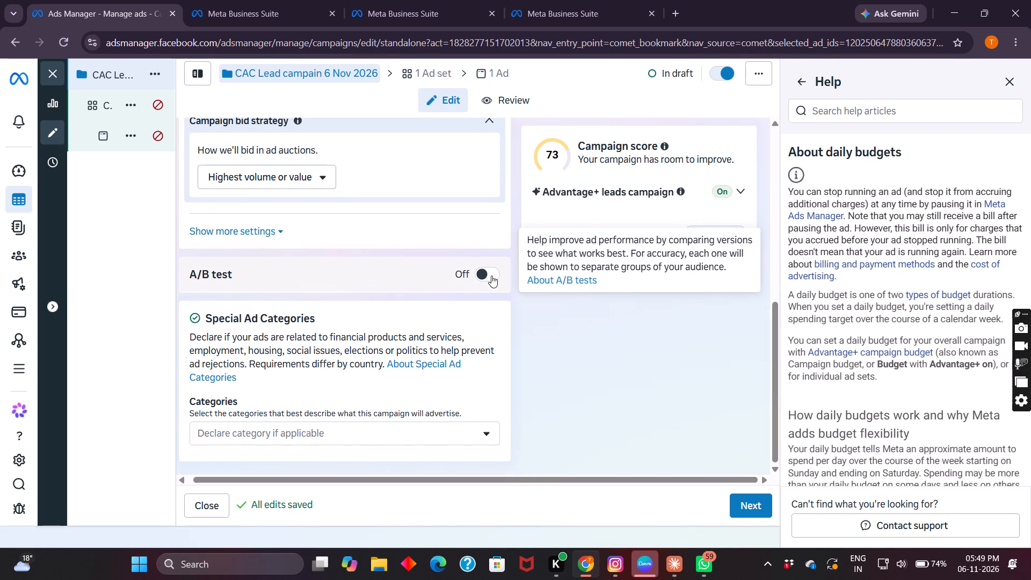
{"action": "scroll", "coordinate": [491, 275], "scroll_direction": "up", "scroll_amount": 2}
{"action": "scroll", "coordinate": [491, 275], "scroll_direction": "down", "scroll_amount": 1}
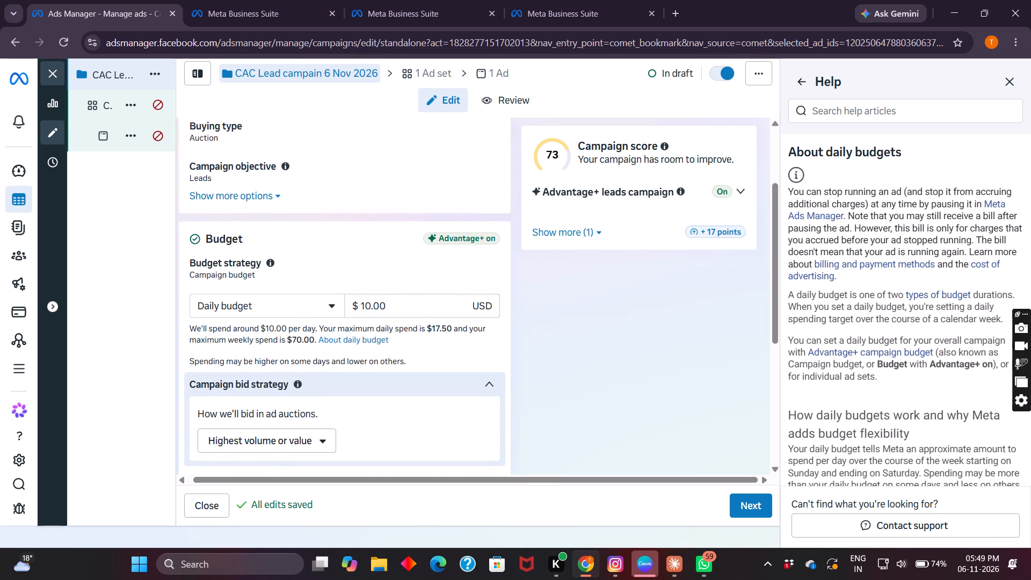
{"action": "scroll", "coordinate": [491, 275], "scroll_direction": "down", "scroll_amount": 2}
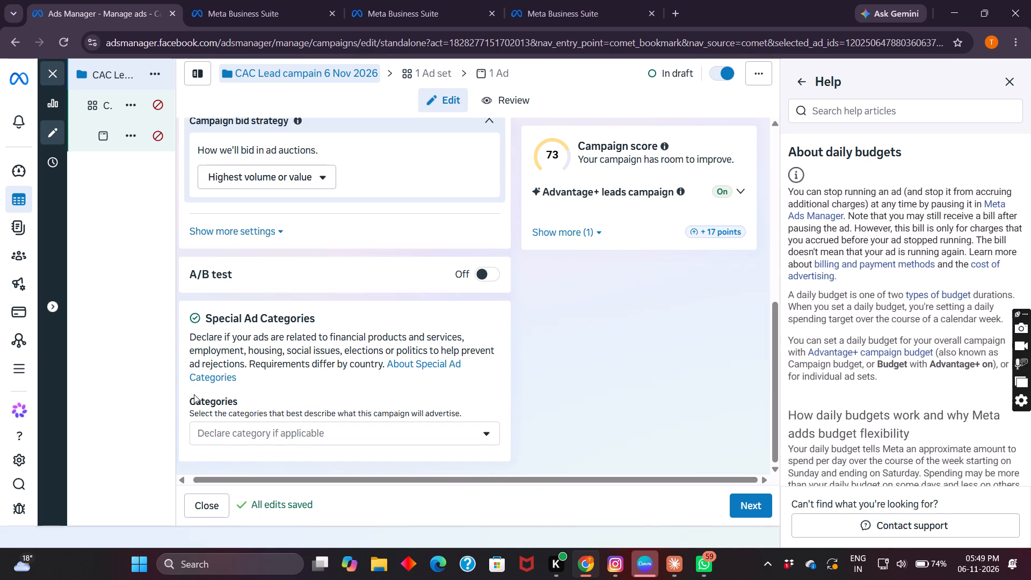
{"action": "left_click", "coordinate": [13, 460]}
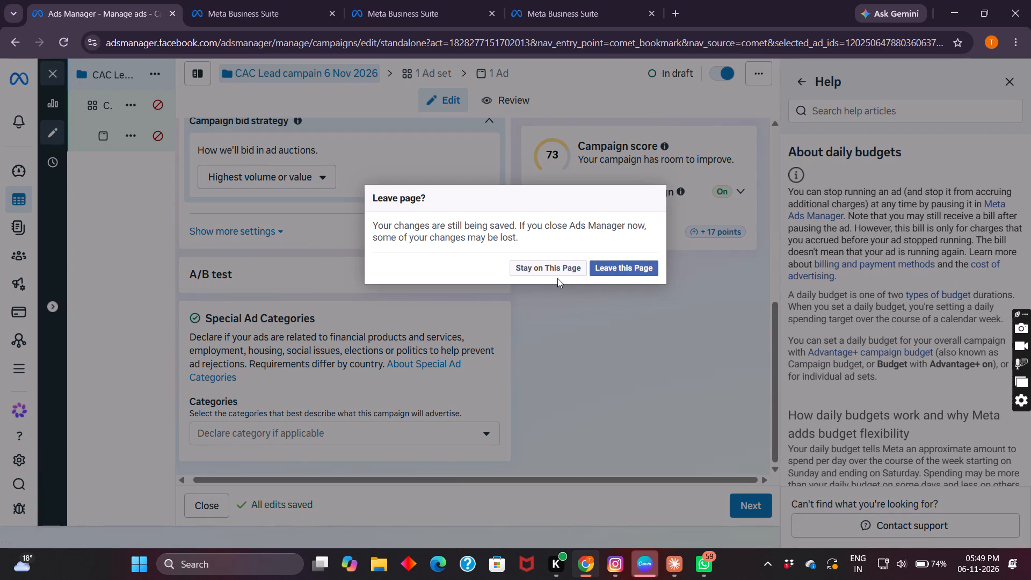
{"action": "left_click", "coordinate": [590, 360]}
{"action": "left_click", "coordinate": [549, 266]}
Leave the campaign editor and open the ad account's Billing and payments page.
{"action": "left_click", "coordinate": [11, 312]}
{"action": "left_click", "coordinate": [564, 264]}
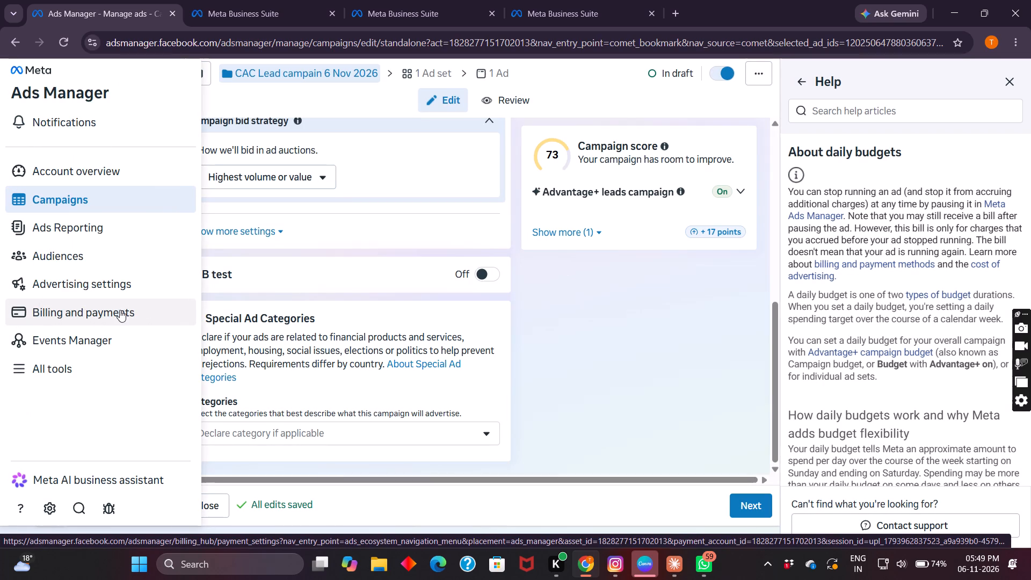
{"action": "left_click", "coordinate": [120, 310]}
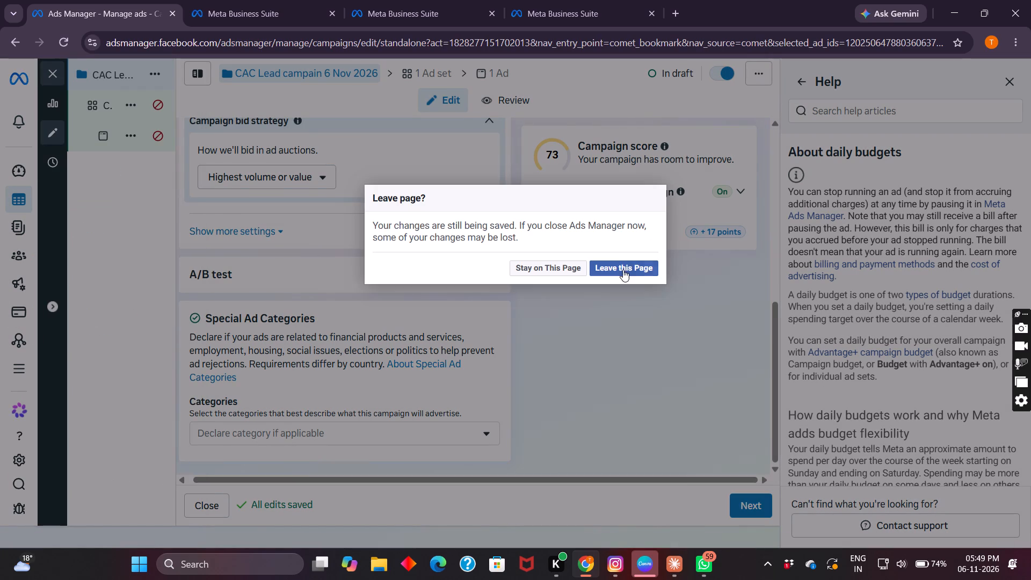
{"action": "left_click", "coordinate": [622, 270]}
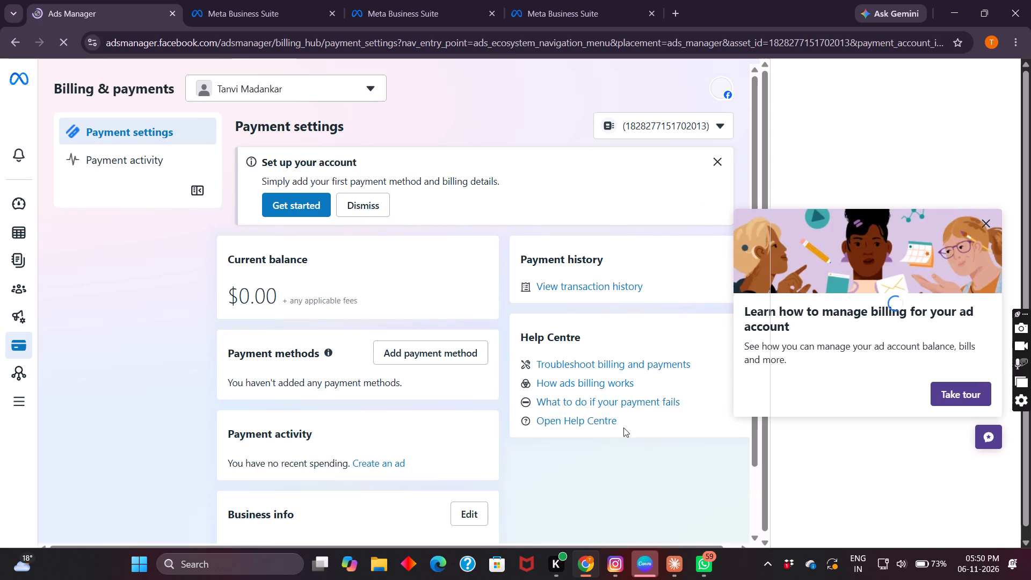
Look over the personal account's payment settings and switch Billing & payments to the coneandcurvee business portfolio.
{"action": "scroll", "coordinate": [418, 408], "scroll_direction": "down", "scroll_amount": 3}
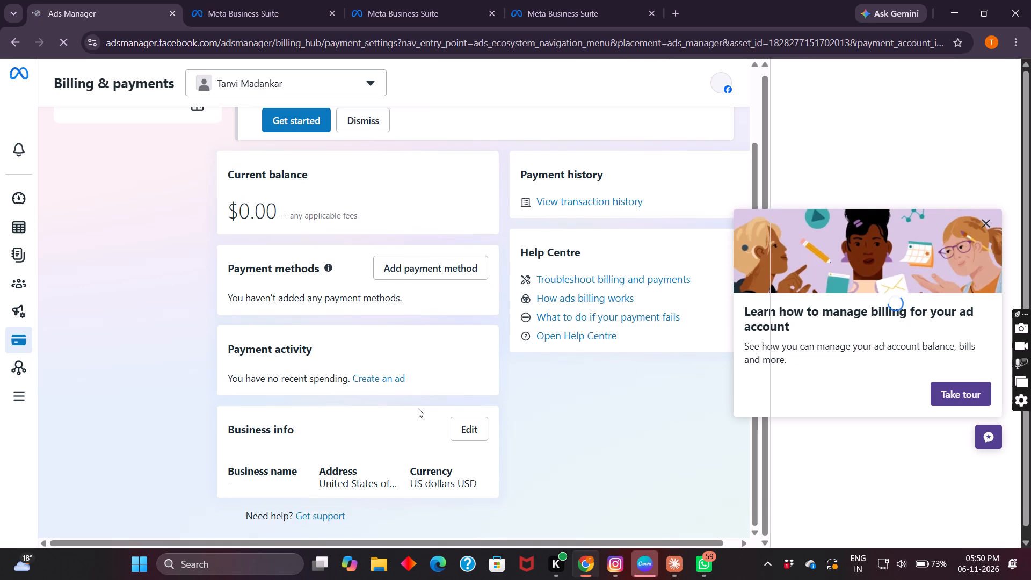
{"action": "scroll", "coordinate": [418, 408], "scroll_direction": "up", "scroll_amount": 3}
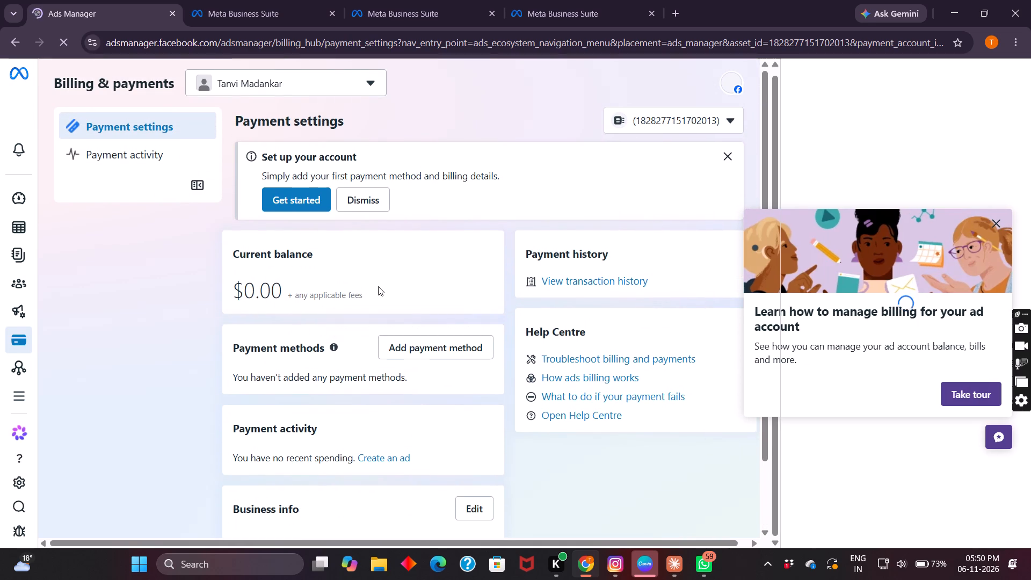
{"action": "left_click", "coordinate": [369, 83]}
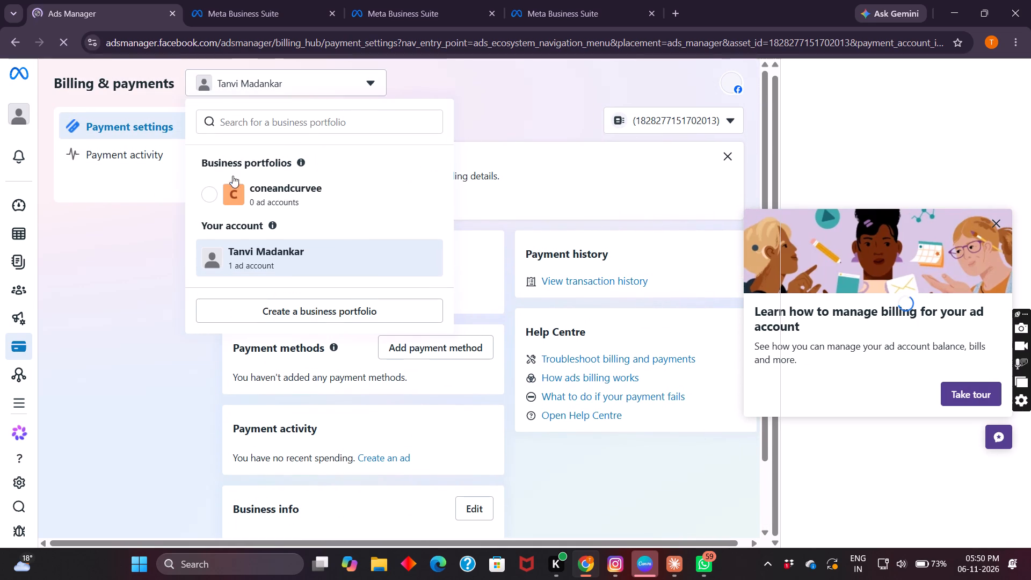
{"action": "left_click", "coordinate": [212, 198]}
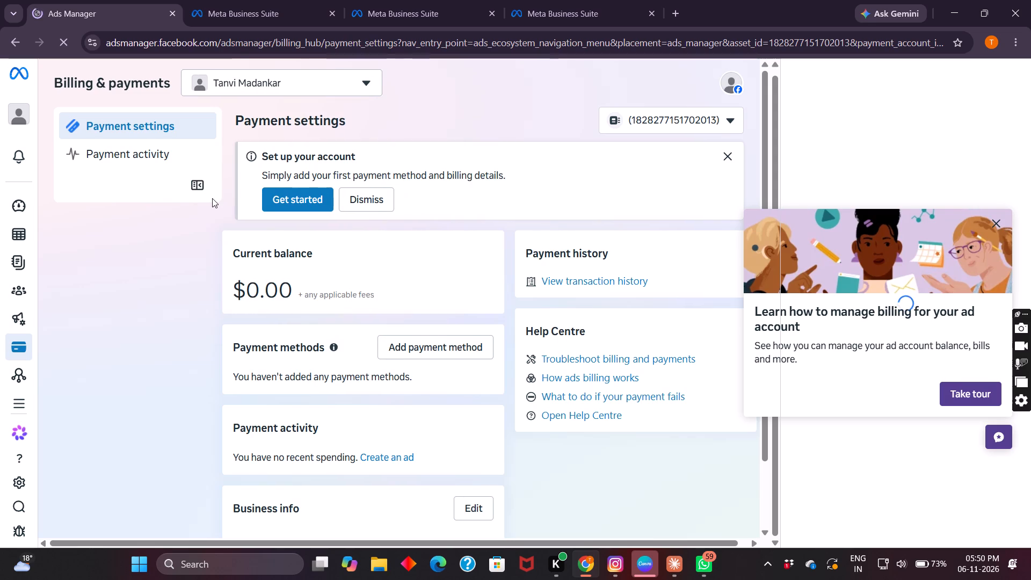
{"action": "scroll", "coordinate": [221, 313], "scroll_direction": "down", "scroll_amount": 3}
{"action": "scroll", "coordinate": [272, 383], "scroll_direction": "down", "scroll_amount": 1}
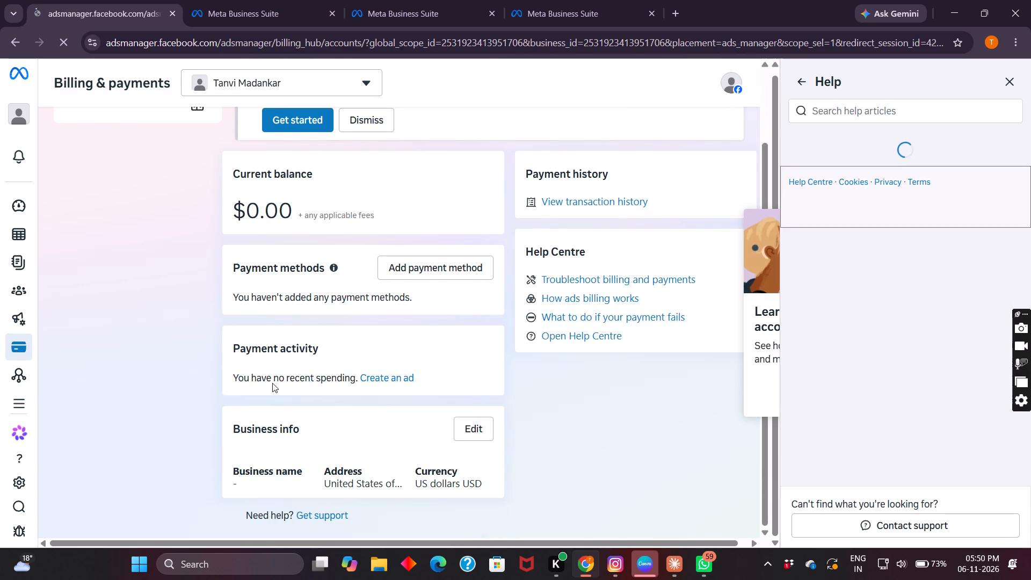
{"action": "scroll", "coordinate": [272, 383], "scroll_direction": "down", "scroll_amount": 1}
{"action": "scroll", "coordinate": [272, 383], "scroll_direction": "up", "scroll_amount": 4}
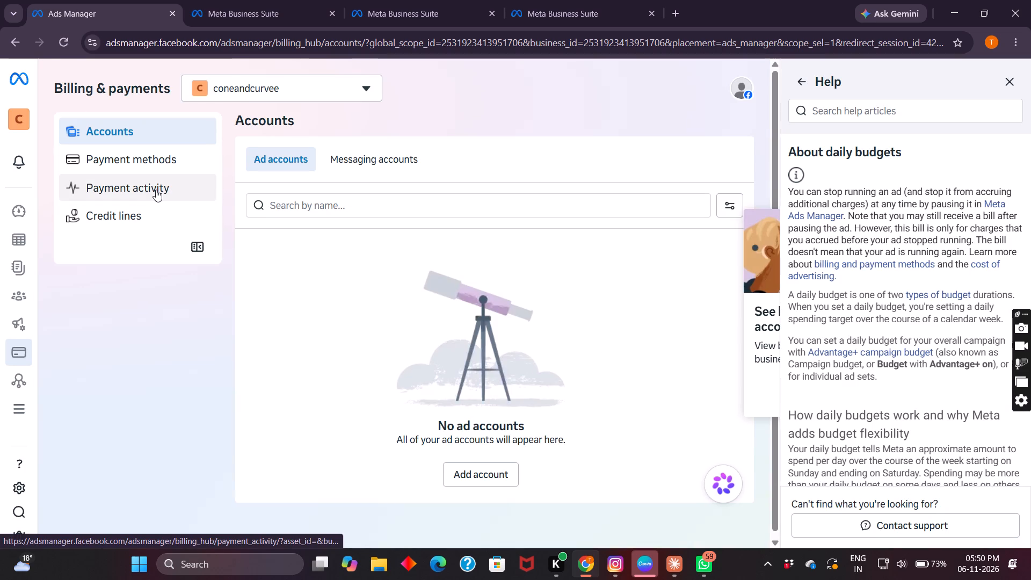
Check the payment activity page for the coneandcurvee portfolio's ad accounts.
{"action": "left_click", "coordinate": [156, 190]}
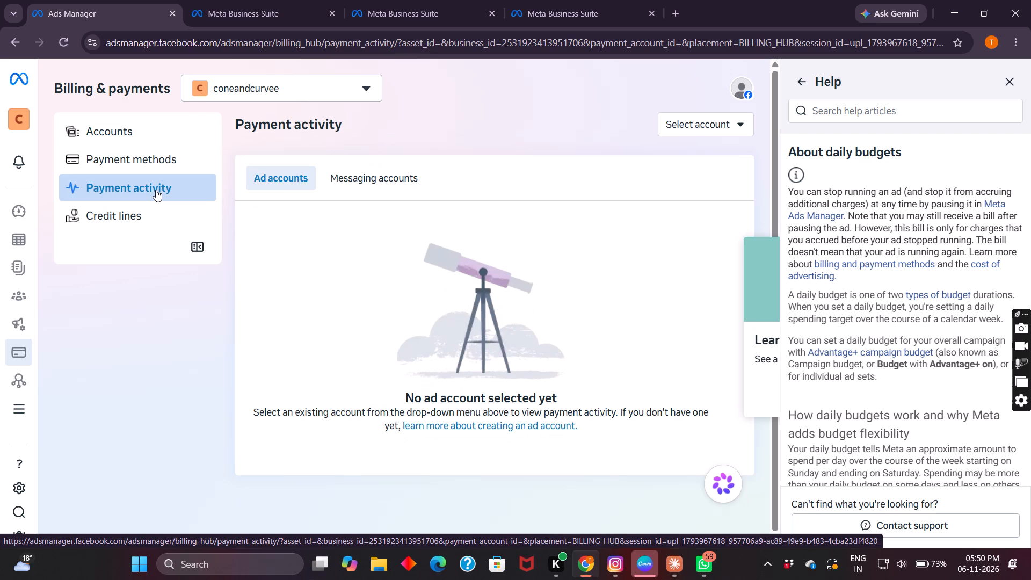
{"action": "scroll", "coordinate": [171, 315], "scroll_direction": "down", "scroll_amount": 1}
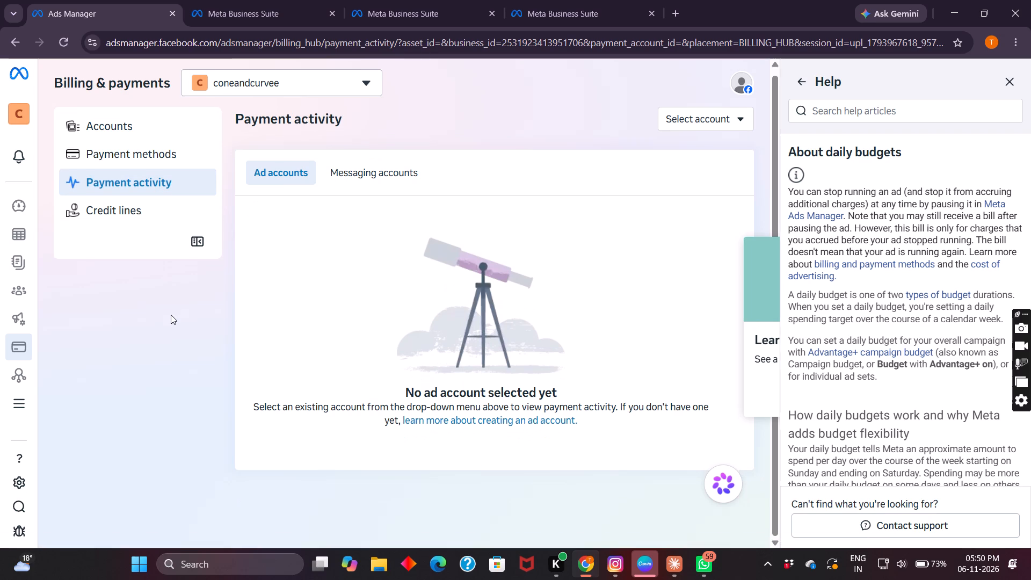
{"action": "scroll", "coordinate": [171, 315], "scroll_direction": "down", "scroll_amount": 1}
{"action": "scroll", "coordinate": [171, 315], "scroll_direction": "up", "scroll_amount": 1}
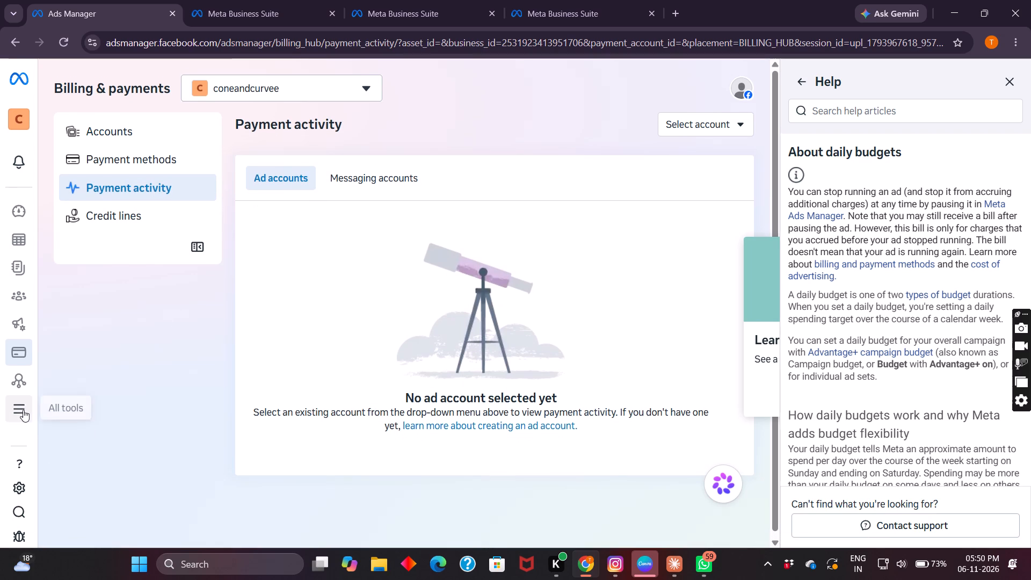
Open the coneandcurvee portfolio's Billing & payments in Meta Business Suite from the All tools shortcuts.
{"action": "left_click", "coordinate": [23, 409]}
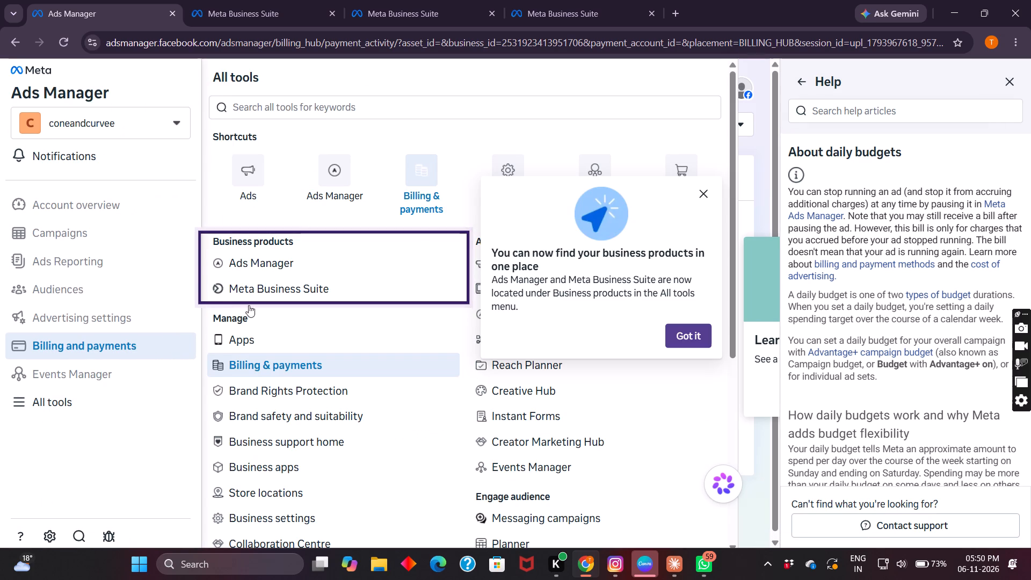
{"action": "left_click", "coordinate": [420, 187]}
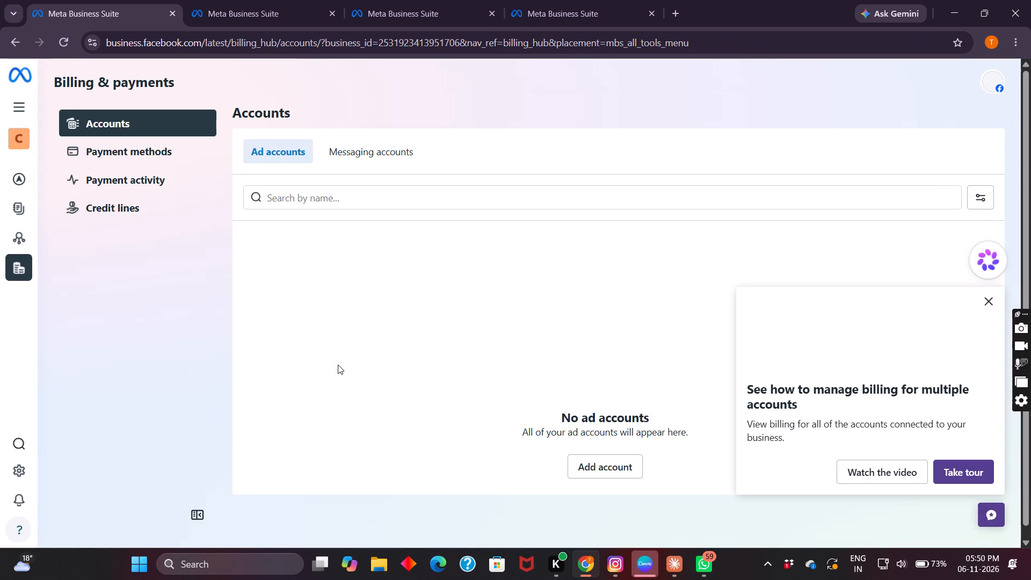
{"action": "scroll", "coordinate": [338, 365], "scroll_direction": "down", "scroll_amount": 1}
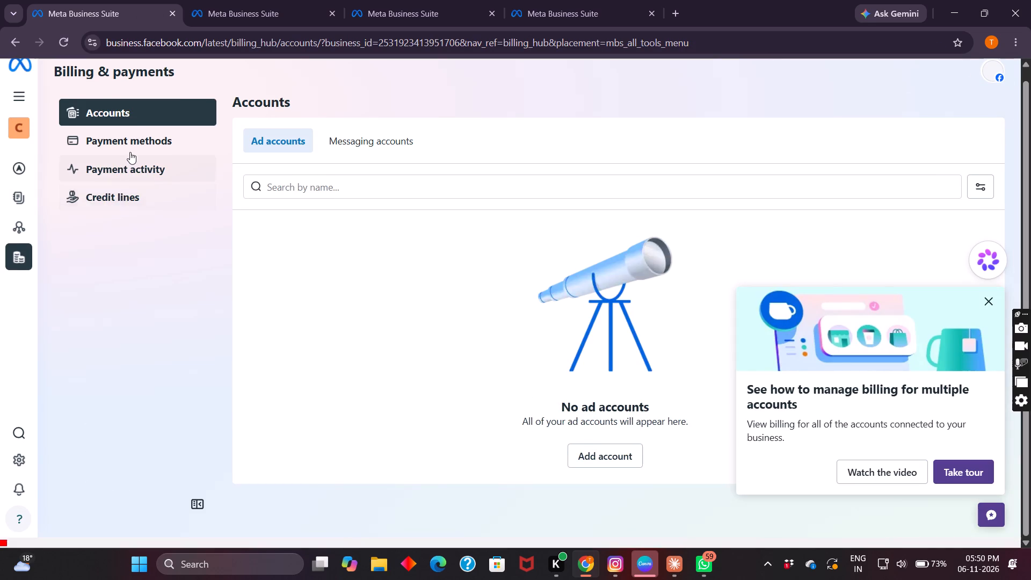
Examine the portfolio's Payment methods page and dismiss the guide about managing ways to pay.
{"action": "left_click", "coordinate": [135, 142]}
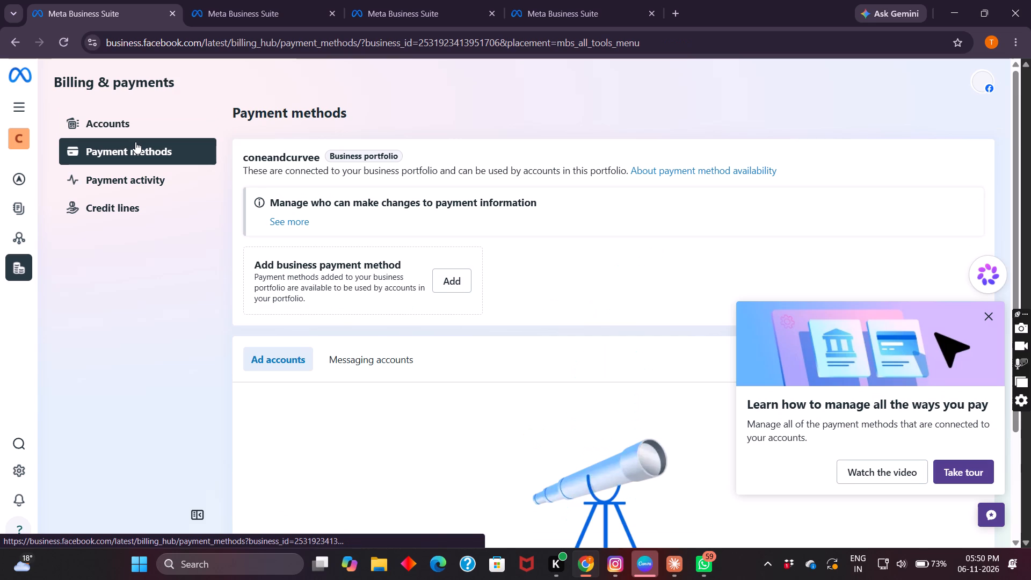
{"action": "scroll", "coordinate": [246, 293], "scroll_direction": "down", "scroll_amount": 5}
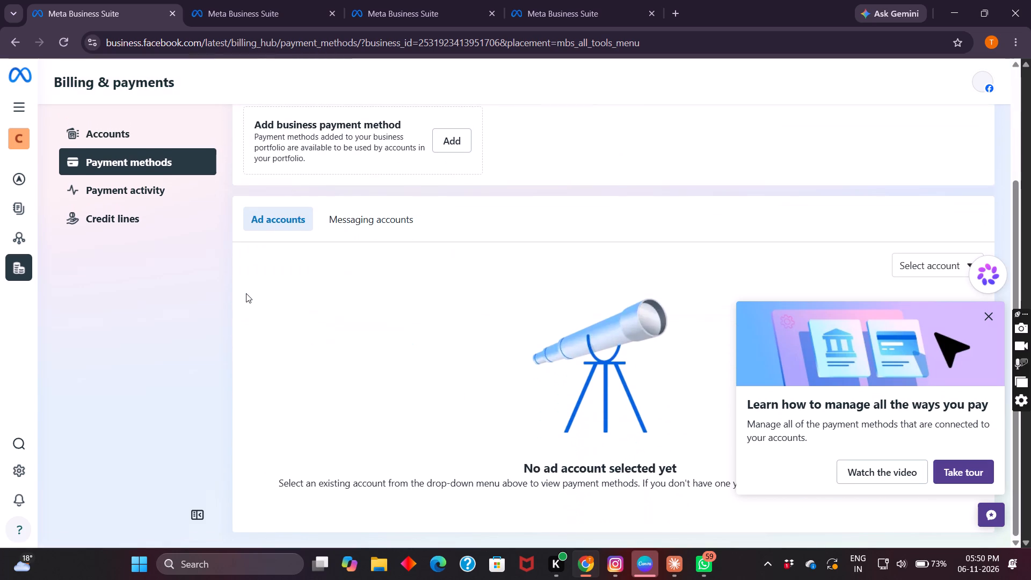
{"action": "scroll", "coordinate": [246, 293], "scroll_direction": "down", "scroll_amount": 2}
{"action": "left_click", "coordinate": [986, 316]}
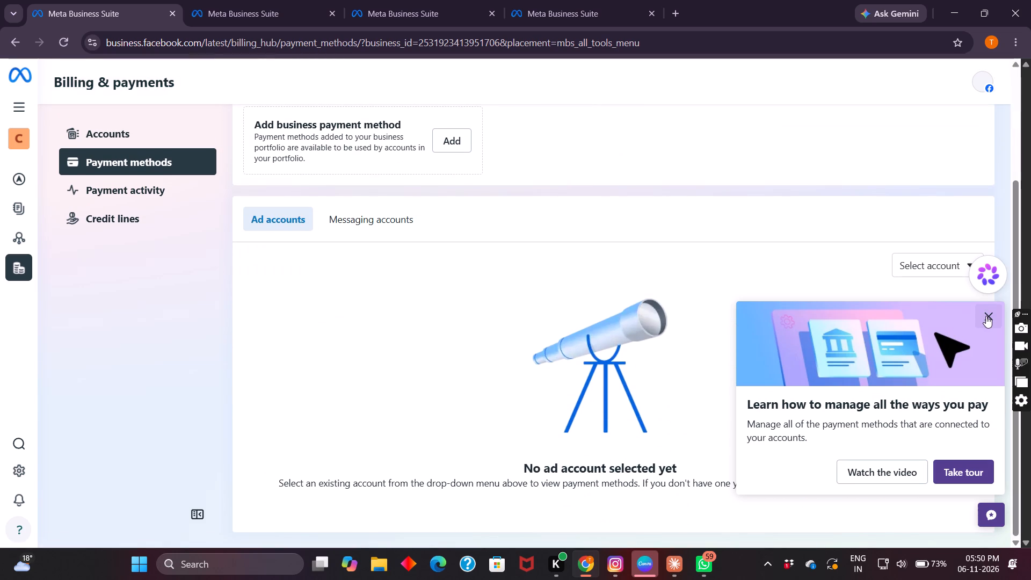
{"action": "scroll", "coordinate": [216, 284], "scroll_direction": "up", "scroll_amount": 1}
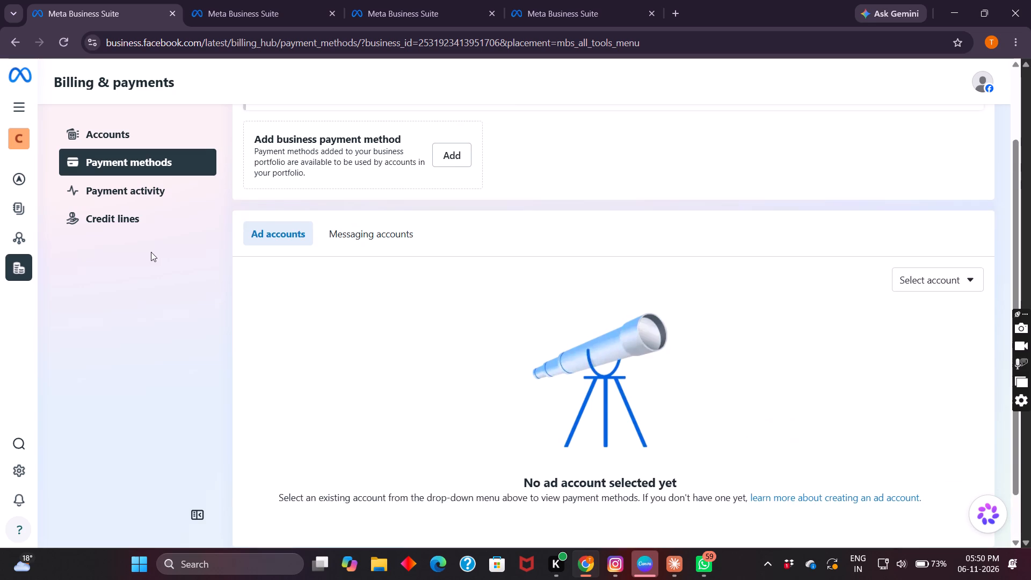
Review the portfolio's Credit lines page and return to its Accounts page.
{"action": "left_click", "coordinate": [128, 217]}
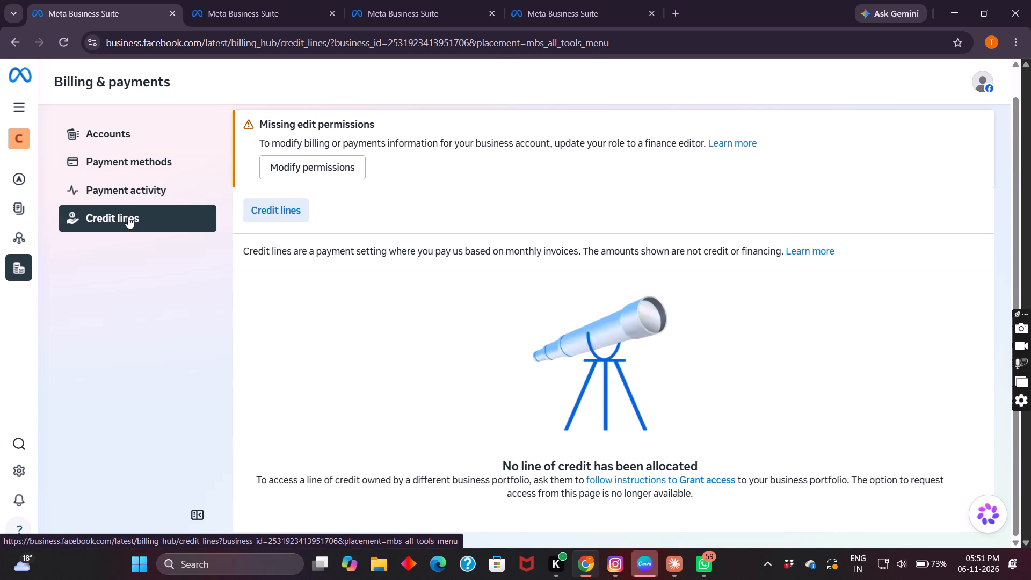
{"action": "scroll", "coordinate": [498, 374], "scroll_direction": "down", "scroll_amount": 2}
{"action": "scroll", "coordinate": [498, 374], "scroll_direction": "up", "scroll_amount": 2}
{"action": "left_click", "coordinate": [124, 175]}
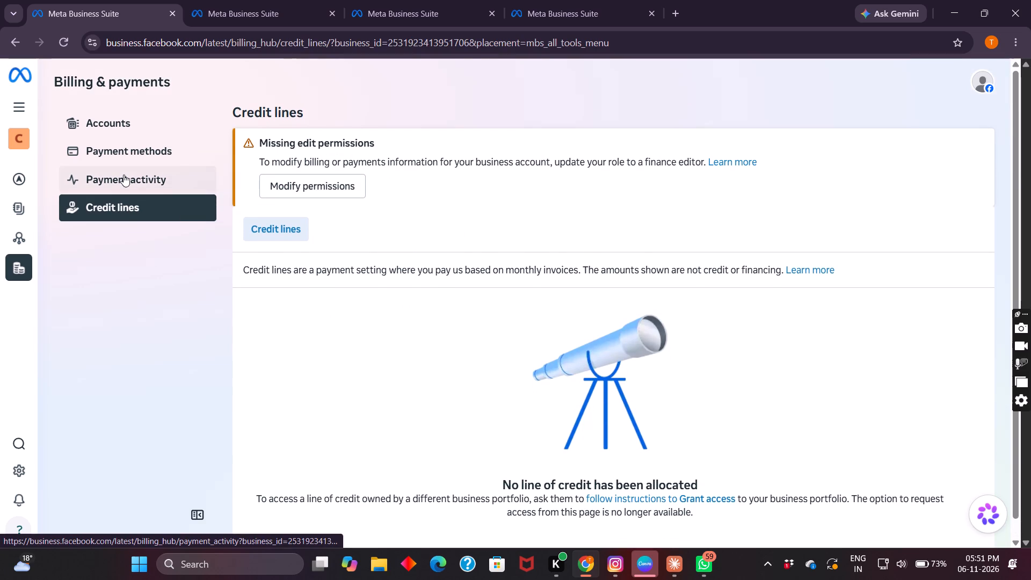
{"action": "left_click", "coordinate": [105, 134]}
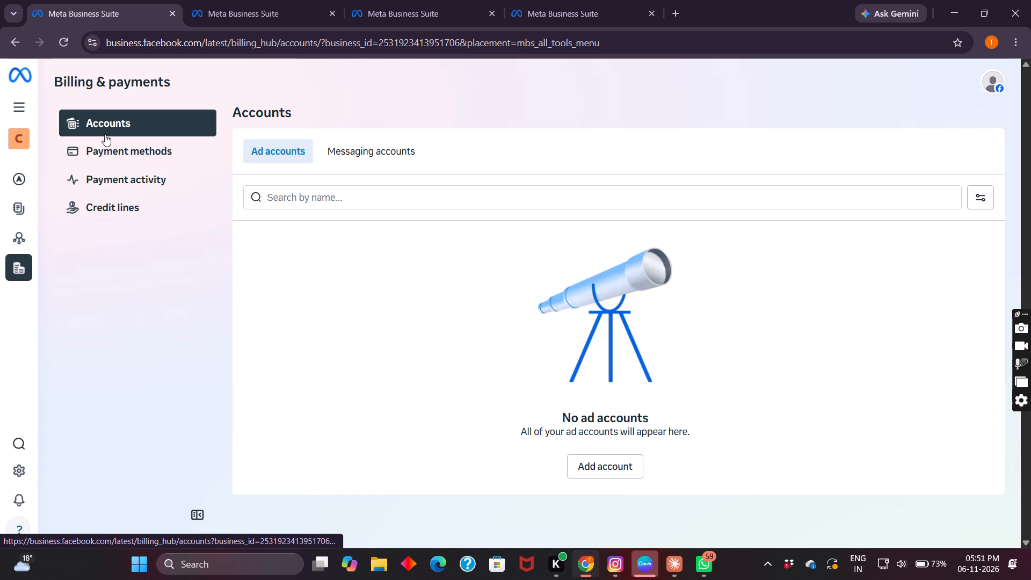
Re-examine the Payment methods page, covering the business payment method section and the ad accounts section.
{"action": "left_click", "coordinate": [107, 157]}
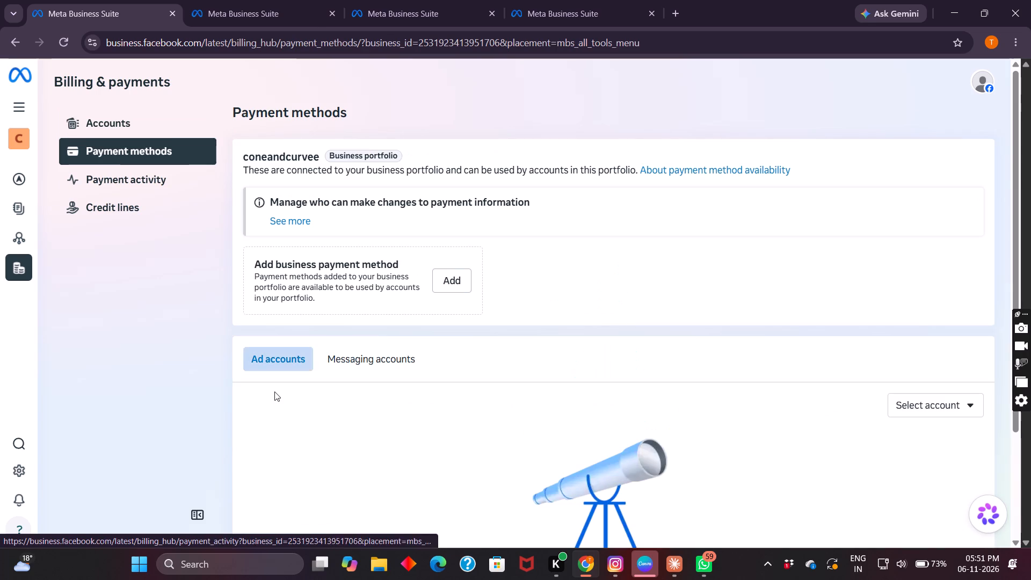
{"action": "scroll", "coordinate": [274, 392], "scroll_direction": "down", "scroll_amount": 4}
{"action": "scroll", "coordinate": [274, 392], "scroll_direction": "up", "scroll_amount": 3}
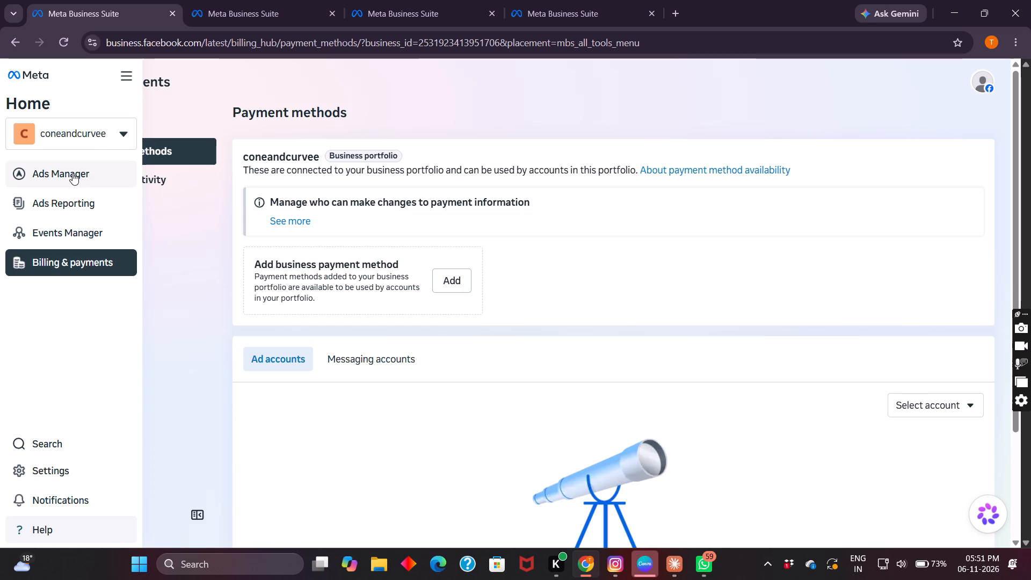
{"action": "left_click", "coordinate": [167, 296]}
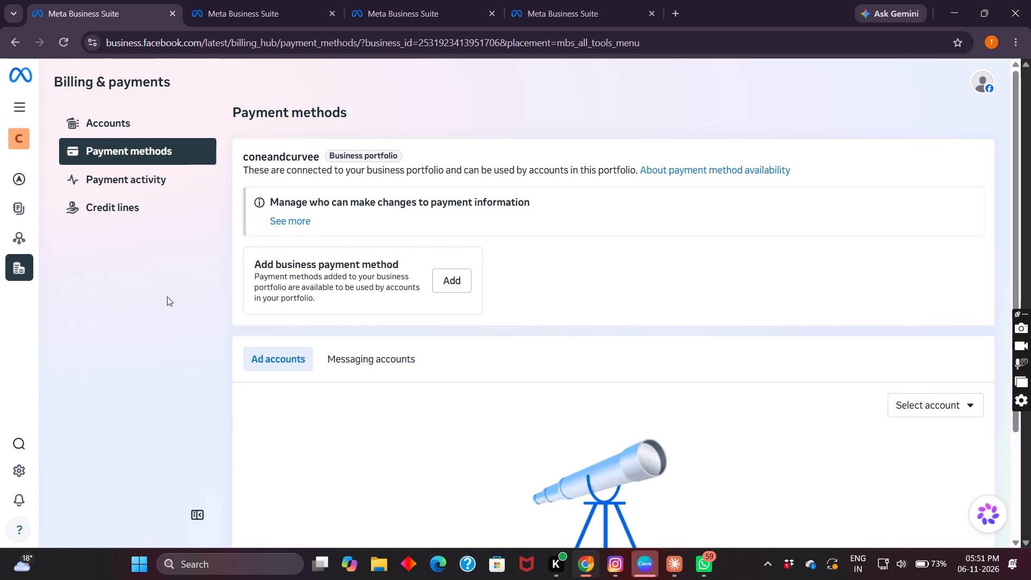
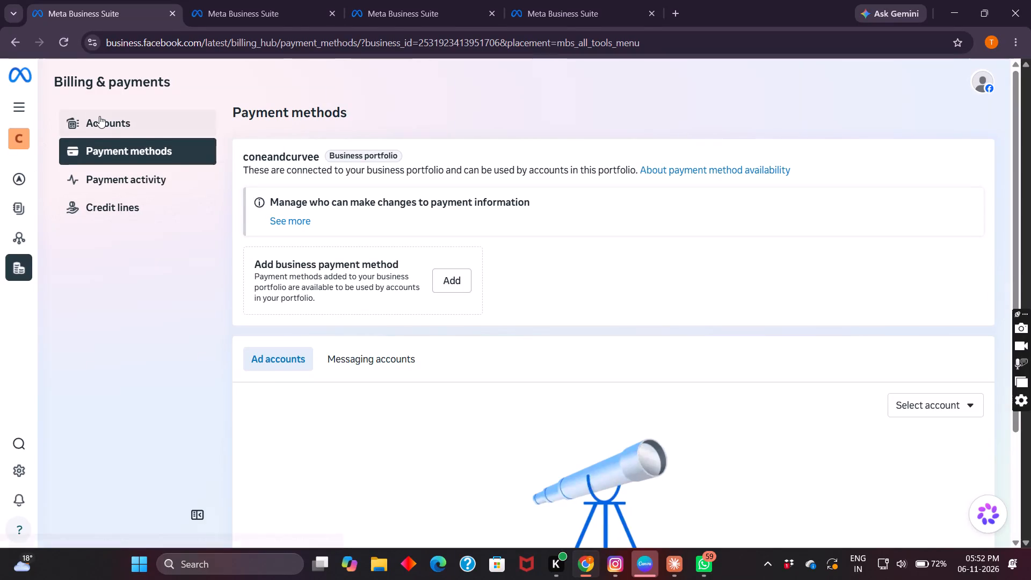
Review the portfolio's ad accounts on the Billing & payments Accounts page.
{"action": "left_click", "coordinate": [99, 116]}
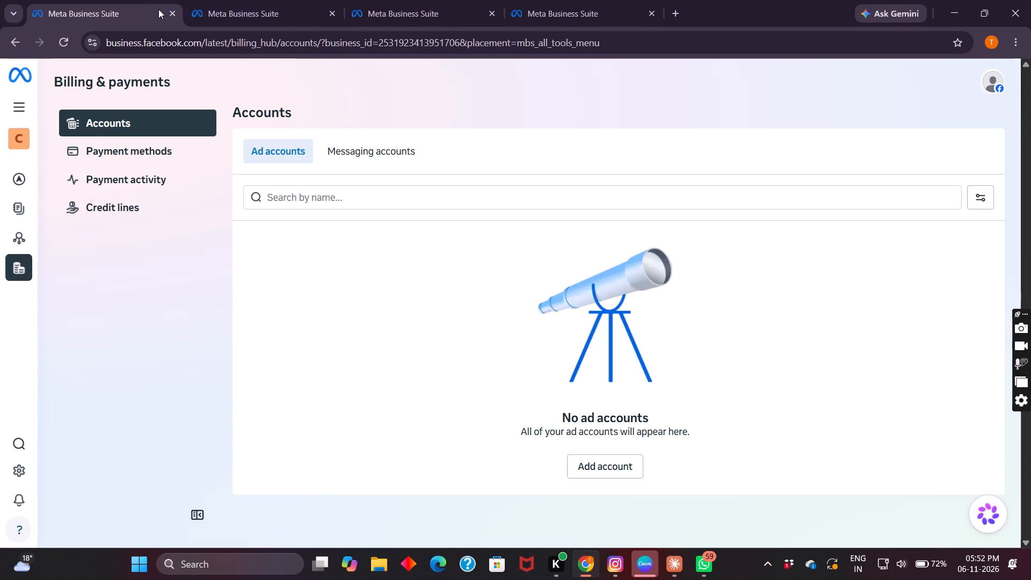
{"action": "left_click", "coordinate": [10, 46]}
Check the coneandcurvee portfolio's People settings and open the Cone Curve user's details.
{"action": "left_click", "coordinate": [590, 11]}
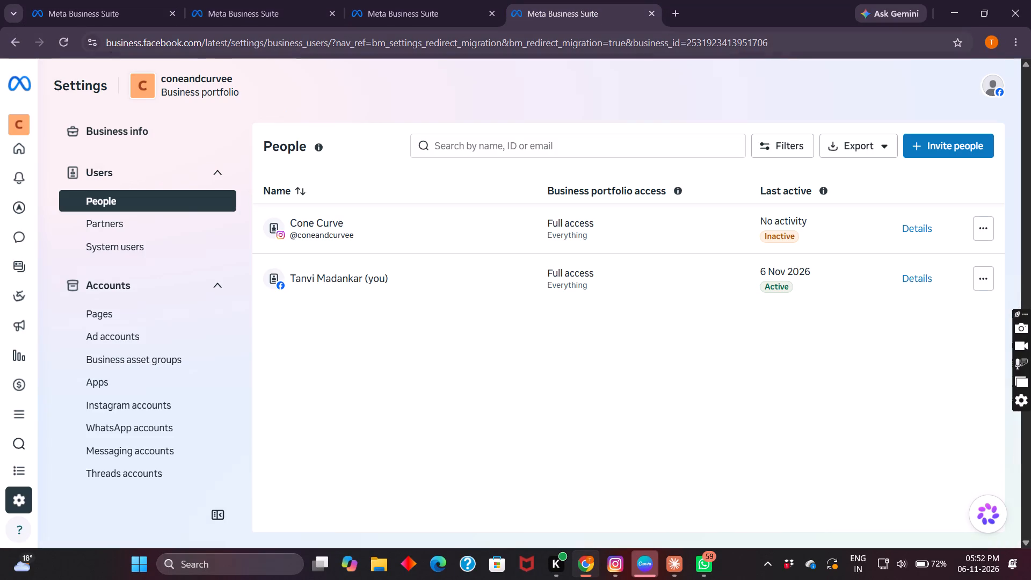
{"action": "left_click", "coordinate": [513, 228]}
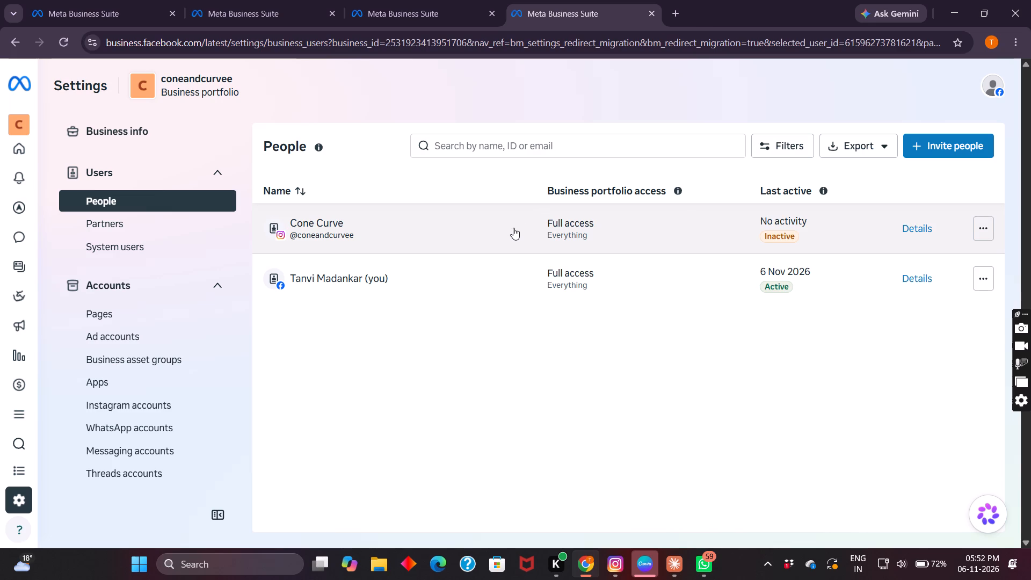
Close the three extra Meta Business Suite tabs showing People settings, Ads and the home page, keeping the Billing & payments tab.
{"action": "left_click", "coordinate": [652, 14]}
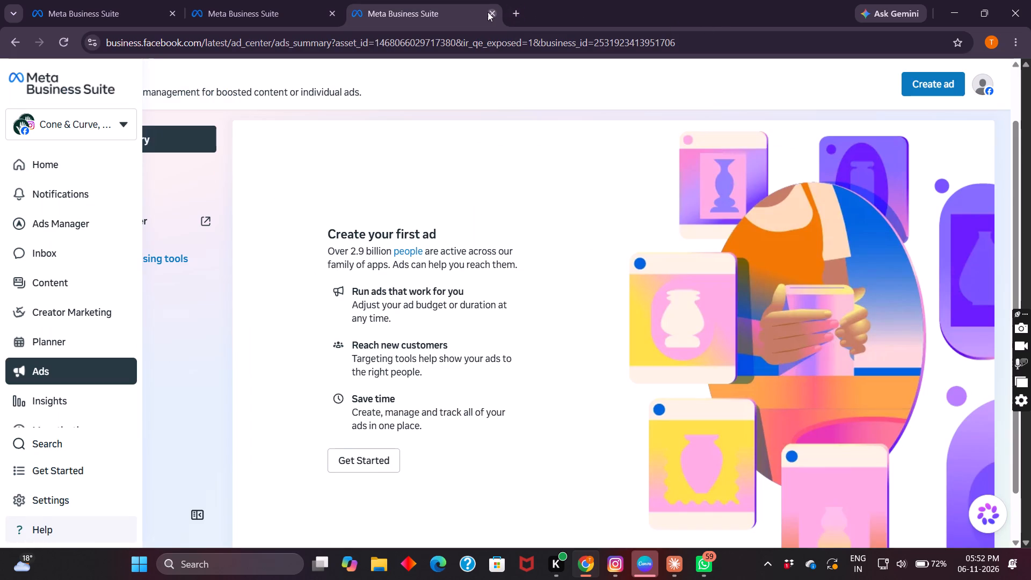
{"action": "left_click", "coordinate": [488, 12]}
{"action": "left_click", "coordinate": [334, 11]}
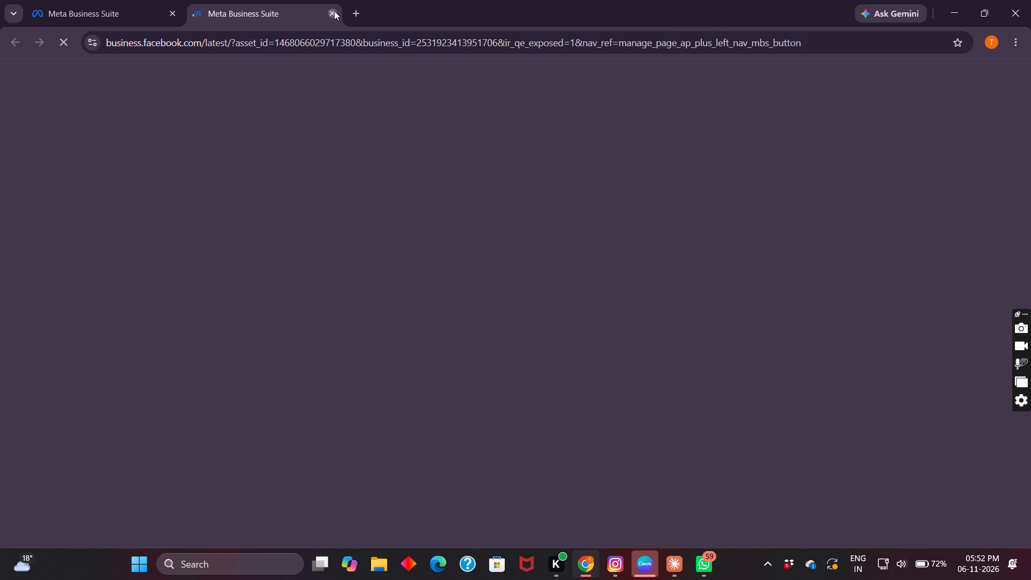